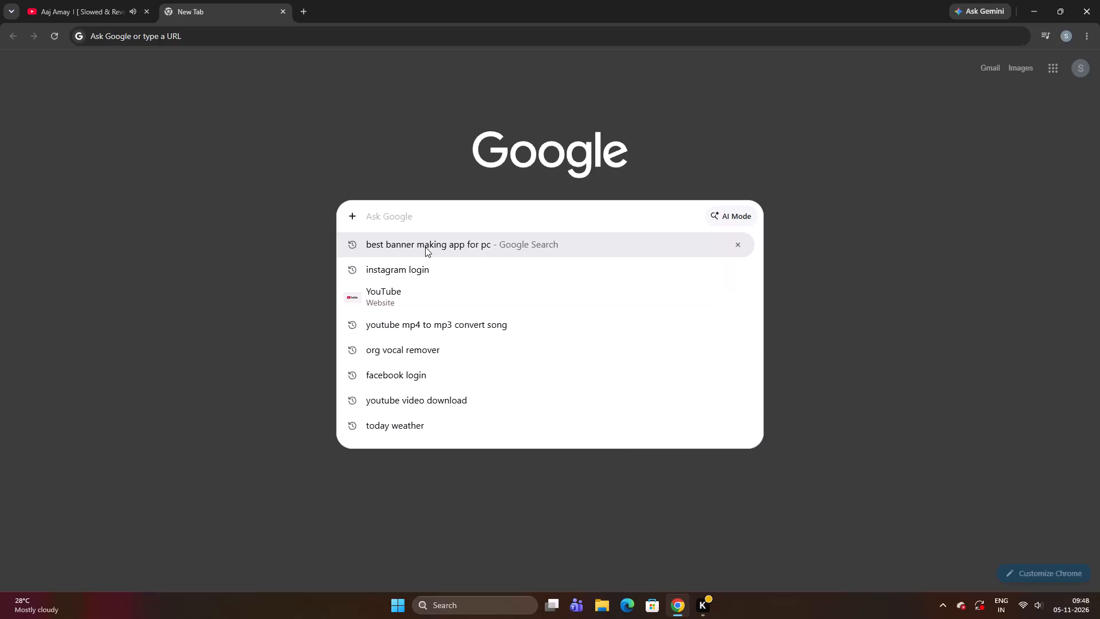
# Search Google for "best banner making app for pc" and open Canva's Free Online Banner Maker page from the results.
pyautogui.click(425, 247)
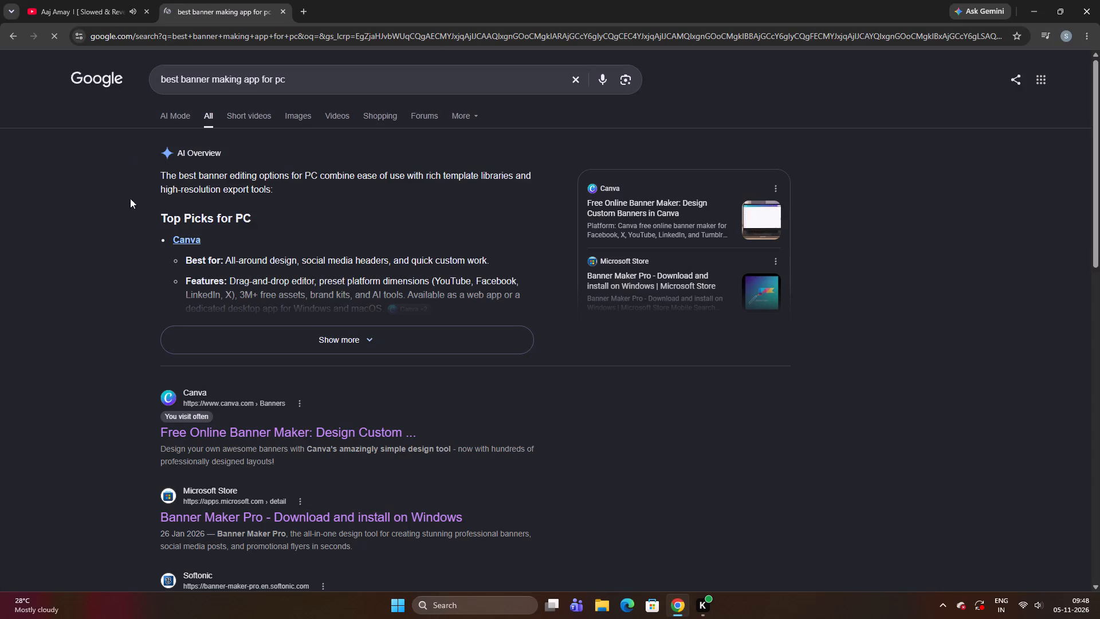
pyautogui.click(205, 428)
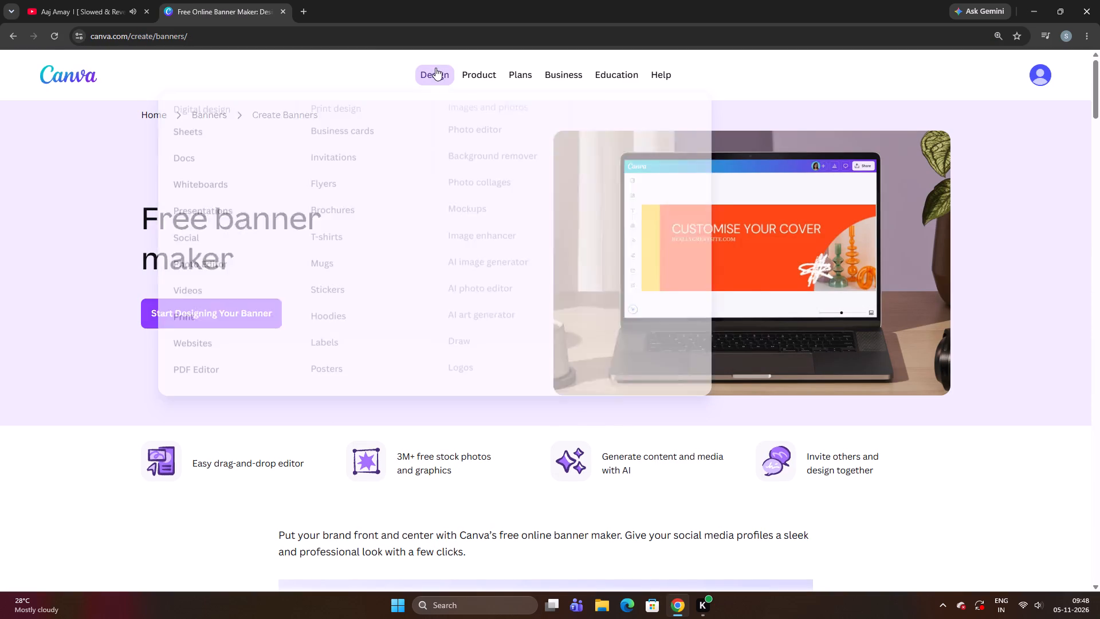
# Open the Presentations page from Canva's digital design categories.
pyautogui.click(435, 68)
pyautogui.click(196, 208)
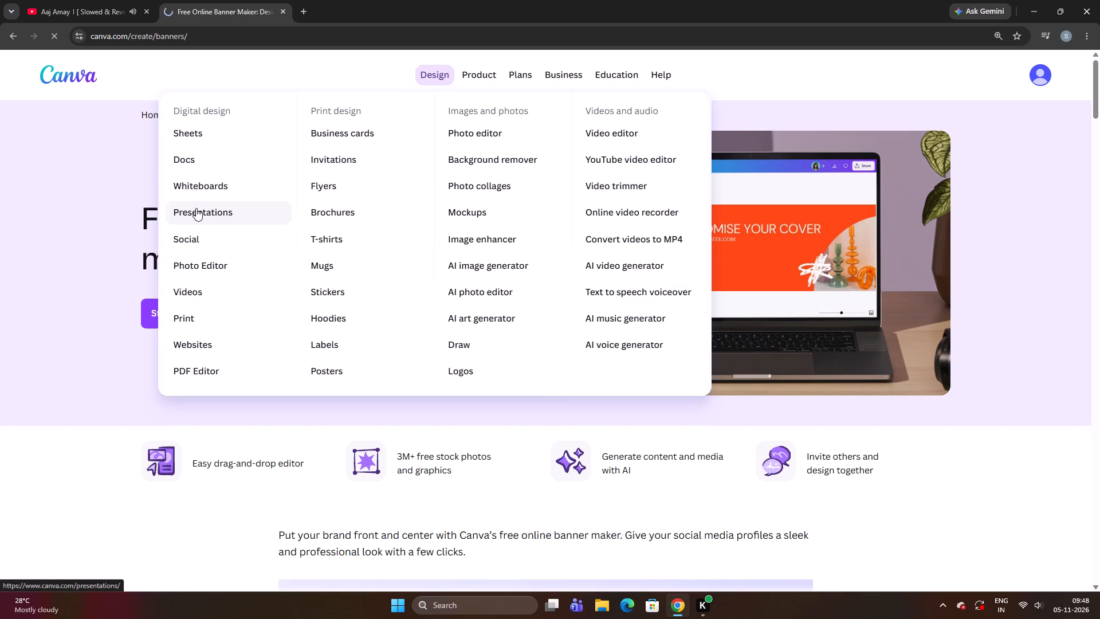
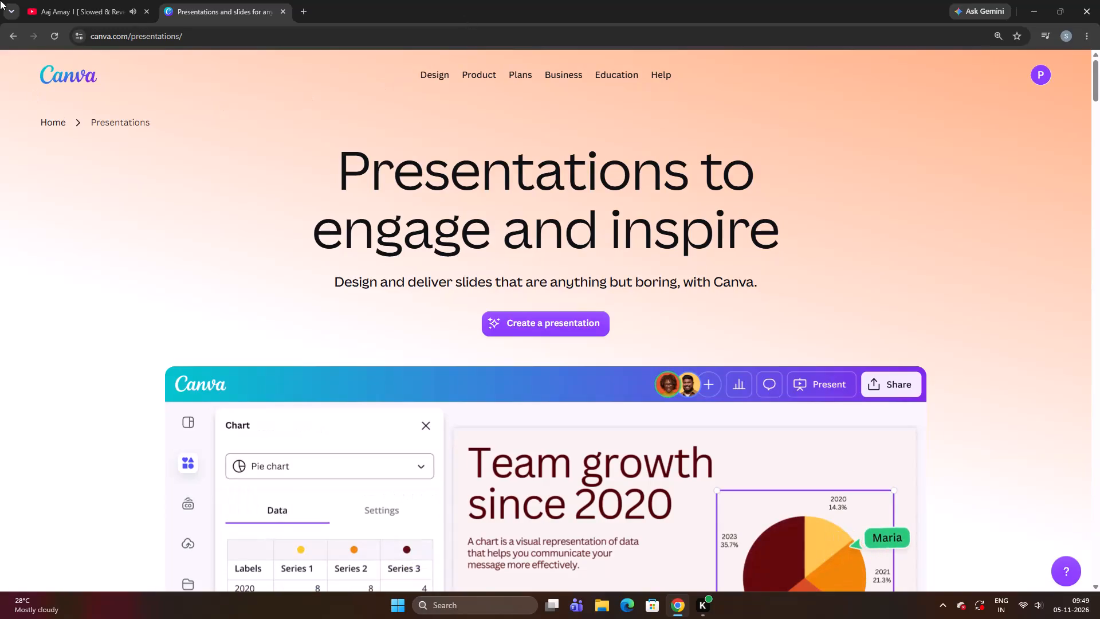
# Create a new blank presentation from Canva's Presentations page.
pyautogui.click(435, 77)
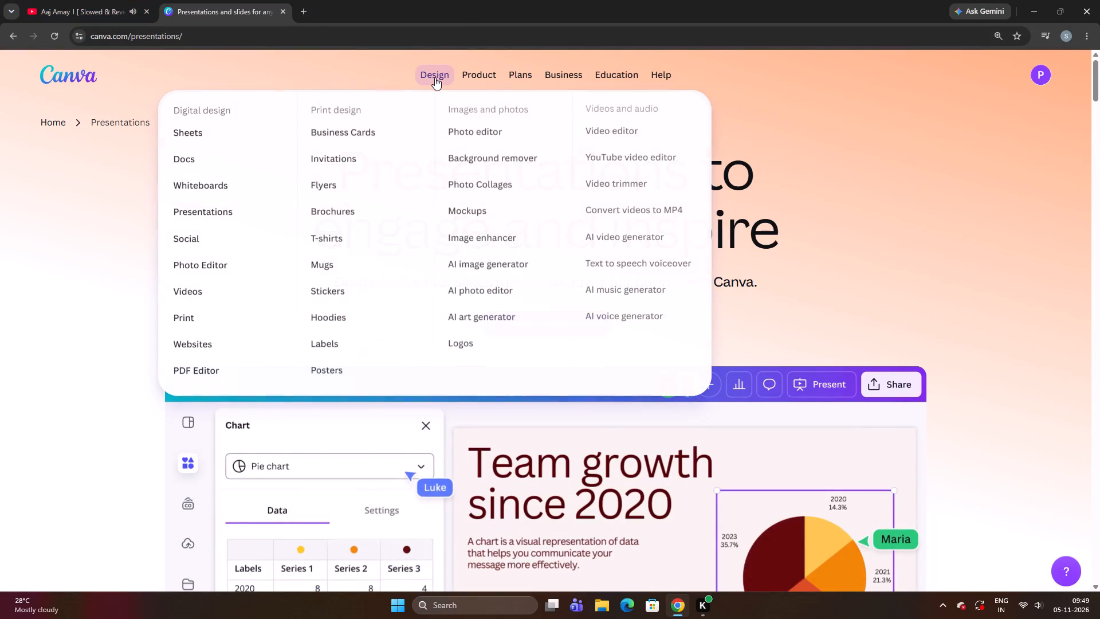
pyautogui.click(107, 197)
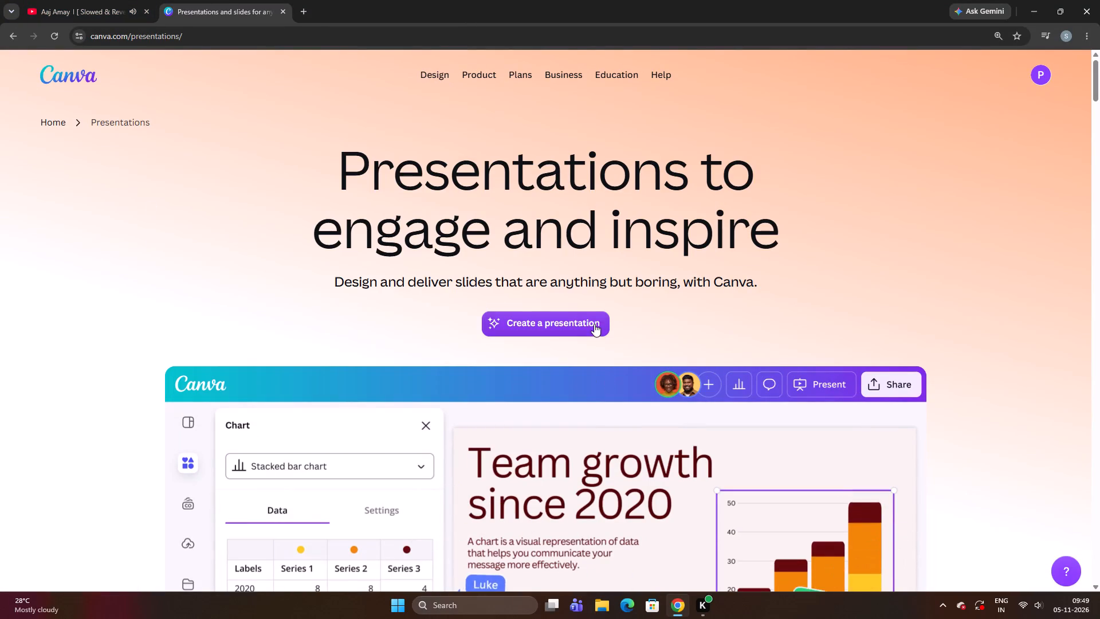
pyautogui.click(445, 77)
pyautogui.click(224, 218)
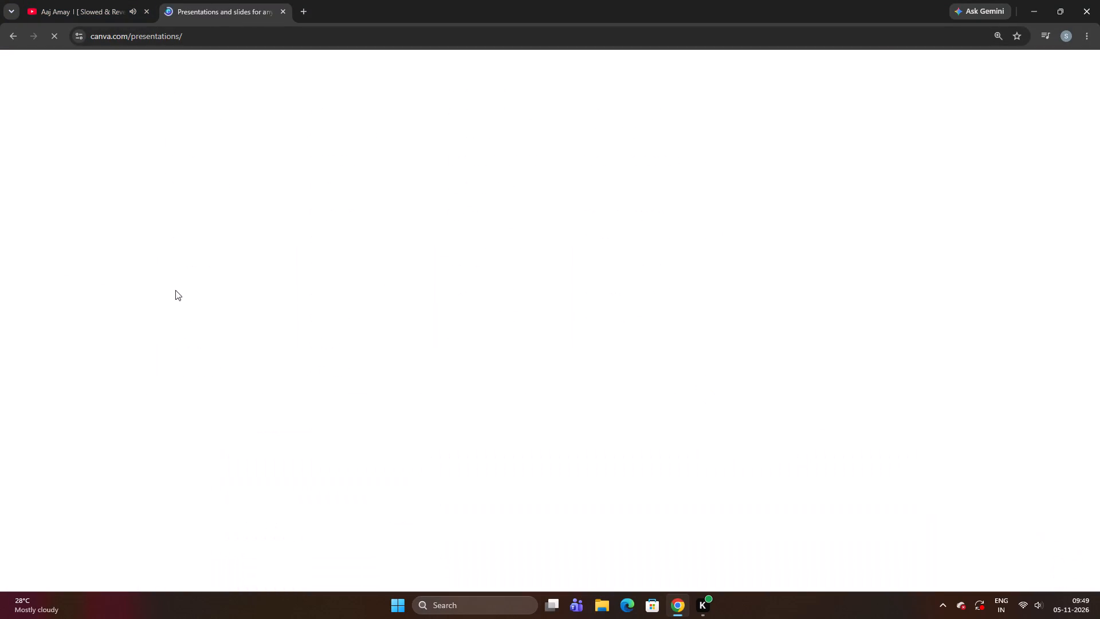
pyautogui.click(590, 321)
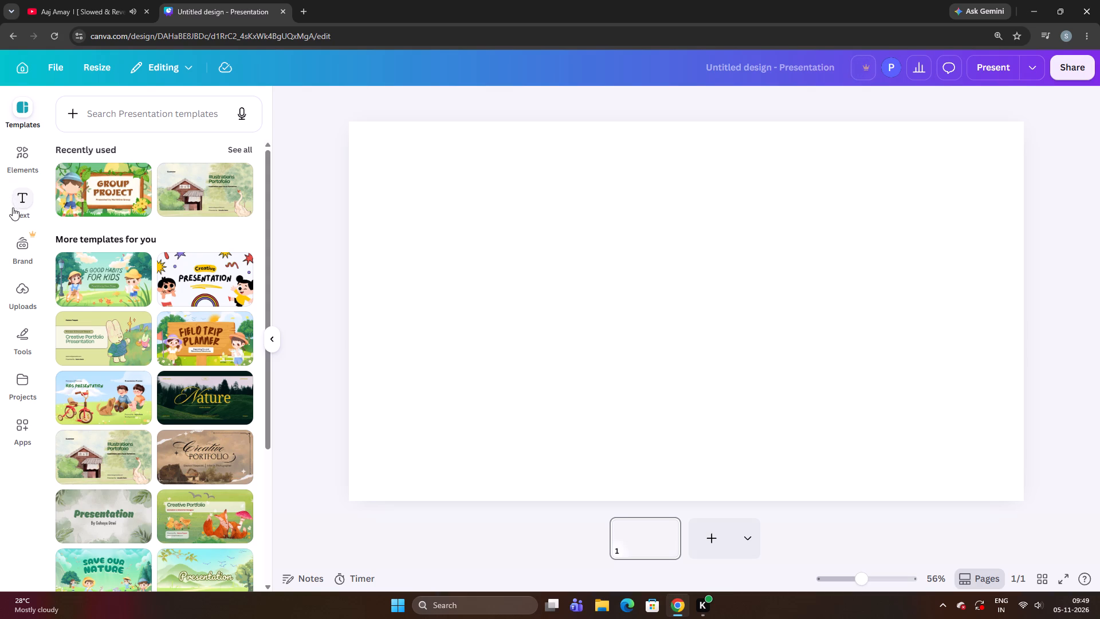
# Apply the title page of the Green and Blue Illustrative Save Our Nature Presentation template to the blank slide.
pyautogui.scroll(-7, 171, 312)
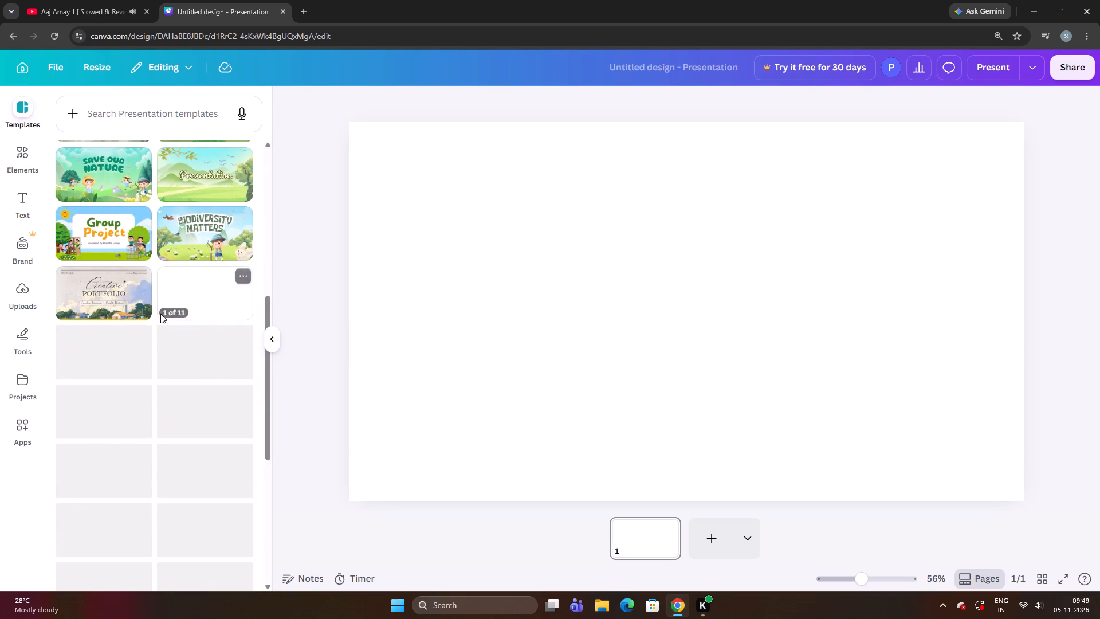
pyautogui.click(89, 193)
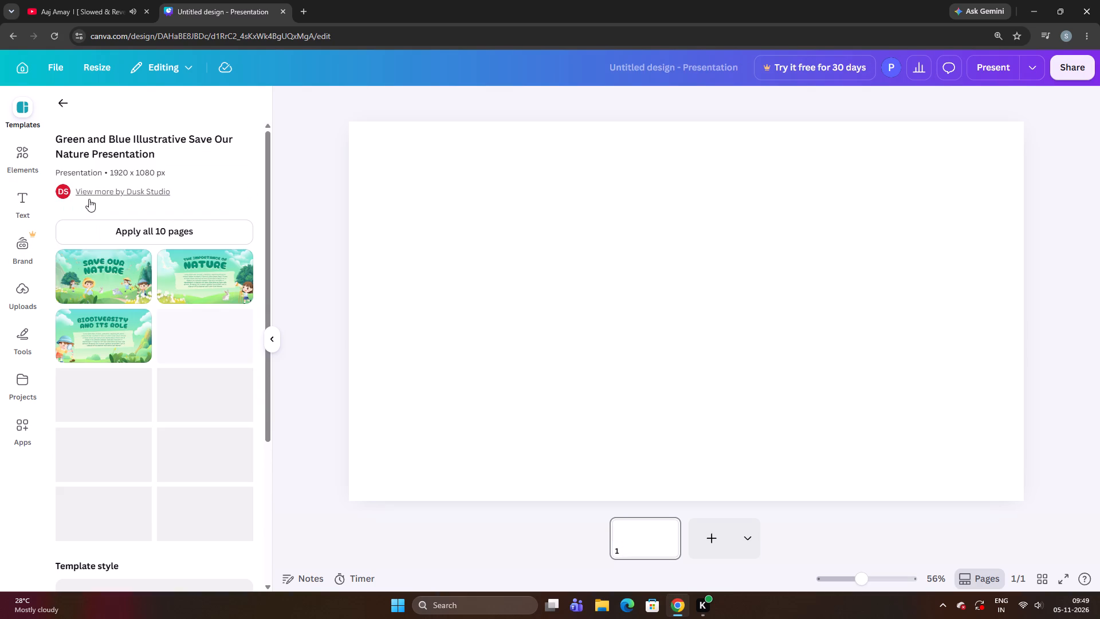
pyautogui.click(114, 284)
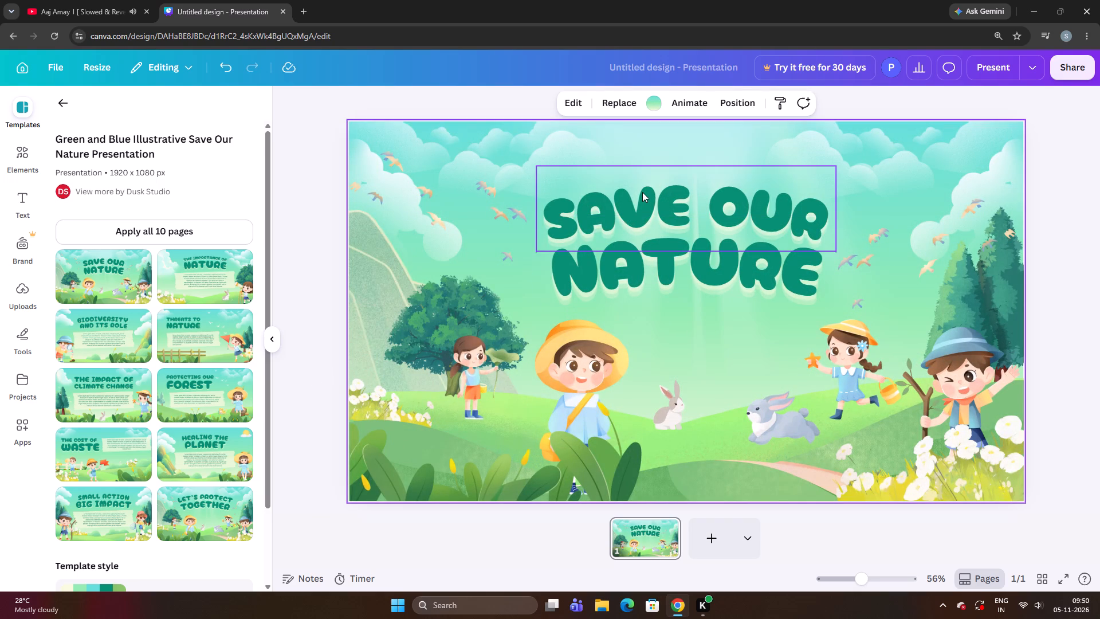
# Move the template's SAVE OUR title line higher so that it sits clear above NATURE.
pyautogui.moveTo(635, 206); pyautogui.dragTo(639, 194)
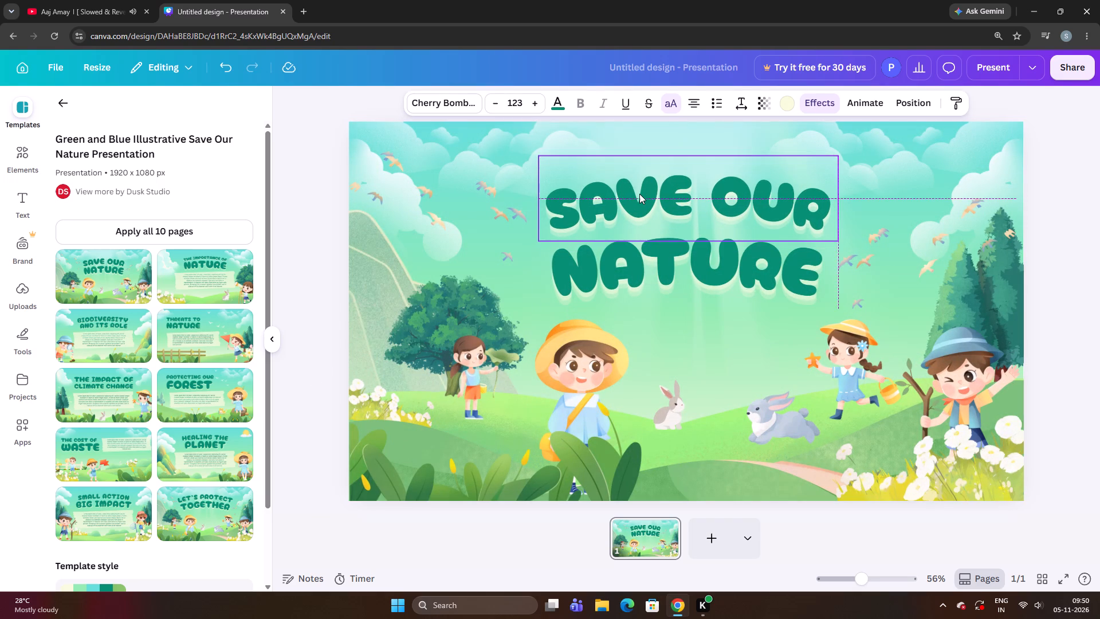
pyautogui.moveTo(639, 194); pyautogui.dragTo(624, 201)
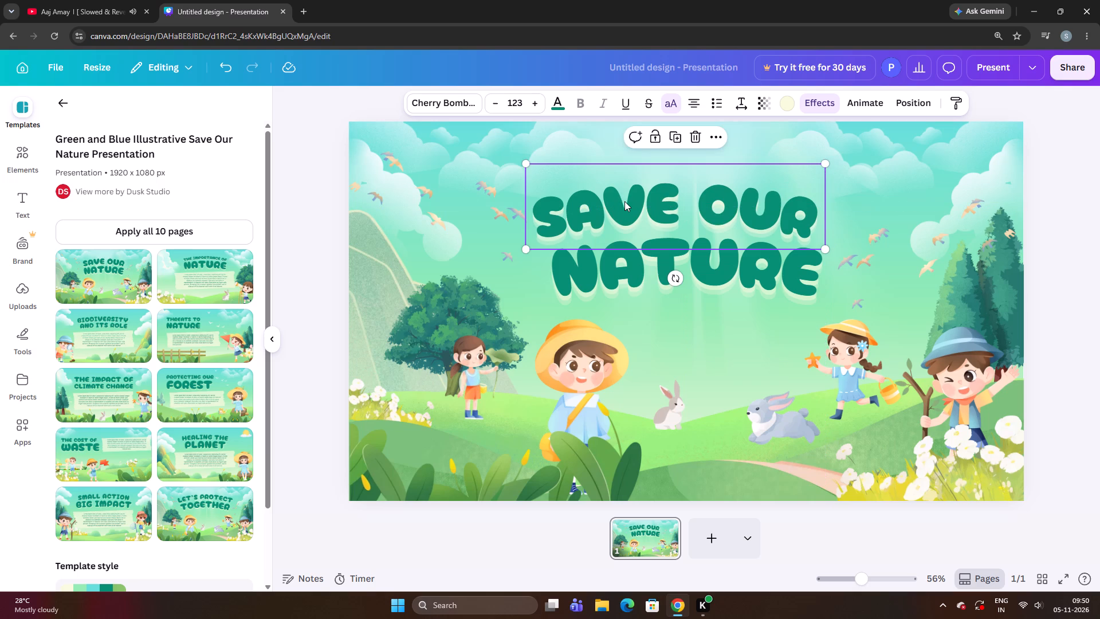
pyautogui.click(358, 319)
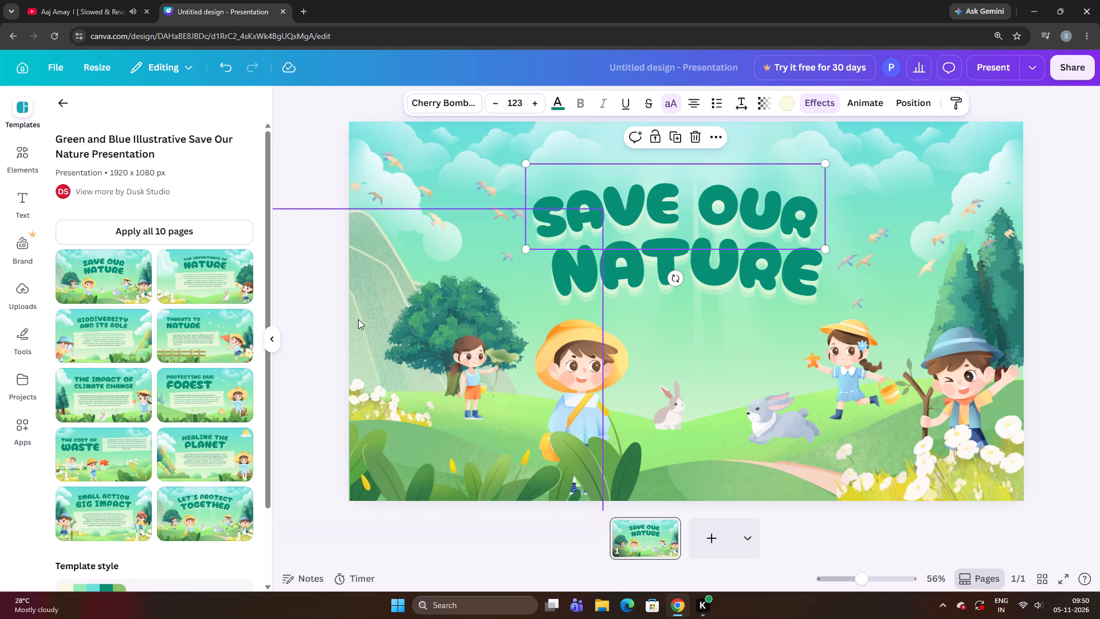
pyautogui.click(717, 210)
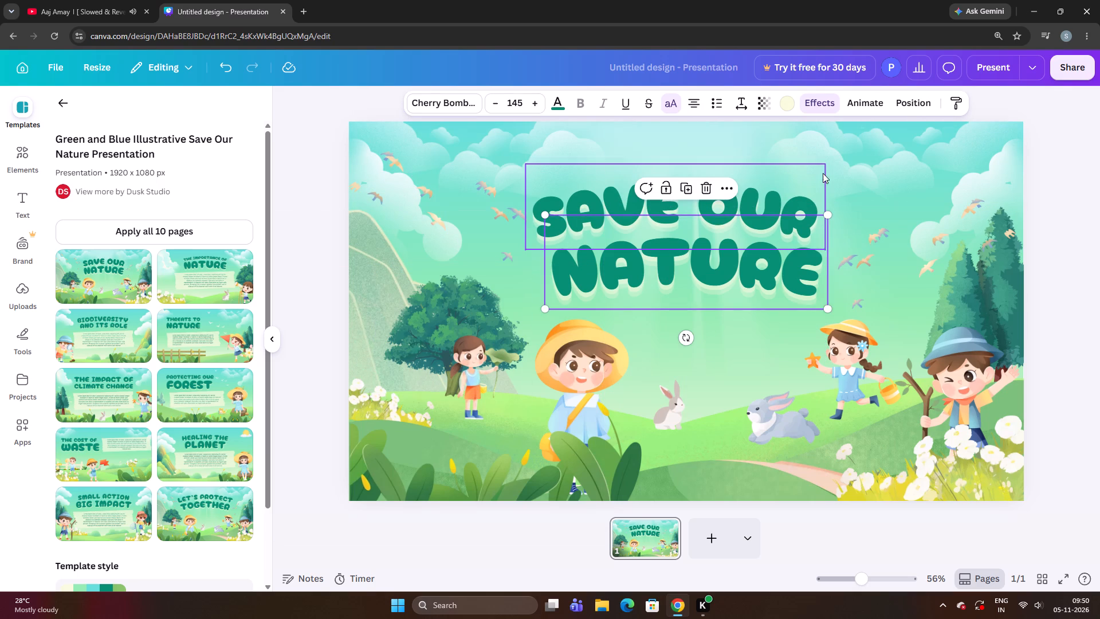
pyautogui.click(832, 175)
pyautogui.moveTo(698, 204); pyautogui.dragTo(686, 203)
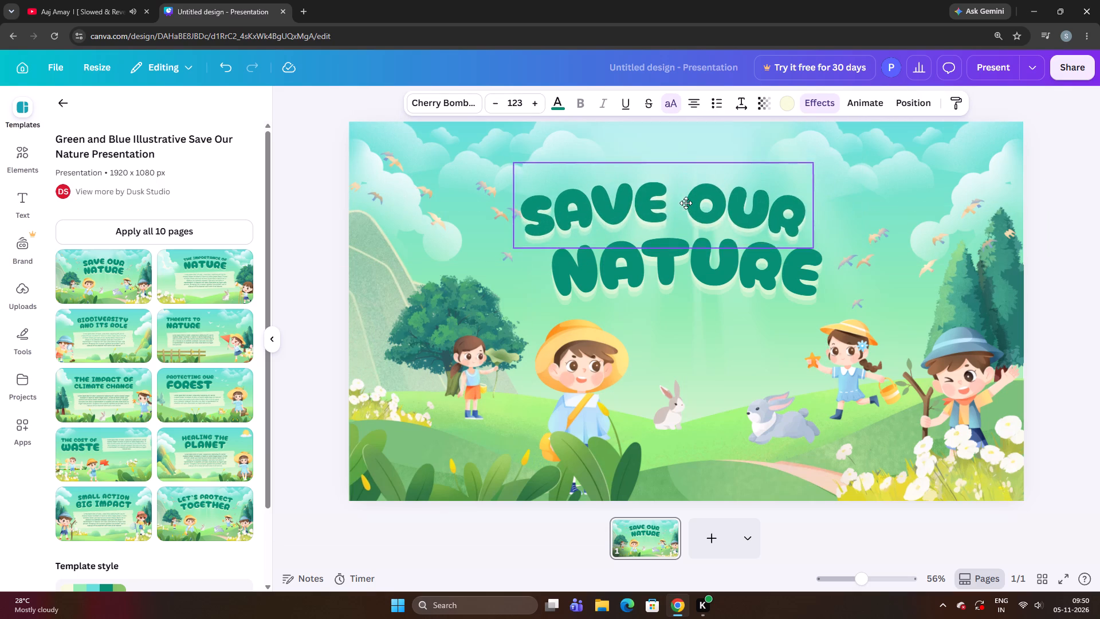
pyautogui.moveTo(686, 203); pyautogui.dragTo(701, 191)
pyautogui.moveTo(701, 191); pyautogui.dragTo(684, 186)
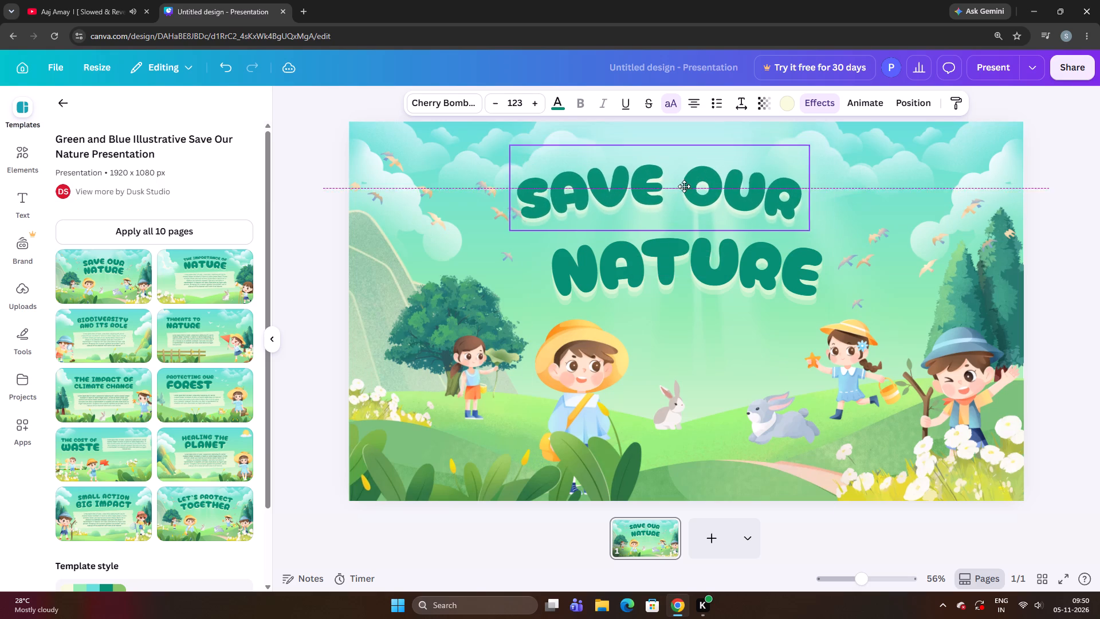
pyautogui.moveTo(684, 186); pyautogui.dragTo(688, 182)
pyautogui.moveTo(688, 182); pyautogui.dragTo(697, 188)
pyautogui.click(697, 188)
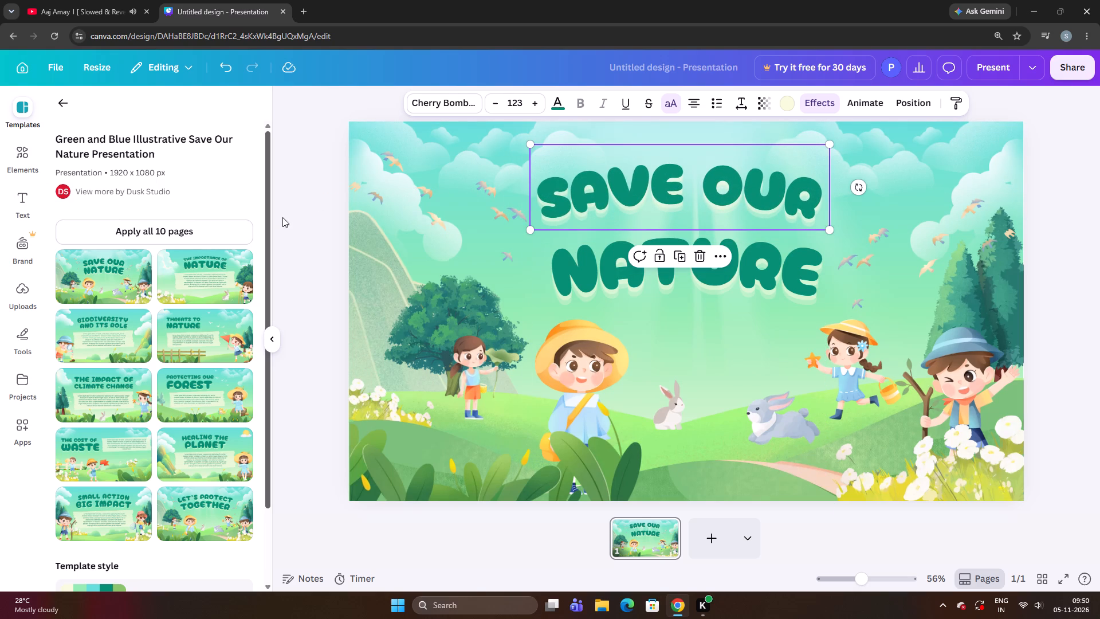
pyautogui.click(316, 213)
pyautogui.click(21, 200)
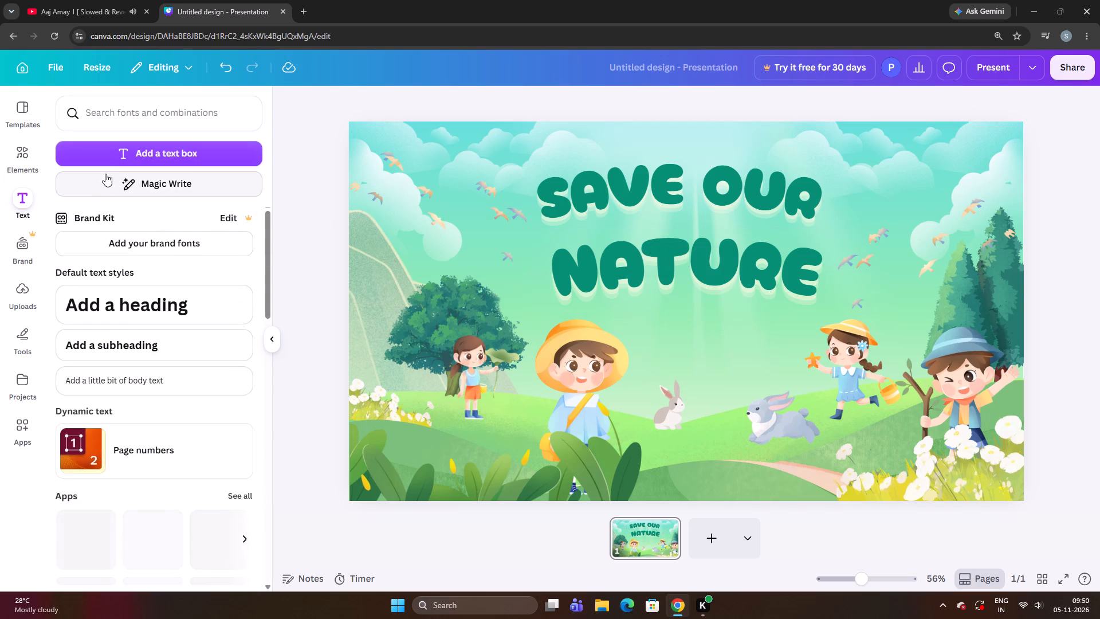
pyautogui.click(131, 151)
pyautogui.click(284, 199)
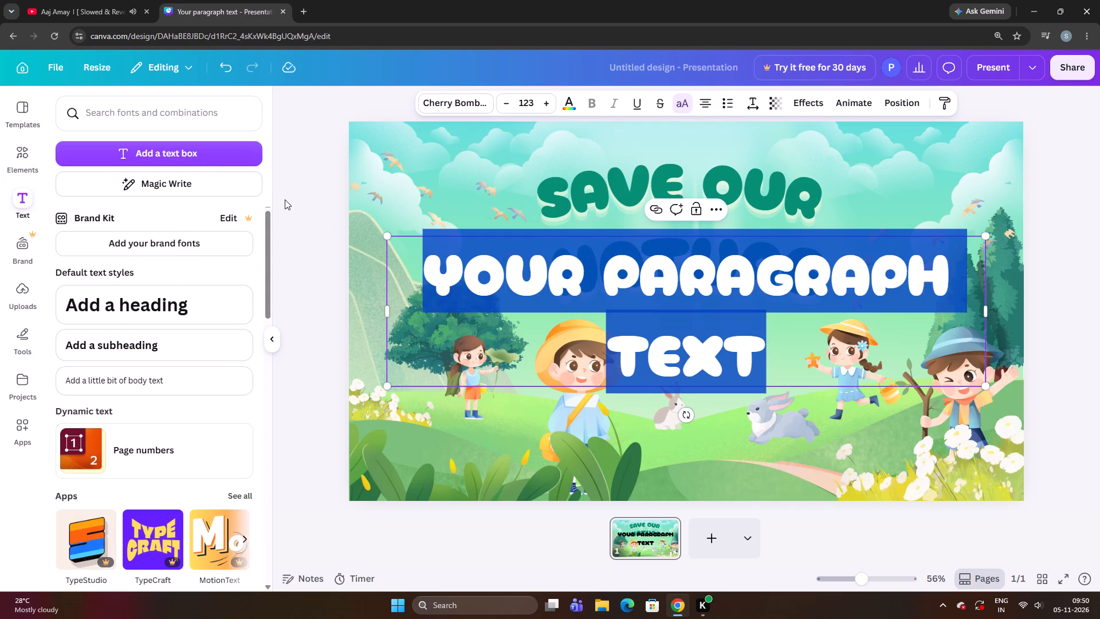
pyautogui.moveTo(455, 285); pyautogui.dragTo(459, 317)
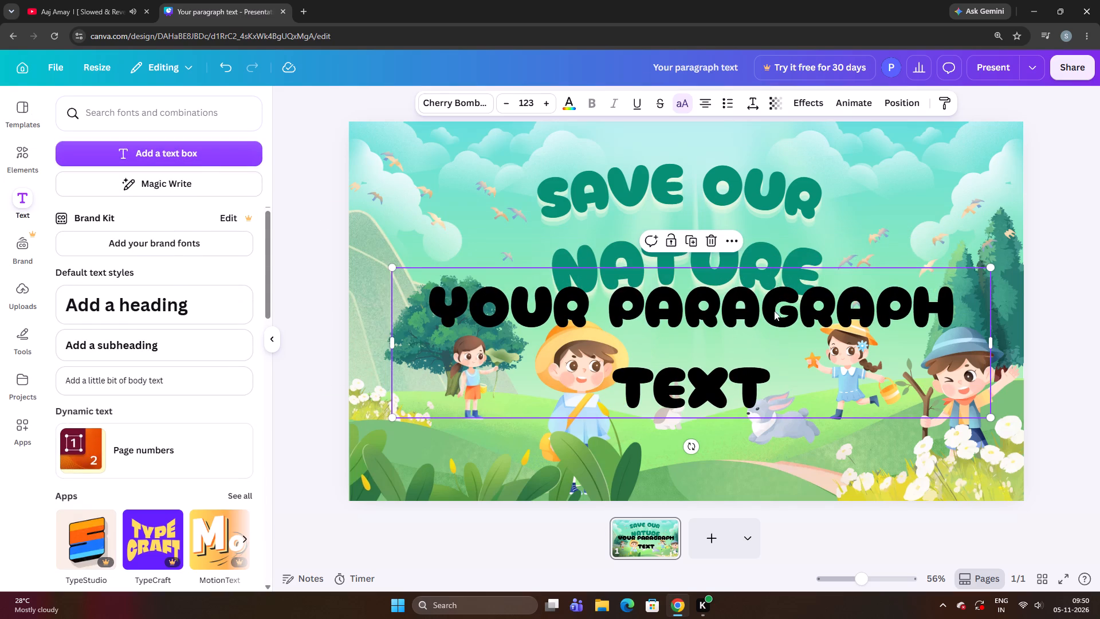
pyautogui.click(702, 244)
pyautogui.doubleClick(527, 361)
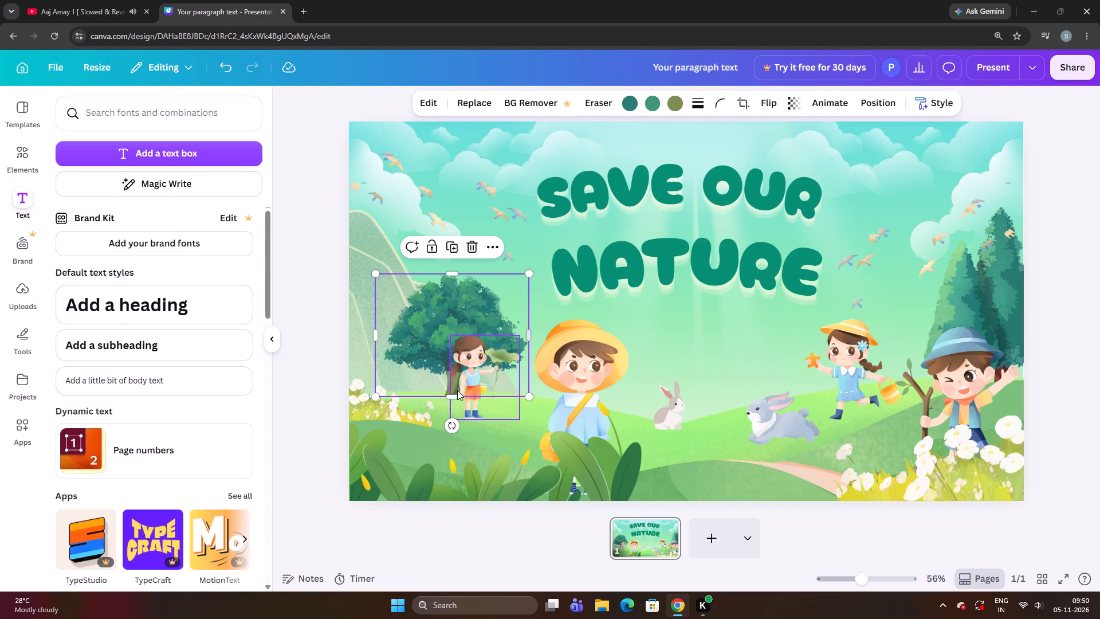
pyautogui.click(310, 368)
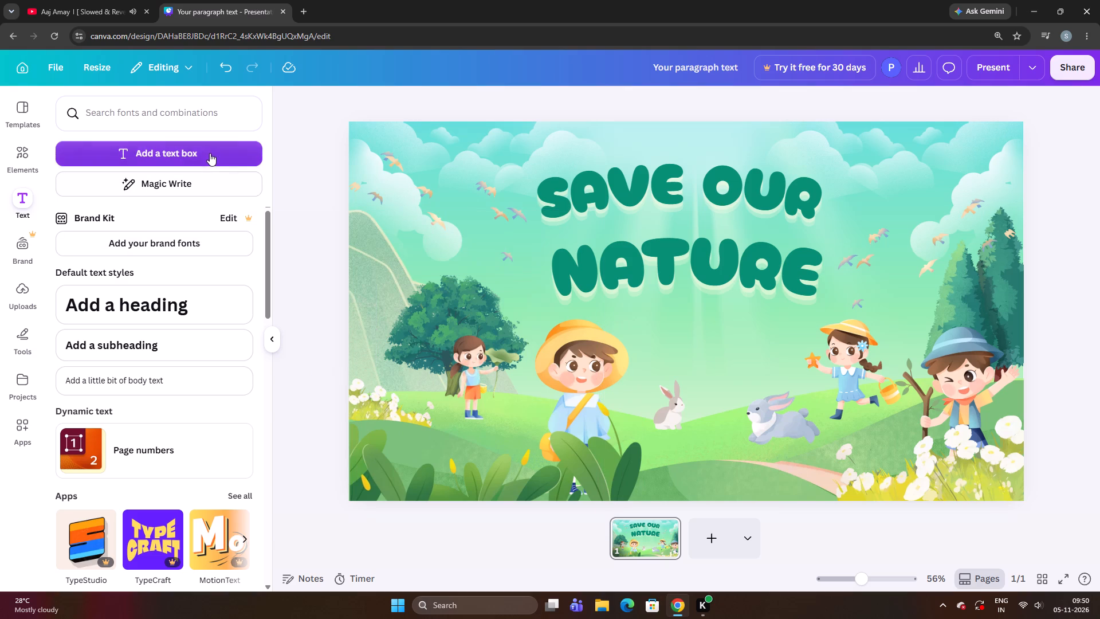
# Add a text box to the slide and scale it down to a font size of about 33.4.
pyautogui.click(210, 153)
pyautogui.click(443, 103)
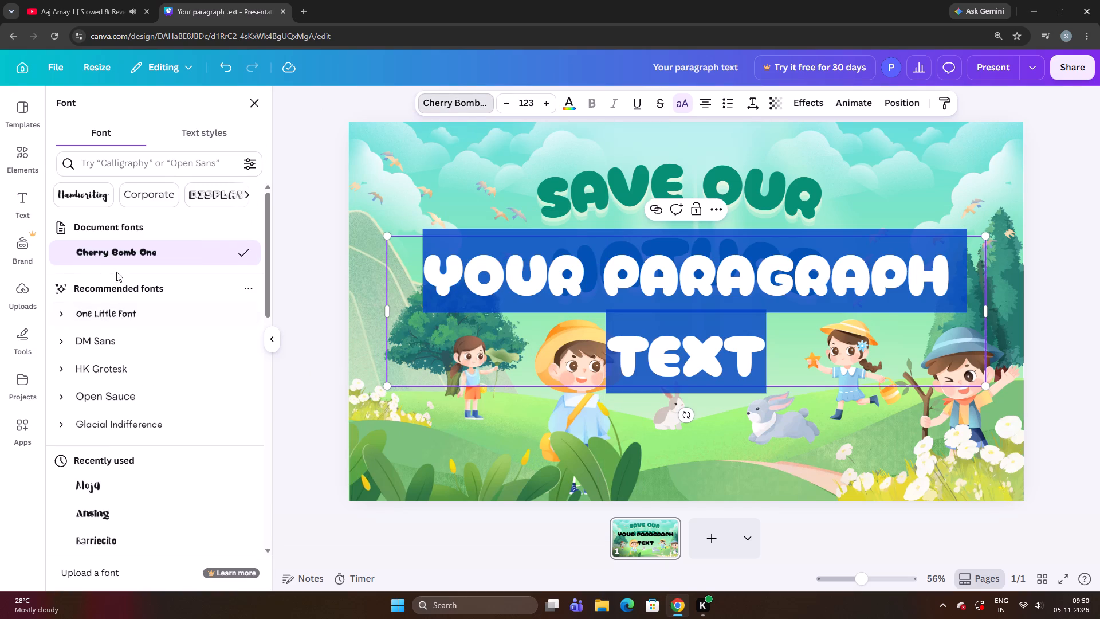
pyautogui.click(306, 238)
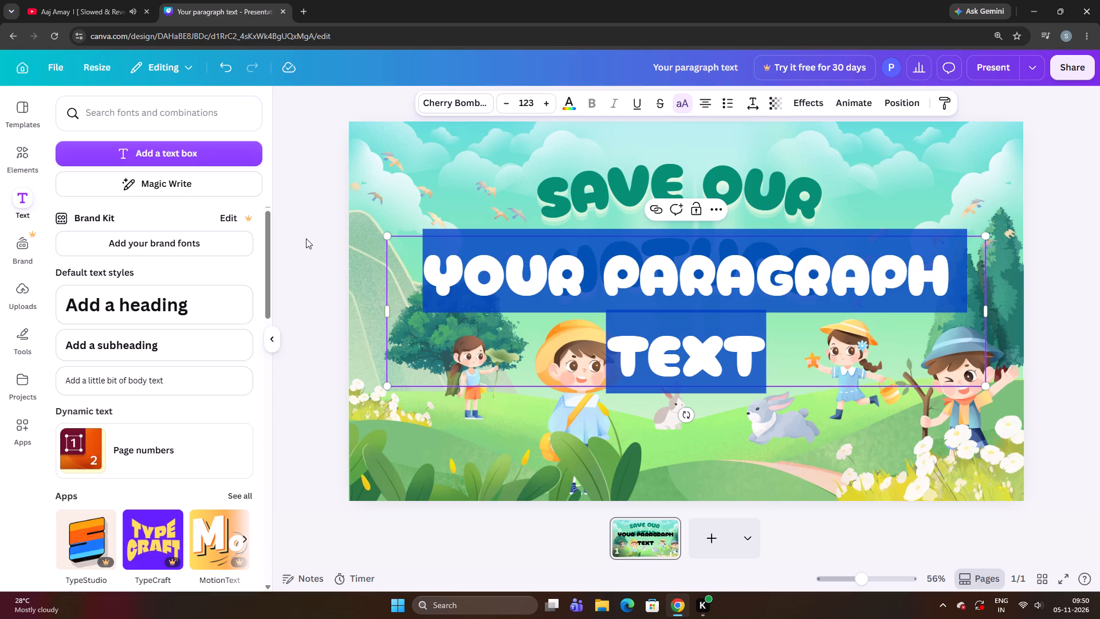
pyautogui.click(937, 357)
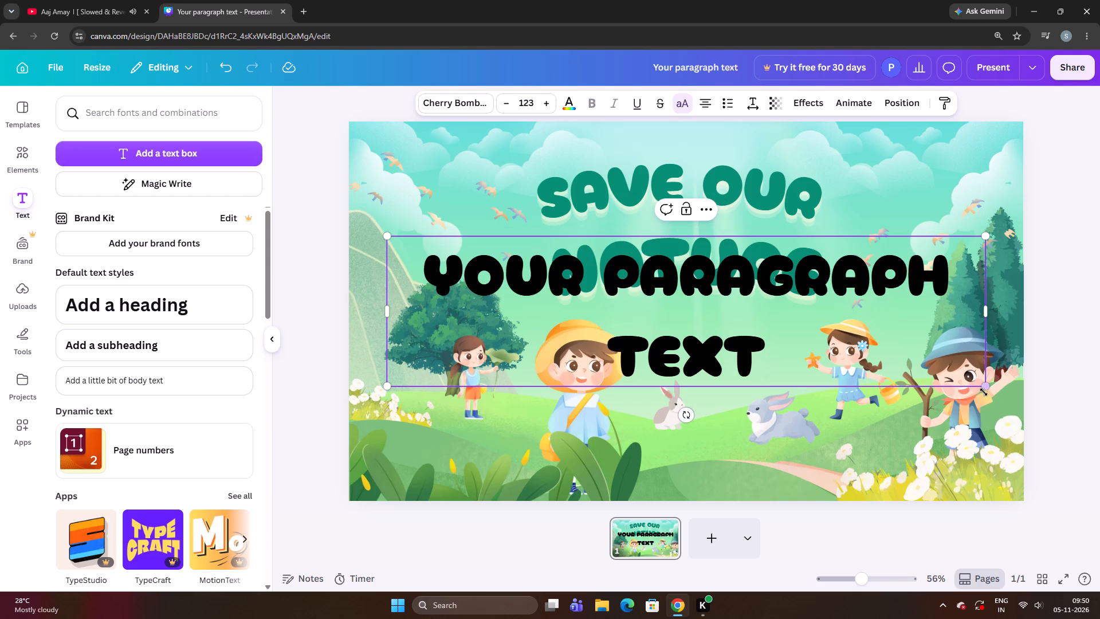
pyautogui.moveTo(983, 386); pyautogui.dragTo(548, 270)
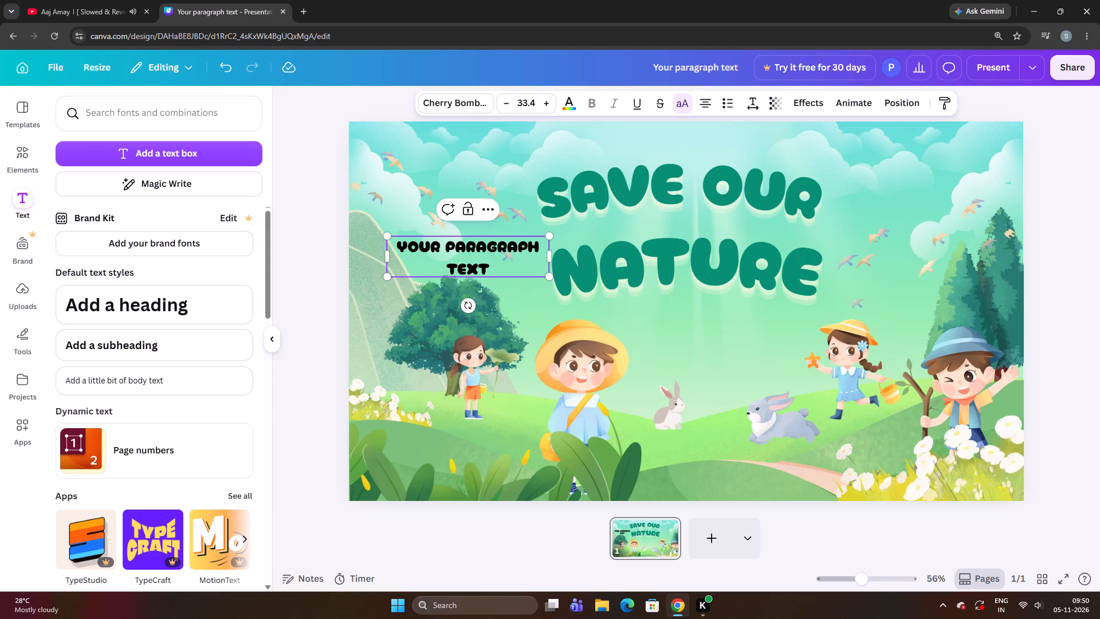
# Replace the new text box's placeholder text with "save our".
pyautogui.click(515, 254)
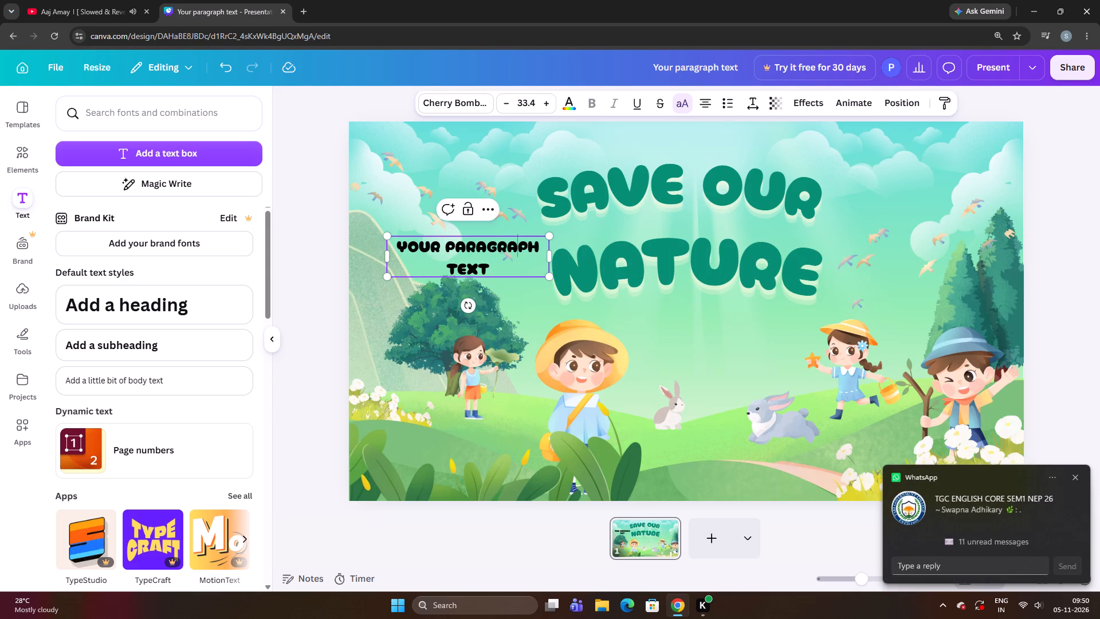
pyautogui.click(356, 271)
pyautogui.click(336, 275)
pyautogui.doubleClick(440, 249)
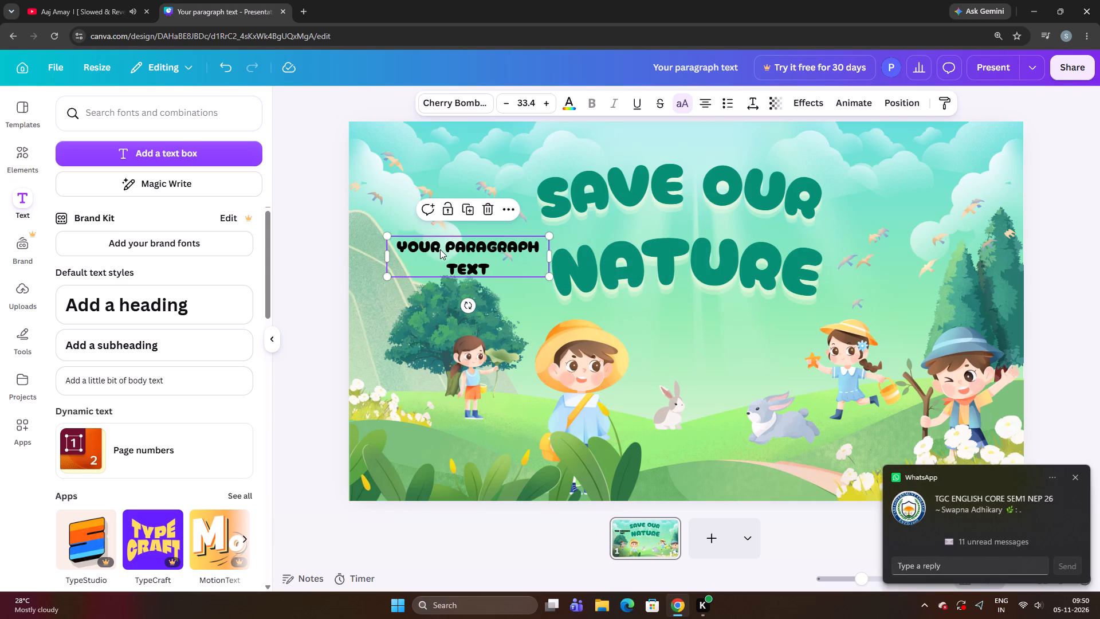
pyautogui.press('BackSpace')
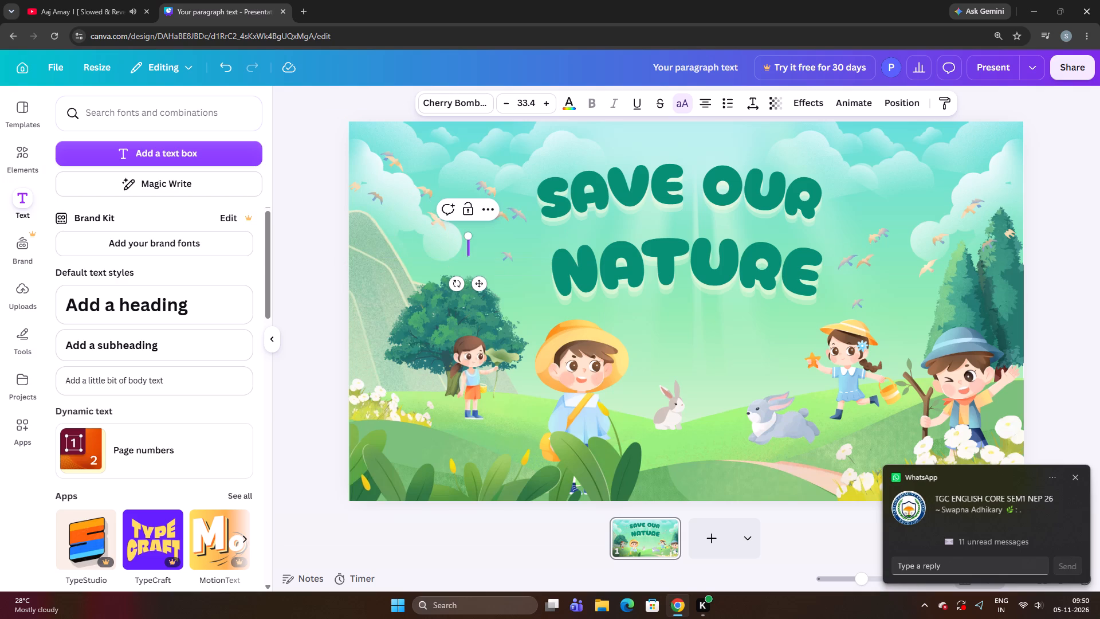
pyautogui.press('s')
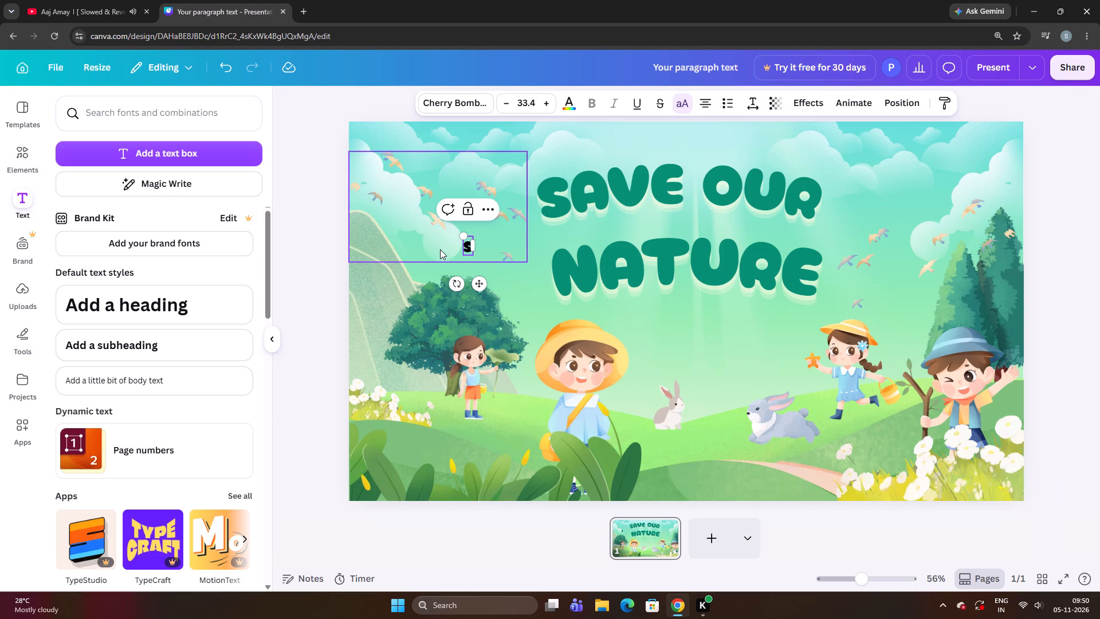
pyautogui.press('a')
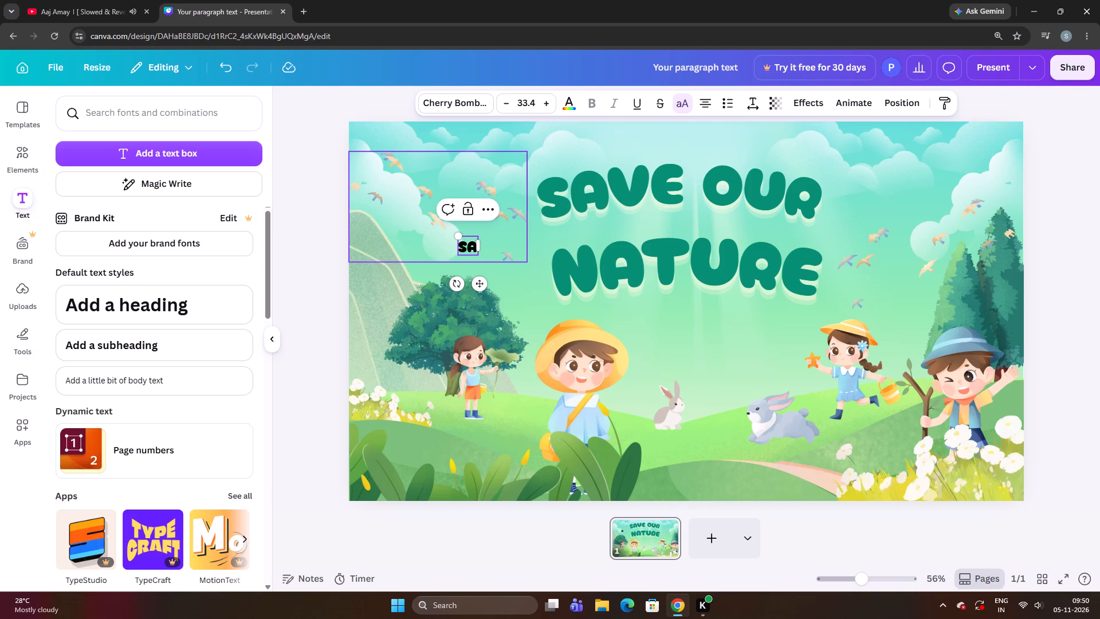
pyautogui.write('ve')
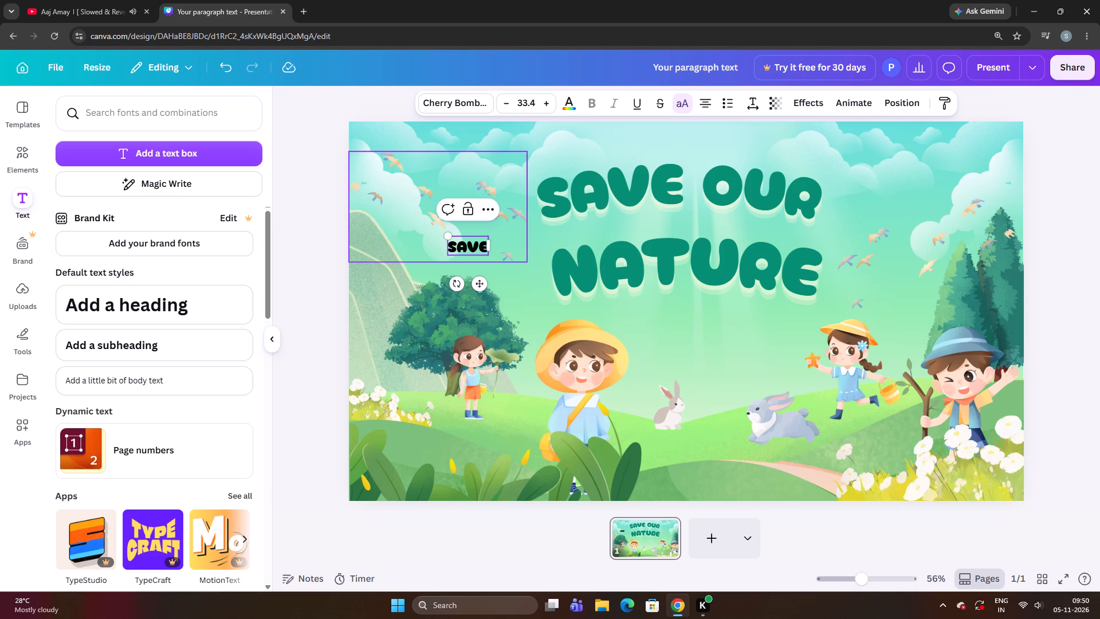
pyautogui.press('space')
pyautogui.write('our')
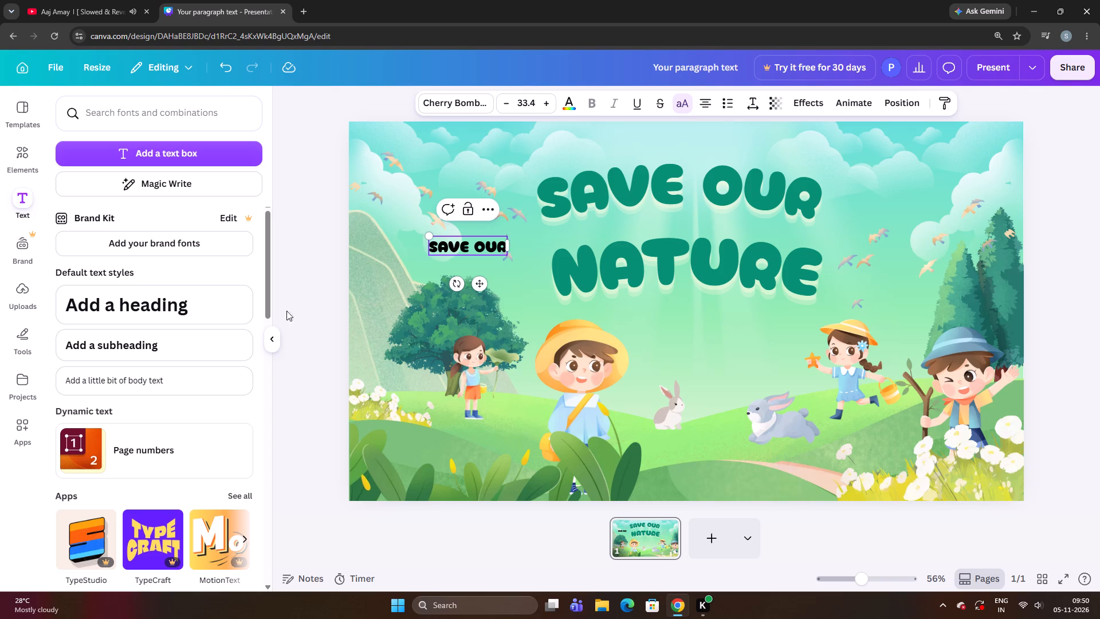
pyautogui.click(305, 327)
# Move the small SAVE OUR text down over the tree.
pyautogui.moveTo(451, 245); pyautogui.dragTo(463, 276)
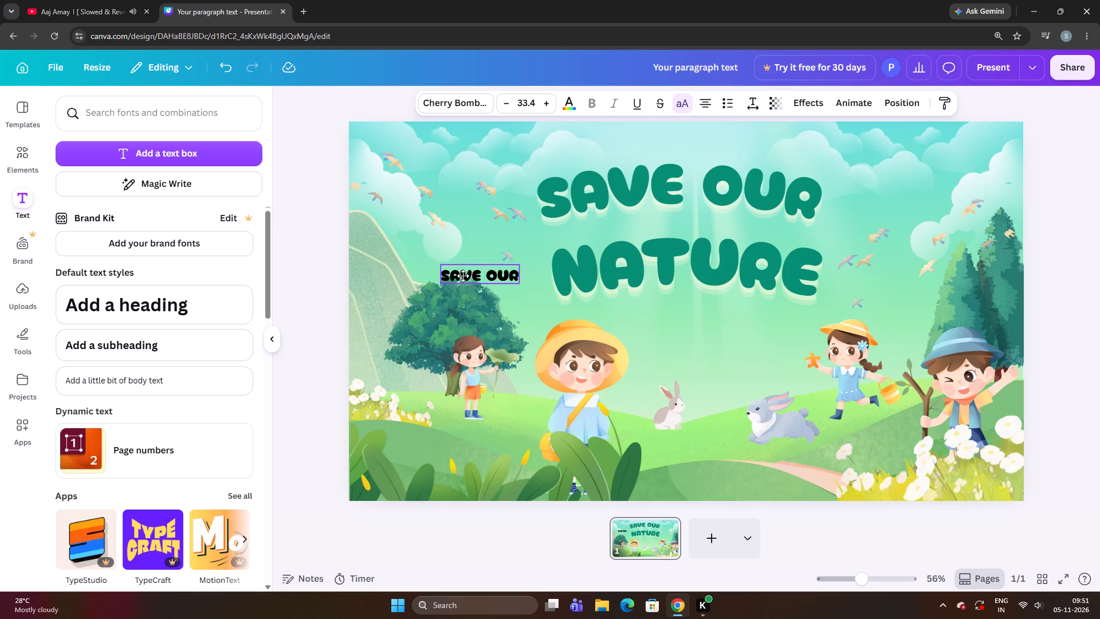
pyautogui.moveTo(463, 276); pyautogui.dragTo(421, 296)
# Delete the template's original large SAVE OUR title line above NATURE.
pyautogui.click(584, 152)
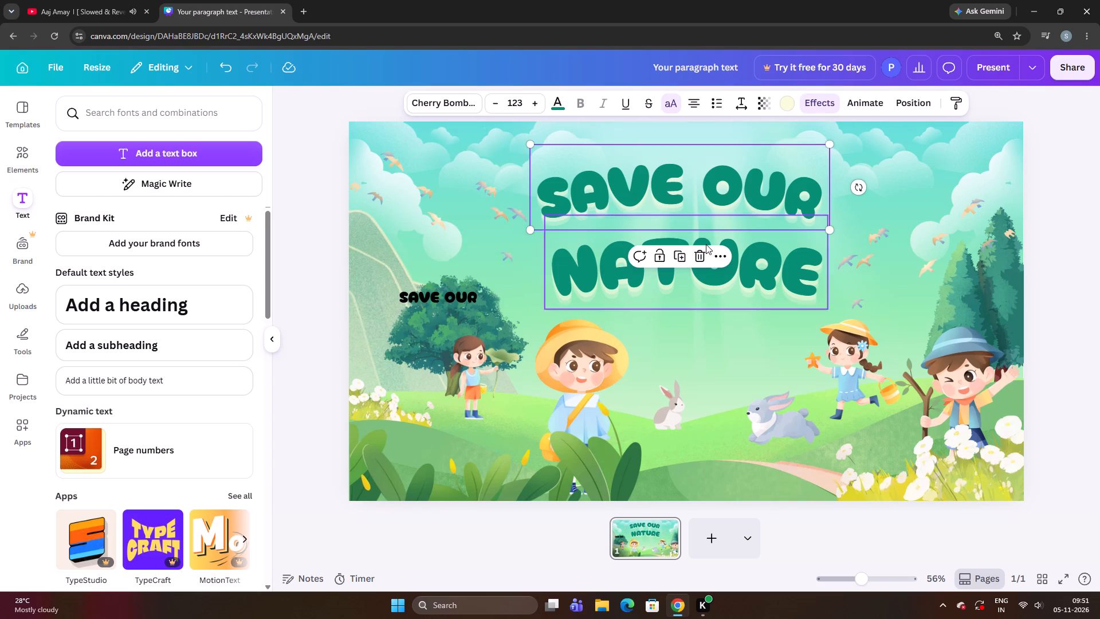
pyautogui.click(706, 255)
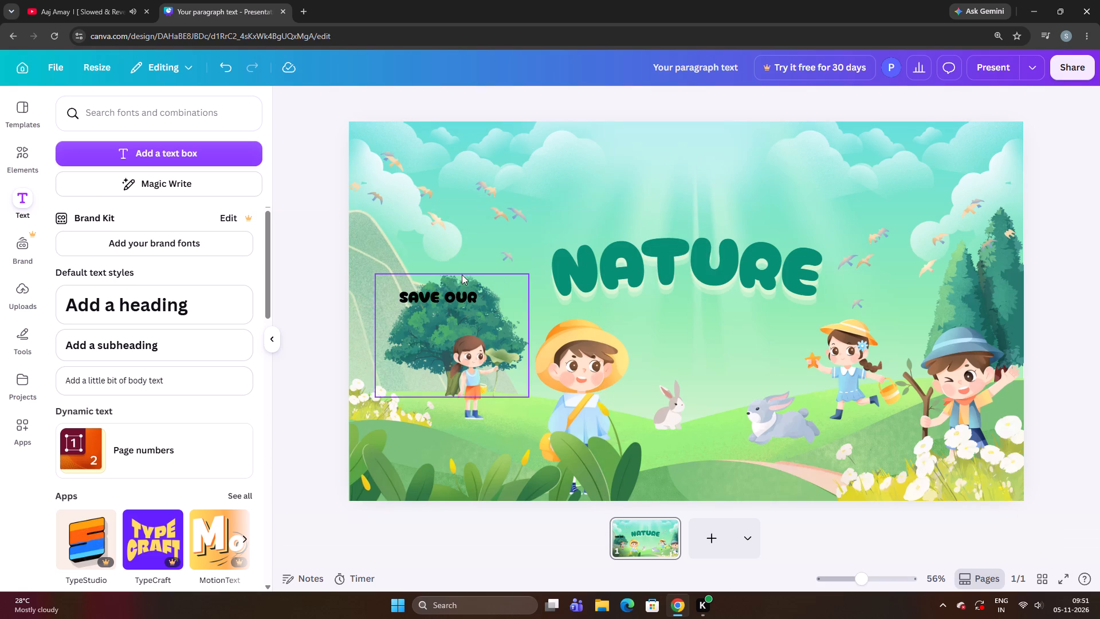
# Move the small SAVE OUR text from the tree to just above the first letters of NATURE.
pyautogui.click(455, 300)
pyautogui.moveTo(455, 300); pyautogui.dragTo(509, 219)
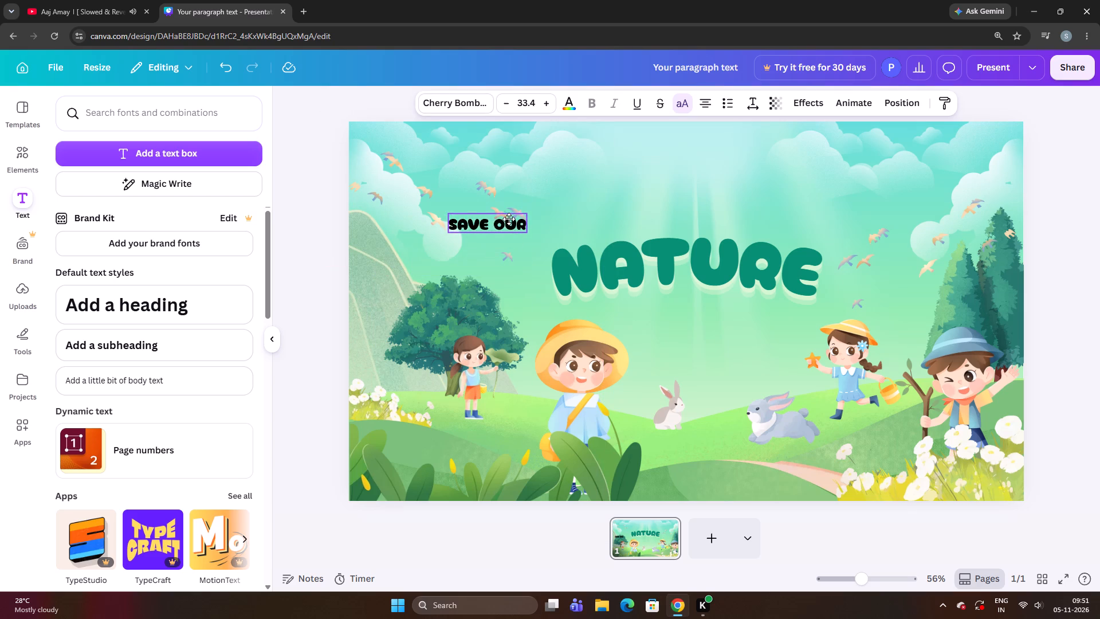
pyautogui.moveTo(509, 219); pyautogui.dragTo(614, 198)
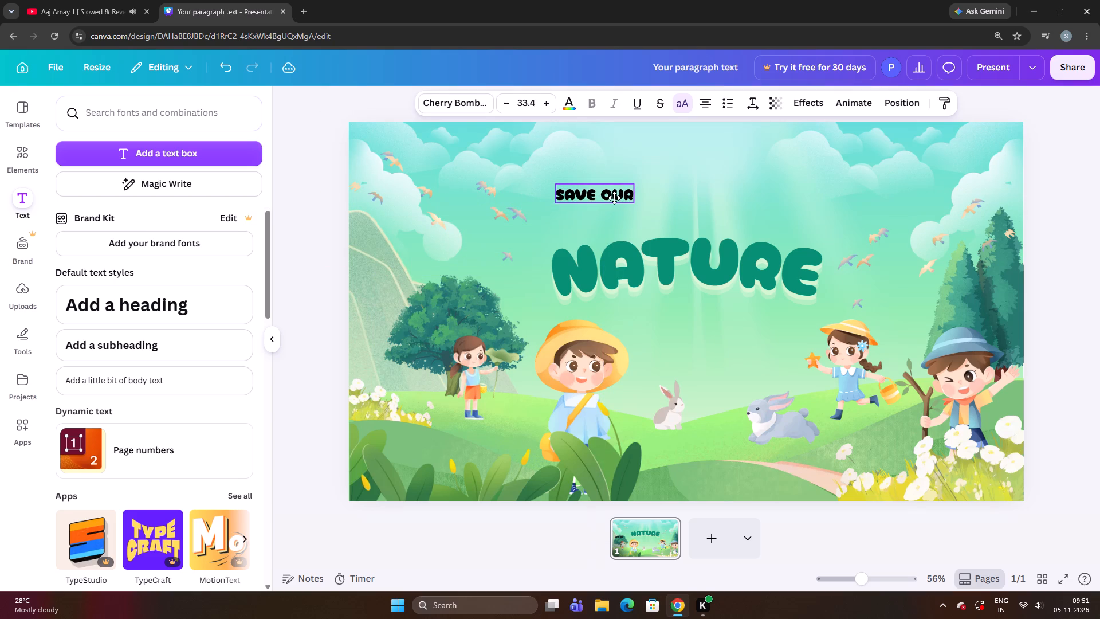
pyautogui.moveTo(614, 198); pyautogui.dragTo(623, 202)
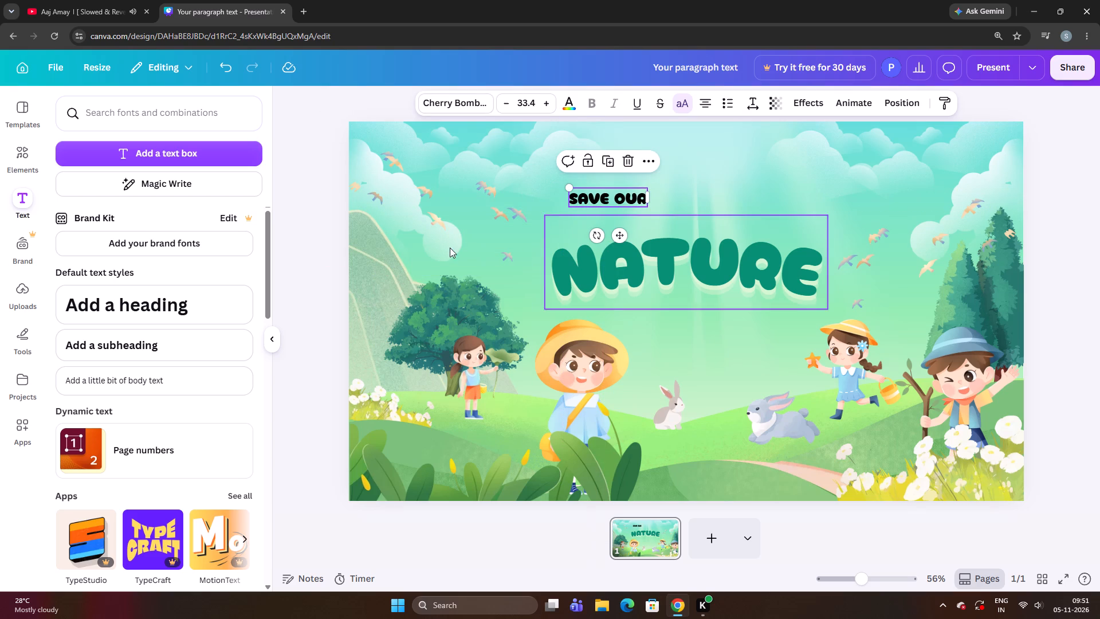
pyautogui.click(453, 246)
# Enlarge the SAVE OUR text to a font size of about 64.7.
pyautogui.click(591, 197)
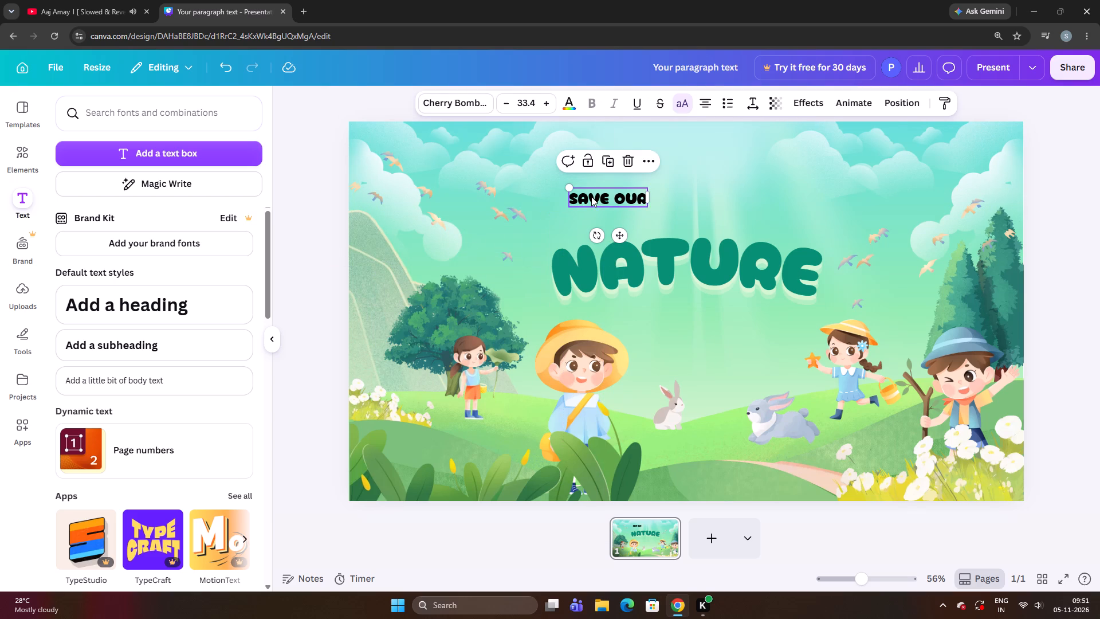
pyautogui.hotkey('ctrl', 'Down')
pyautogui.hotkey('ctrl', 'Down')
pyautogui.hotkey('ctrl', 'Down')
pyautogui.hotkey('ctrl', 'Down')
pyautogui.hotkey('ctrl', 'Down')
pyautogui.hotkey('ctrl', 'Down')
pyautogui.hotkey('ctrl', 'Down')
pyautogui.hotkey('ctrl', 'Down')
pyautogui.hotkey('ctrl', 'Down')
pyautogui.hotkey('ctrl', 'Down')
pyautogui.hotkey('ctrl', 'Down')
pyautogui.hotkey('ctrl', 'Down')
pyautogui.hotkey('ctrl', 'Down')
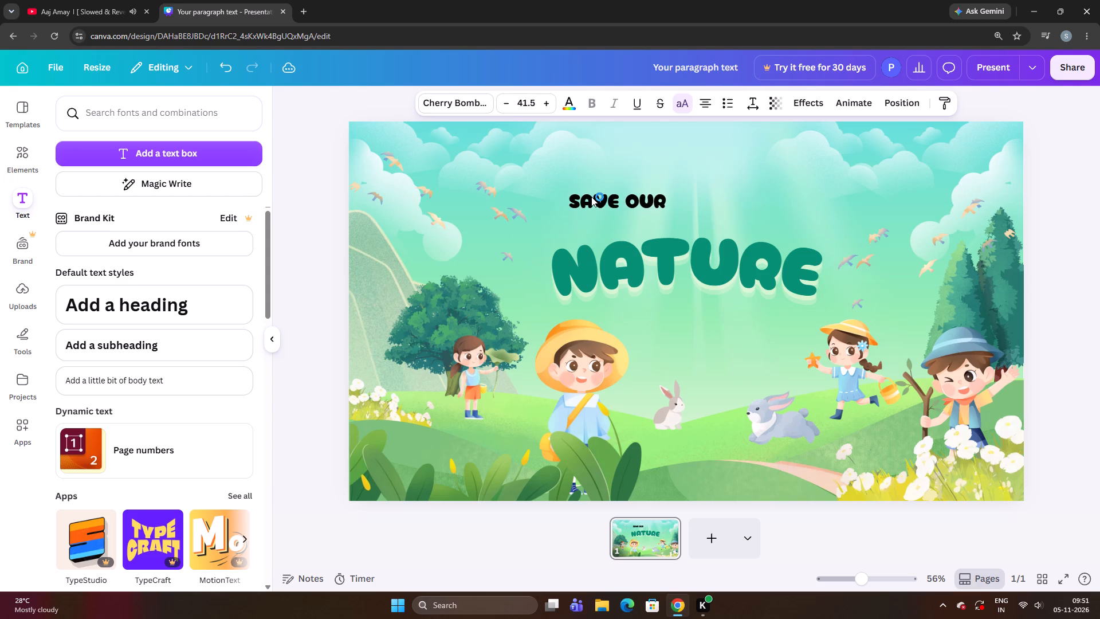
pyautogui.hotkey('ctrl', 'Down')
pyautogui.hotkey('ctrl', 'Down')
pyautogui.hotkey('ctrl', 'Down')
pyautogui.hotkey('ctrl', 'Down')
pyautogui.hotkey('ctrl', 'Down')
pyautogui.hotkey('ctrl', 'Down')
pyautogui.hotkey('ctrl', 'Down')
pyautogui.hotkey('ctrl', 'Down')
pyautogui.hotkey('ctrl', 'Down')
pyautogui.hotkey('ctrl', 'Down')
pyautogui.hotkey('ctrl', 'Down')
pyautogui.hotkey('ctrl', 'Down')
pyautogui.hotkey('ctrl', 'Down')
pyautogui.hotkey('ctrl', 'Down')
pyautogui.hotkey('ctrl', 'Down')
pyautogui.hotkey('ctrl', 'Down')
pyautogui.hotkey('ctrl', 'Down')
pyautogui.hotkey('ctrl', 'Down')
pyautogui.hotkey('ctrl', 'Down')
pyautogui.hotkey('ctrl', 'Down')
pyautogui.hotkey('ctrl', 'Down')
pyautogui.hotkey('ctrl', 'Down')
pyautogui.hotkey('ctrl', 'Down')
pyautogui.hotkey('ctrl', 'Down')
pyautogui.hotkey('ctrl', 'Down')
pyautogui.hotkey('ctrl', 'Down')
pyautogui.hotkey('ctrl', 'Down')
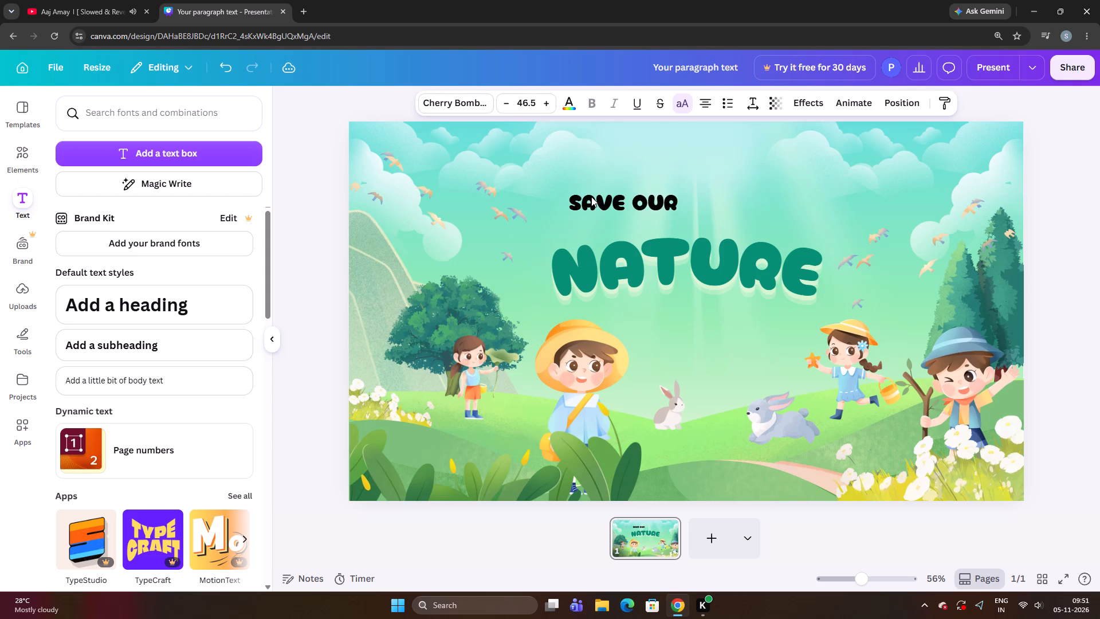
# Nudge the SAVE OUR text upward to open a gap above NATURE.
pyautogui.press('Up')
pyautogui.press('Up')
pyautogui.press('Up')
pyautogui.press('Up')
pyautogui.press('Up')
pyautogui.press('Up')
pyautogui.press('Up')
pyautogui.press('Up')
pyautogui.press('Up')
pyautogui.press('Up')
pyautogui.press('Up')
pyautogui.press('Up')
pyautogui.press('Up')
pyautogui.press('Up')
pyautogui.press('Up')
pyautogui.press('Up')
pyautogui.press('Up')
pyautogui.press('Up')
pyautogui.press('Up')
pyautogui.press('Up')
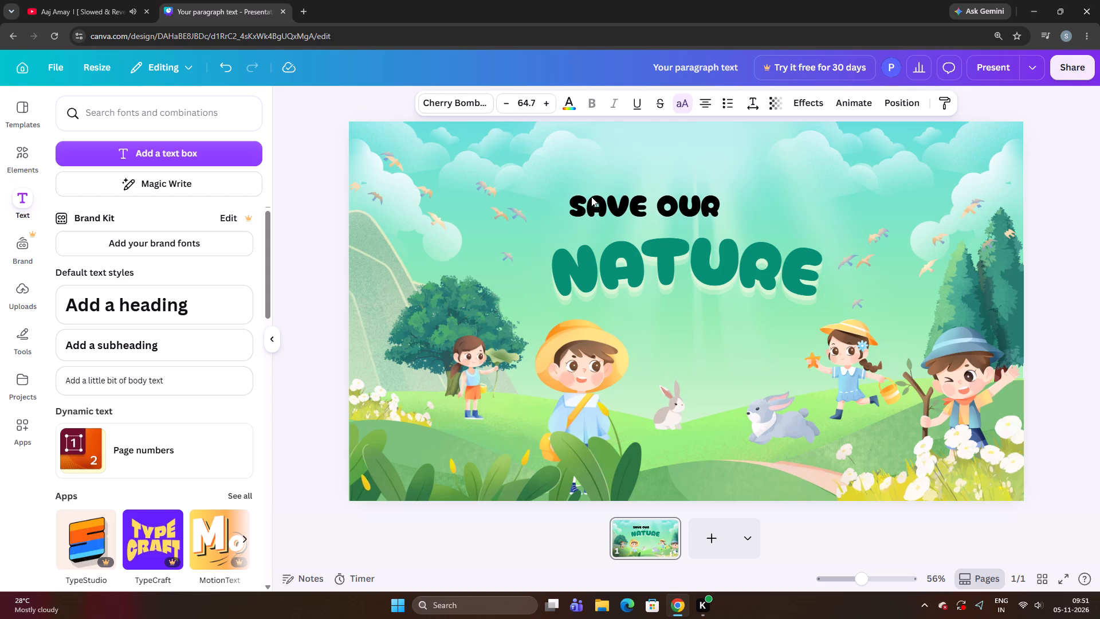
# Enlarge the SAVE OUR text to a font size of about 80.9.
pyautogui.hotkey('ctrl', 'Down')
pyautogui.hotkey('ctrl', 'Down')
pyautogui.hotkey('ctrl', 'Down')
pyautogui.hotkey('ctrl', 'Down')
pyautogui.hotkey('ctrl', 'Down')
pyautogui.hotkey('ctrl', 'Down')
pyautogui.hotkey('ctrl', 'Down')
pyautogui.hotkey('ctrl', 'Down')
pyautogui.hotkey('ctrl', 'Down')
pyautogui.hotkey('ctrl', 'Down')
pyautogui.hotkey('ctrl', 'Down')
pyautogui.hotkey('ctrl', 'Down')
pyautogui.hotkey('ctrl', 'Down')
pyautogui.hotkey('ctrl', 'Down')
pyautogui.hotkey('ctrl', 'Down')
pyautogui.hotkey('ctrl', 'Down')
pyautogui.hotkey('ctrl', 'Down')
pyautogui.hotkey('ctrl', 'Down')
pyautogui.hotkey('ctrl', 'Down')
pyautogui.hotkey('ctrl', 'Down')
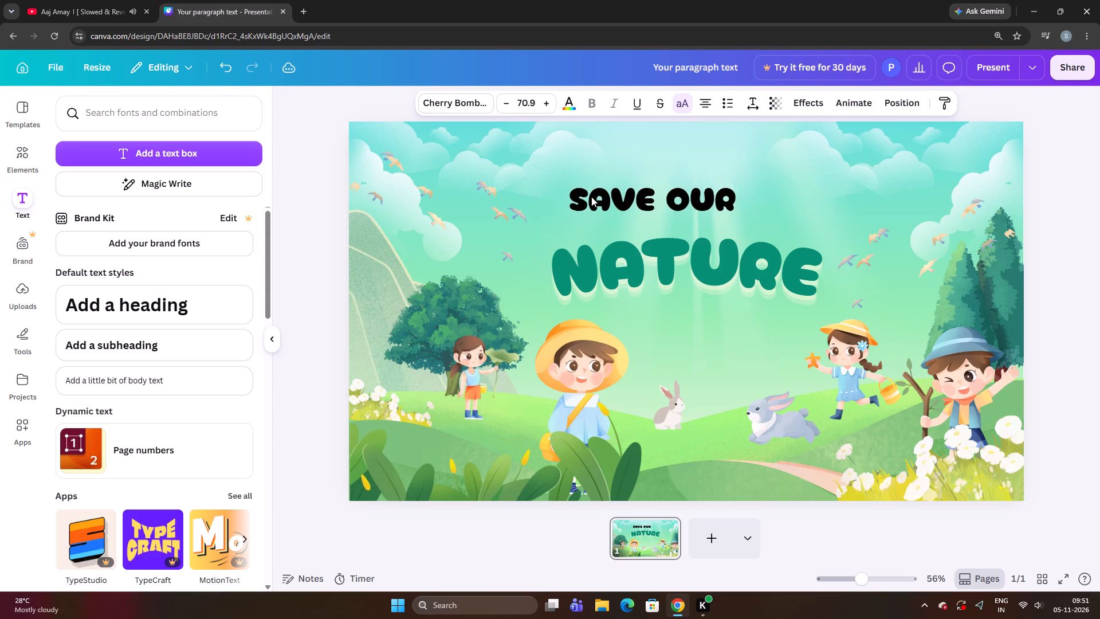
# Nudge the SAVE OUR text slightly up and to the left above NATURE.
pyautogui.press('Up')
pyautogui.press('Up')
pyautogui.press('Up')
pyautogui.press('Up')
pyautogui.press('Up')
pyautogui.press('Up')
pyautogui.press('Up')
pyautogui.press('Up')
pyautogui.press('Up')
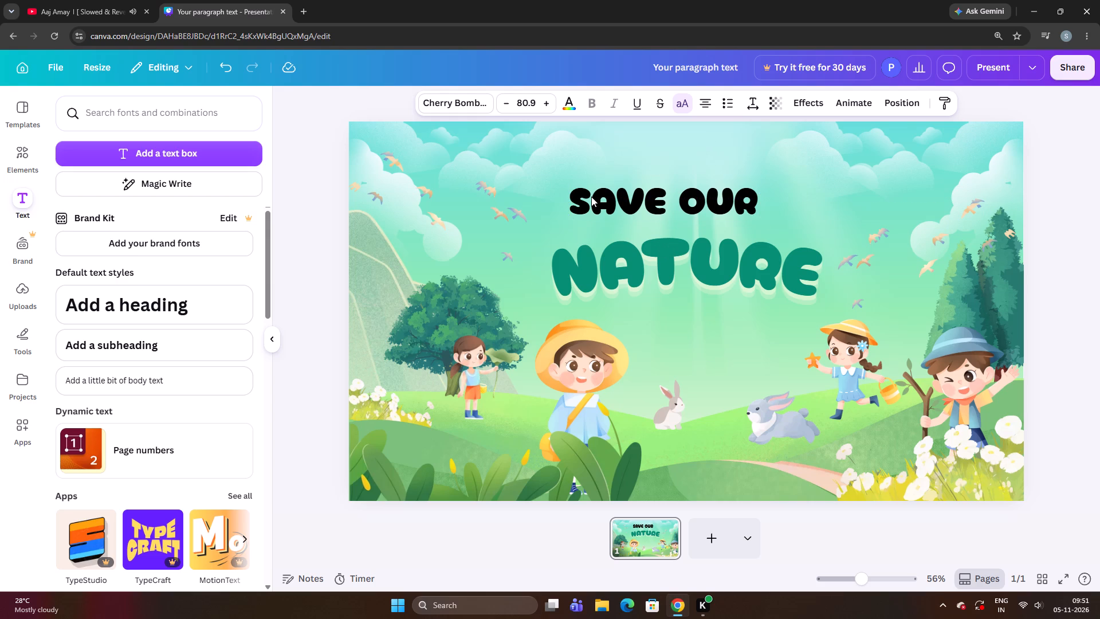
pyautogui.press('Left')
pyautogui.press('Left')
pyautogui.press('Left')
pyautogui.press('Left')
pyautogui.press('Left')
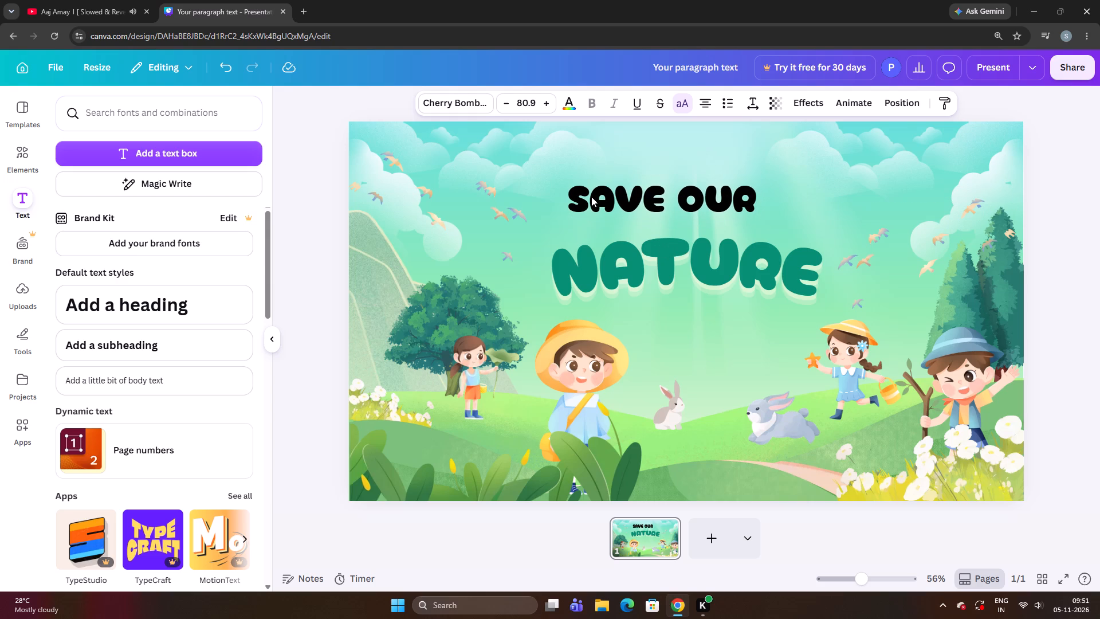
# Enlarge the SAVE OUR text to a font size of about 84.7.
pyautogui.hotkey('ctrl', 'Down')
pyautogui.hotkey('ctrl', 'Down')
pyautogui.hotkey('ctrl', 'Down')
pyautogui.hotkey('ctrl', 'Down')
pyautogui.hotkey('ctrl', 'Down')
pyautogui.hotkey('ctrl', 'Down')
# Nudge the SAVE OUR text to the right, closer to centred over NATURE.
pyautogui.hotkey('ctrl', 'Right')
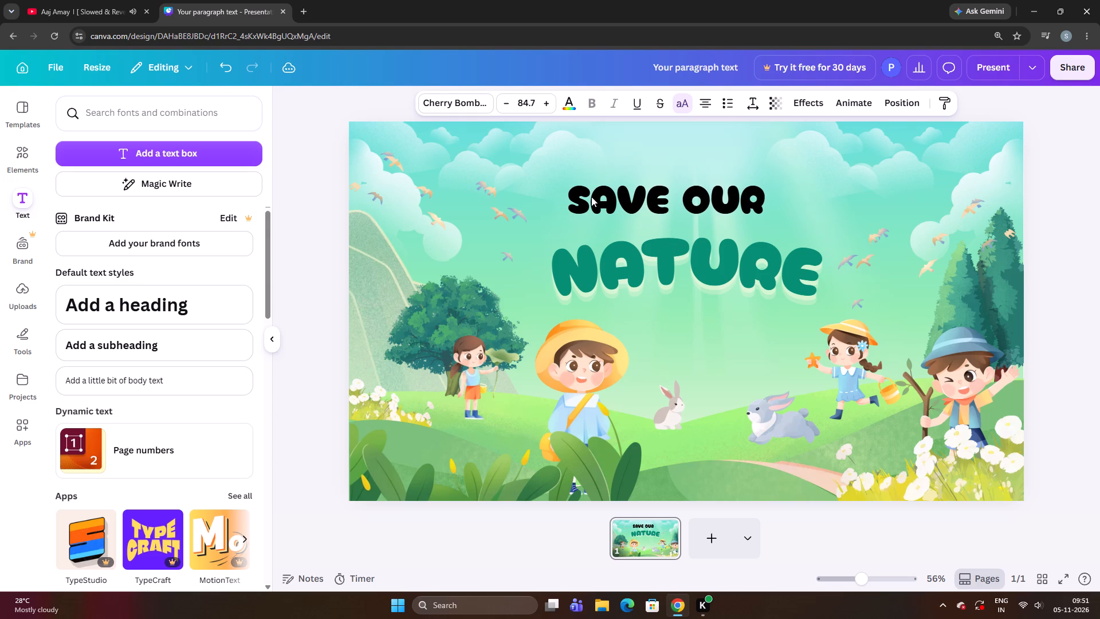
pyautogui.press('Right')
pyautogui.press('Right')
pyautogui.press('Right')
pyautogui.press('Right')
pyautogui.press('Right')
pyautogui.press('Right')
pyautogui.press('Right')
pyautogui.press('Right')
pyautogui.press('Right')
pyautogui.press('Right')
pyautogui.press('Right')
pyautogui.press('Right')
pyautogui.press('Right')
pyautogui.press('Right')
pyautogui.press('Right')
pyautogui.press('Right')
pyautogui.press('Right')
pyautogui.press('Right')
pyautogui.press('Right')
# Enlarge the SAVE OUR text to a font size of about 89.7.
pyautogui.hotkey('ctrl', 'Down')
pyautogui.hotkey('ctrl', 'Down')
pyautogui.hotkey('ctrl', 'Down')
pyautogui.hotkey('ctrl', 'Down')
pyautogui.hotkey('ctrl', 'Down')
pyautogui.hotkey('ctrl', 'Down')
pyautogui.hotkey('ctrl', 'Down')
pyautogui.hotkey('ctrl', 'Down')
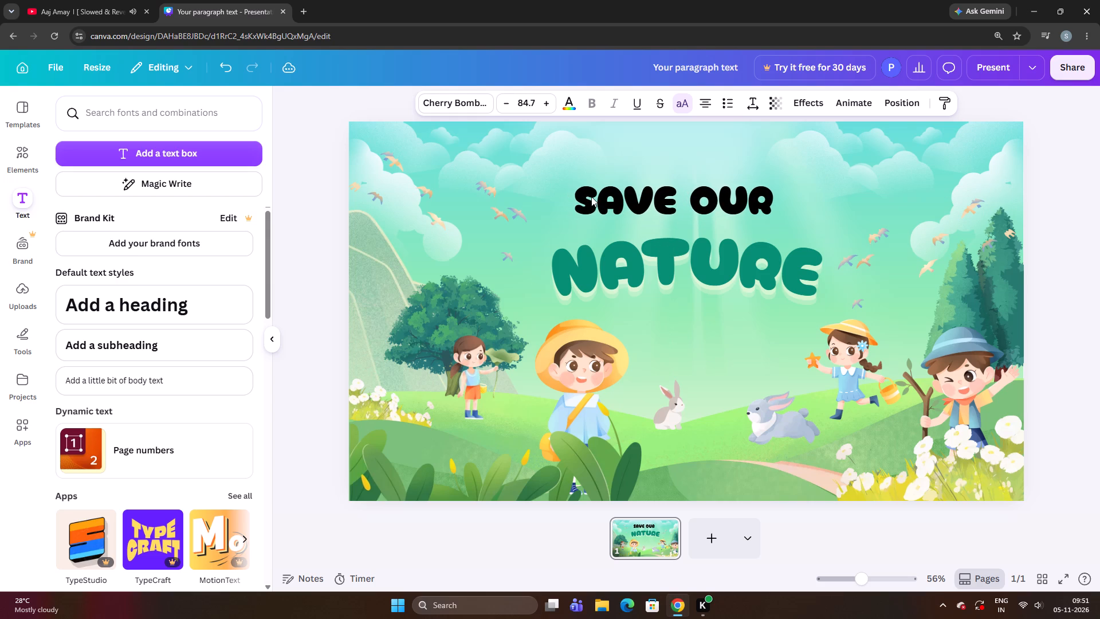
# Nudge the SAVE OUR text slightly up and back to the left to centre it over NATURE.
pyautogui.press('Up')
pyautogui.press('Up')
pyautogui.press('Up')
pyautogui.press('Up')
pyautogui.press('Up')
pyautogui.press('Up')
pyautogui.press('Up')
pyautogui.press('Up')
pyautogui.press('Up')
pyautogui.press('Left')
pyautogui.press('Left')
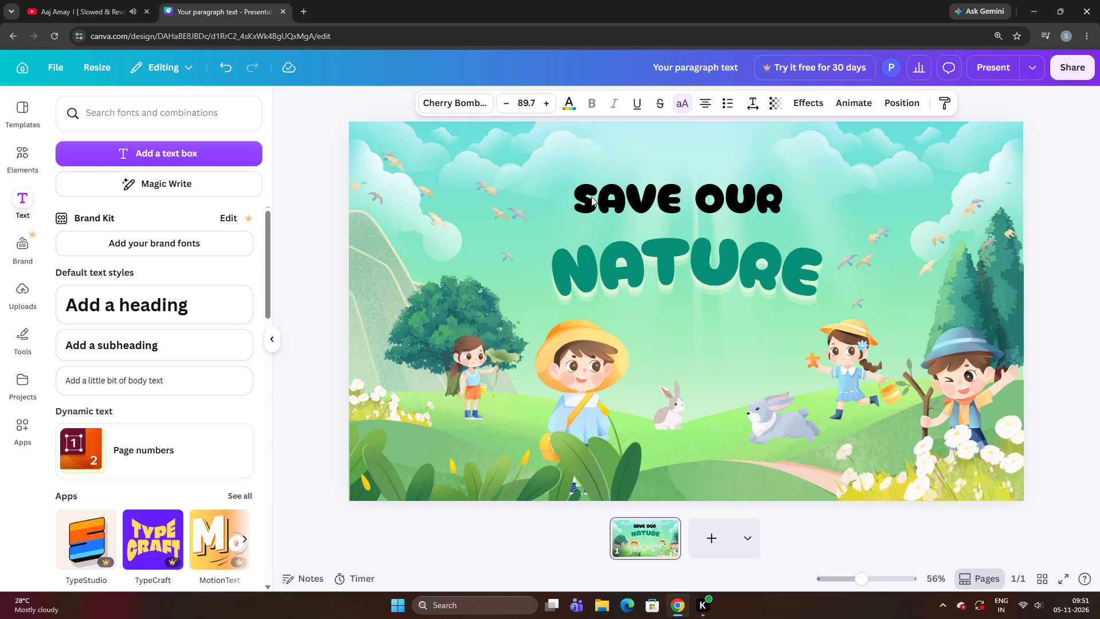
pyautogui.press('Left')
pyautogui.press('Left')
pyautogui.press('Left')
pyautogui.press('Left')
pyautogui.press('Left')
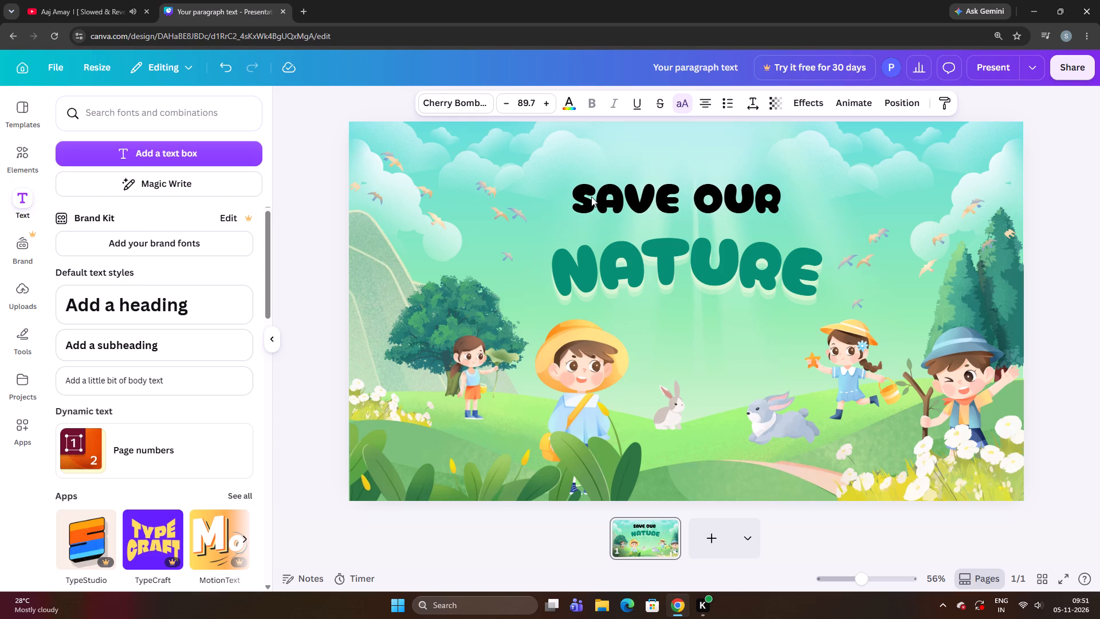
pyautogui.press('Left')
pyautogui.press('Left')
# Enlarge the SAVE OUR text to a font size of about 91.6.
pyautogui.hotkey('ctrl', 'Down')
pyautogui.hotkey('ctrl', 'Down')
pyautogui.hotkey('ctrl', 'Down')
# Nudge the SAVE OUR text slightly up and to the left to re-centre it over NATURE.
pyautogui.press('Up')
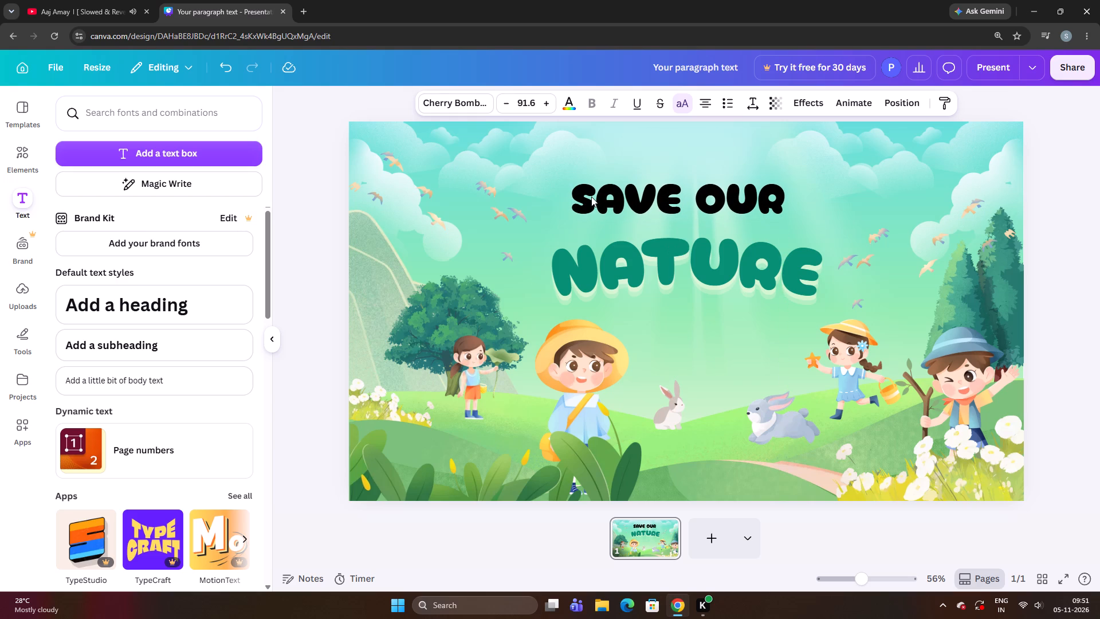
pyautogui.press('Left')
pyautogui.press('Left')
pyautogui.press('Left')
pyautogui.press('Left')
pyautogui.press('Left')
pyautogui.press('Left')
pyautogui.press('Left')
pyautogui.press('Left')
pyautogui.press('Left')
pyautogui.press('Left')
pyautogui.press('Left')
pyautogui.press('Left')
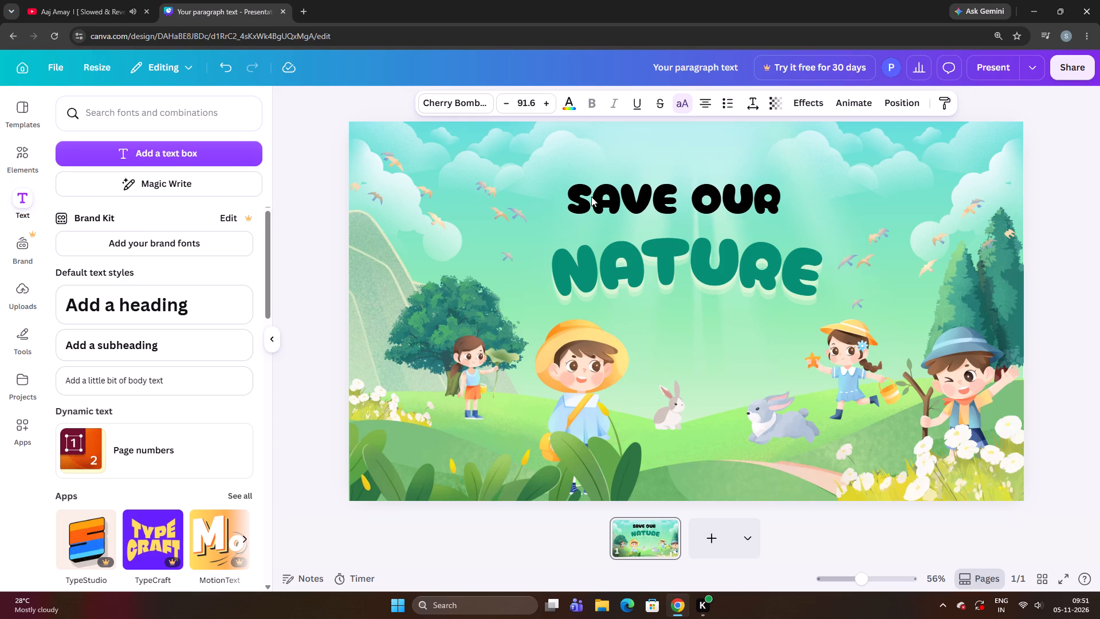
pyautogui.press('Left')
pyautogui.press('Left')
pyautogui.press('Left')
pyautogui.press('Left')
pyautogui.press('Left')
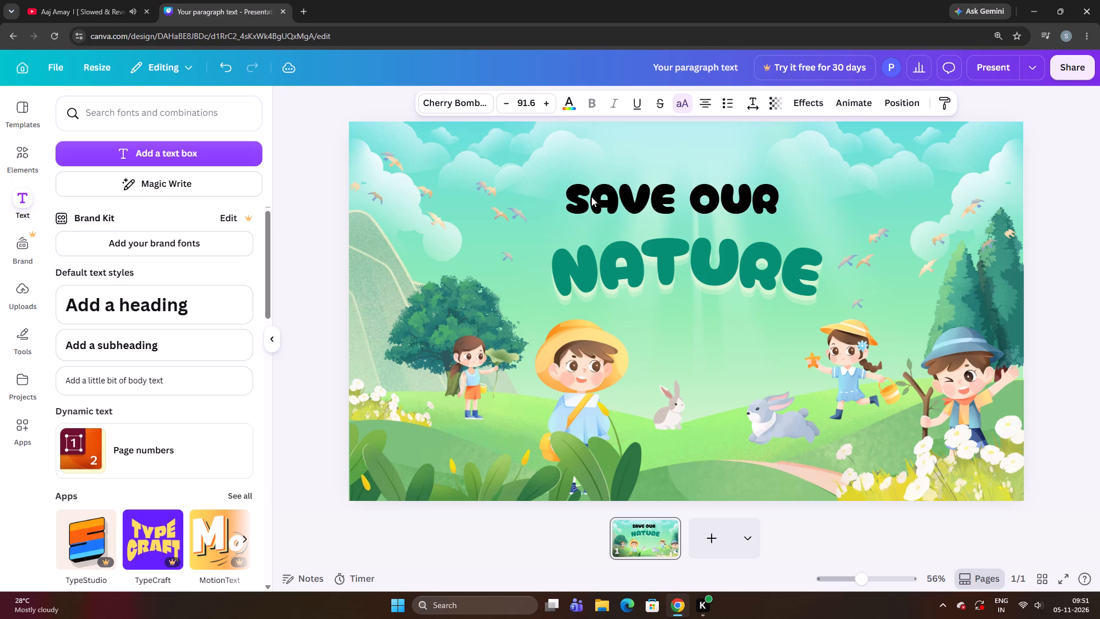
# Enlarge the SAVE OUR text to a font size of about 94.7.
pyautogui.hotkey('ctrl', 'Down')
pyautogui.hotkey('ctrl', 'Down')
pyautogui.hotkey('ctrl', 'Down')
pyautogui.hotkey('ctrl', 'Down')
pyautogui.hotkey('ctrl', 'Down')
# Nudge the SAVE OUR text up, away from NATURE, and slightly to the left.
pyautogui.press('Up')
pyautogui.press('Up')
pyautogui.press('Up')
pyautogui.press('Up')
pyautogui.press('Up')
pyautogui.press('Up')
pyautogui.press('Up')
pyautogui.press('Up')
pyautogui.press('Up')
pyautogui.press('Up')
pyautogui.press('Up')
pyautogui.press('Up')
pyautogui.press('Up')
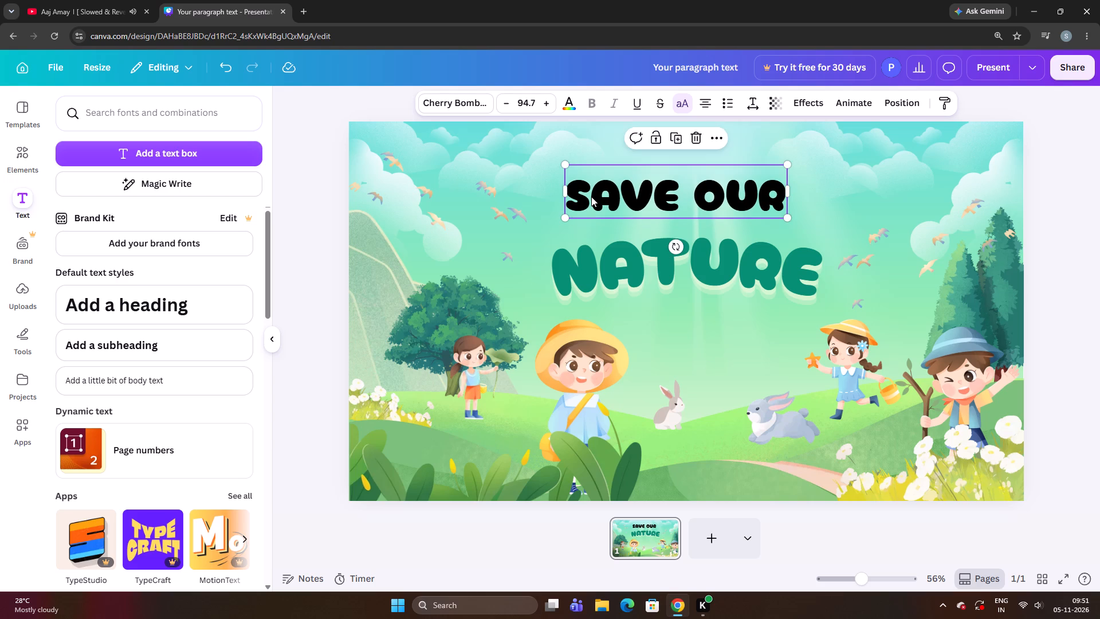
pyautogui.press('Left')
pyautogui.press('Left')
pyautogui.press('Left')
pyautogui.press('Left')
pyautogui.press('Left')
pyautogui.press('Left')
pyautogui.press('Left')
pyautogui.press('Left')
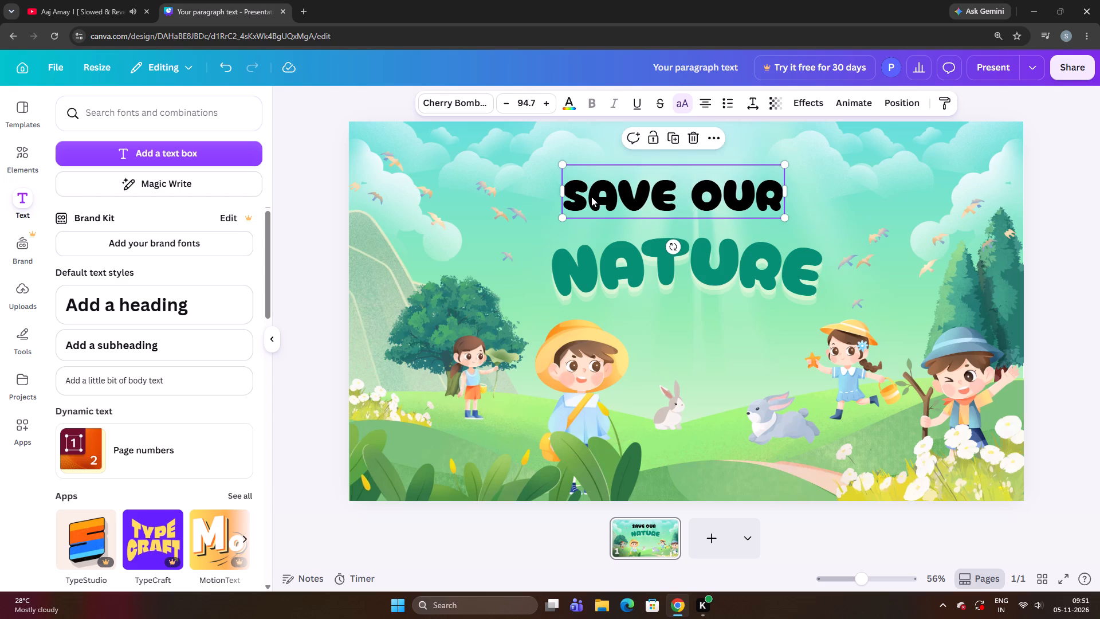
pyautogui.hotkey('ctrl', 'Left')
pyautogui.press('Left')
# Nudge the SAVE OUR text back down closer to NATURE and slightly to the right.
pyautogui.press('Down')
pyautogui.press('Down')
pyautogui.press('Down')
pyautogui.press('Down')
pyautogui.press('Down')
pyautogui.press('Down')
pyautogui.press('Down')
pyautogui.press('Down')
pyautogui.press('Down')
pyautogui.press('Up')
pyautogui.press('Up')
pyautogui.press('Up')
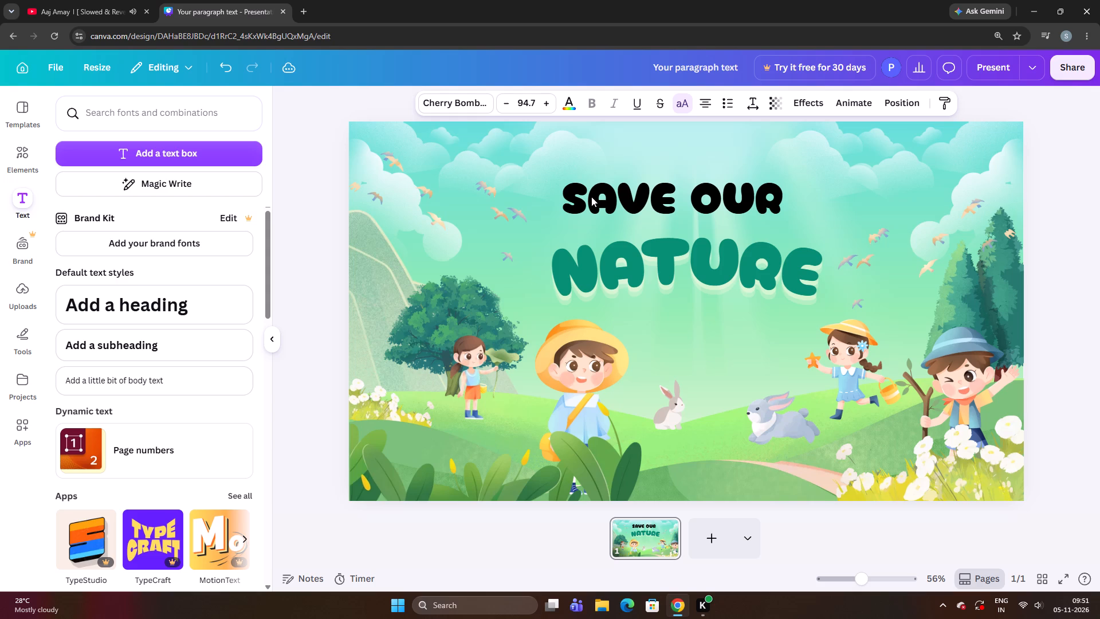
pyautogui.press('Right')
pyautogui.press('Right')
pyautogui.press('Right')
pyautogui.press('Right')
pyautogui.press('Right')
pyautogui.press('Right')
pyautogui.press('Right')
pyautogui.press('Right')
pyautogui.press('Right')
pyautogui.press('Right')
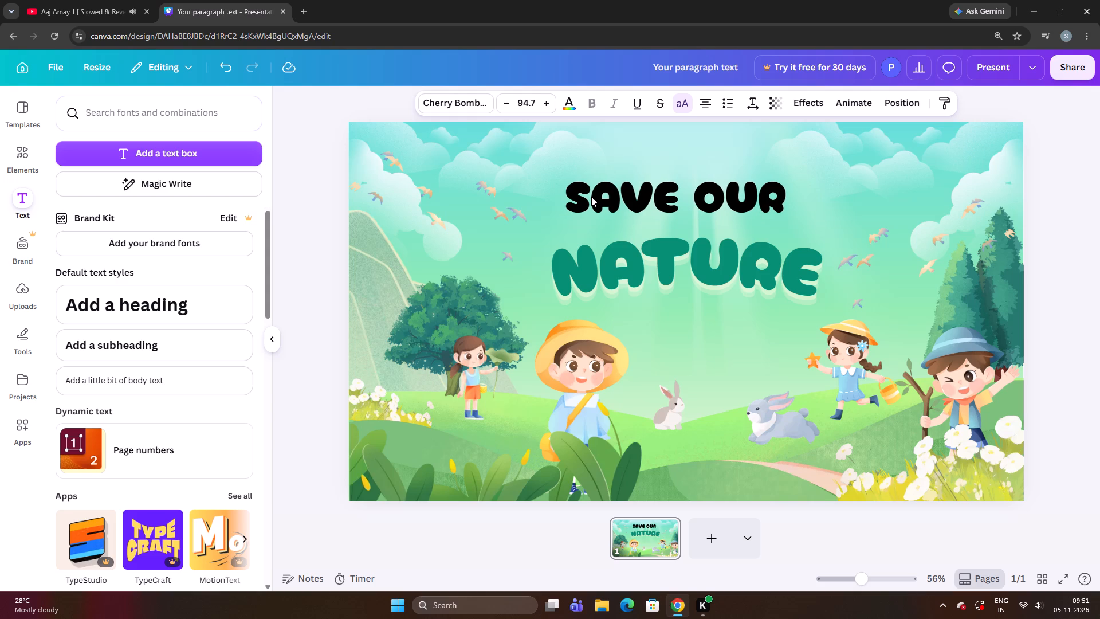
# Enlarge the SAVE OUR text to a font size of 100.
pyautogui.hotkey('ctrl', 'Down')
pyautogui.hotkey('ctrl', 'Down')
pyautogui.hotkey('ctrl', 'Down')
pyautogui.hotkey('ctrl', 'Down')
pyautogui.hotkey('ctrl', 'Down')
pyautogui.hotkey('ctrl', 'Down')
pyautogui.hotkey('ctrl', 'Down')
pyautogui.hotkey('ctrl', 'Down')
pyautogui.hotkey('ctrl', 'Down')
# Nudge the SAVE OUR text to the left and slightly down so it sits just above NATURE.
pyautogui.press('Left')
pyautogui.press('Left')
pyautogui.press('Left')
pyautogui.press('Left')
pyautogui.press('Left')
pyautogui.press('Left')
pyautogui.press('Left')
pyautogui.press('Left')
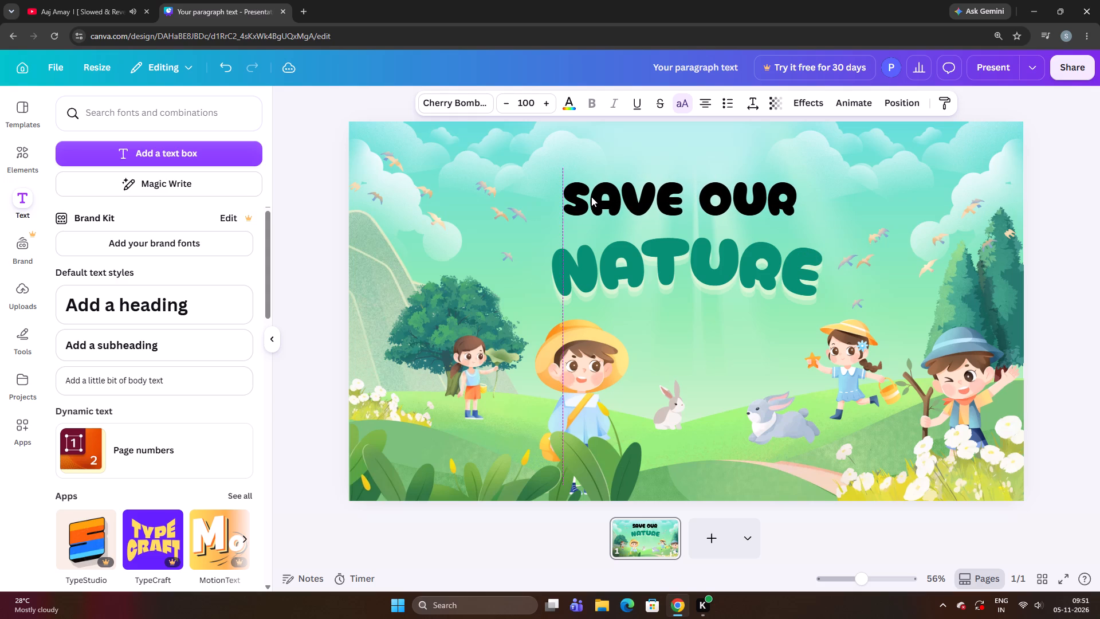
pyautogui.press('Up')
pyautogui.press('Up')
pyautogui.press('Down')
pyautogui.press('Right')
pyautogui.press('Right')
pyautogui.press('Right')
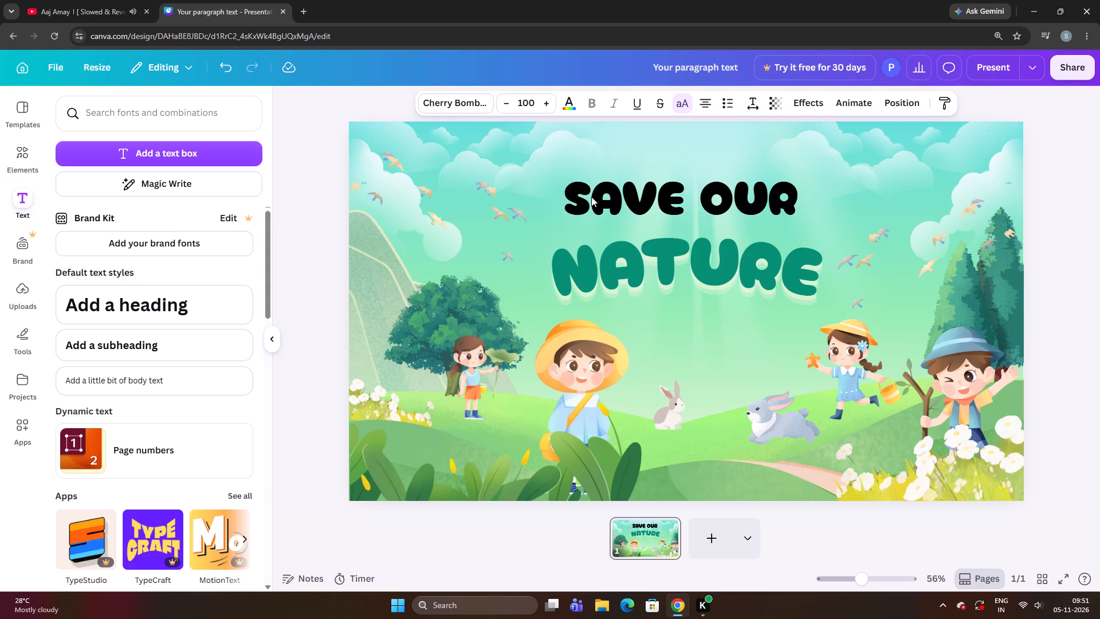
pyautogui.press('Right')
pyautogui.press('Down')
pyautogui.press('Down')
pyautogui.press('Down')
pyautogui.press('Left')
pyautogui.press('Left')
pyautogui.press('Left')
pyautogui.press('Left')
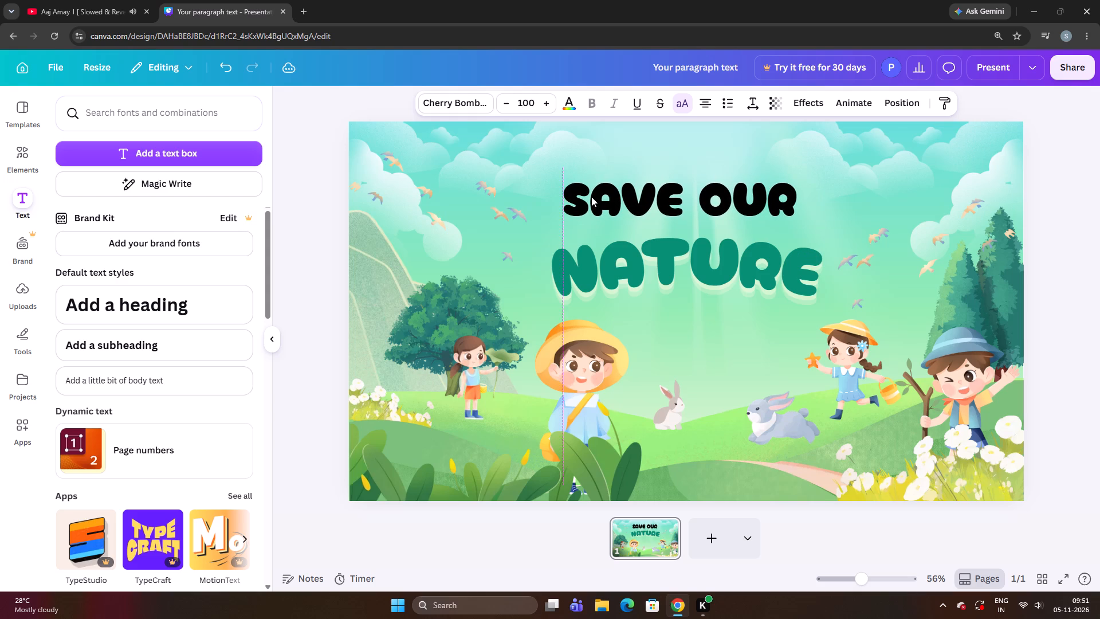
pyautogui.press('Down')
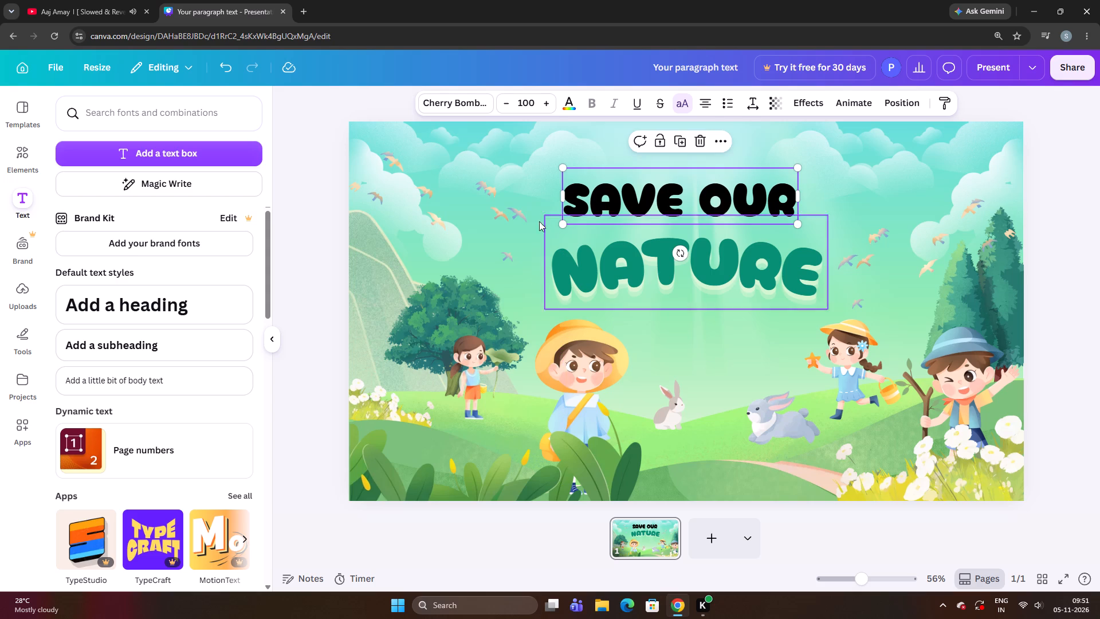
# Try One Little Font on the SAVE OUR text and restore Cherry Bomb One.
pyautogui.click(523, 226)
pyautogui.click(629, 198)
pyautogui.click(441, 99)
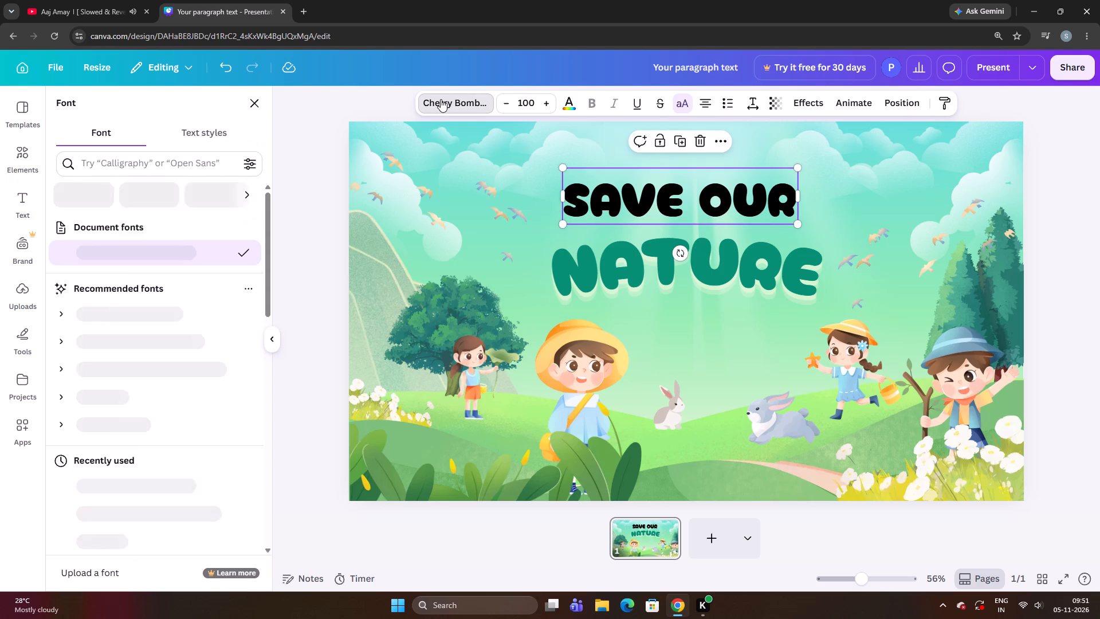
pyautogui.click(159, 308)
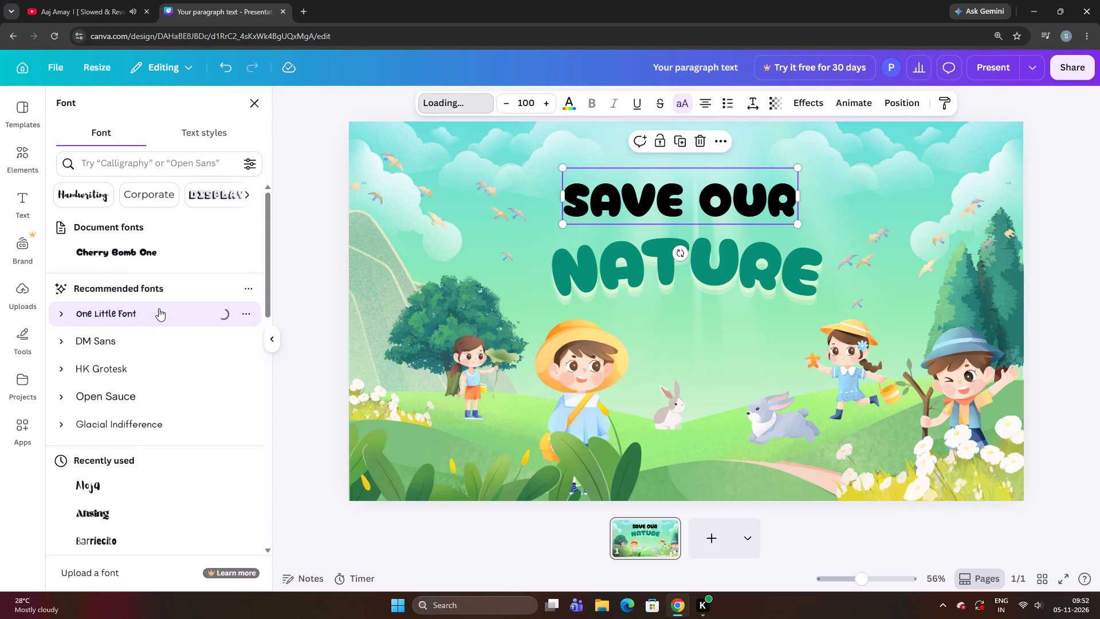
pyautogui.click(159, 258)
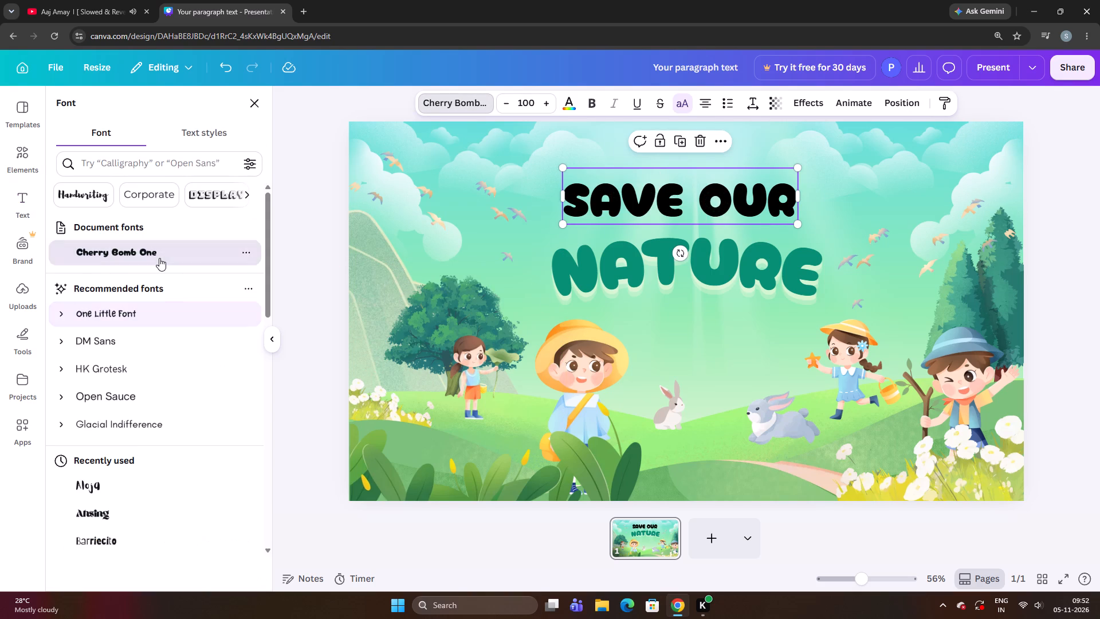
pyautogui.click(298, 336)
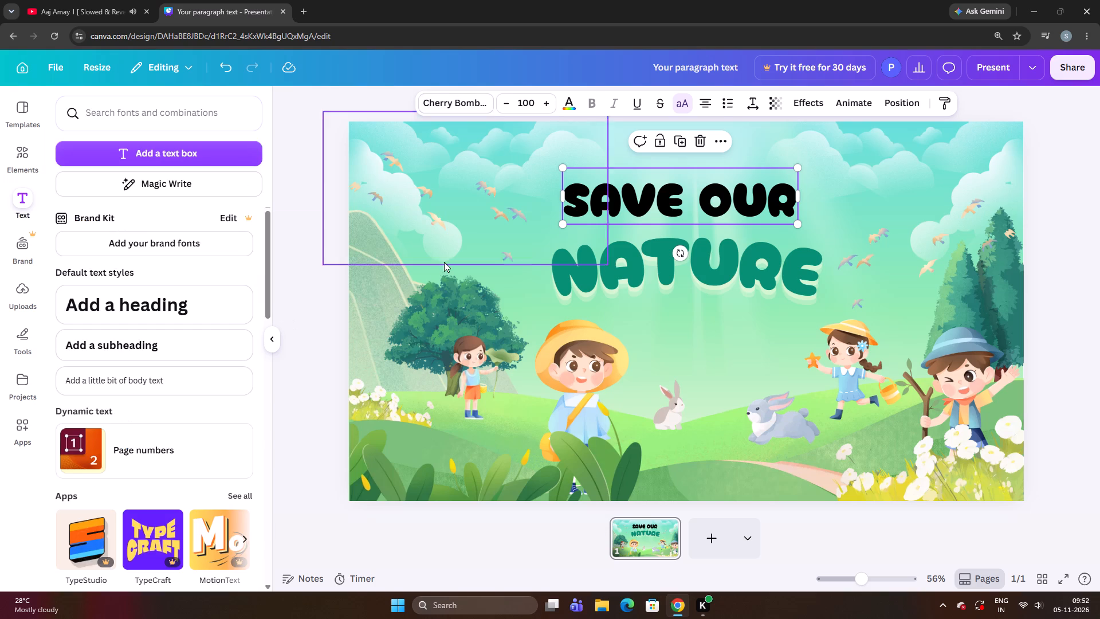
# Move the SAVE OUR text slightly up and to the left above NATURE.
pyautogui.click(445, 260)
pyautogui.click(698, 182)
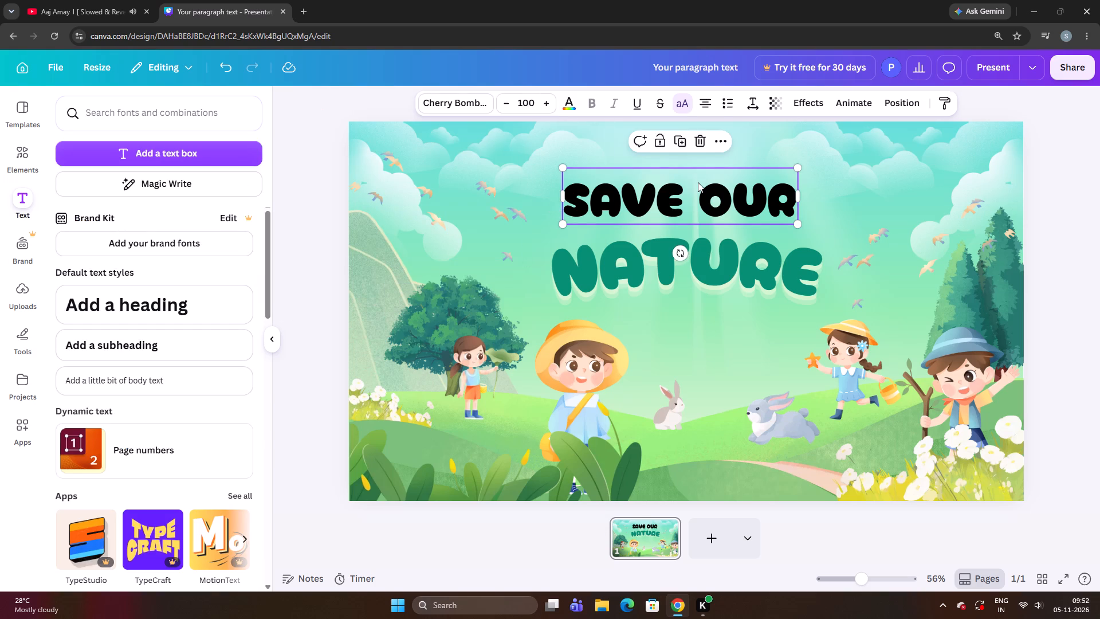
pyautogui.click(698, 183)
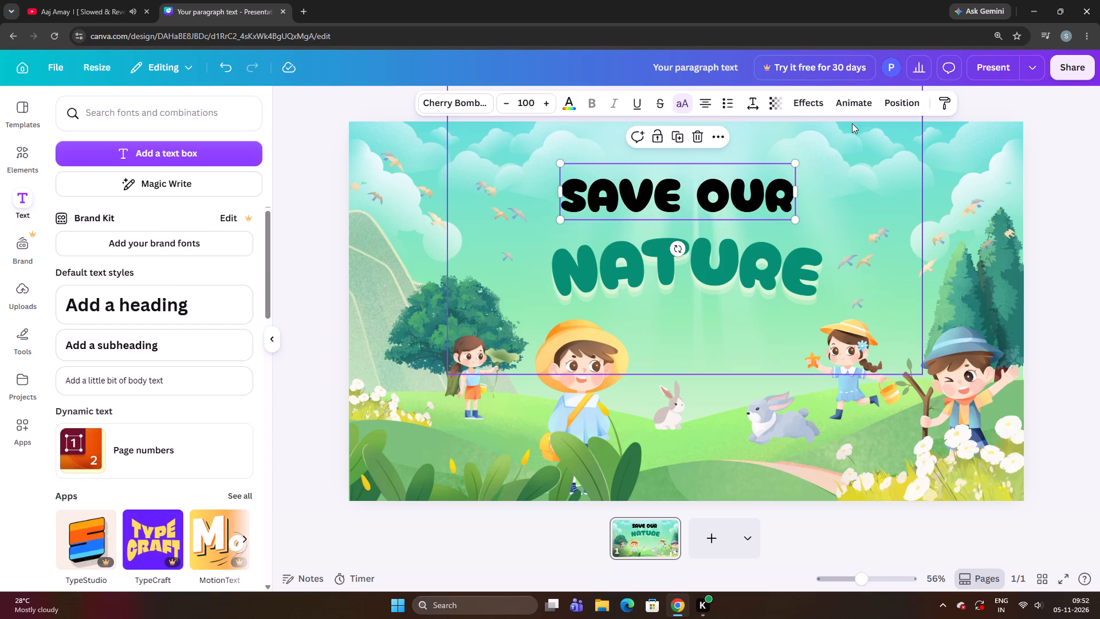
pyautogui.click(645, 287)
# Apply the Curve shape effect to the SAVE OUR text and flatten it to a gentle arc of slightly under 32.
pyautogui.click(614, 208)
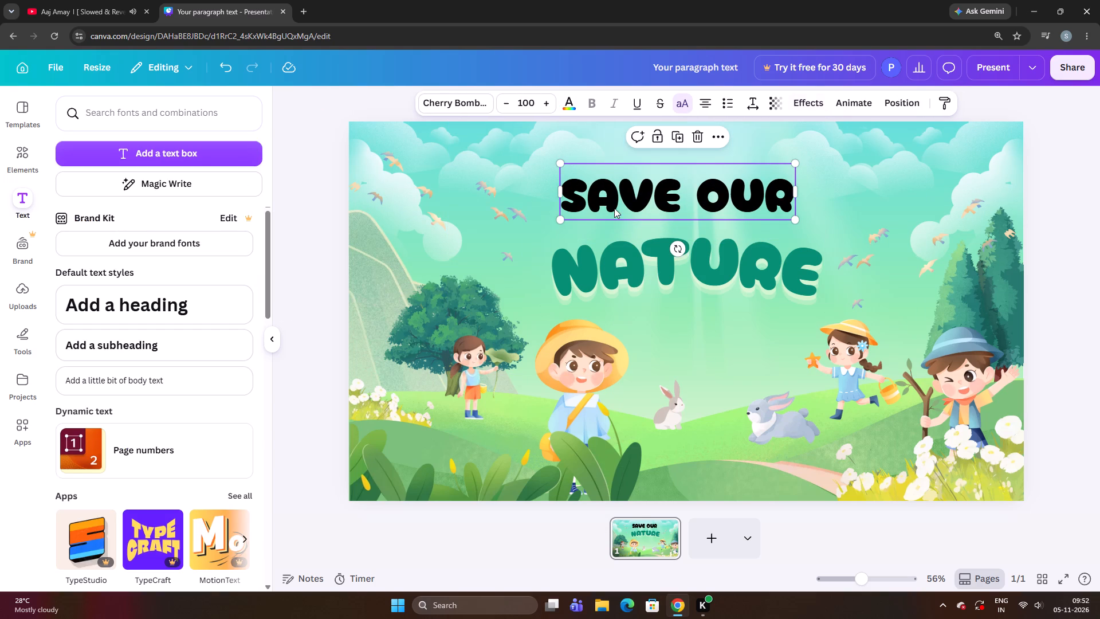
pyautogui.click(813, 105)
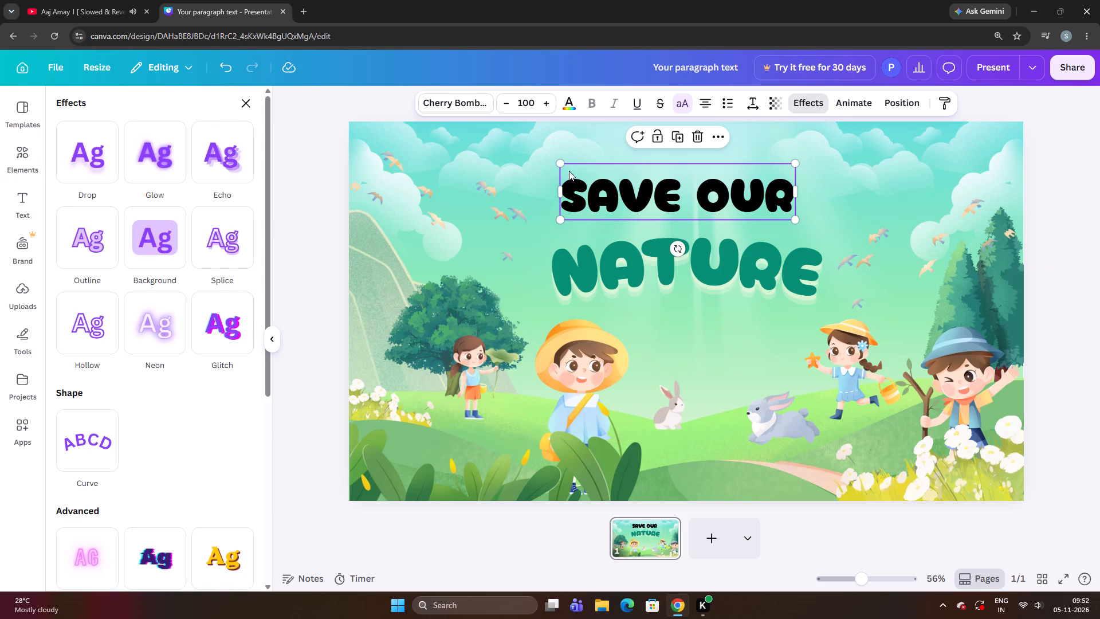
pyautogui.scroll(-3, 217, 380)
pyautogui.scroll(1, 192, 392)
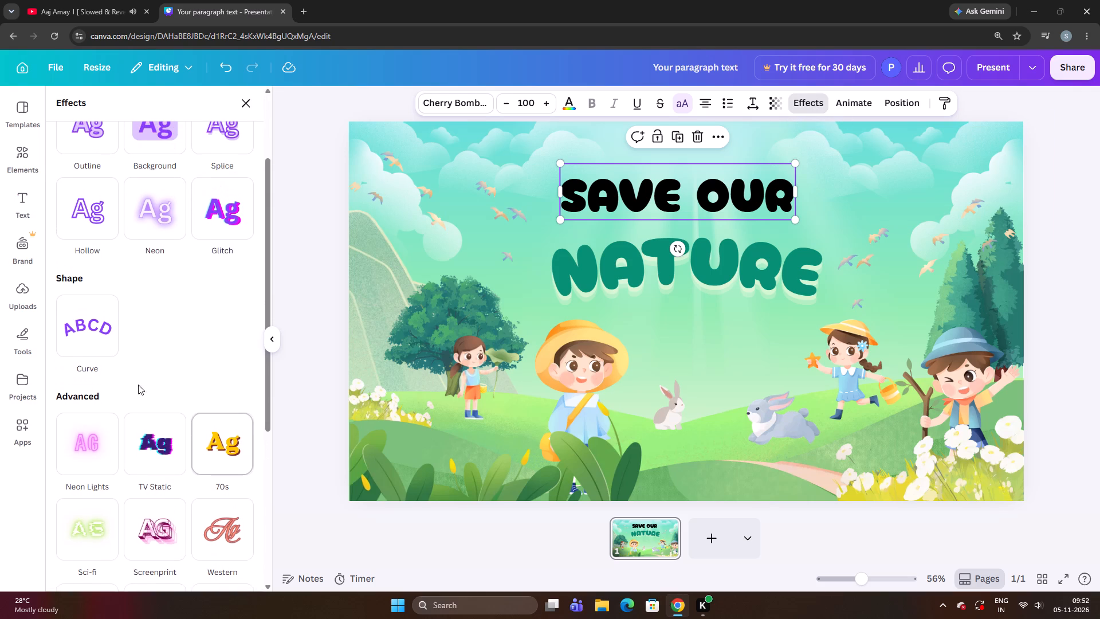
pyautogui.click(77, 325)
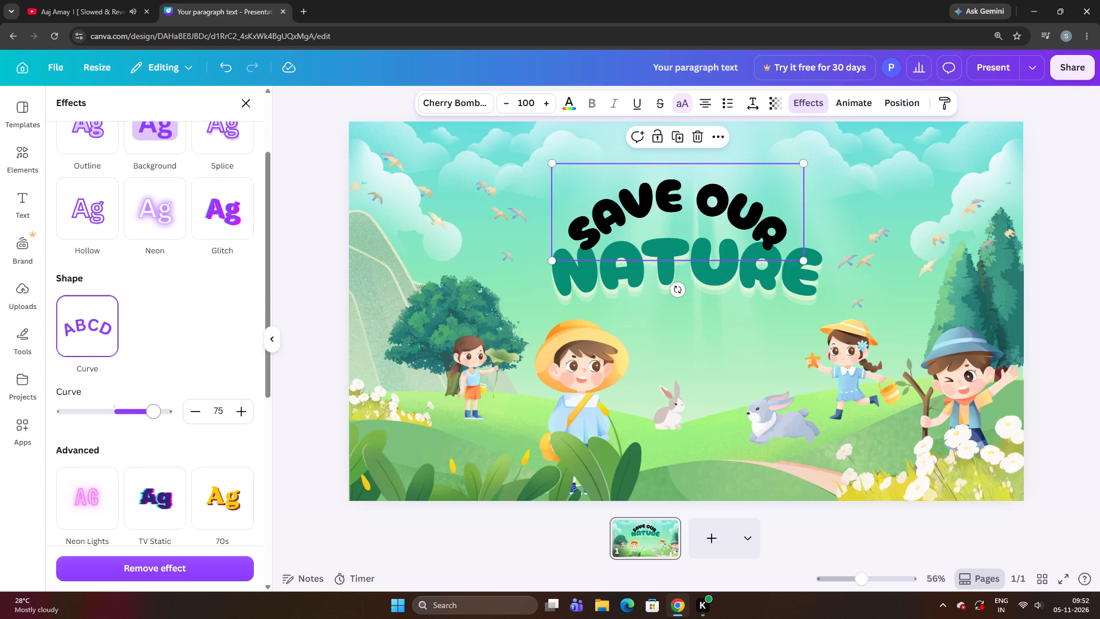
pyautogui.moveTo(149, 409); pyautogui.dragTo(146, 428)
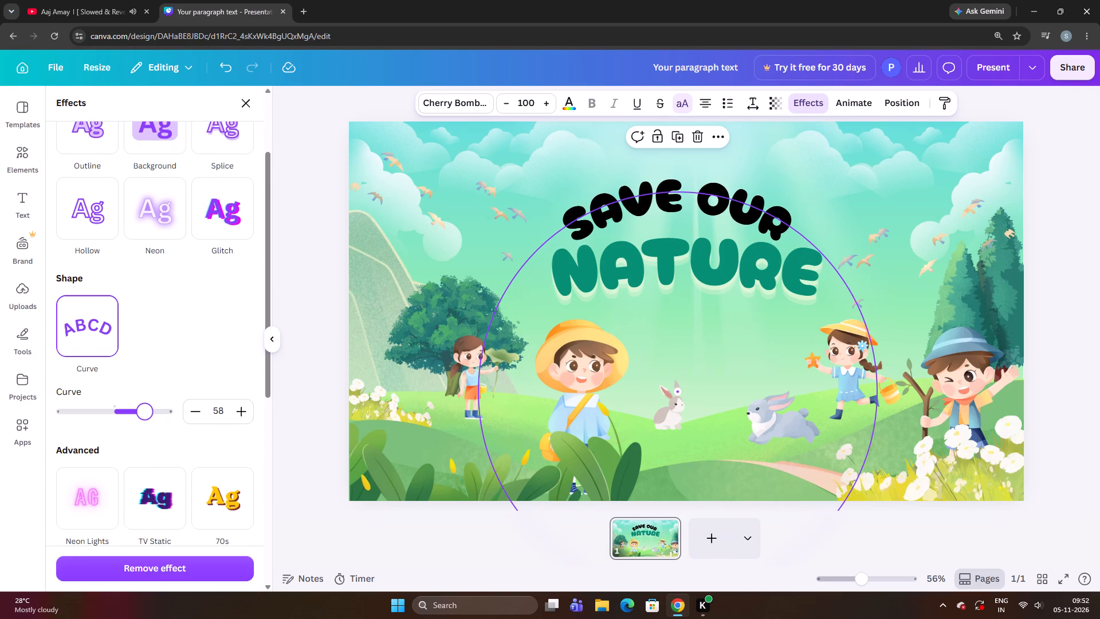
pyautogui.moveTo(146, 428); pyautogui.dragTo(129, 449)
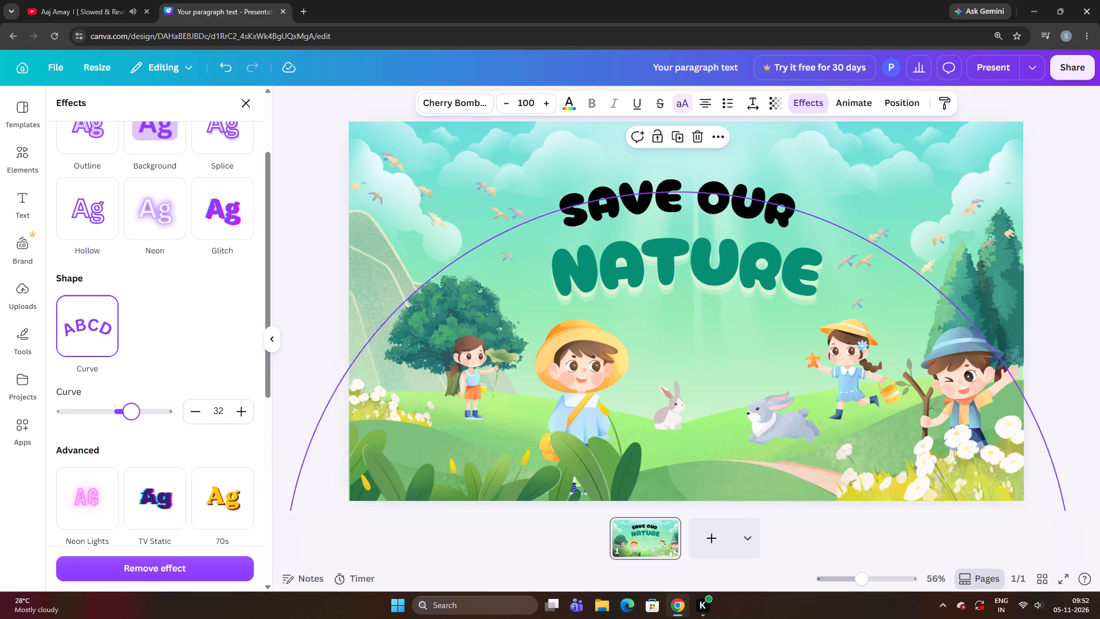
pyautogui.moveTo(129, 449); pyautogui.dragTo(128, 453)
pyautogui.click(307, 307)
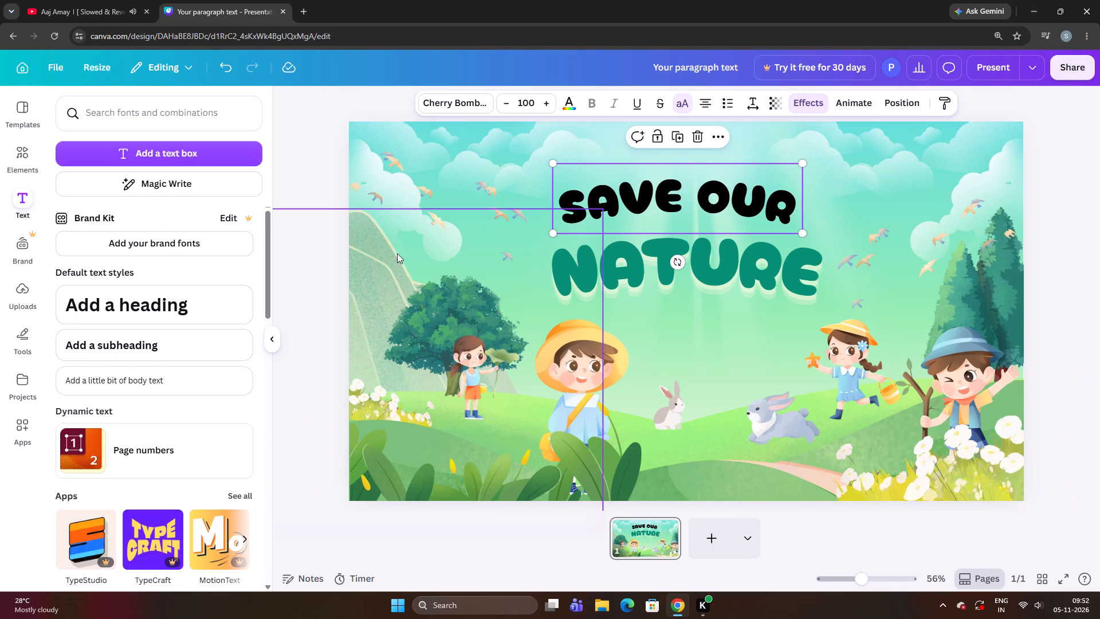
pyautogui.click(323, 260)
# Shift the curved SAVE OUR text slightly to the right and enlarge it to a font size of 105.
pyautogui.click(622, 178)
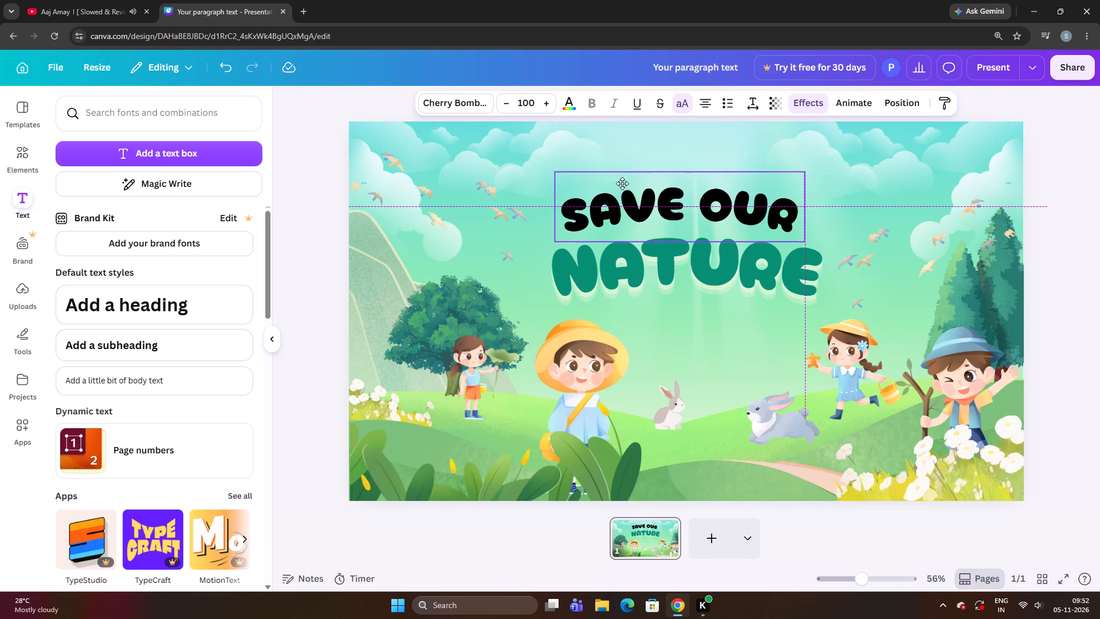
pyautogui.hotkey('ctrl', 'Down')
pyautogui.hotkey('ctrl', 'Down')
pyautogui.hotkey('ctrl', 'Down')
pyautogui.hotkey('ctrl', 'Down')
pyautogui.hotkey('ctrl', 'Down')
pyautogui.hotkey('ctrl', 'Down')
pyautogui.hotkey('ctrl', 'Down')
pyautogui.hotkey('ctrl', 'Down')
pyautogui.hotkey('ctrl', 'Down')
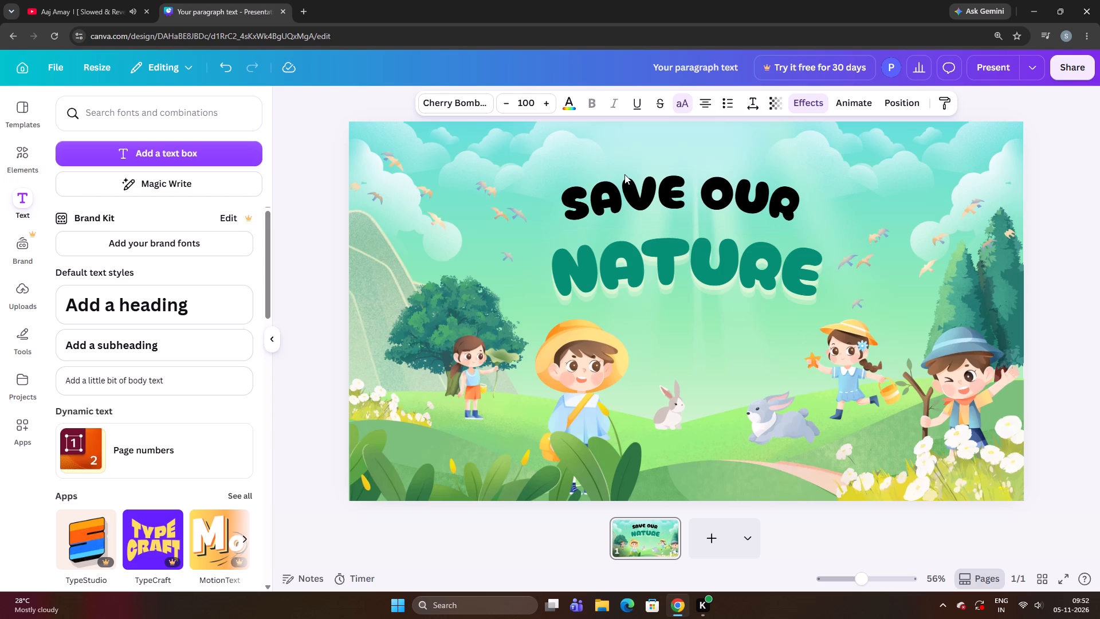
# Nudge the curved SAVE OUR text to the left to centre it over NATURE.
pyautogui.press('Left')
pyautogui.press('Left')
pyautogui.press('Left')
pyautogui.press('Left')
pyautogui.press('Left')
pyautogui.press('Left')
pyautogui.press('Left')
pyautogui.press('Left')
pyautogui.press('Left')
pyautogui.press('Left')
pyautogui.press('Left')
pyautogui.press('Left')
pyautogui.press('Left')
pyautogui.press('Left')
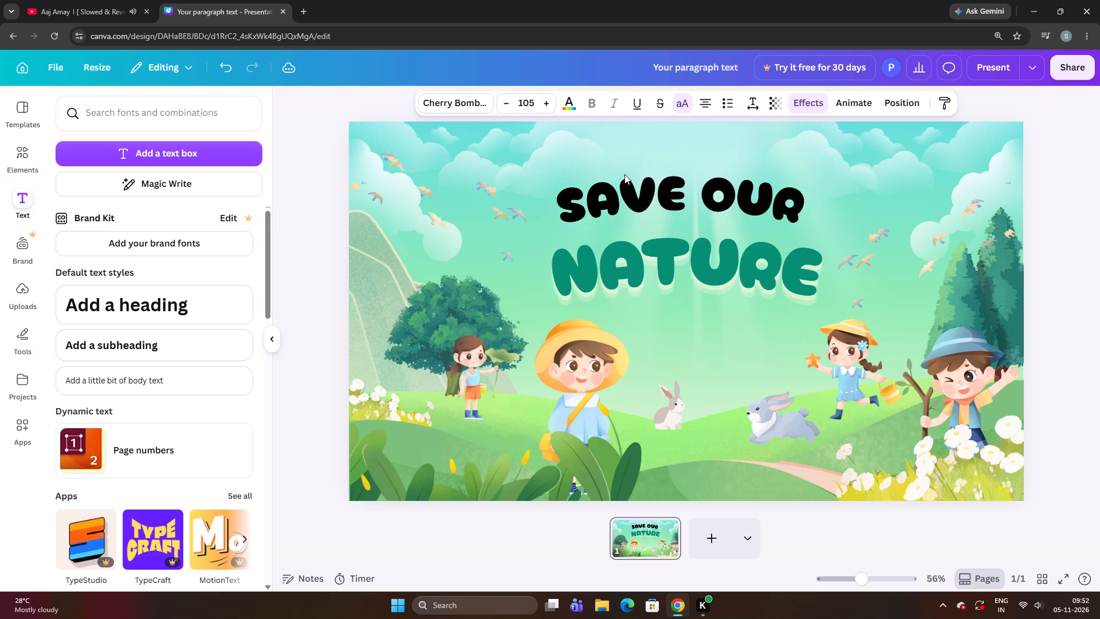
# Enlarge the curved SAVE OUR text to a font size of 106.
pyautogui.hotkey('ctrl', 'Down')
pyautogui.hotkey('ctrl', 'Down')
pyautogui.hotkey('ctrl', 'Down')
# Fine-tune the curved SAVE OUR text's horizontal position slightly to the right above NATURE.
pyautogui.press('Left')
pyautogui.press('Right')
pyautogui.press('Right')
pyautogui.press('Right')
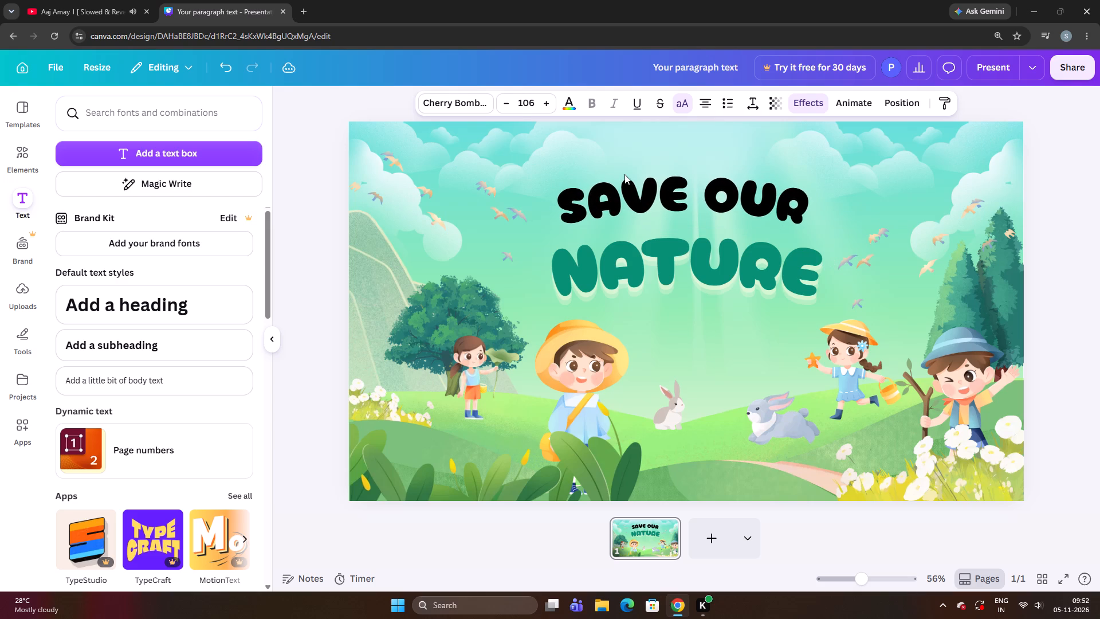
# Nudge the curved SAVE OUR text slightly to the right and down towards NATURE.
pyautogui.press('Right')
pyautogui.press('Right')
pyautogui.press('Right')
pyautogui.press('Down')
pyautogui.press('Down')
pyautogui.press('Down')
pyautogui.press('Down')
pyautogui.press('Down')
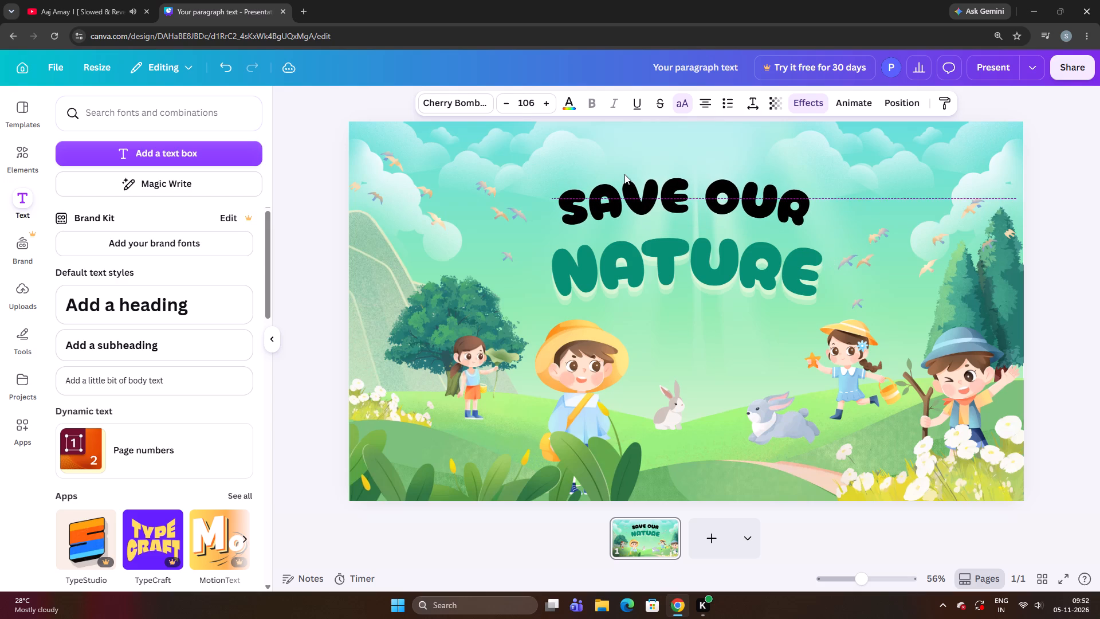
pyautogui.press('Down')
pyautogui.press('Down')
pyautogui.press('Up')
pyautogui.press('Up')
pyautogui.press('Down')
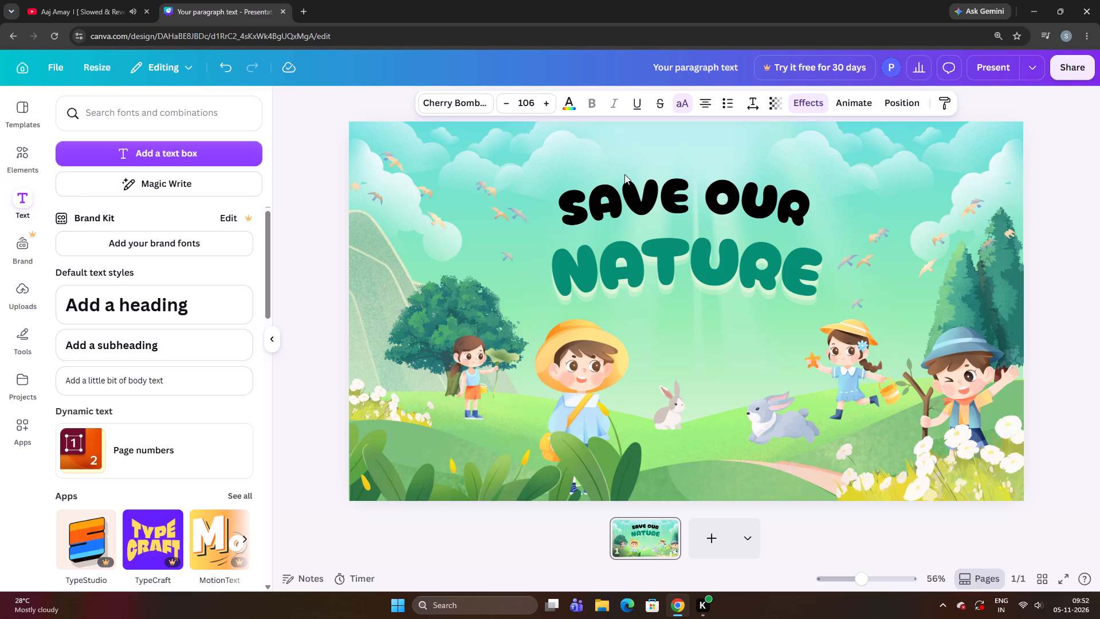
# Lower the curved SAVE OUR text a little closer to NATURE, fine-tuning its horizontal position.
pyautogui.press('Down')
pyautogui.press('Down')
pyautogui.press('Down')
pyautogui.press('Down')
pyautogui.press('Down')
pyautogui.press('Left')
pyautogui.press('Left')
pyautogui.press('Right')
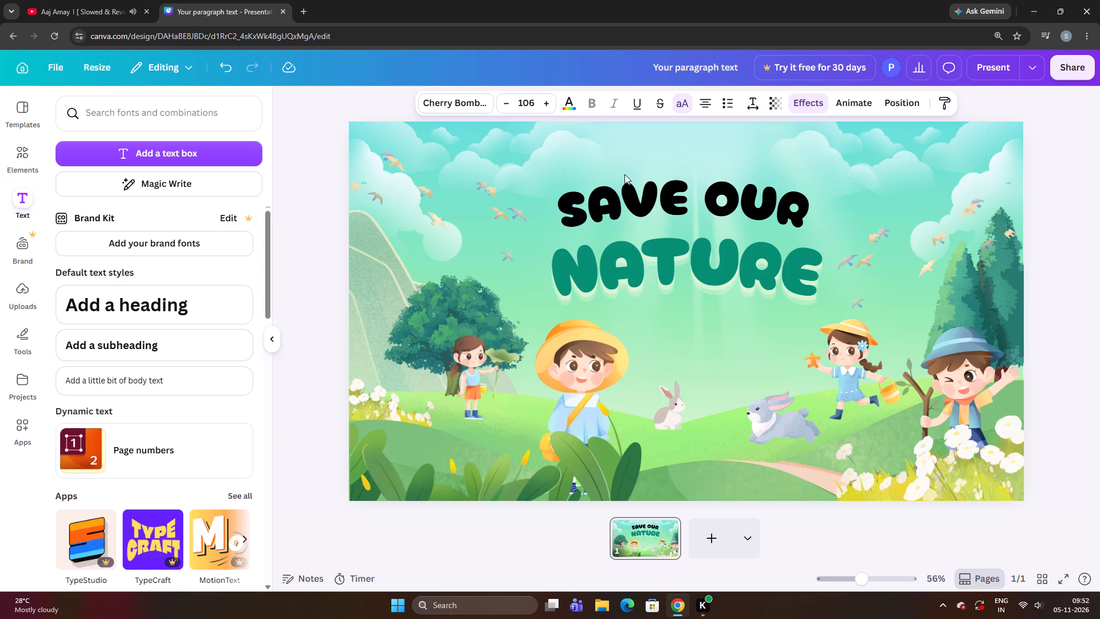
pyautogui.press('Down')
pyautogui.press('Up')
pyautogui.press('Up')
pyautogui.press('Up')
pyautogui.press('Left')
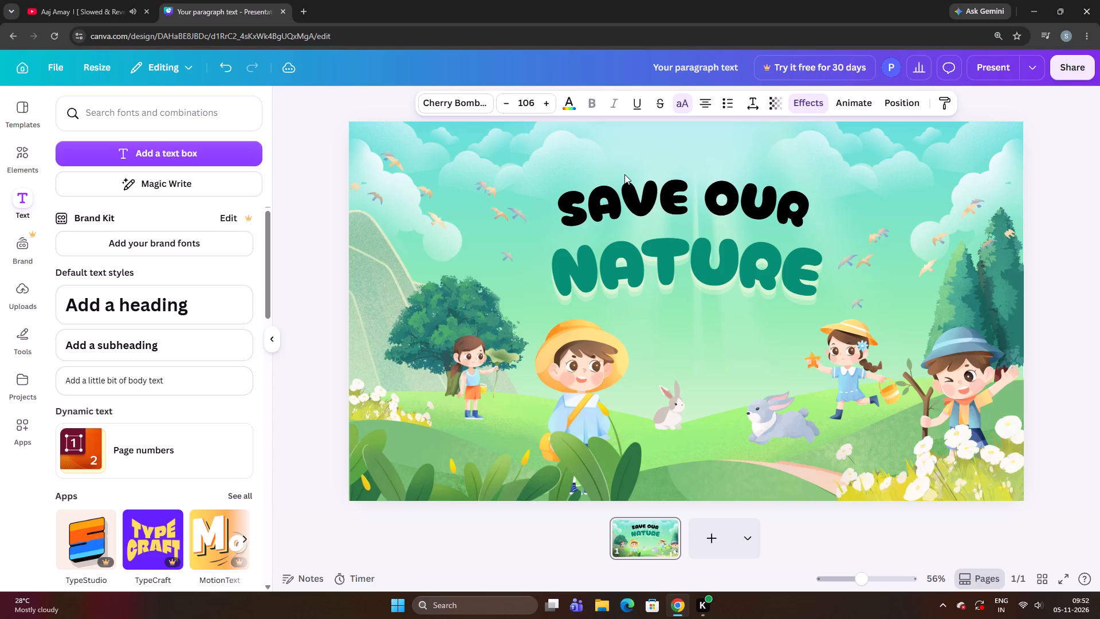
pyautogui.press('Down')
pyautogui.press('Down')
pyautogui.press('Right')
pyautogui.press('Down')
pyautogui.press('Down')
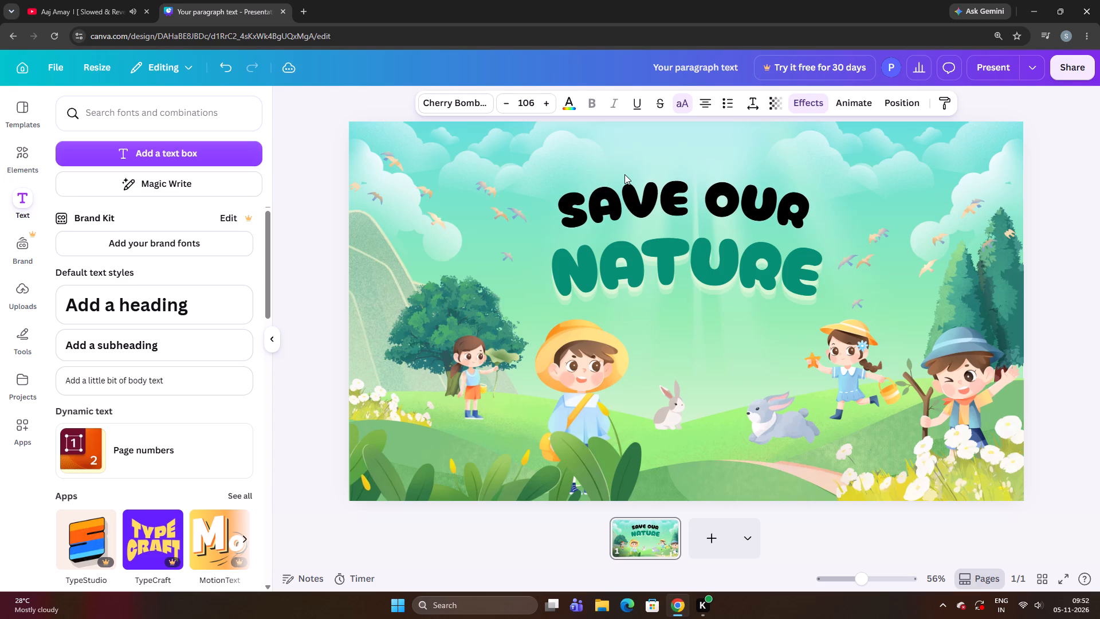
# Shift the curved SAVE OUR text slightly to the right above NATURE.
pyautogui.press('Right')
pyautogui.press('Right')
pyautogui.press('Right')
pyautogui.press('Up')
pyautogui.press('Right')
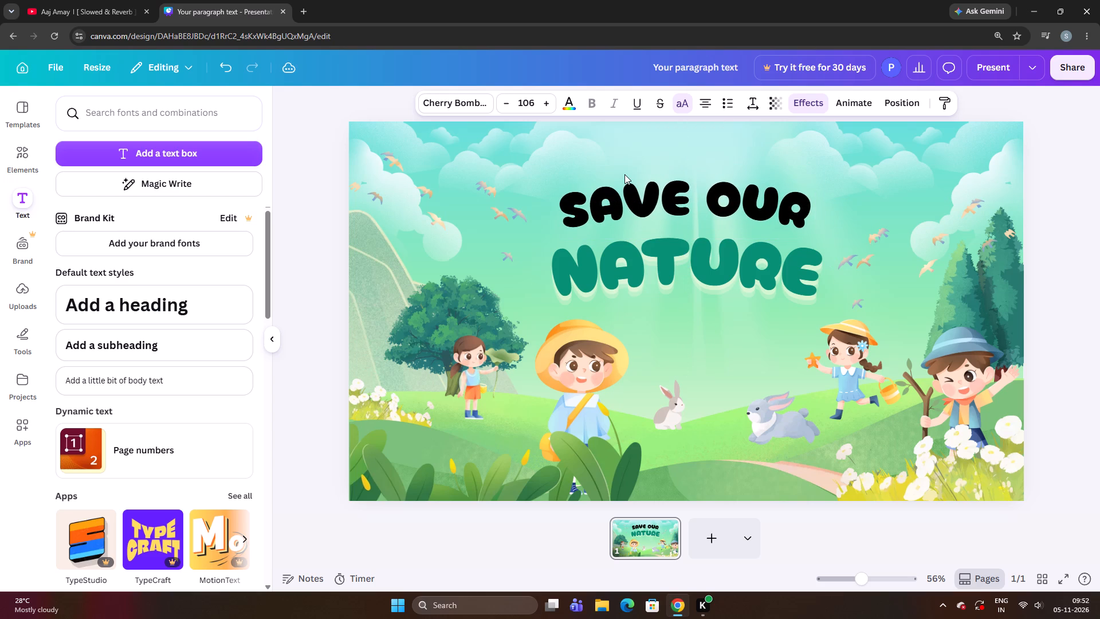
pyautogui.press('Right')
pyautogui.press('Down')
pyautogui.press('Right')
pyautogui.press('Down')
# Shift the curved SAVE OUR text back to the left and slightly closer to NATURE.
pyautogui.press('Left')
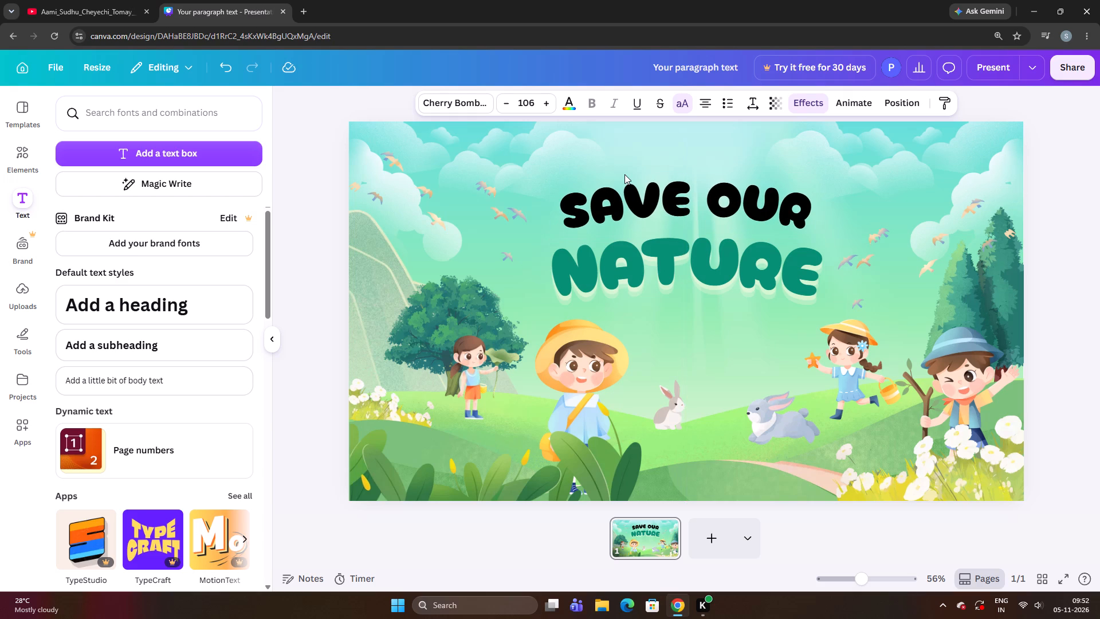
pyautogui.press('Left')
pyautogui.press('Left')
pyautogui.press('Left')
pyautogui.press('Left')
pyautogui.press('Up')
pyautogui.press('Up')
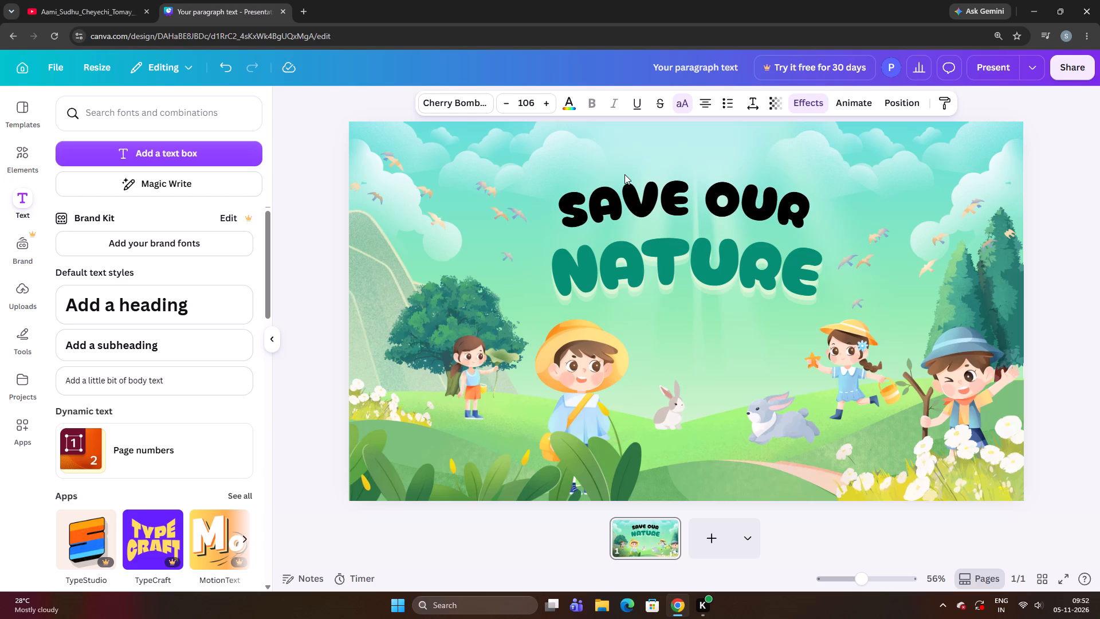
pyautogui.press('Left')
pyautogui.press('Left')
pyautogui.press('Left')
pyautogui.press('Left')
pyautogui.press('Left')
pyautogui.press('Left')
pyautogui.press('Left')
pyautogui.press('Down')
pyautogui.press('Down')
pyautogui.press('Down')
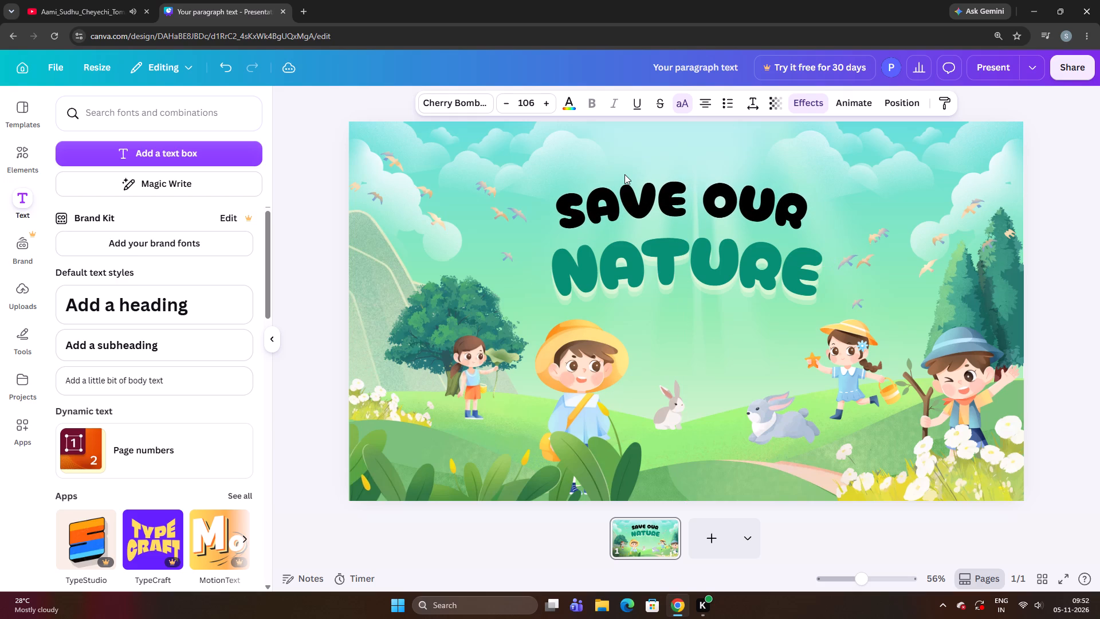
pyautogui.press('Down')
pyautogui.press('Down')
pyautogui.press('Down')
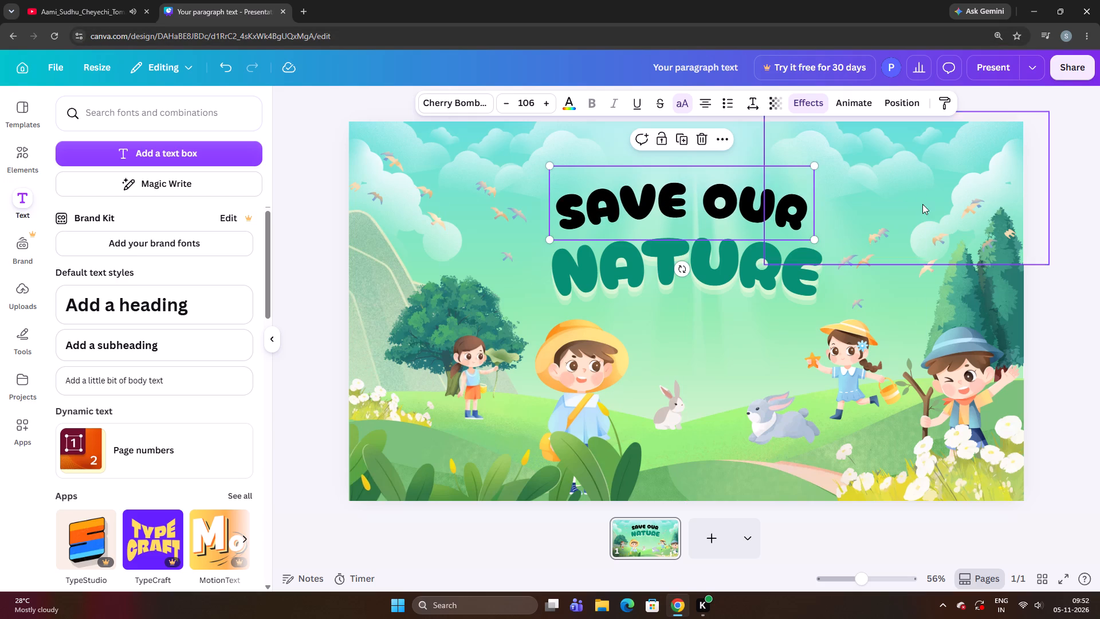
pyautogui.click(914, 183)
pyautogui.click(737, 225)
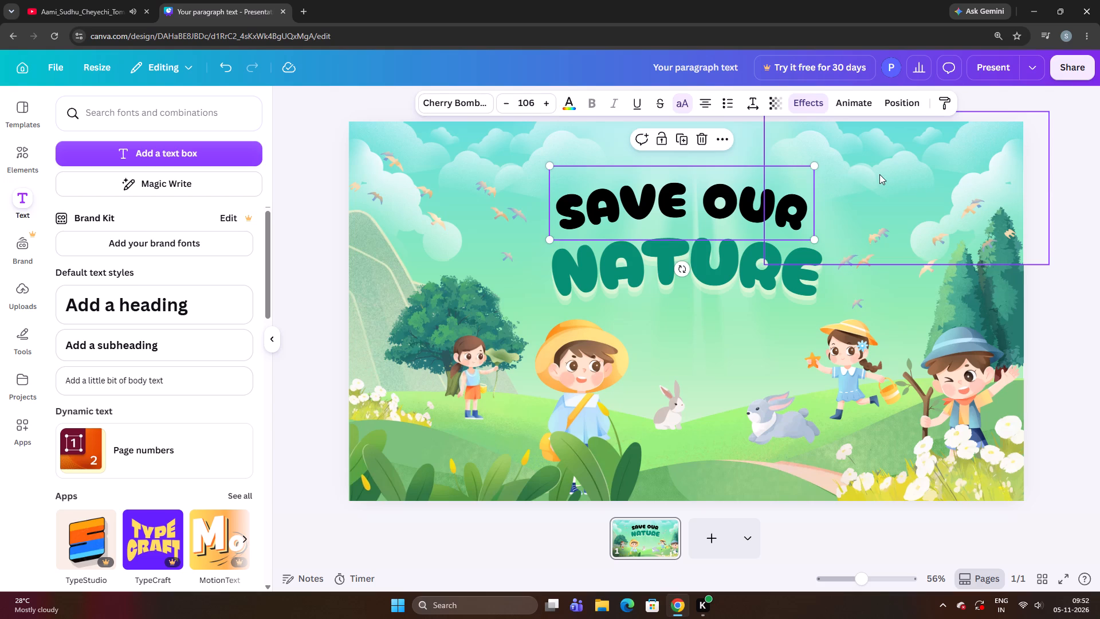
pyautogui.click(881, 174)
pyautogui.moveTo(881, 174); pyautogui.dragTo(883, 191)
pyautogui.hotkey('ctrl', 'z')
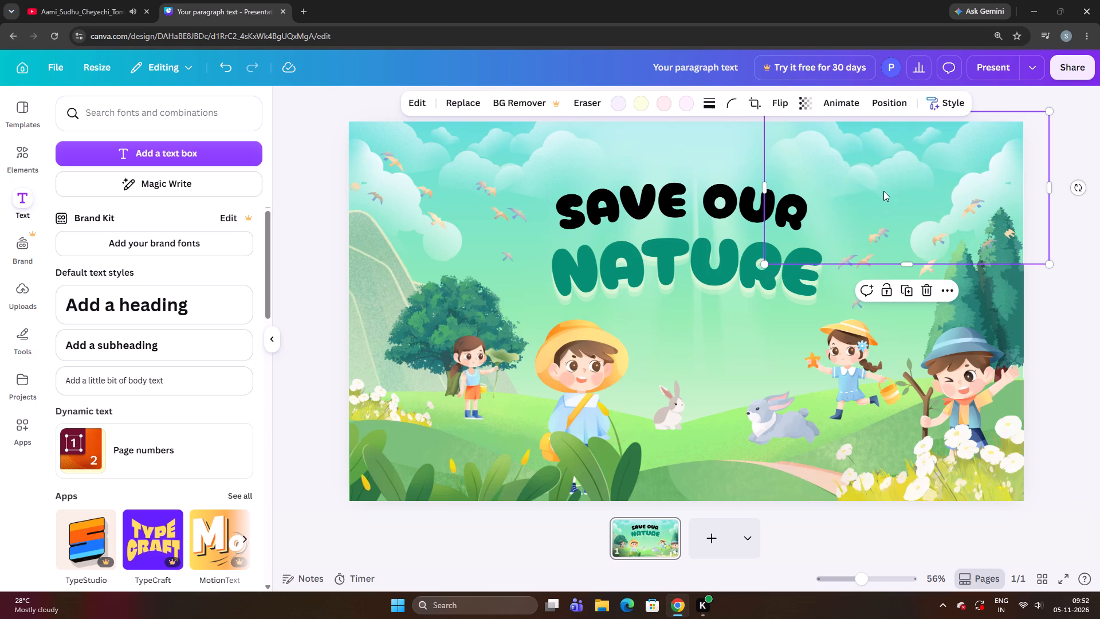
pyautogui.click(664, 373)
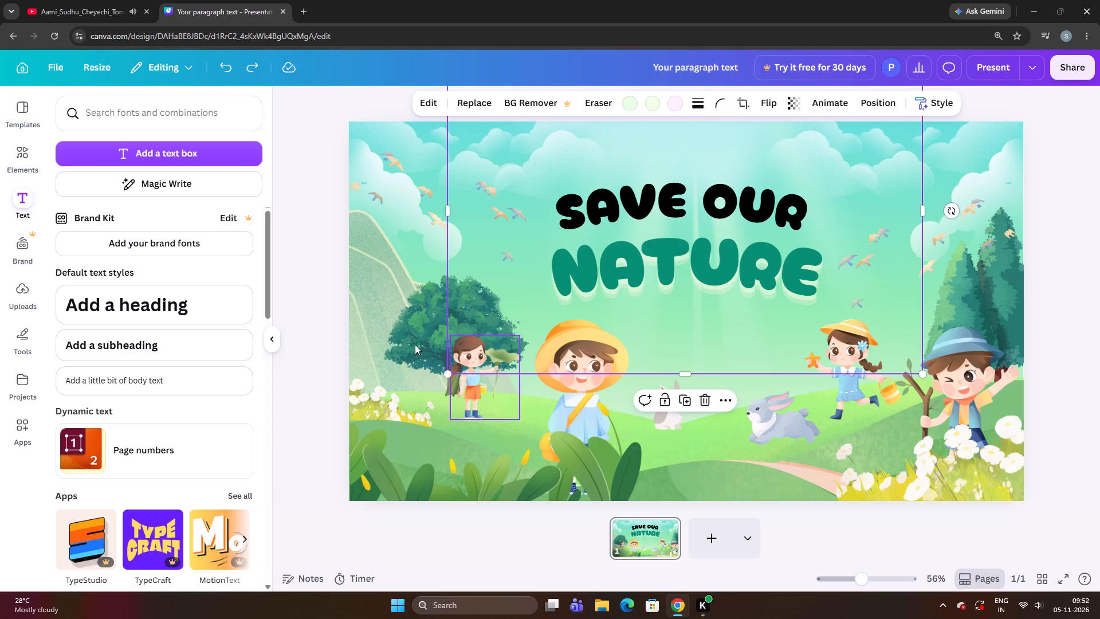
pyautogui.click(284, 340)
# Move the curved SAVE OUR text slightly up to leave more space above NATURE.
pyautogui.click(700, 214)
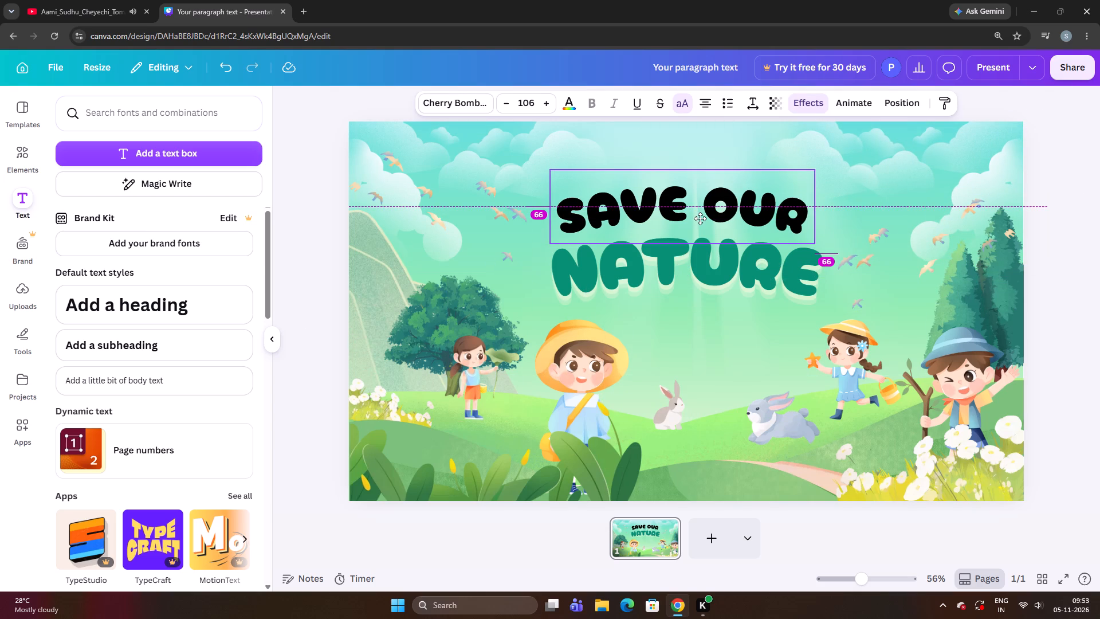
pyautogui.moveTo(700, 218); pyautogui.dragTo(698, 213)
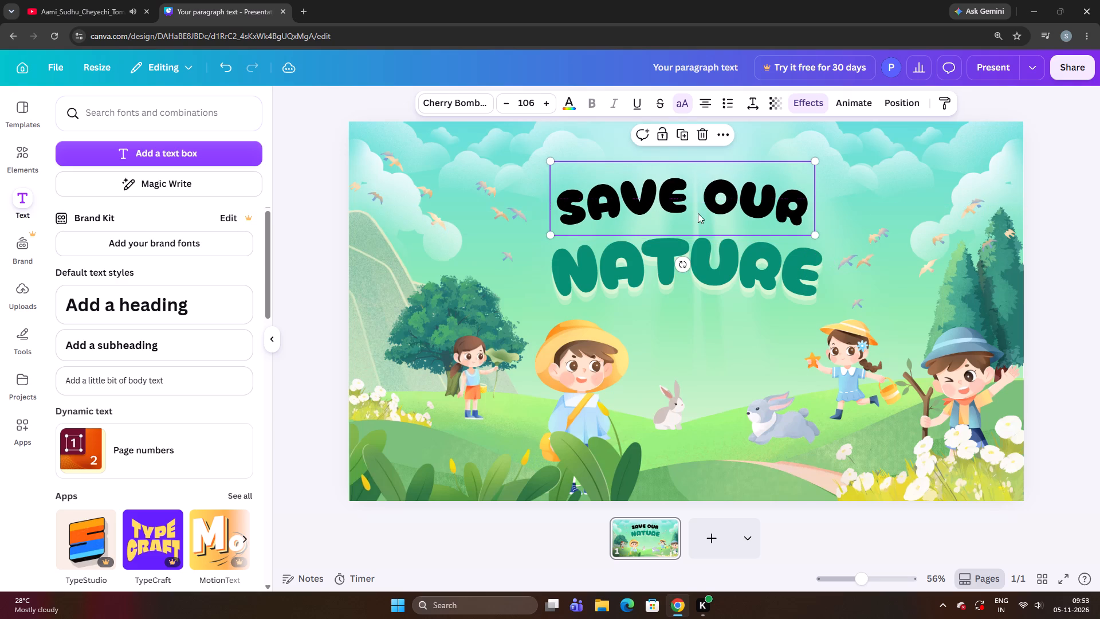
# Recolour the SAVE OUR text with the design's dark green to match NATURE.
pyautogui.click(575, 101)
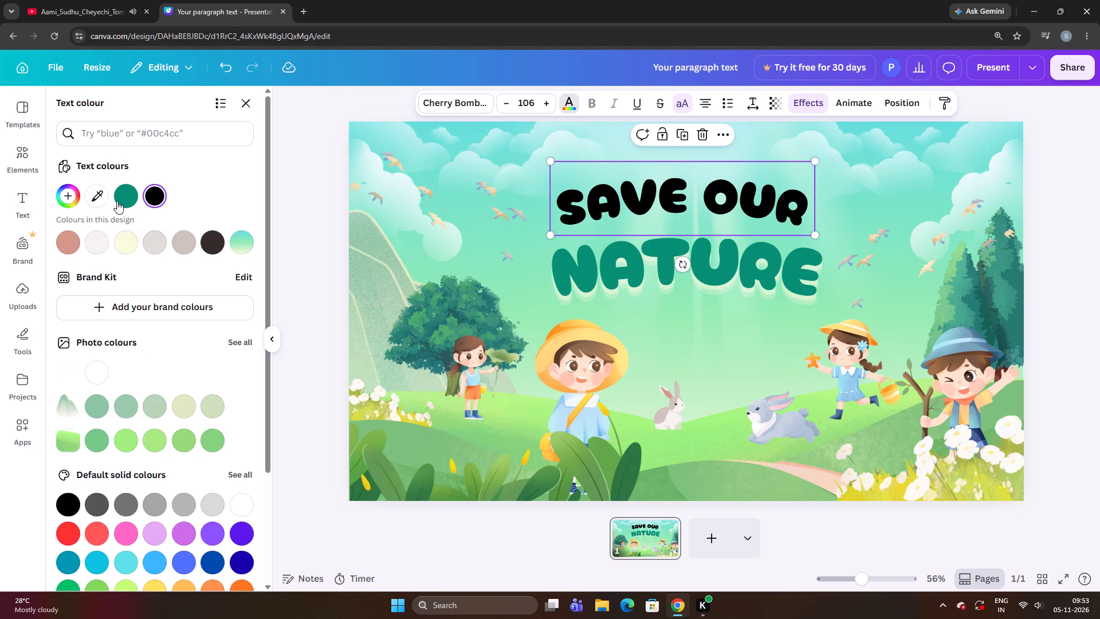
pyautogui.click(121, 199)
pyautogui.click(327, 211)
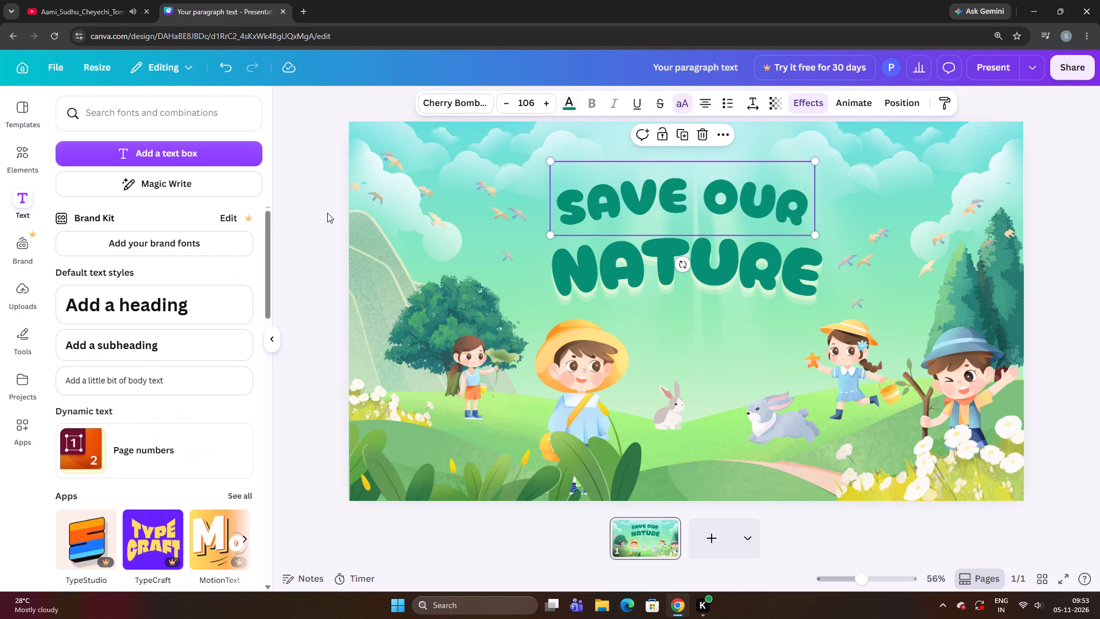
pyautogui.click(324, 257)
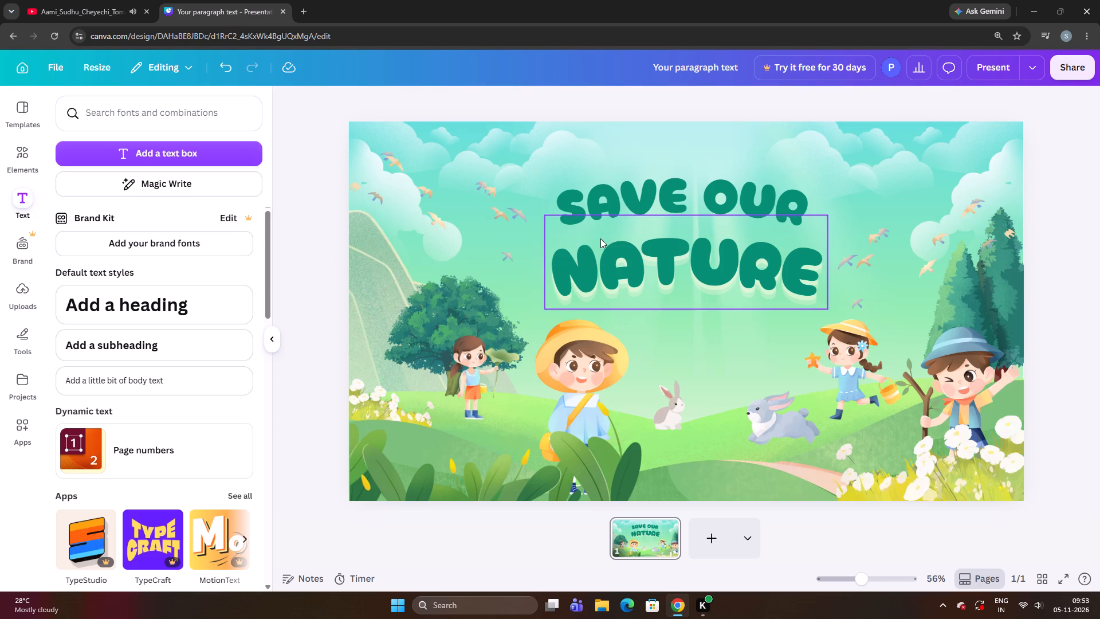
pyautogui.click(609, 240)
pyautogui.click(482, 308)
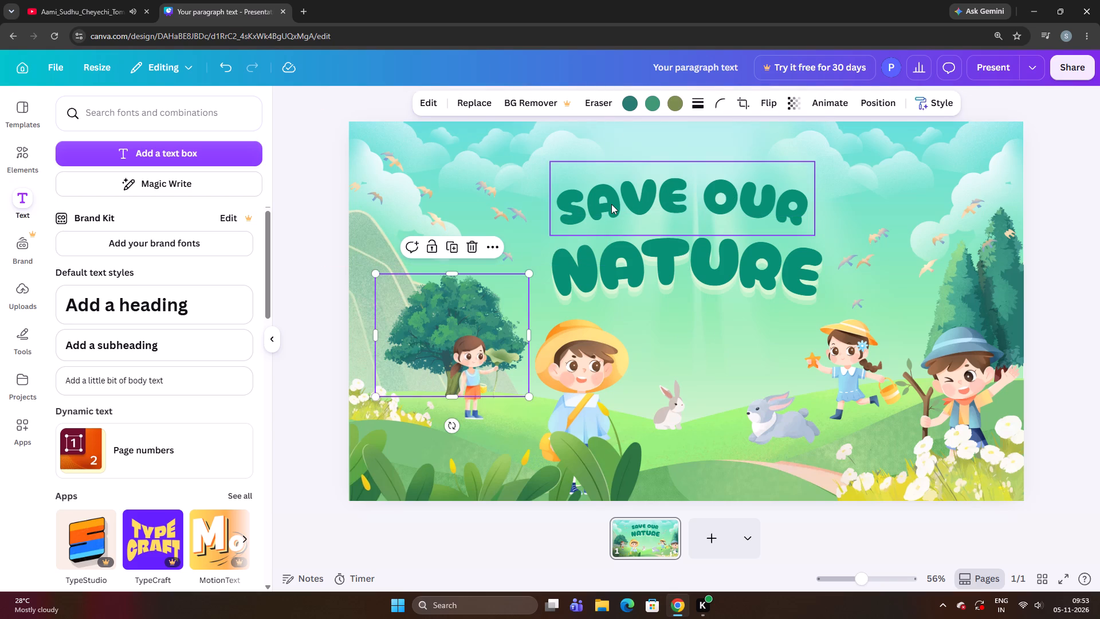
# Nudge the green SAVE OUR text slightly to the right above NATURE.
pyautogui.click(611, 204)
pyautogui.press('Right')
pyautogui.press('Right')
pyautogui.press('Right')
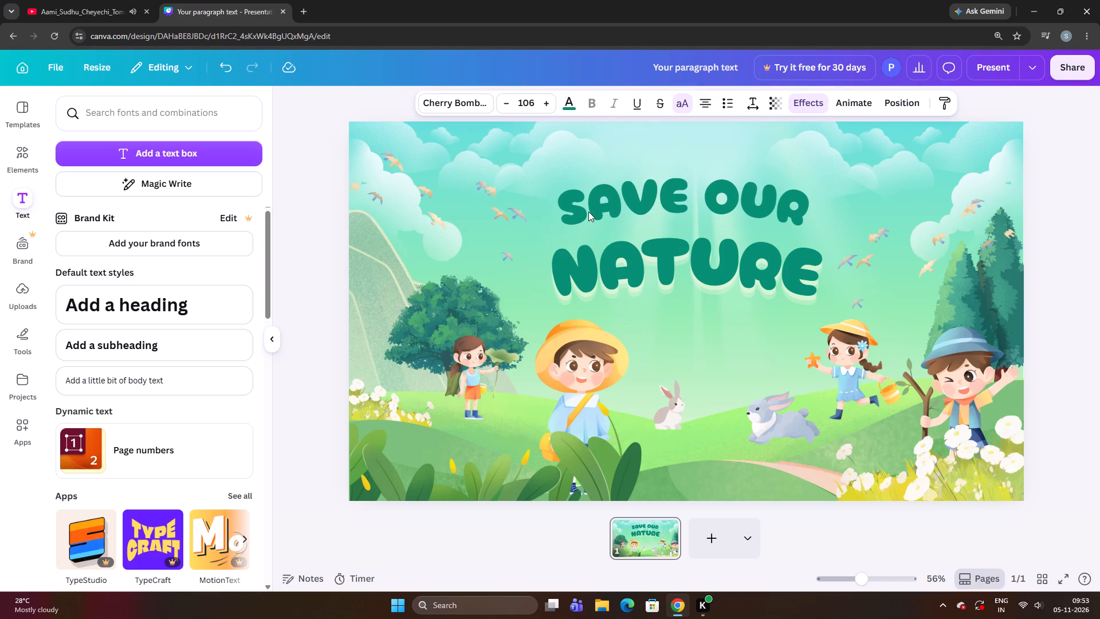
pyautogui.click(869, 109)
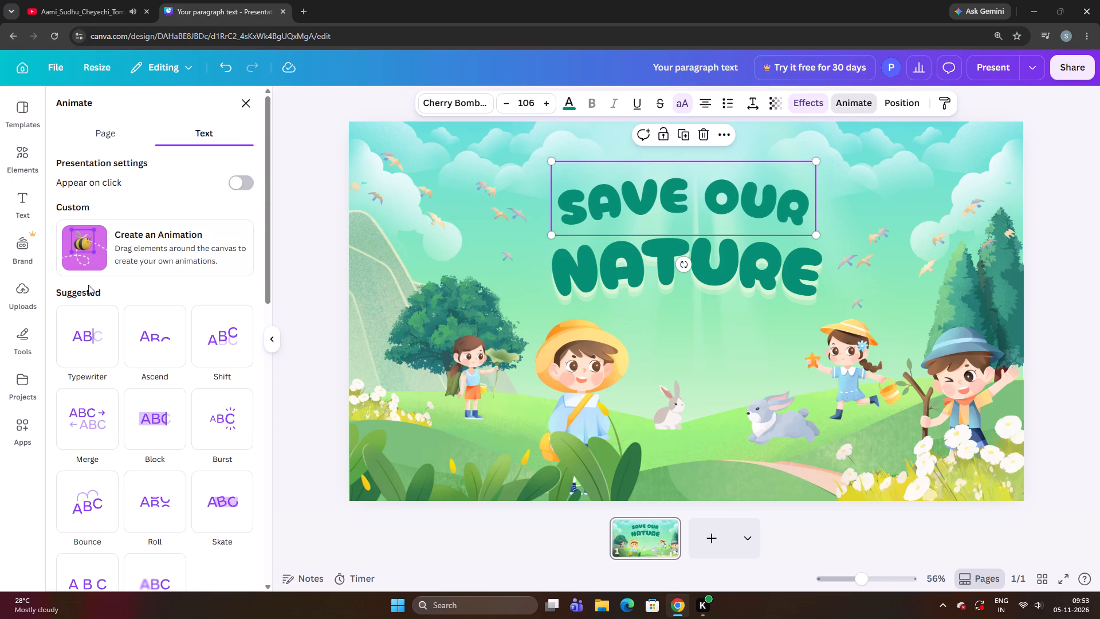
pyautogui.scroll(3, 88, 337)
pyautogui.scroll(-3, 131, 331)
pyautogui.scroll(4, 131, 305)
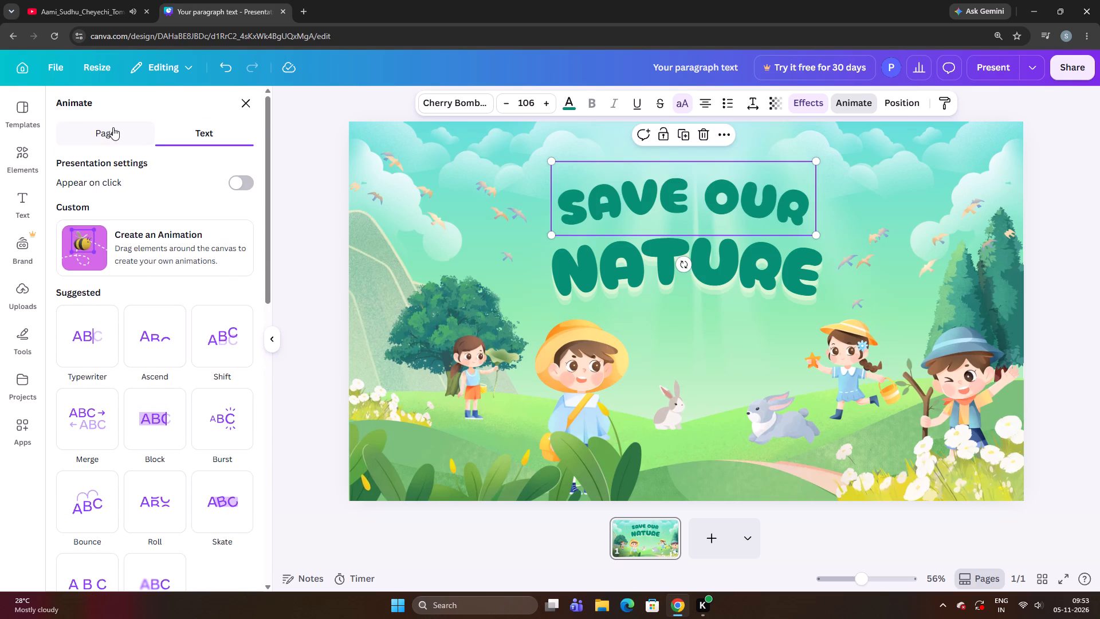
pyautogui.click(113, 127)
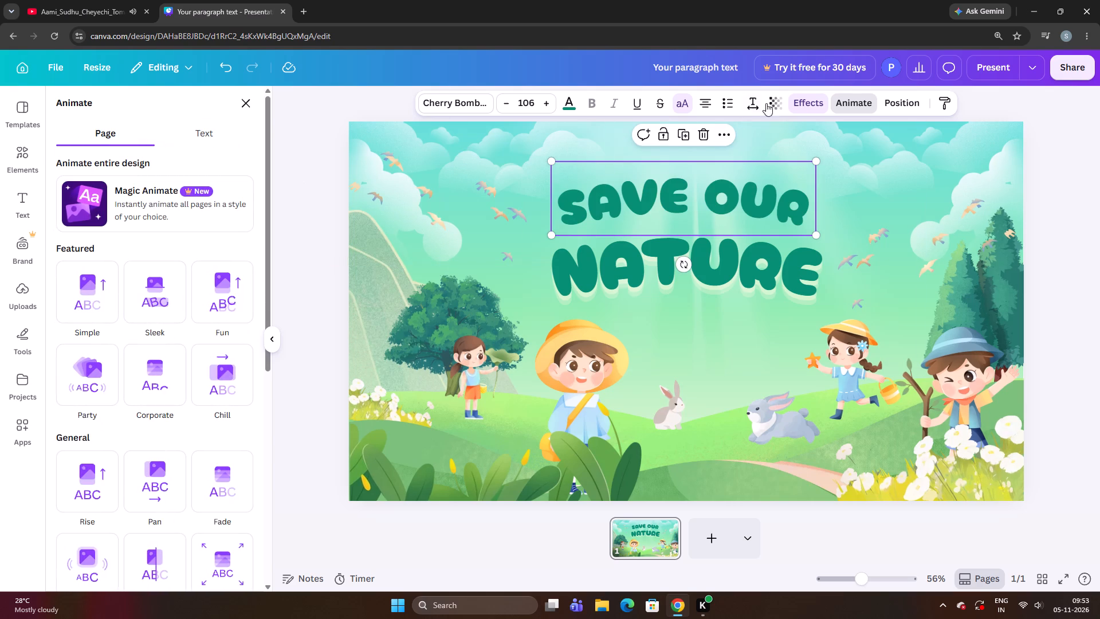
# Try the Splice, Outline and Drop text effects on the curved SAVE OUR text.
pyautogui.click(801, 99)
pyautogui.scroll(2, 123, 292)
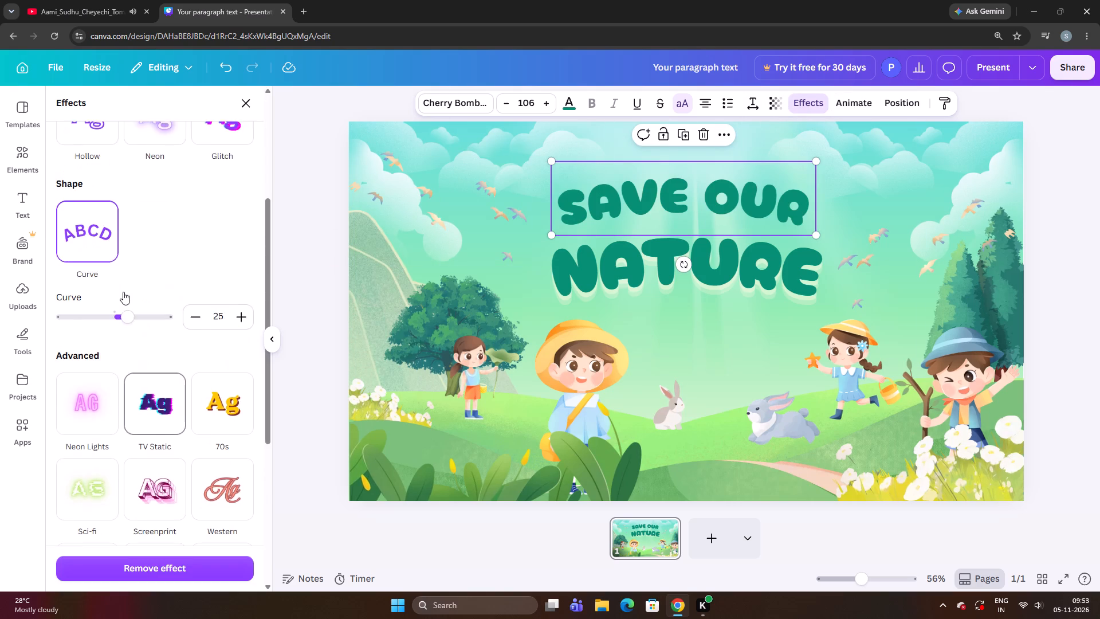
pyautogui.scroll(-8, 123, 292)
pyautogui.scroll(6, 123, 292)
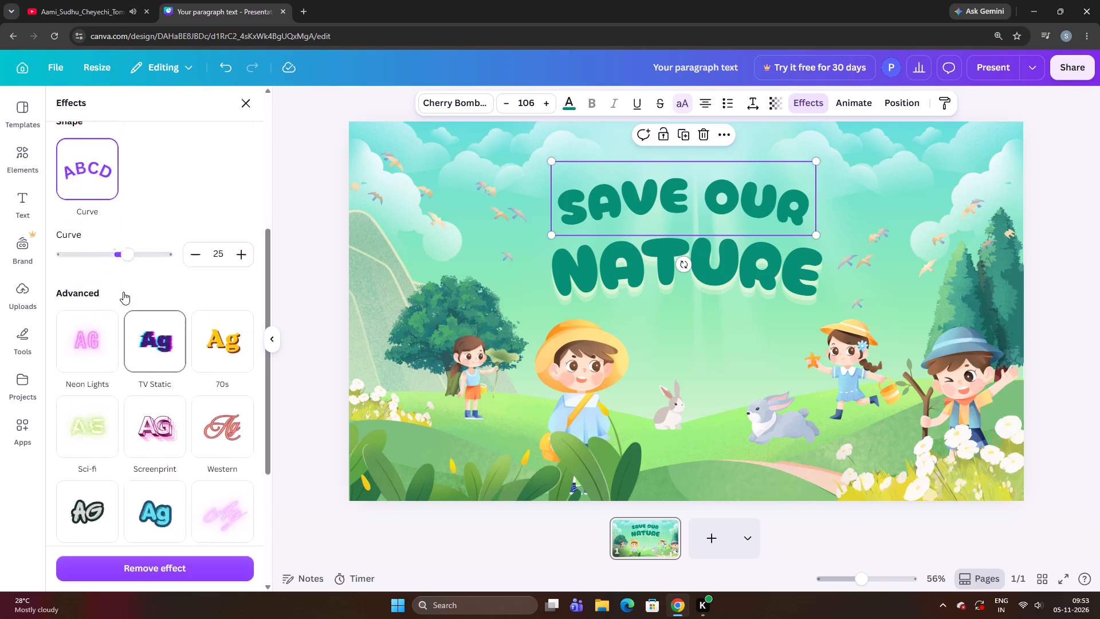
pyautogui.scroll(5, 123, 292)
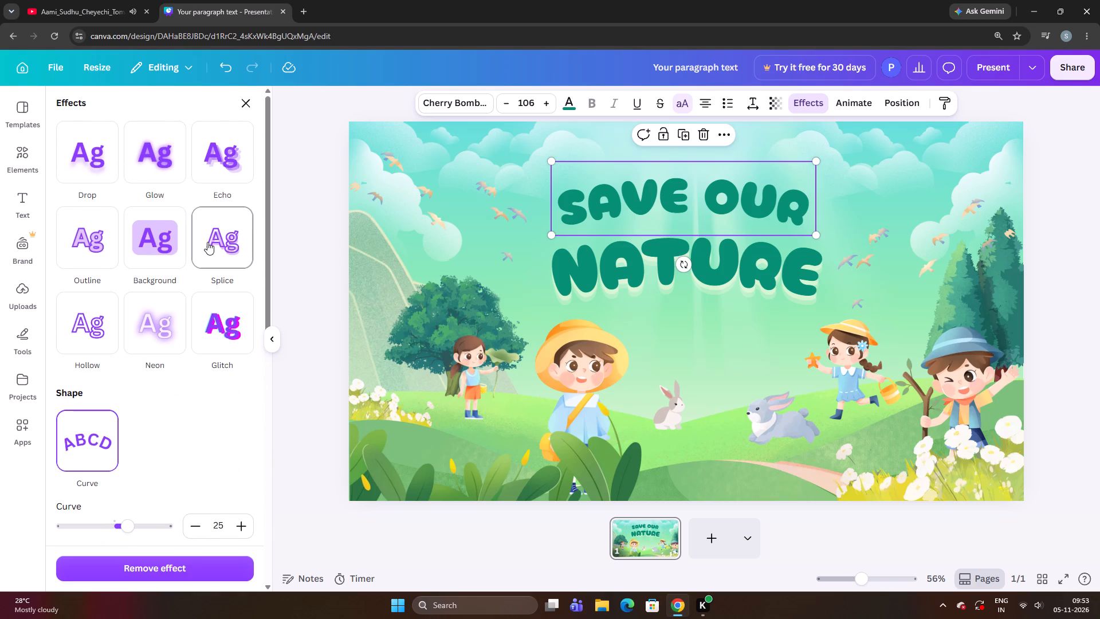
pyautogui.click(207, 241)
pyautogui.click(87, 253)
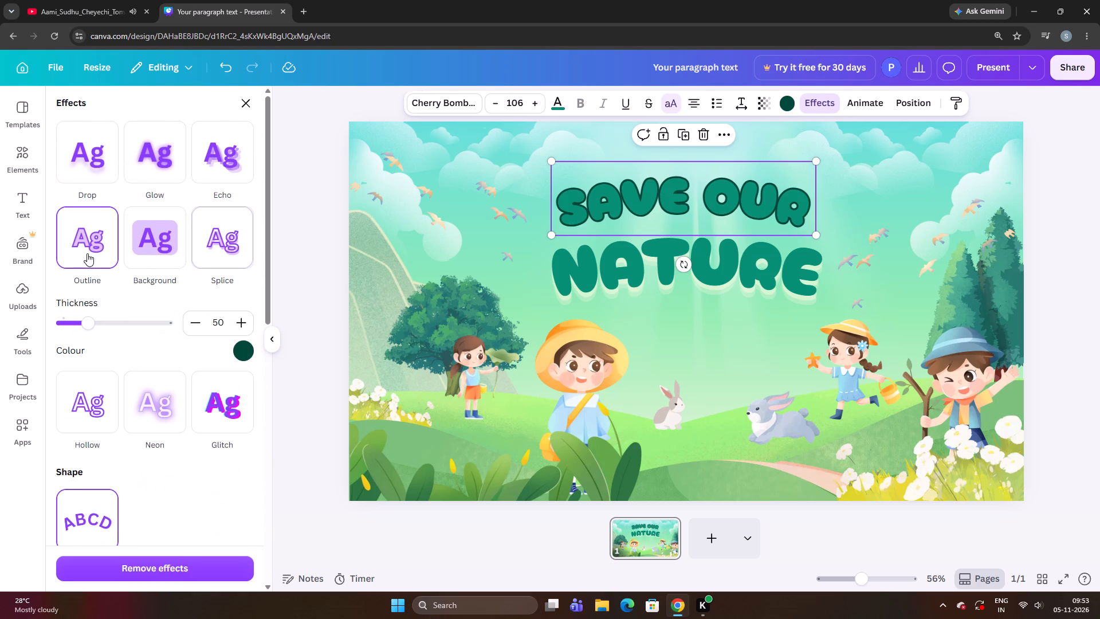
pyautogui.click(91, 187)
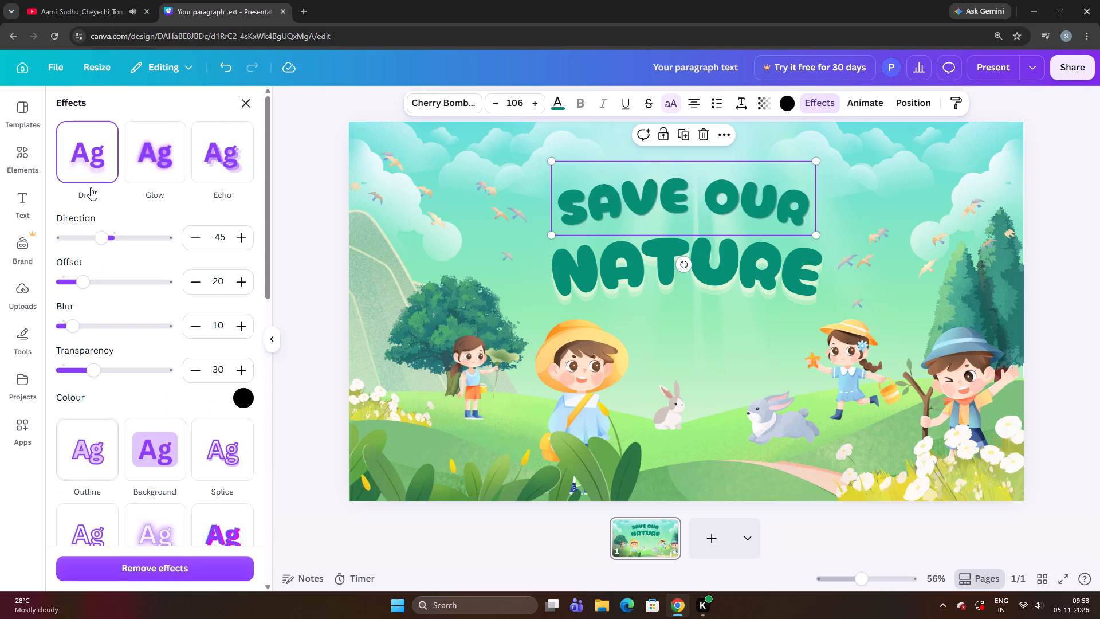
# Apply the Echo effect to the SAVE OUR text and colour it with the design's pale yellow.
pyautogui.click(229, 160)
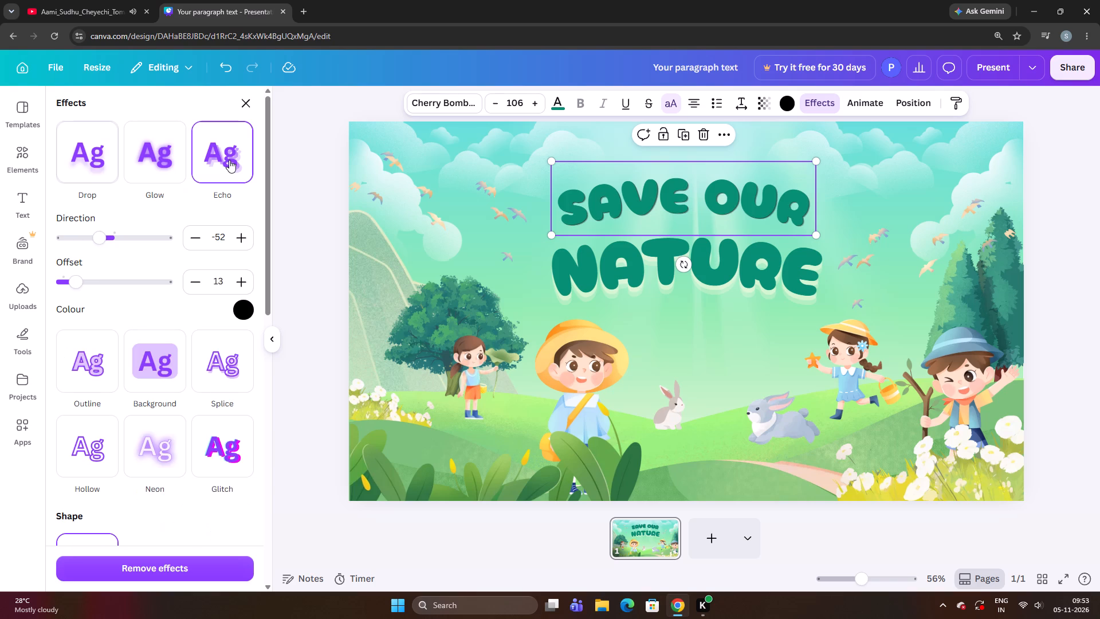
pyautogui.click(229, 160)
pyautogui.click(229, 160)
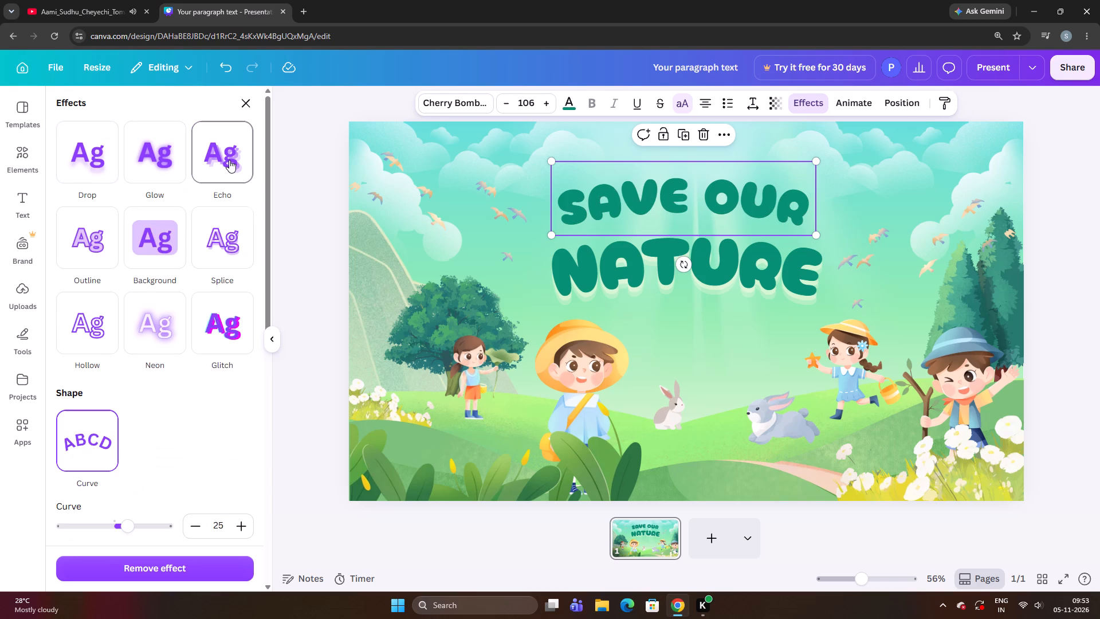
pyautogui.click(234, 308)
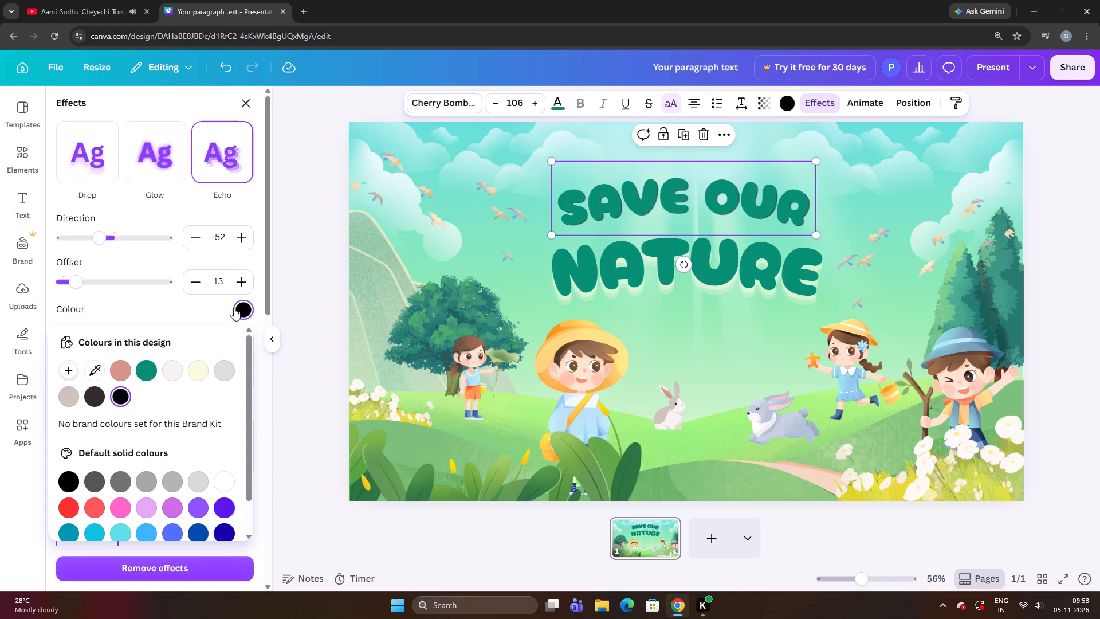
pyautogui.click(195, 365)
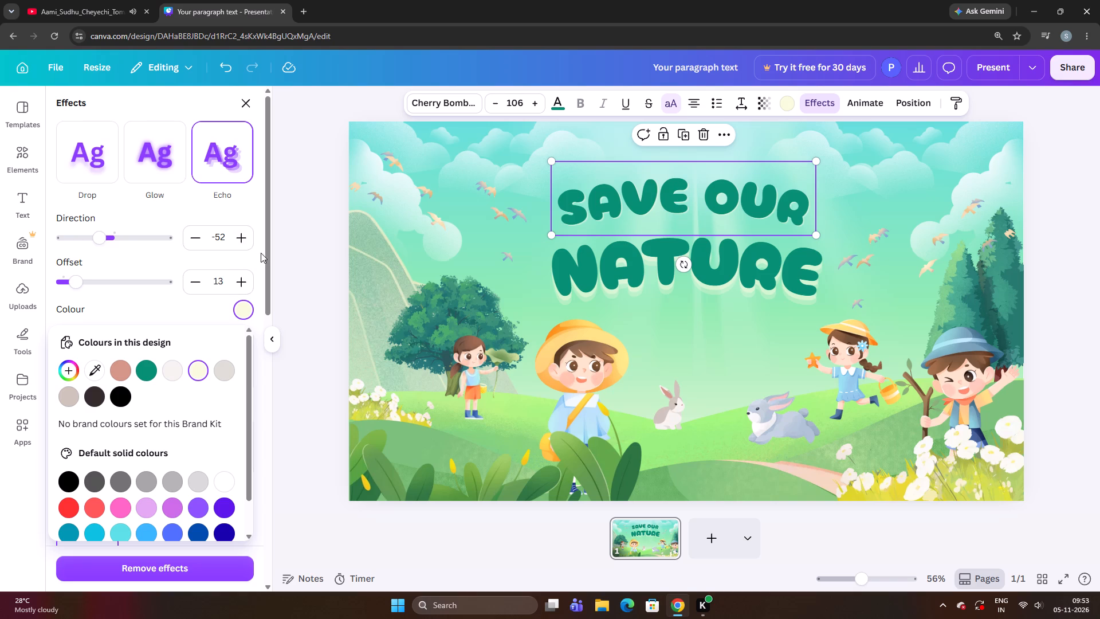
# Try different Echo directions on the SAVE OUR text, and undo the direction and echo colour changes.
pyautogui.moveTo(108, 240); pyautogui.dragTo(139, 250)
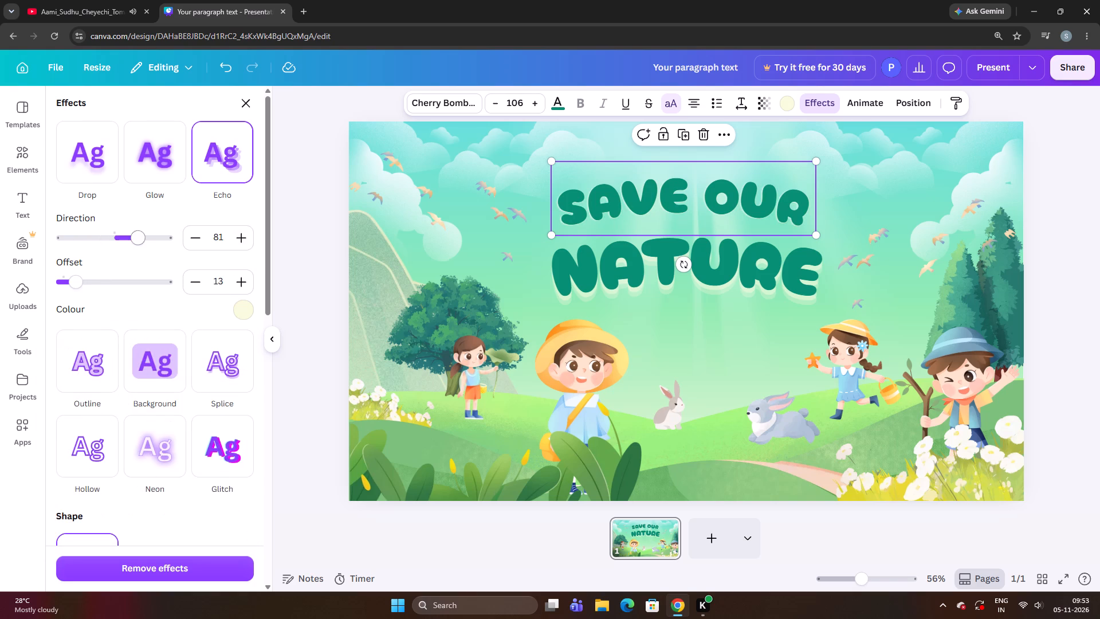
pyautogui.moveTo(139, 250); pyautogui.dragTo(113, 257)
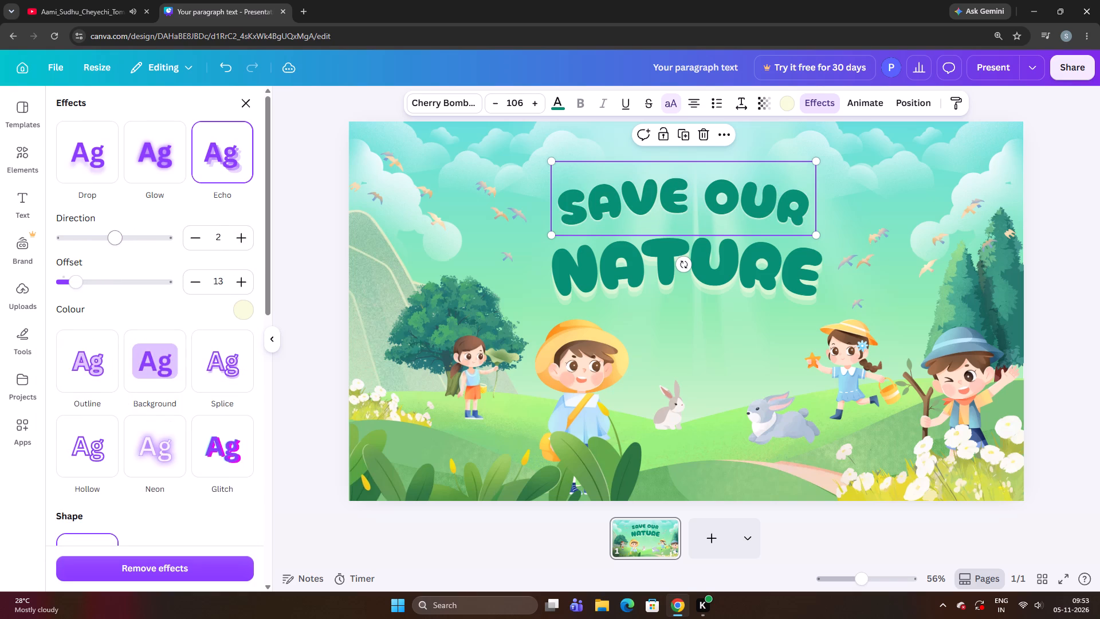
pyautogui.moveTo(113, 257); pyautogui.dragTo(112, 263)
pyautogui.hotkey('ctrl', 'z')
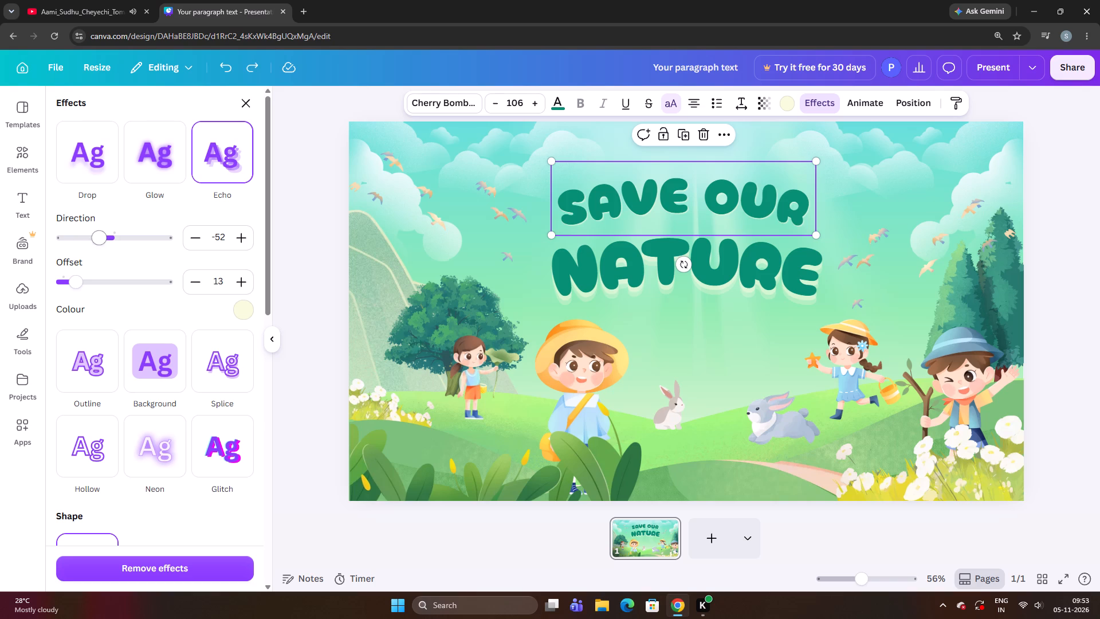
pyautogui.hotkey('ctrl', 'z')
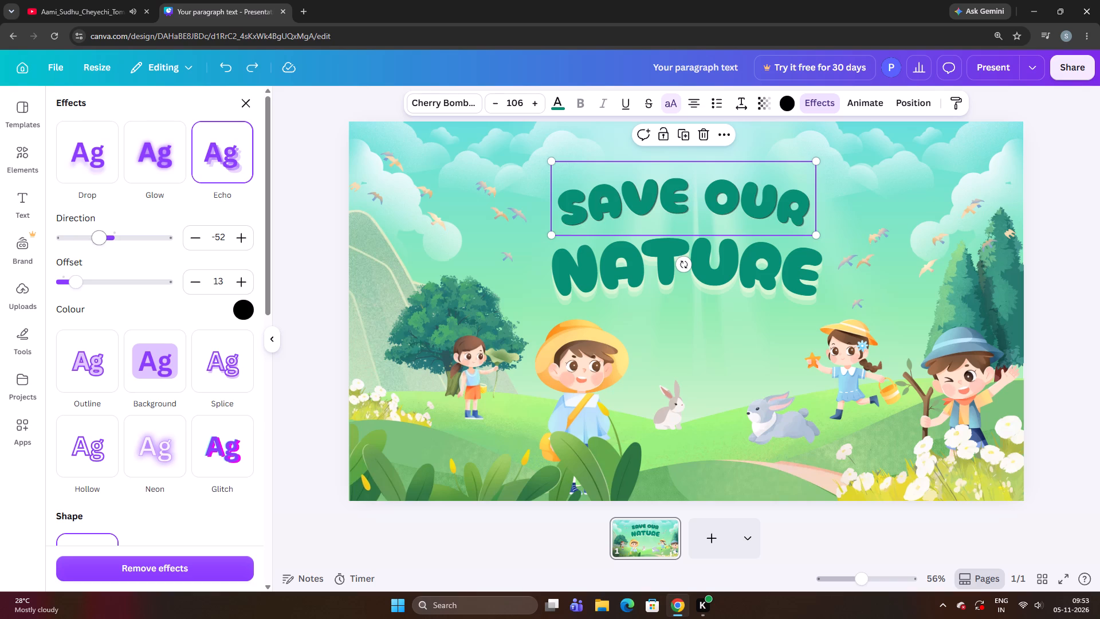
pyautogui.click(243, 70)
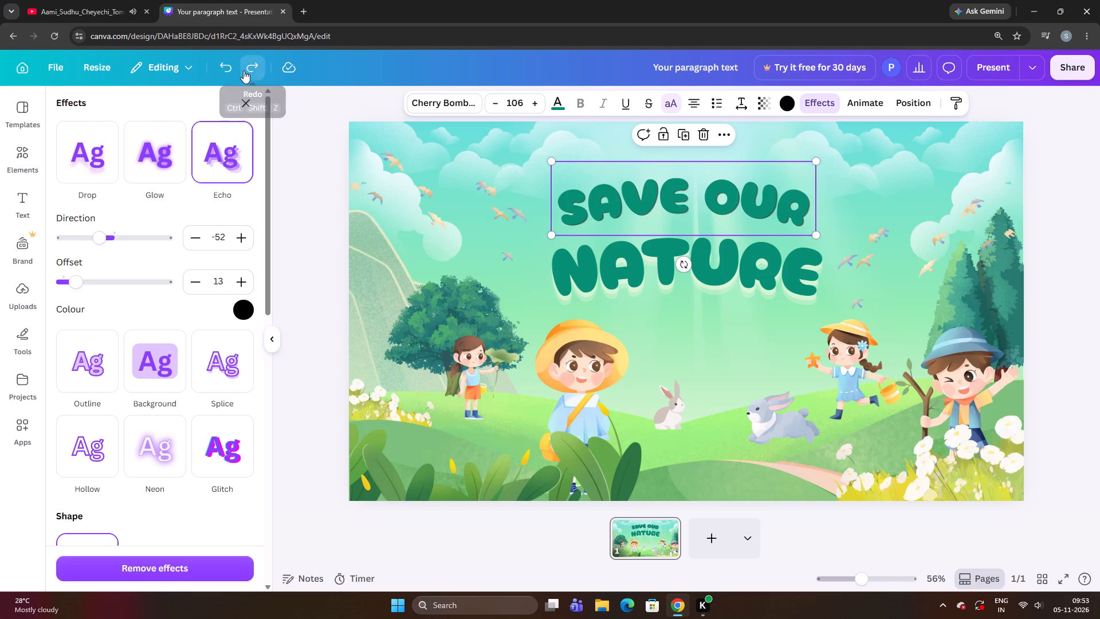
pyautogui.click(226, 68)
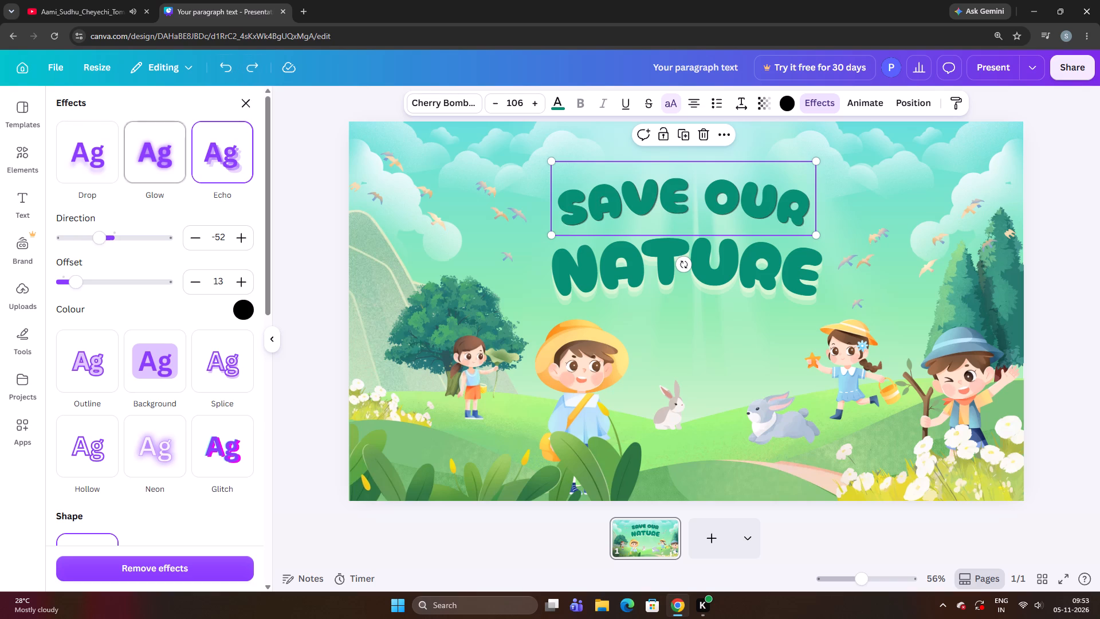
# Recolour the SAVE OUR text's echo with the design's pale yellow.
pyautogui.click(246, 305)
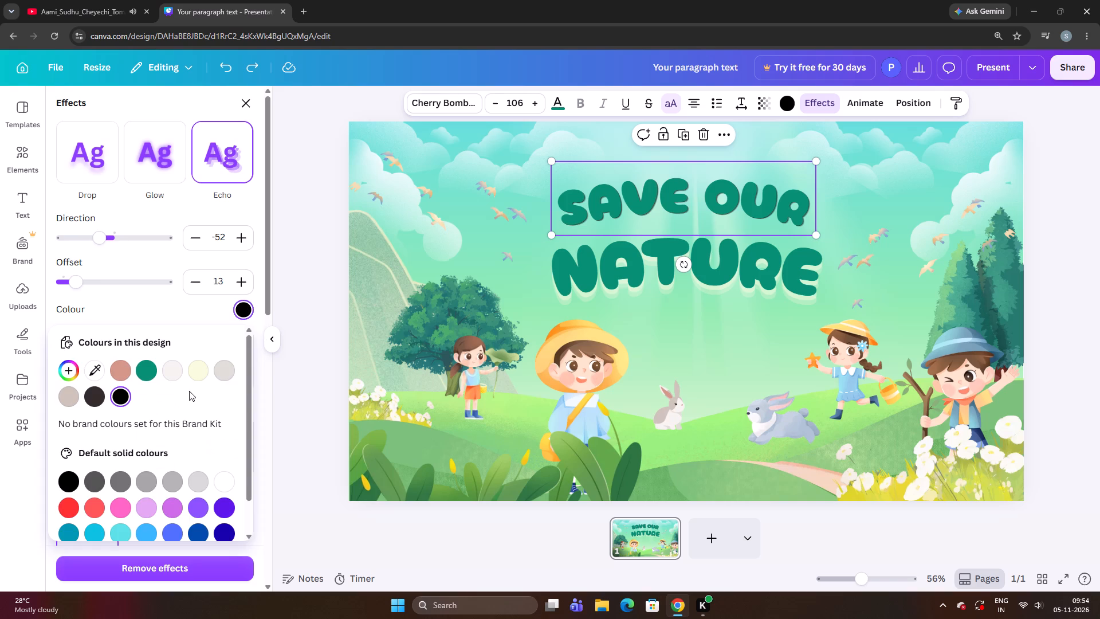
pyautogui.click(198, 370)
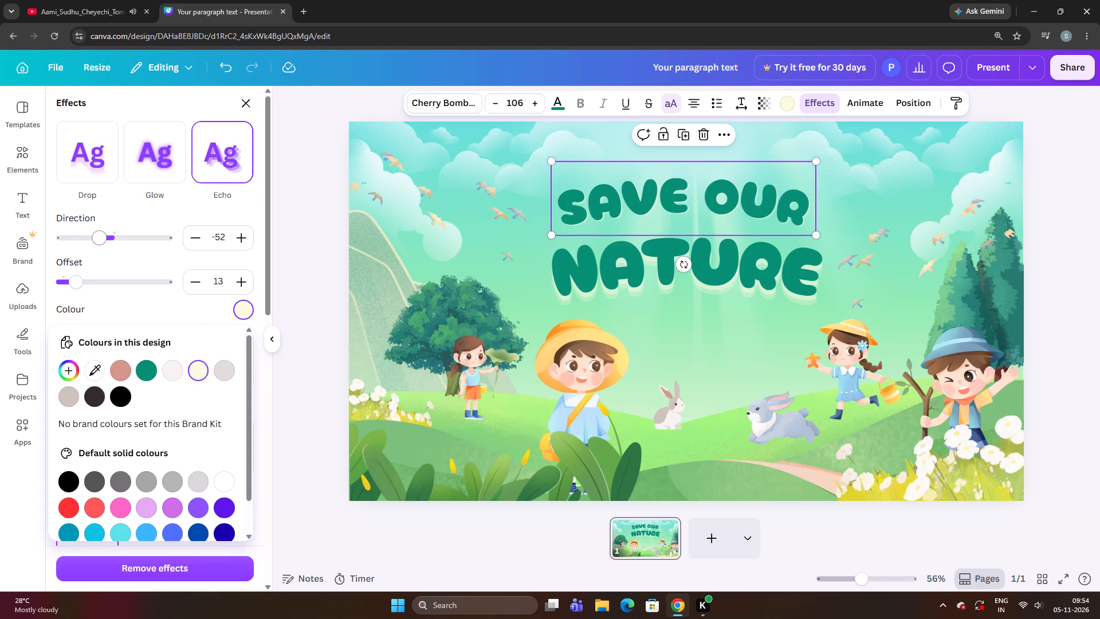
# Adjust the direction of the SAVE OUR text's Echo effect to -48.
pyautogui.moveTo(99, 243); pyautogui.dragTo(167, 263)
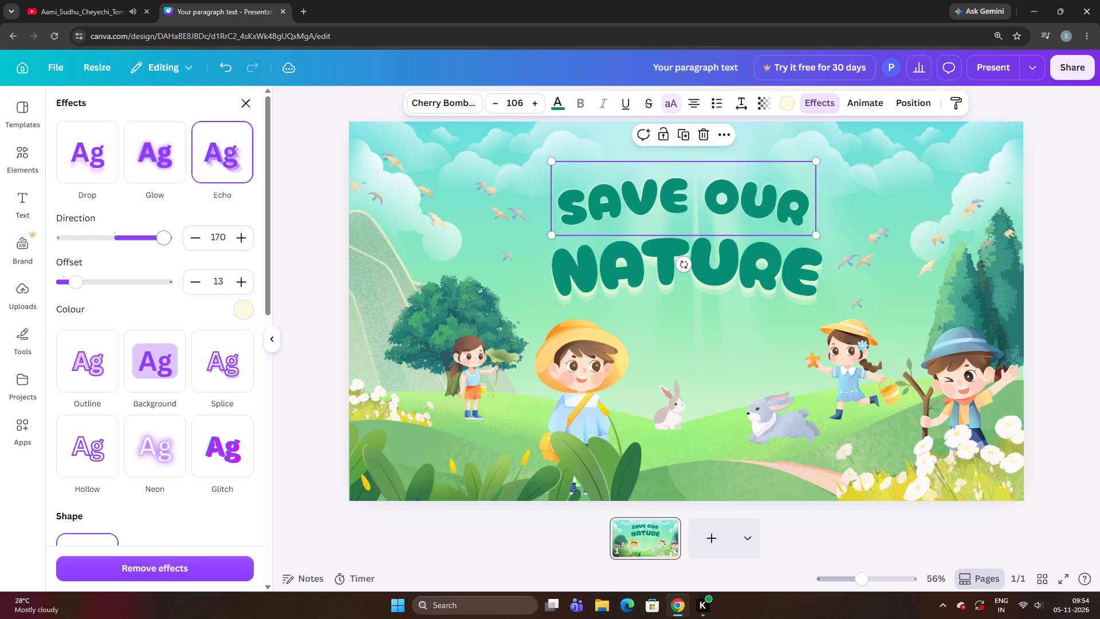
pyautogui.moveTo(167, 263); pyautogui.dragTo(112, 288)
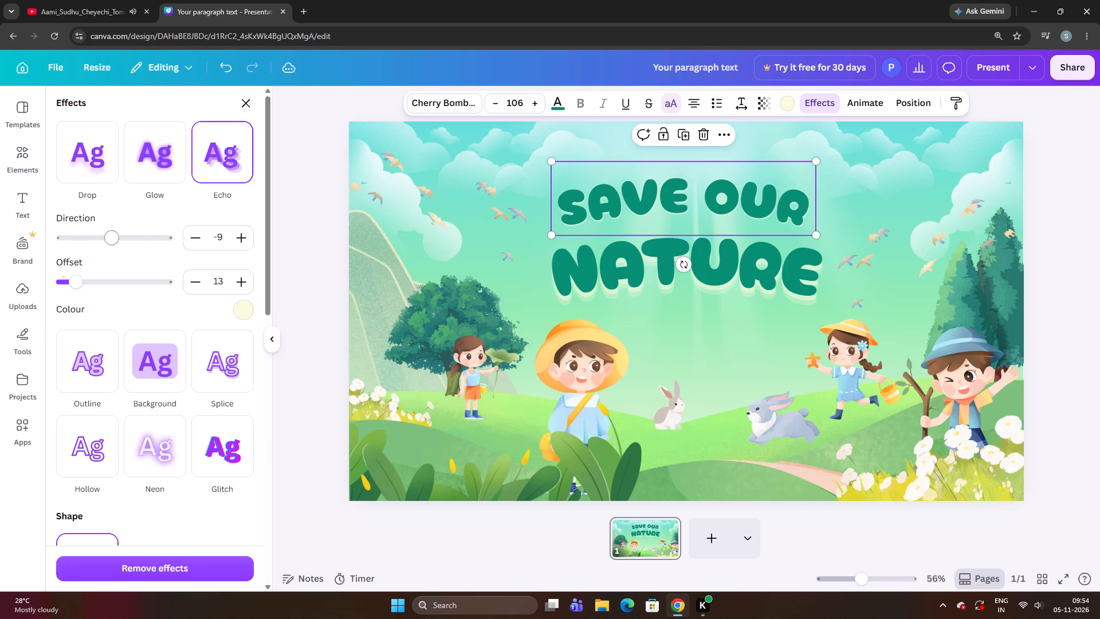
pyautogui.moveTo(112, 288); pyautogui.dragTo(100, 290)
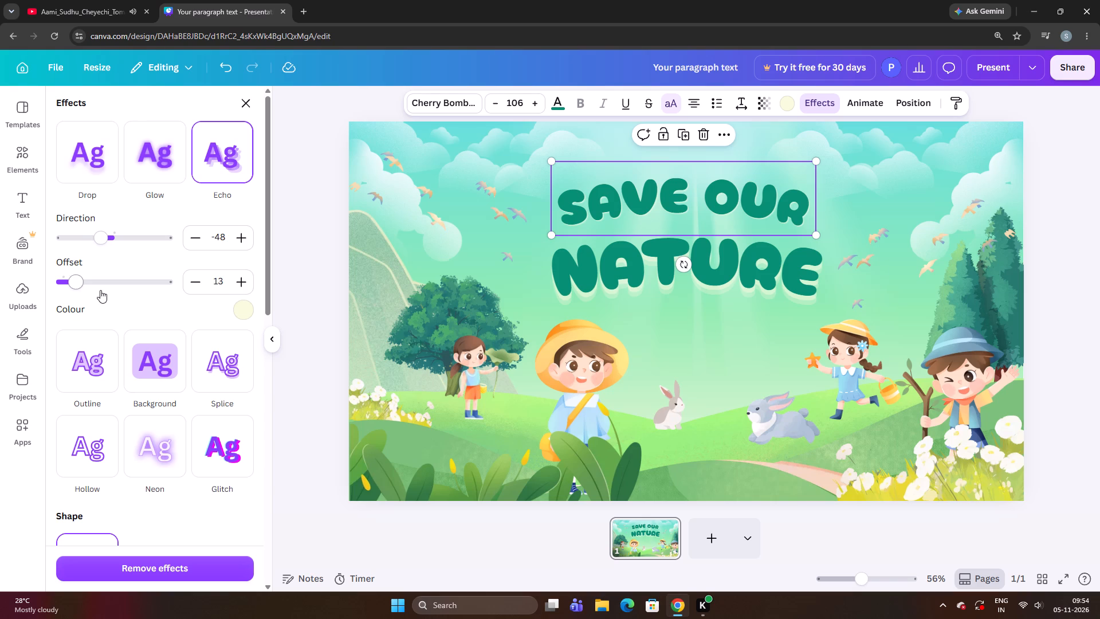
# Increase the offset of the SAVE OUR text's Echo effect to 47 to match the shadow of NATURE.
pyautogui.moveTo(77, 287); pyautogui.dragTo(87, 293)
pyautogui.moveTo(87, 293); pyautogui.dragTo(120, 304)
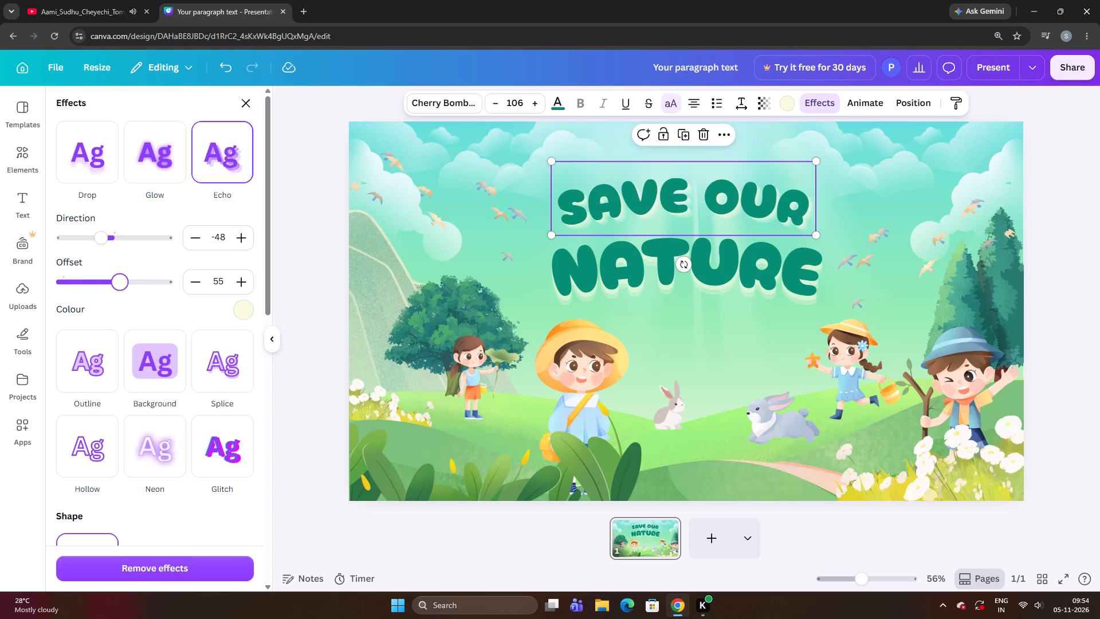
pyautogui.moveTo(120, 304); pyautogui.dragTo(132, 310)
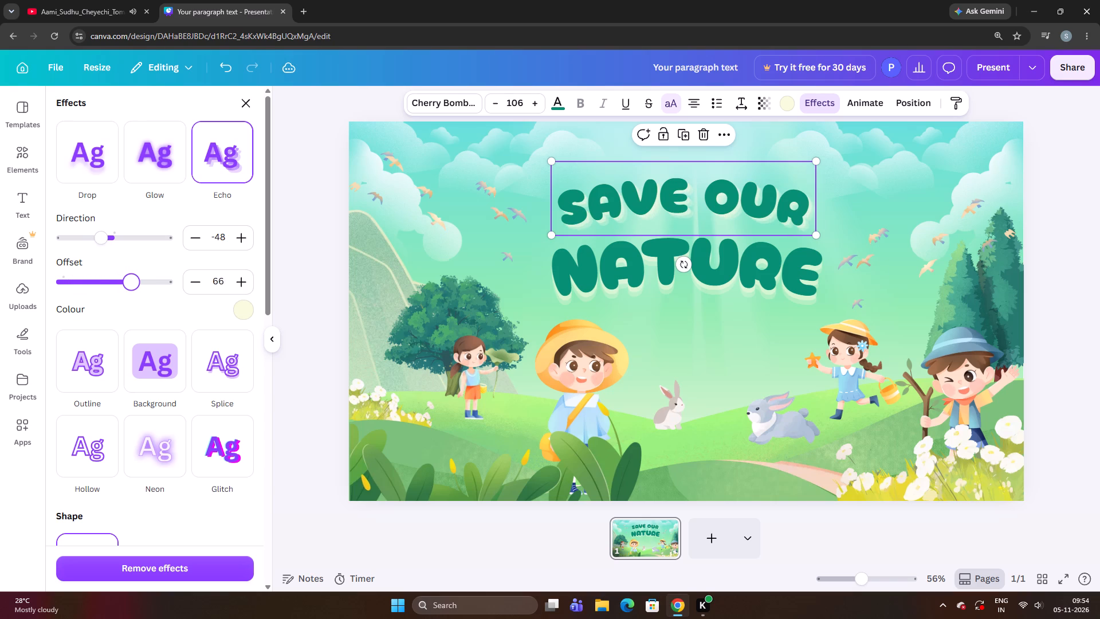
pyautogui.moveTo(132, 310); pyautogui.dragTo(125, 320)
pyautogui.moveTo(125, 320); pyautogui.dragTo(112, 323)
pyautogui.moveTo(109, 286); pyautogui.dragTo(97, 295)
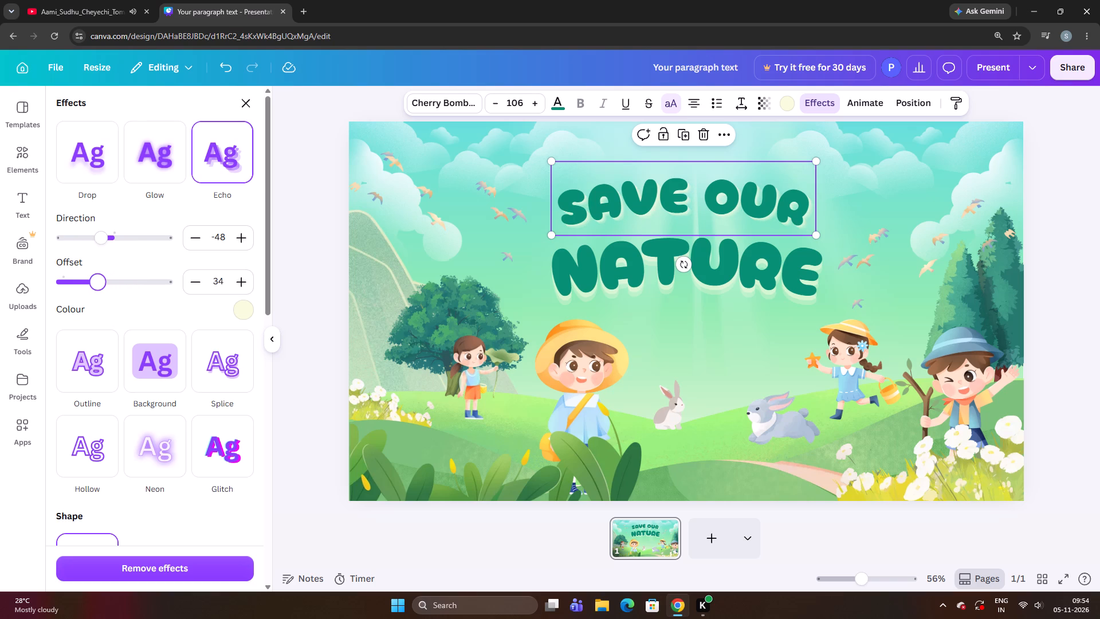
pyautogui.moveTo(97, 295); pyautogui.dragTo(111, 295)
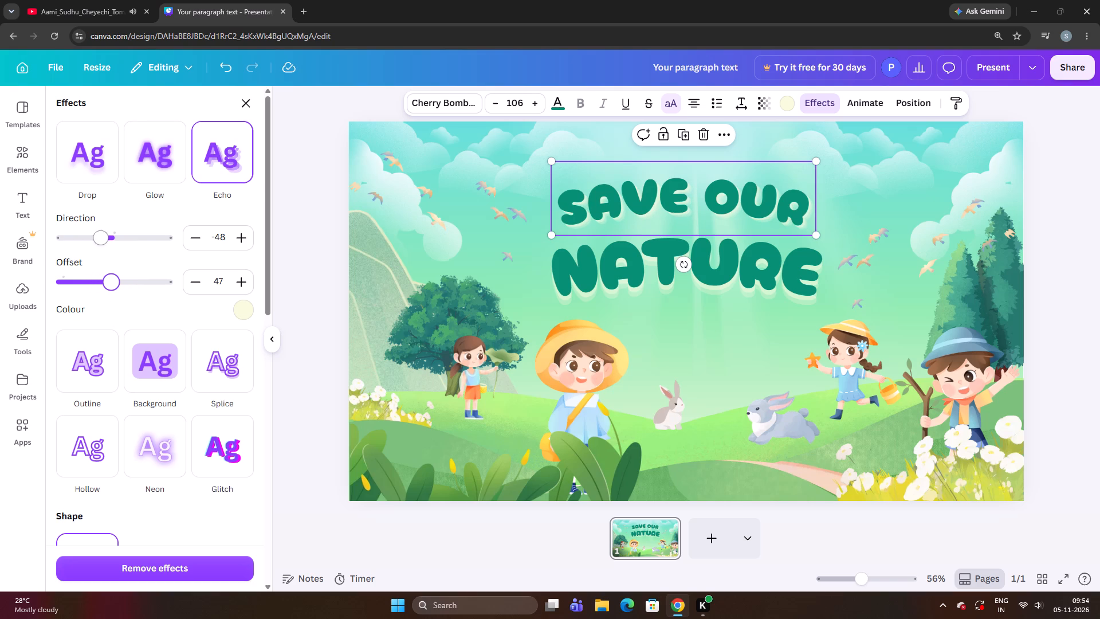
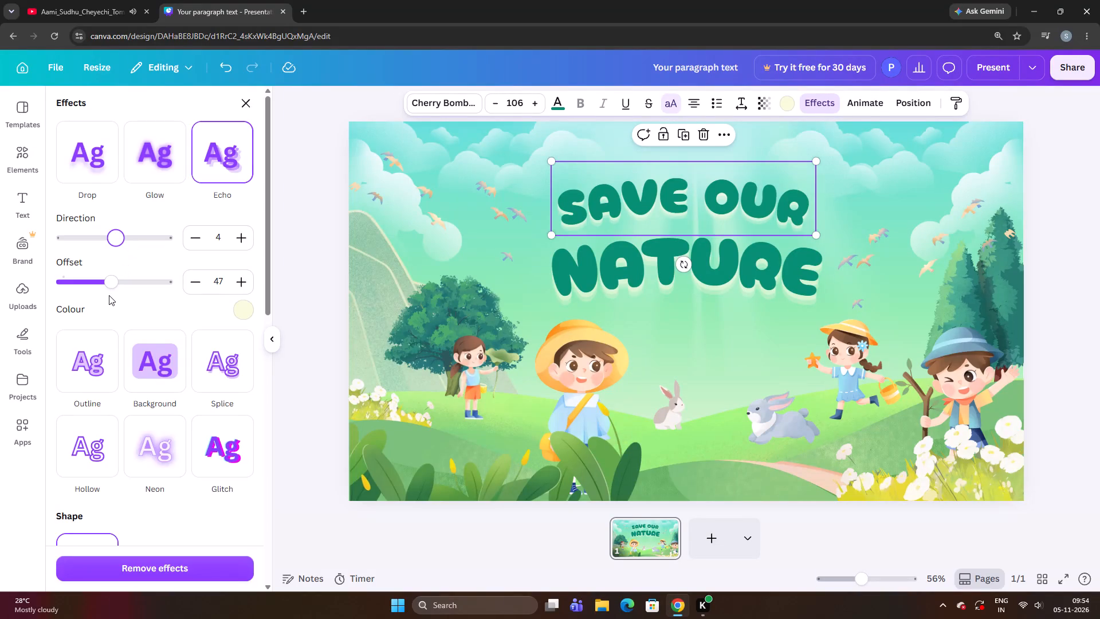
# Try several Echo offsets on the SAVE OUR text and settle on an offset of 39.
pyautogui.moveTo(109, 295); pyautogui.dragTo(92, 300)
pyautogui.moveTo(112, 286); pyautogui.dragTo(101, 289)
pyautogui.moveTo(101, 289); pyautogui.dragTo(113, 300)
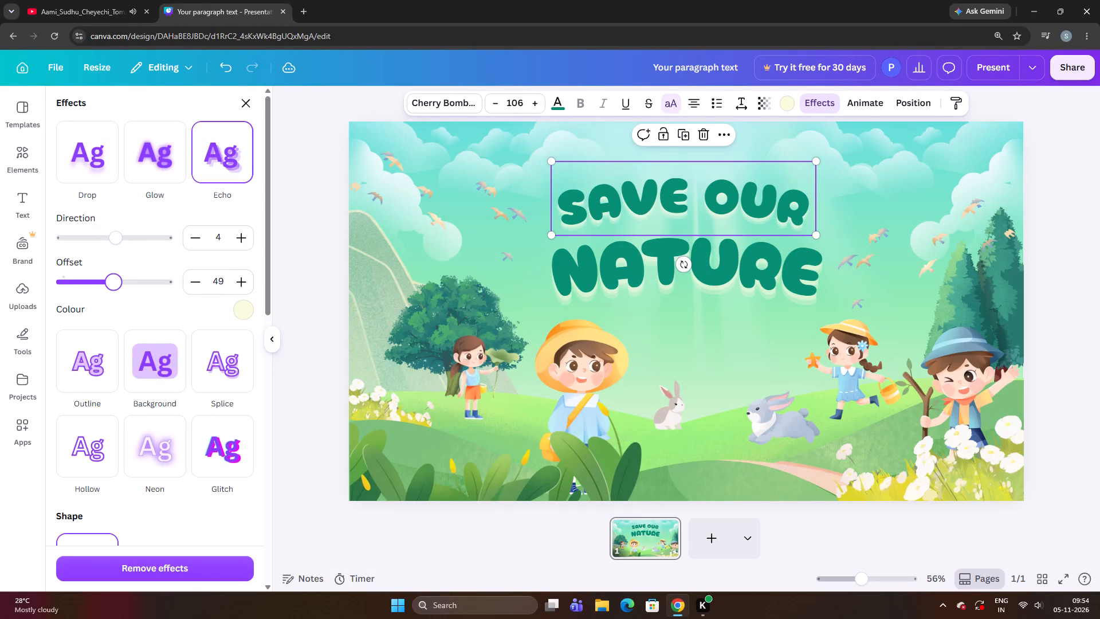
pyautogui.moveTo(113, 300); pyautogui.dragTo(190, 288)
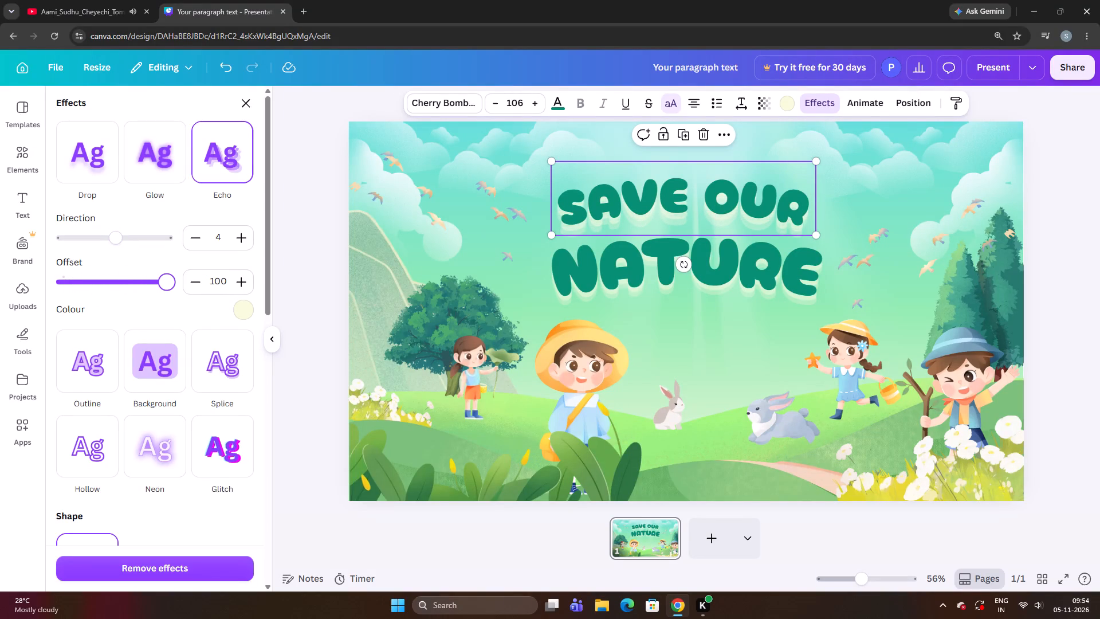
pyautogui.moveTo(190, 288); pyautogui.dragTo(170, 300)
pyautogui.moveTo(165, 289); pyautogui.dragTo(130, 312)
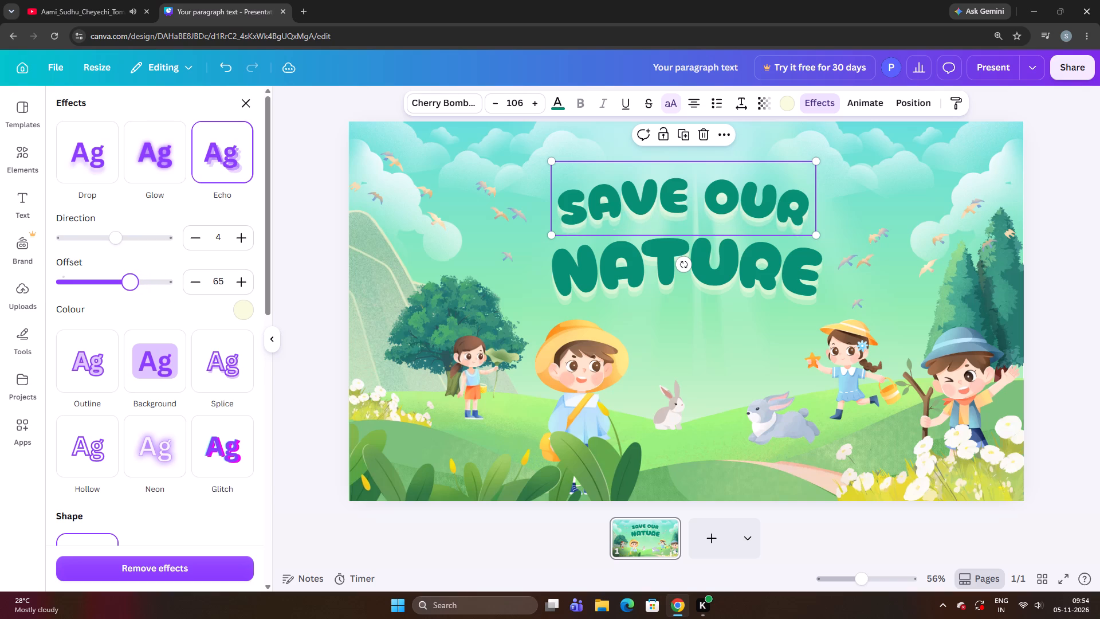
pyautogui.moveTo(130, 312); pyautogui.dragTo(113, 322)
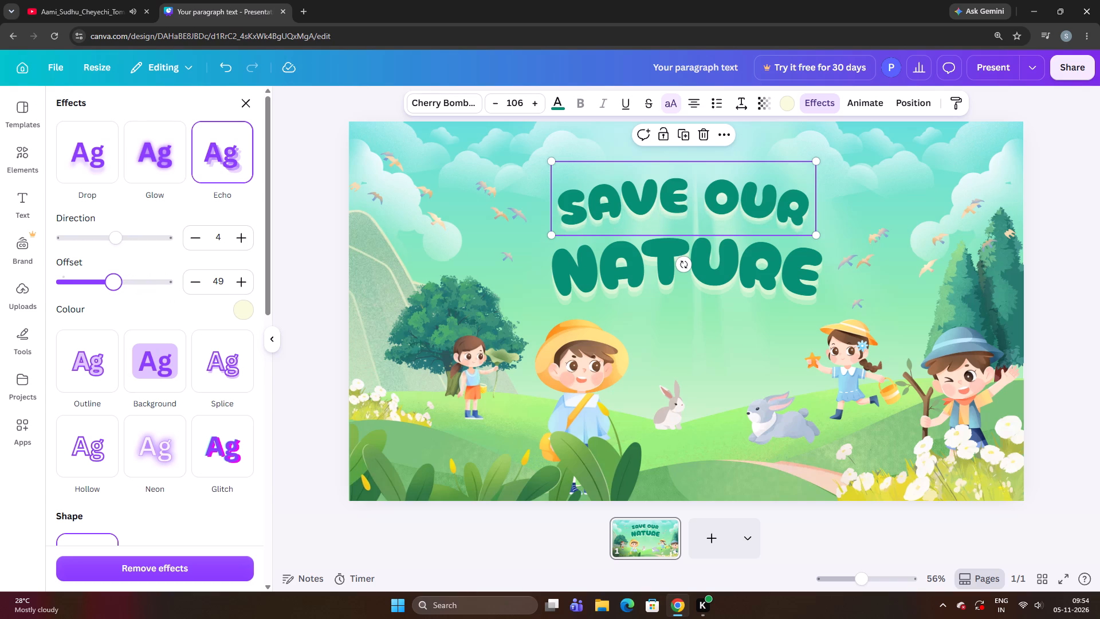
pyautogui.moveTo(113, 322); pyautogui.dragTo(111, 325)
pyautogui.moveTo(110, 293); pyautogui.dragTo(105, 296)
pyautogui.moveTo(105, 296); pyautogui.dragTo(103, 296)
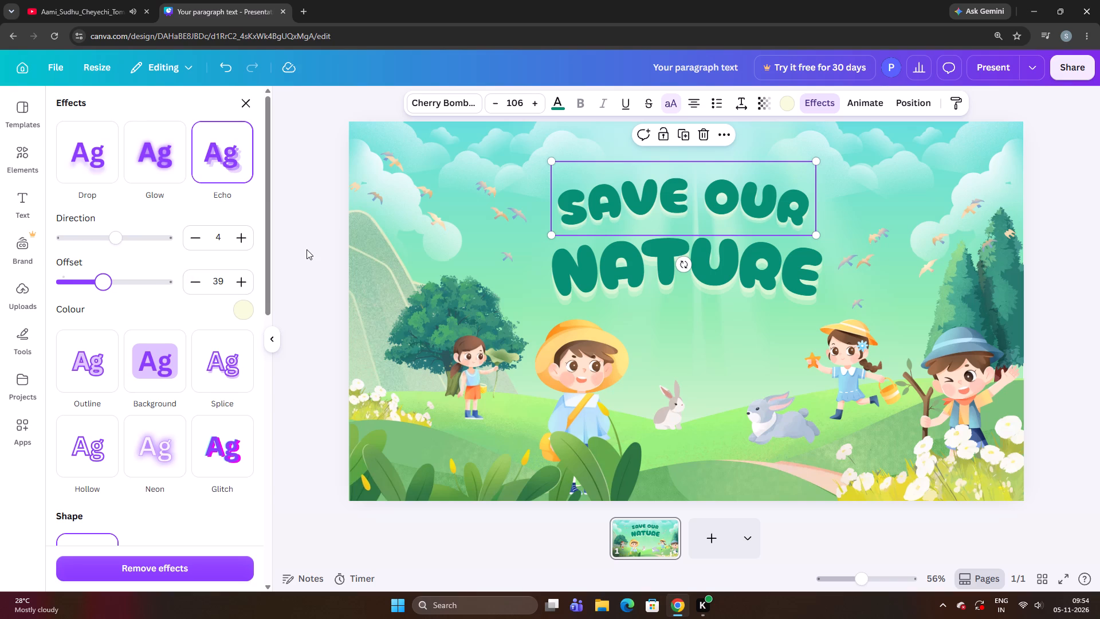
pyautogui.click(307, 249)
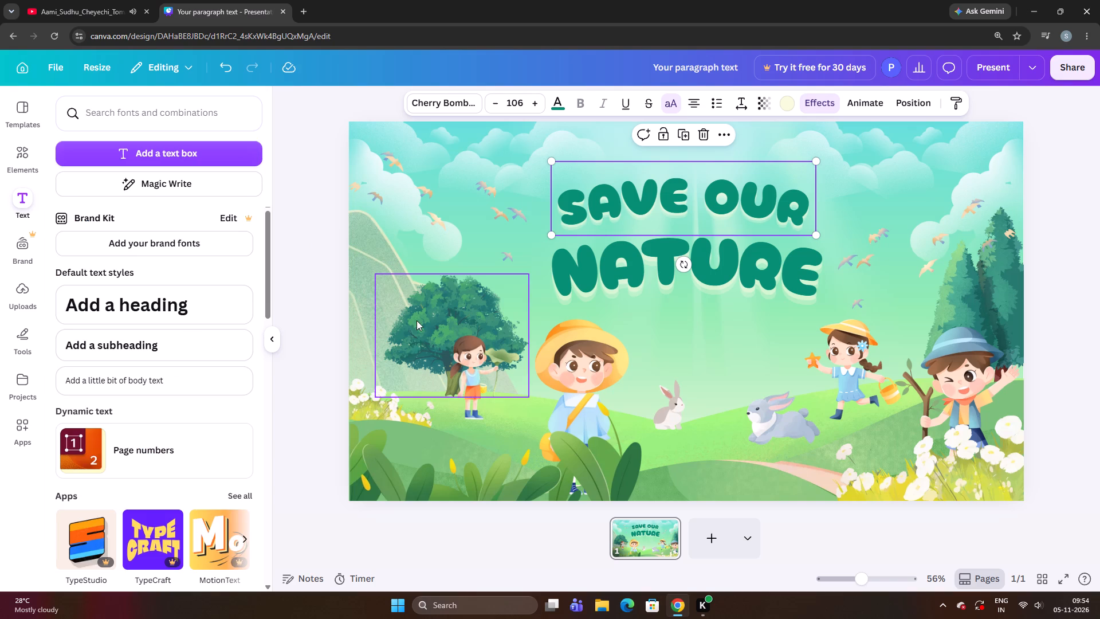
pyautogui.click(584, 334)
pyautogui.click(335, 280)
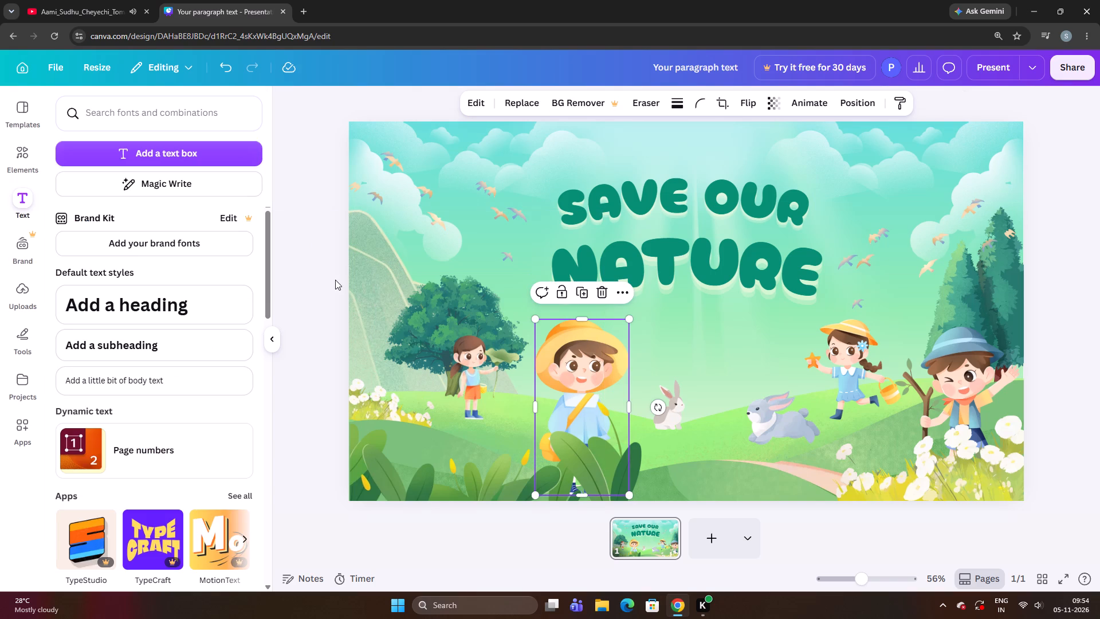
# Shift the SAVE OUR text sideways until it sits roughly centred above NATURE.
pyautogui.moveTo(686, 215); pyautogui.dragTo(671, 215)
pyautogui.hotkey('ctrl', 'Down')
pyautogui.press('Left')
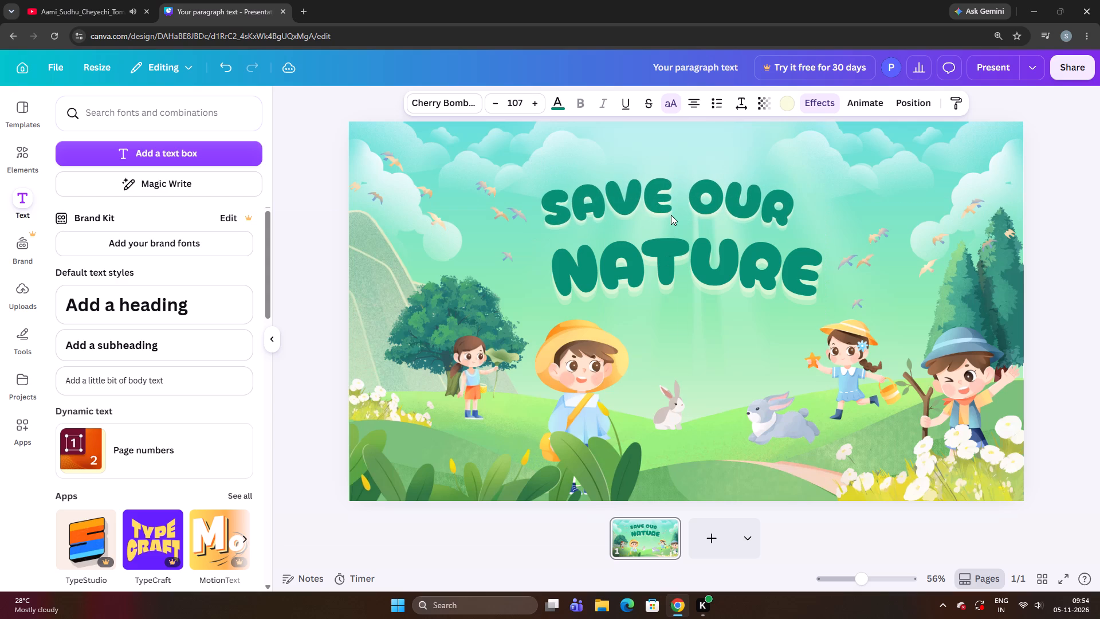
pyautogui.press('Left')
pyautogui.press('Left')
pyautogui.press('Left')
pyautogui.press('Left')
pyautogui.press('Left')
pyautogui.press('Left')
pyautogui.press('Down')
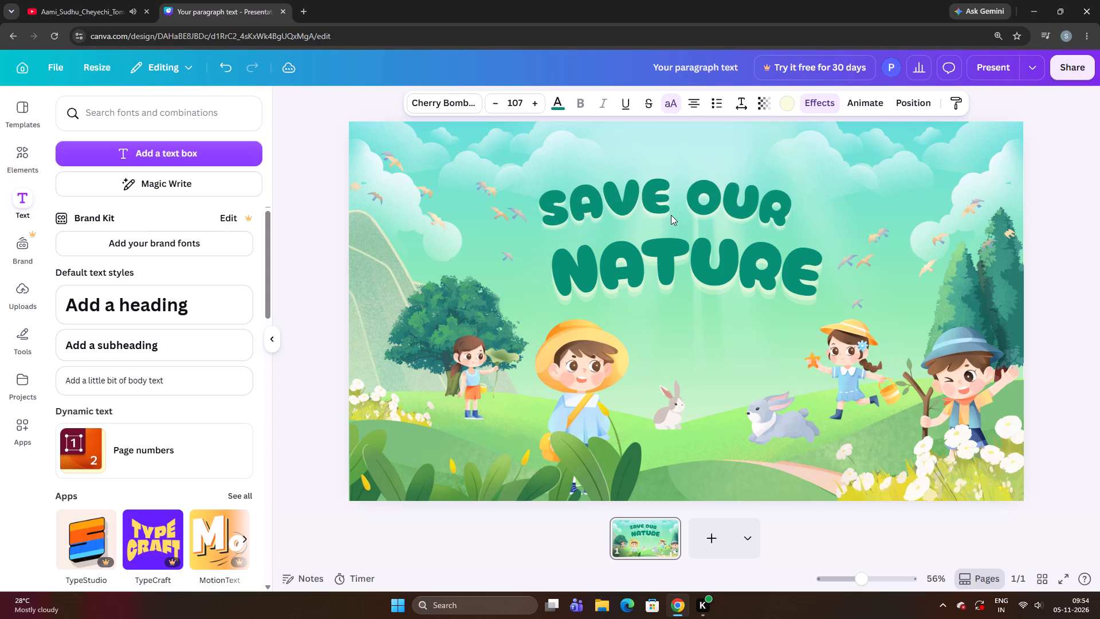
pyautogui.hotkey('ctrl', 'Down')
pyautogui.press('Down')
pyautogui.press('Right')
pyautogui.press('Right')
pyautogui.press('Right')
pyautogui.press('Right')
pyautogui.press('Right')
pyautogui.press('Right')
pyautogui.press('Right')
pyautogui.press('Right')
pyautogui.press('Right')
pyautogui.press('Right')
pyautogui.press('Right')
pyautogui.press('Right')
pyautogui.press('Right')
pyautogui.press('Right')
pyautogui.press('Right')
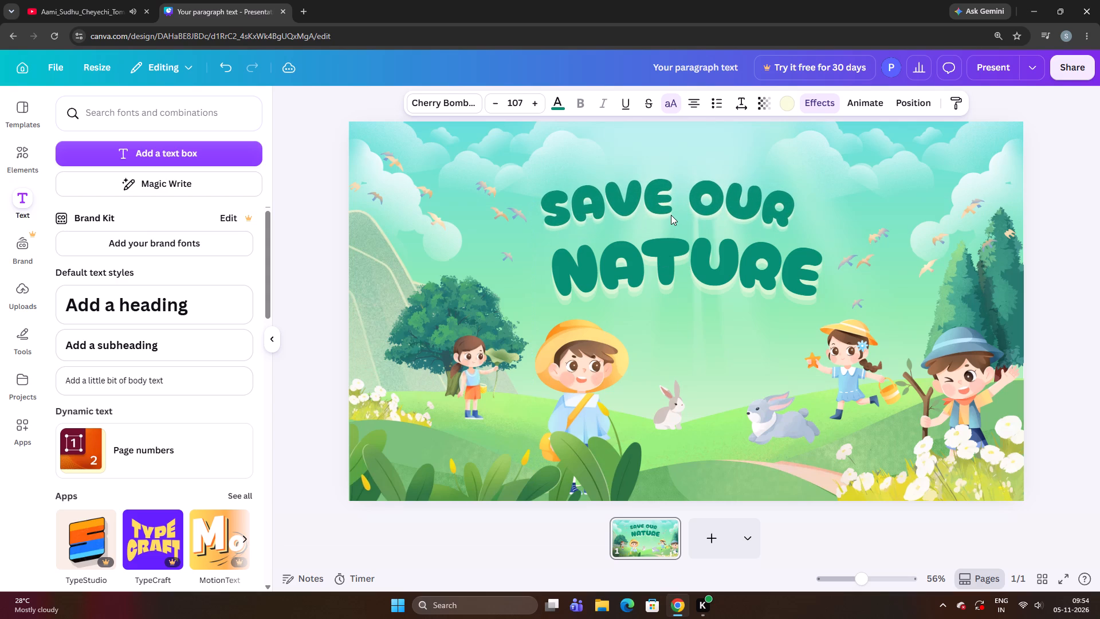
pyautogui.press('Right')
pyautogui.press('Right')
pyautogui.press('Right')
pyautogui.press('Right')
pyautogui.press('Right')
pyautogui.press('Right')
pyautogui.press('Right')
pyautogui.press('Right')
pyautogui.press('Right')
pyautogui.press('Right')
pyautogui.press('Right')
pyautogui.press('Right')
pyautogui.press('Right')
pyautogui.press('Right')
pyautogui.press('Right')
pyautogui.press('Right')
pyautogui.press('Right')
pyautogui.press('Right')
pyautogui.press('Right')
pyautogui.press('Right')
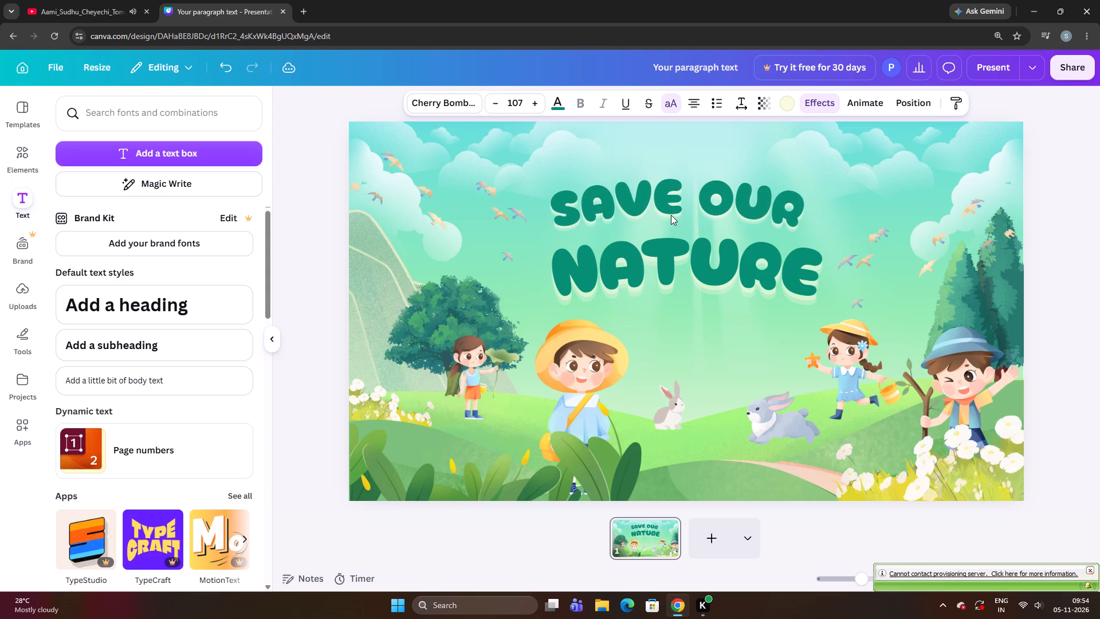
pyautogui.press('Right')
pyautogui.press('Up')
pyautogui.press('Up')
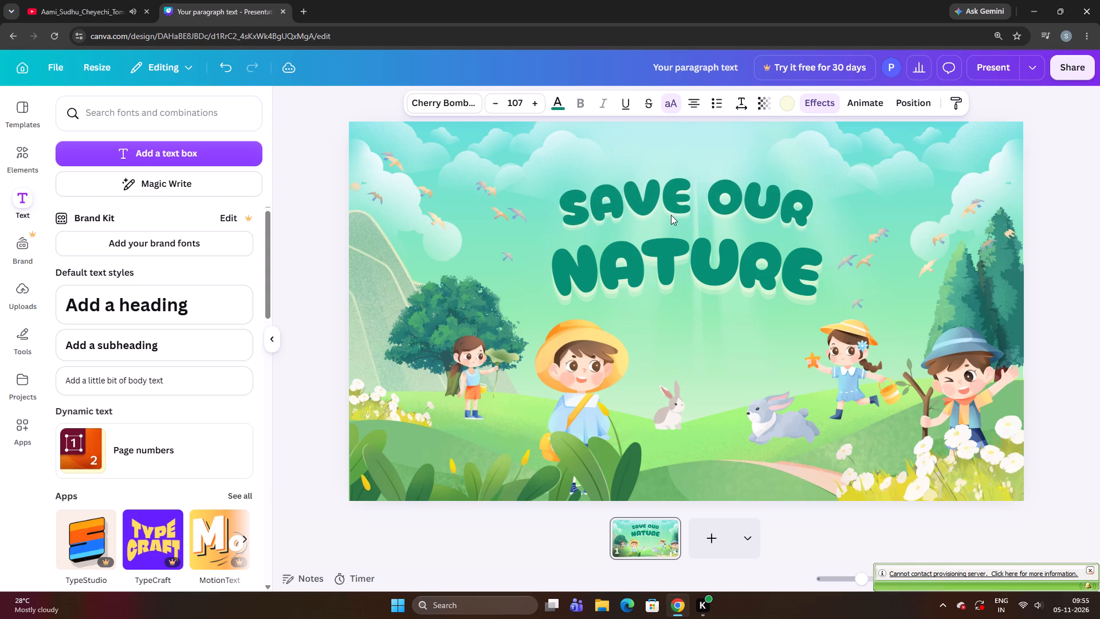
# Fine-tune the SAVE OUR text's position with small moves left and down to align it over NATURE.
pyautogui.press('Up')
pyautogui.press('Down')
pyautogui.press('Left')
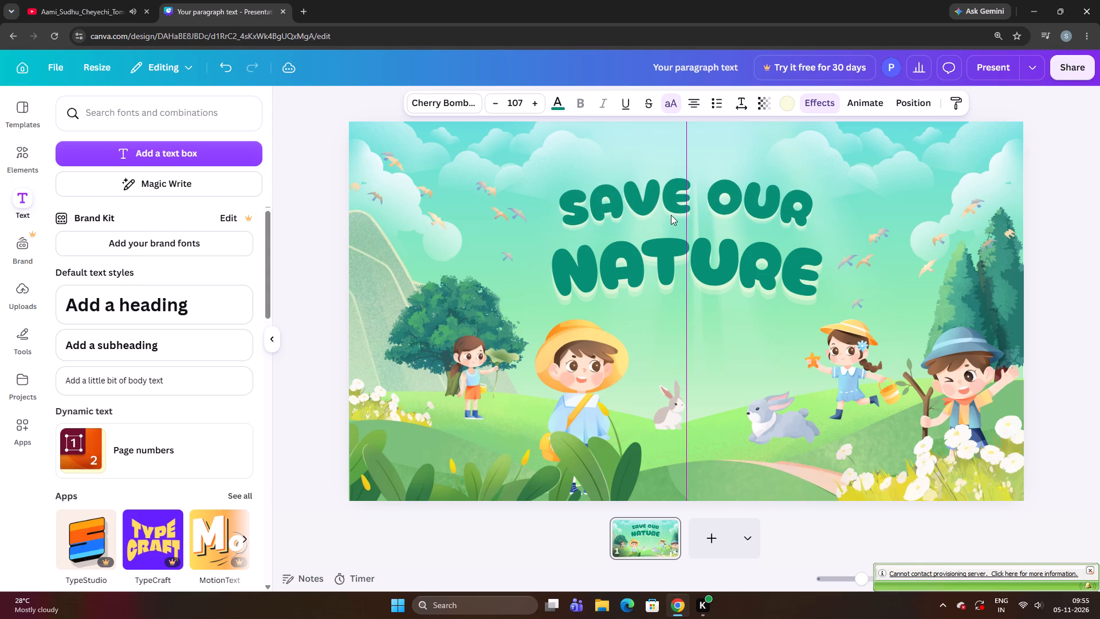
pyautogui.press('Down')
pyautogui.press('Left')
pyautogui.press('Left')
pyautogui.press('Left')
pyautogui.press('Left')
pyautogui.press('Left')
pyautogui.press('Left')
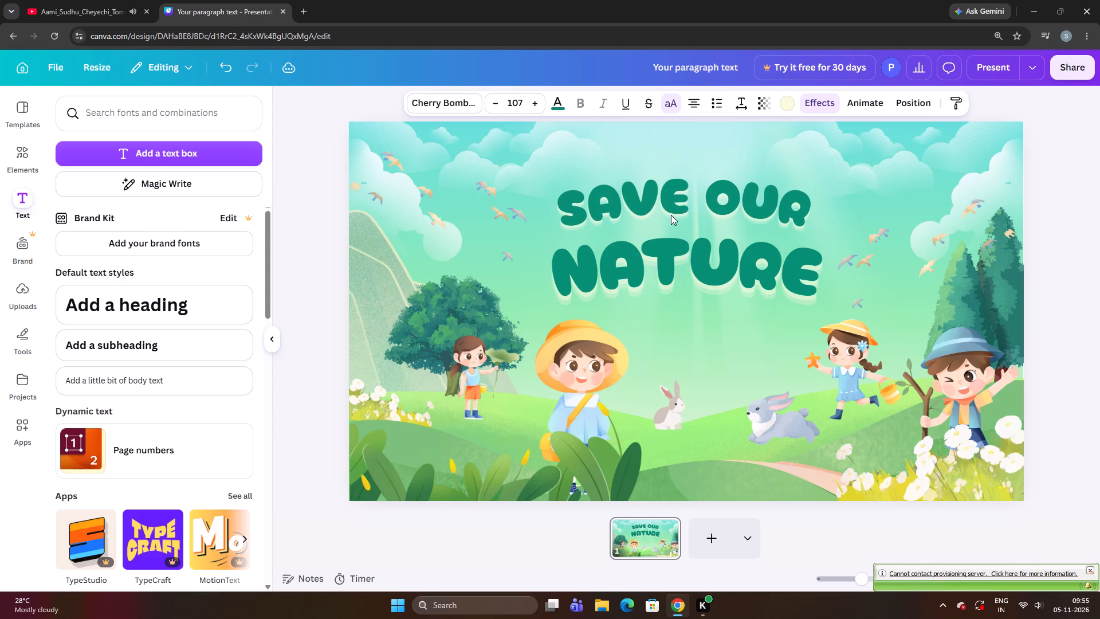
pyautogui.hotkey('ctrl', 'Down')
pyautogui.press('Right')
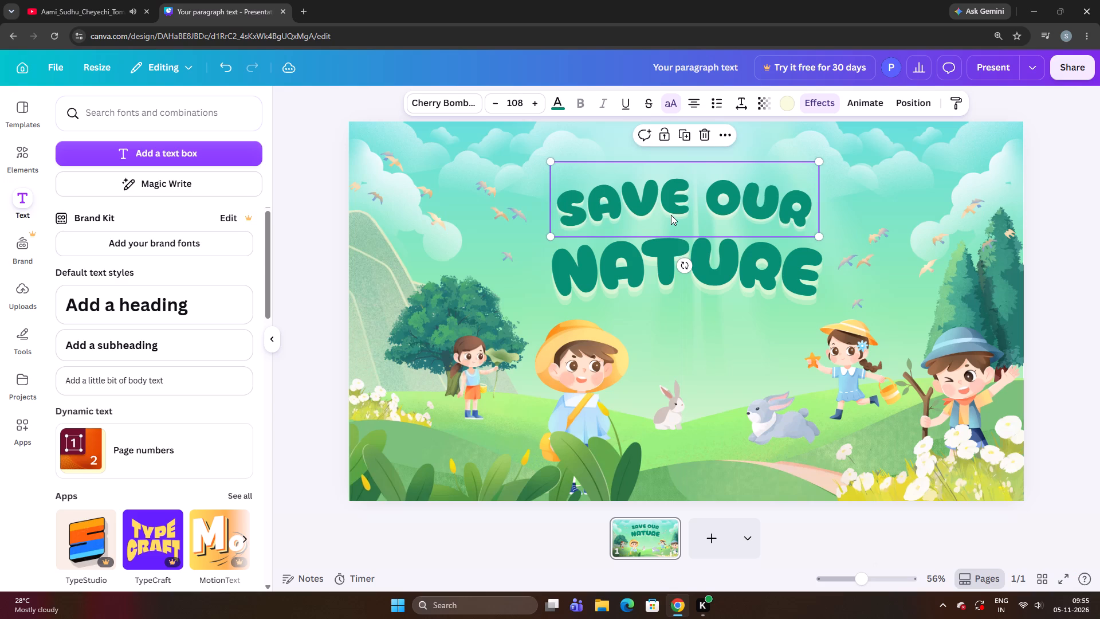
pyautogui.hotkey('ctrl', 'Down')
pyautogui.press('Down')
pyautogui.press('Left')
pyautogui.press('Left')
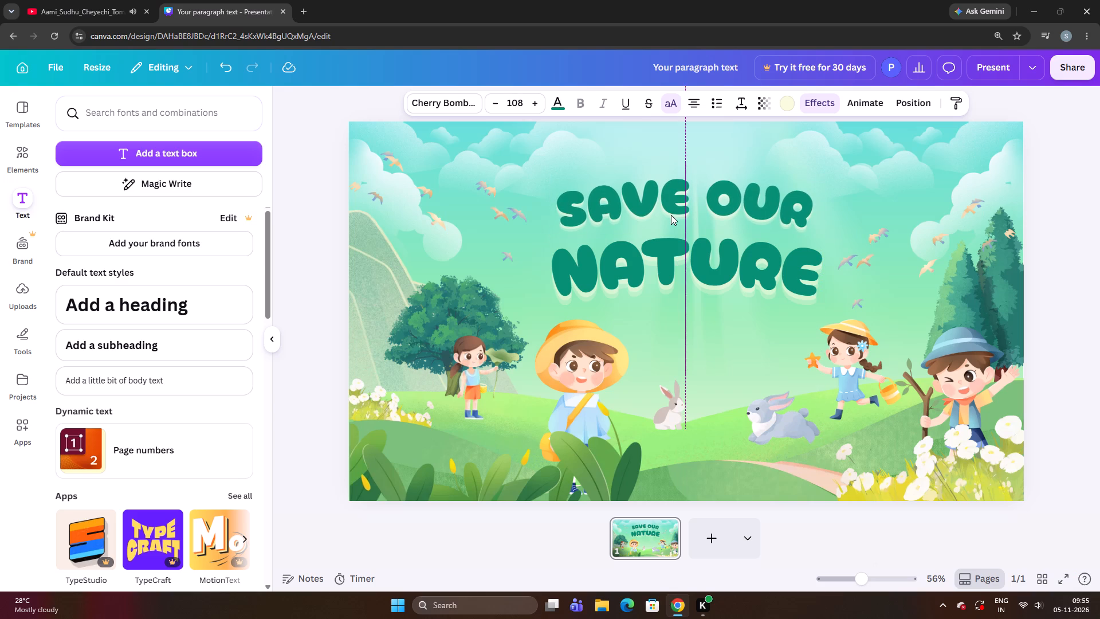
pyautogui.press('Left')
pyautogui.press('Left')
pyautogui.press('Left')
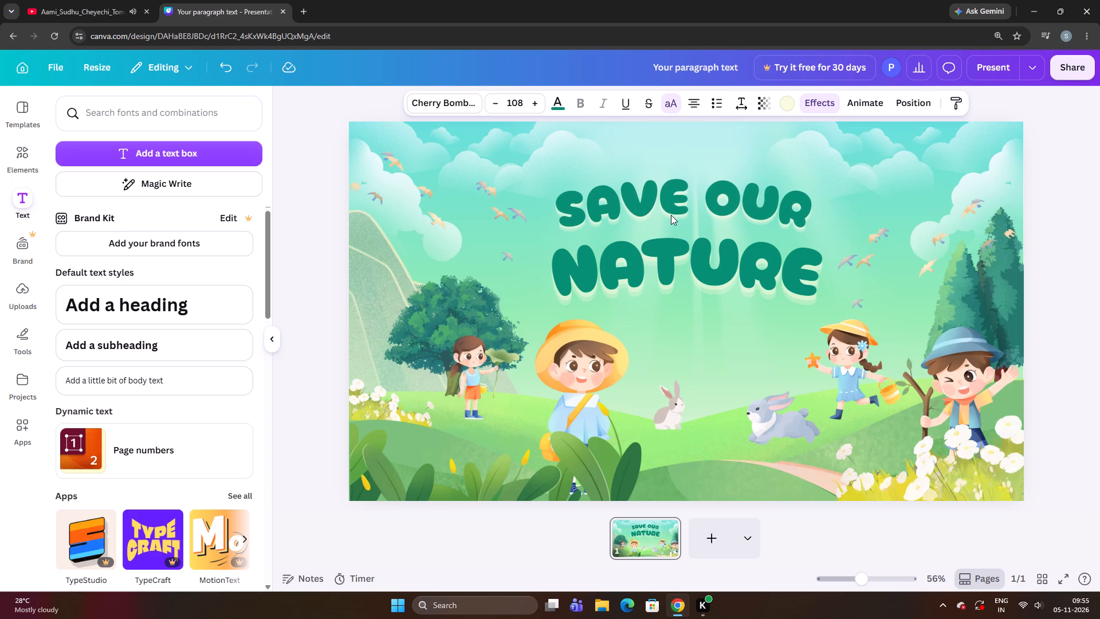
pyautogui.press('Down')
pyautogui.press('Down')
pyautogui.press('Up')
pyautogui.press('Right')
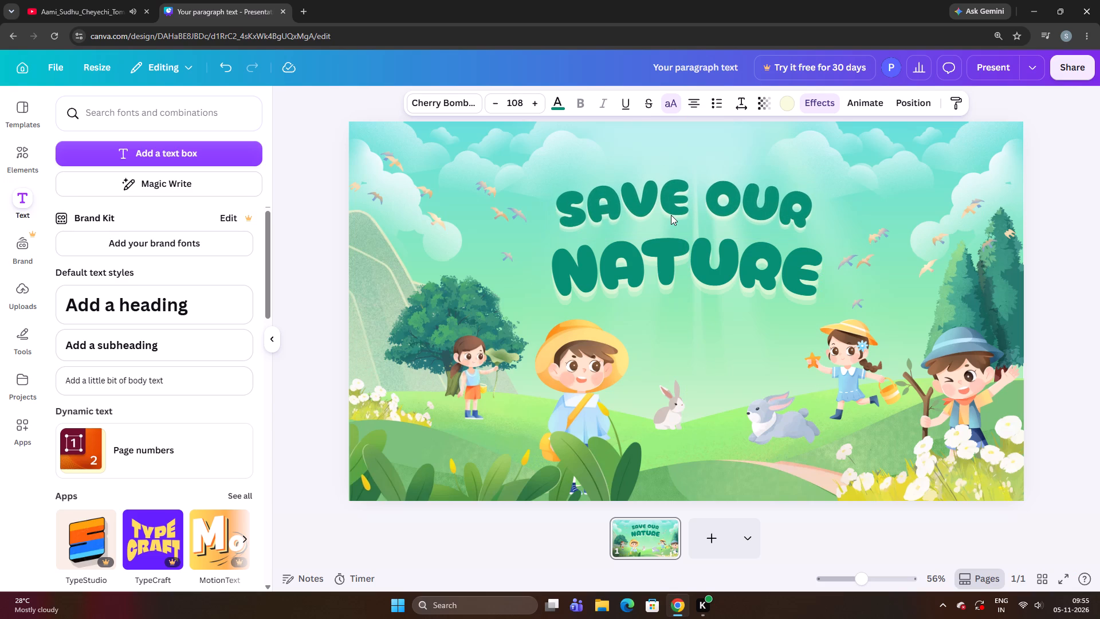
pyautogui.press('Right')
pyautogui.press('Down')
pyautogui.press('Up')
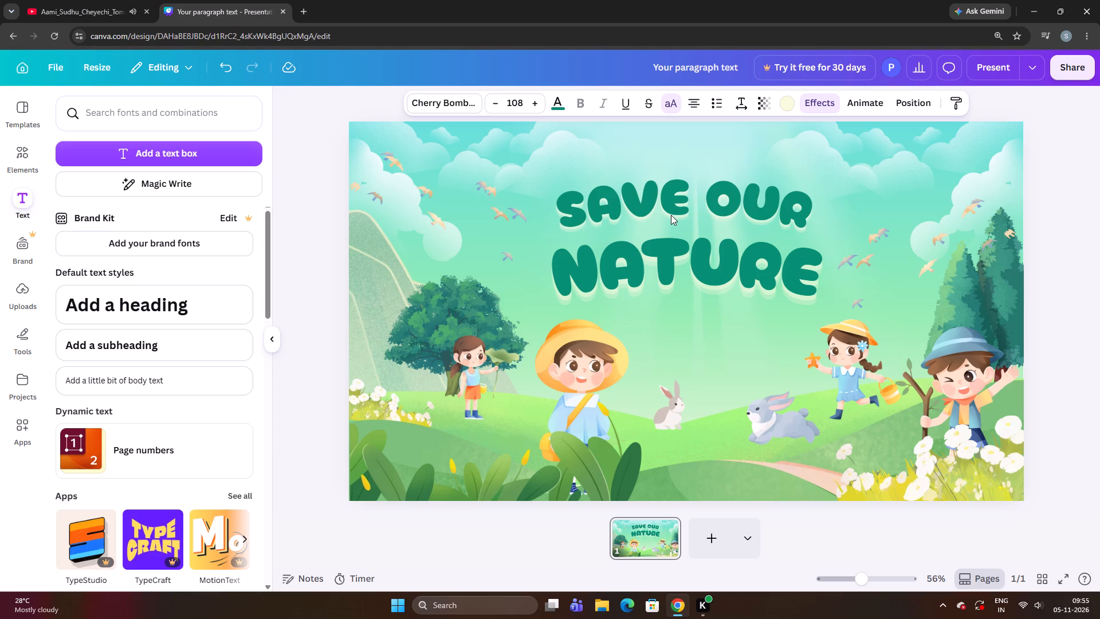
pyautogui.press('Left')
pyautogui.press('Down')
pyautogui.press('Right')
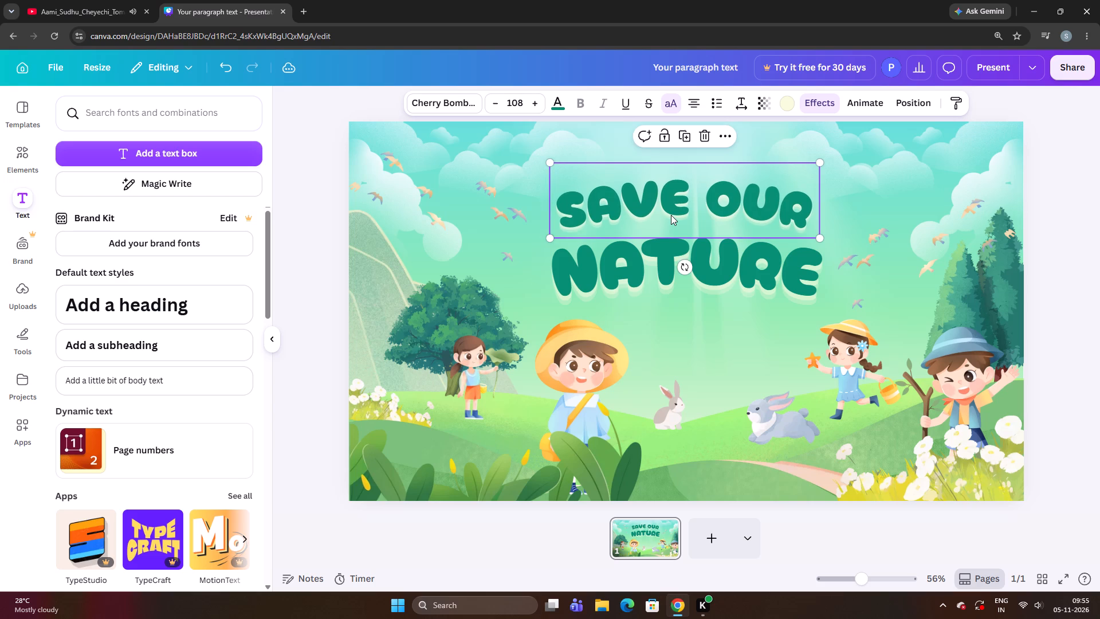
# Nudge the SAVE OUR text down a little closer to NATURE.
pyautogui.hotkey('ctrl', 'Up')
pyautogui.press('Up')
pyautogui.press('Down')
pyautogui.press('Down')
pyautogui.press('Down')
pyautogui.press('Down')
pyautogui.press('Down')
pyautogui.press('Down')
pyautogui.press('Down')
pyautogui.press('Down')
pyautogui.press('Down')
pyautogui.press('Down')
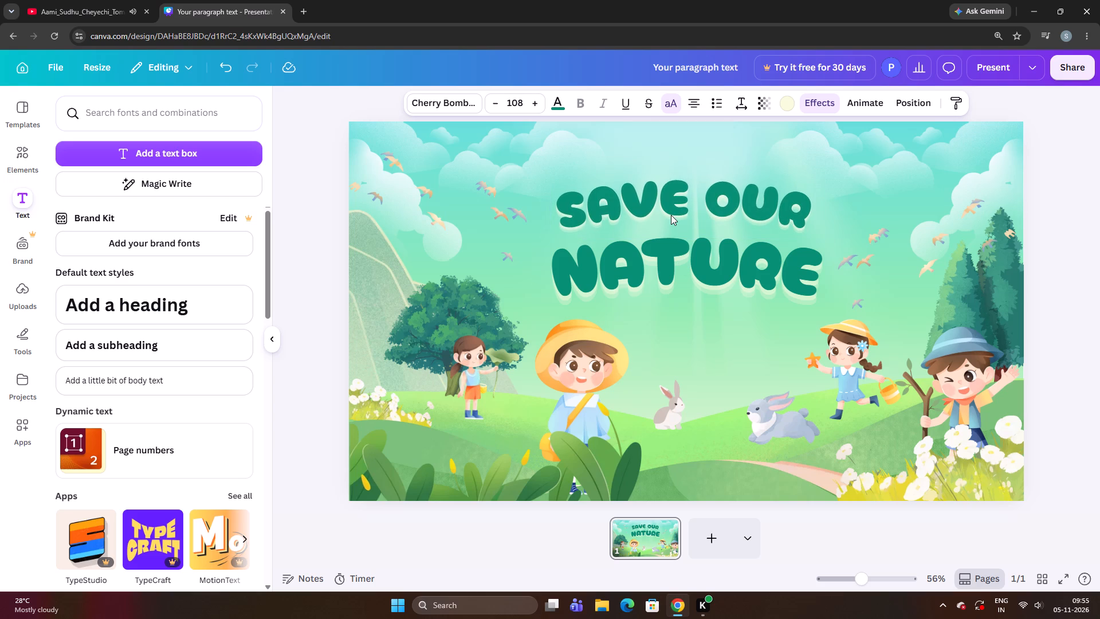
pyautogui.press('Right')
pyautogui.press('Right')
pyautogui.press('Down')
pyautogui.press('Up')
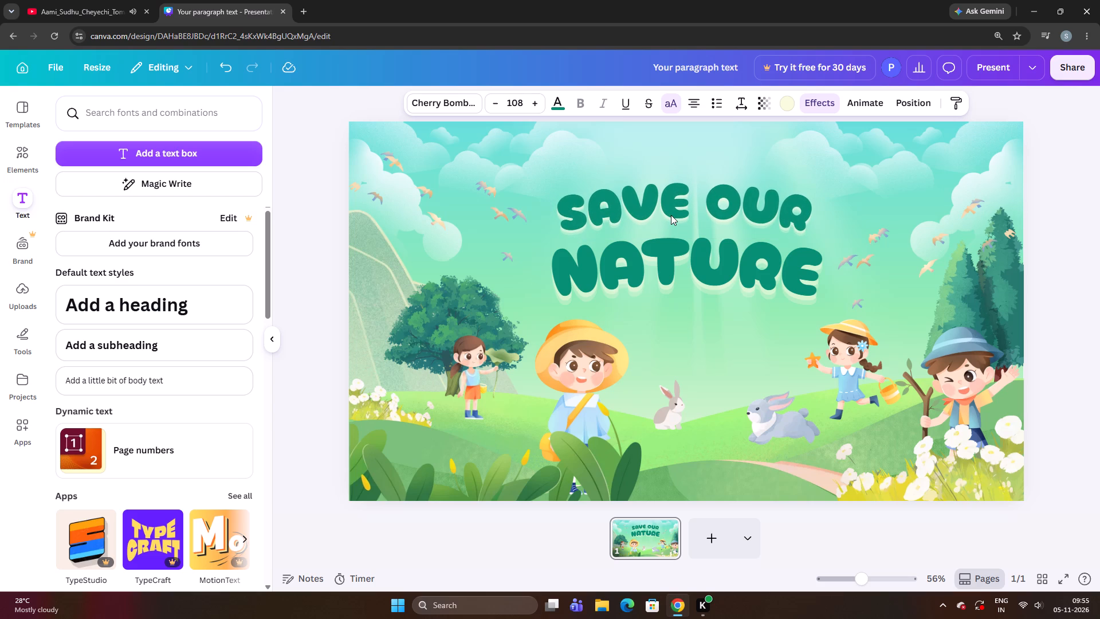
# Move the SAVE OUR text slightly up and to the right above NATURE.
pyautogui.click(773, 142)
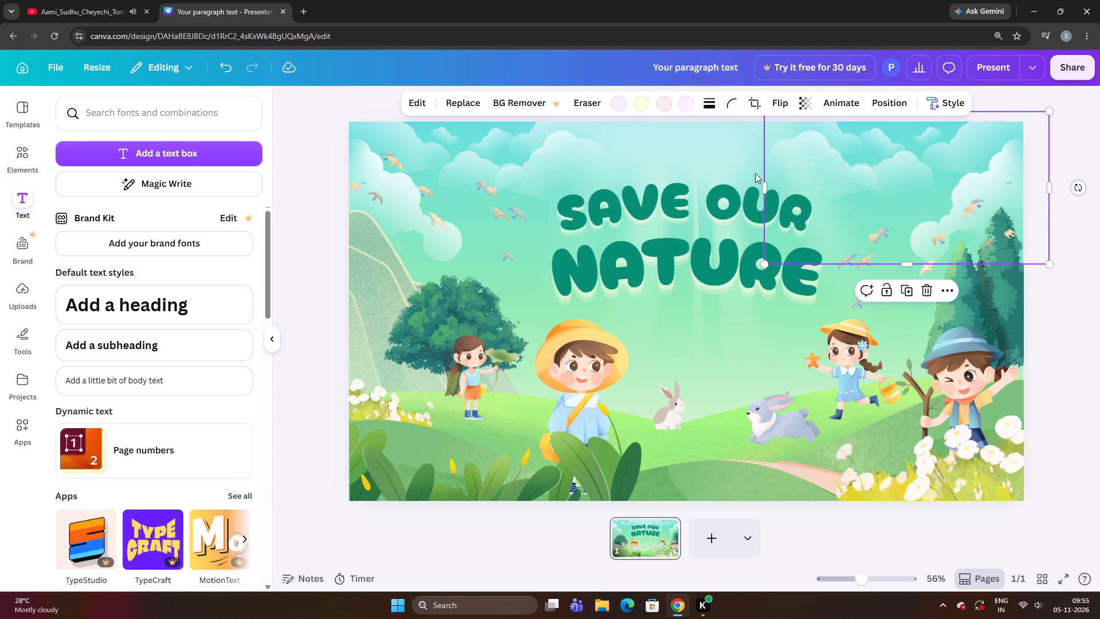
pyautogui.moveTo(734, 202); pyautogui.dragTo(737, 198)
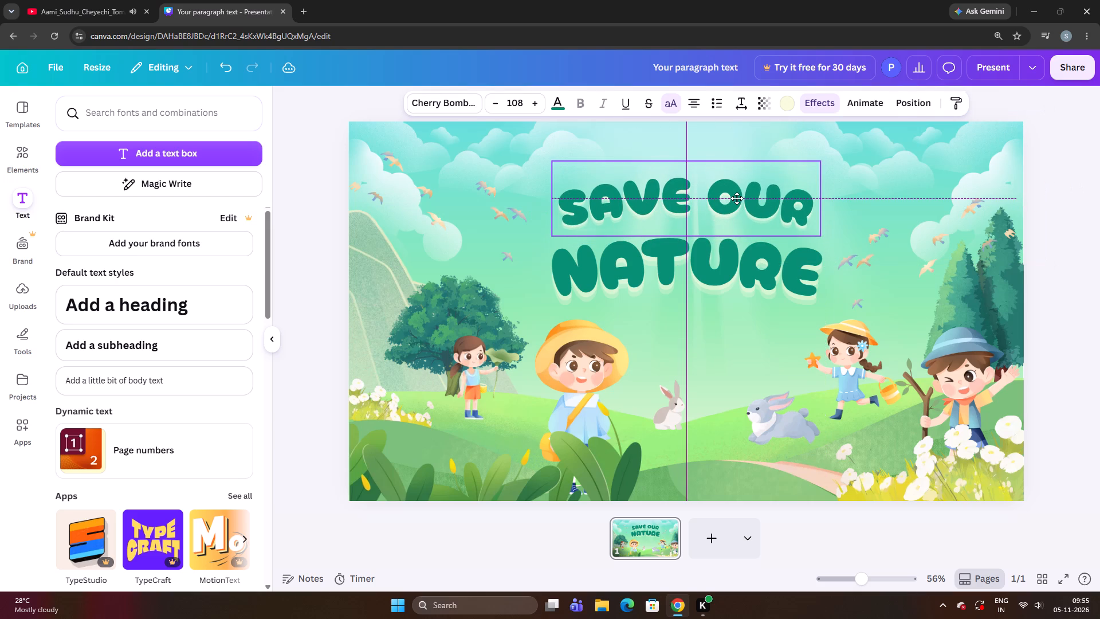
pyautogui.moveTo(737, 198); pyautogui.dragTo(740, 199)
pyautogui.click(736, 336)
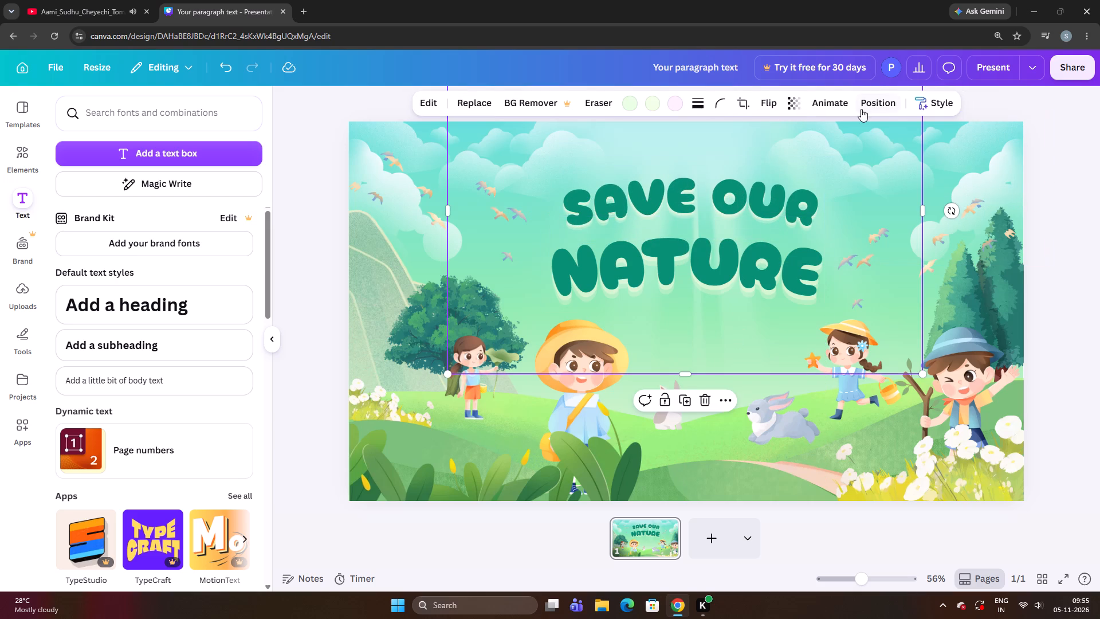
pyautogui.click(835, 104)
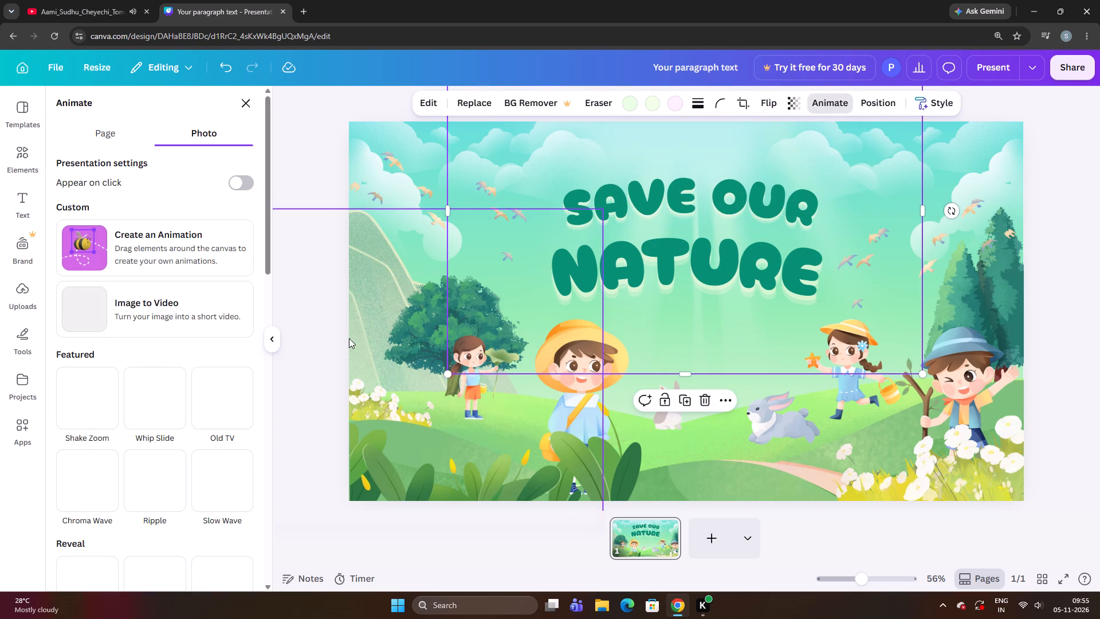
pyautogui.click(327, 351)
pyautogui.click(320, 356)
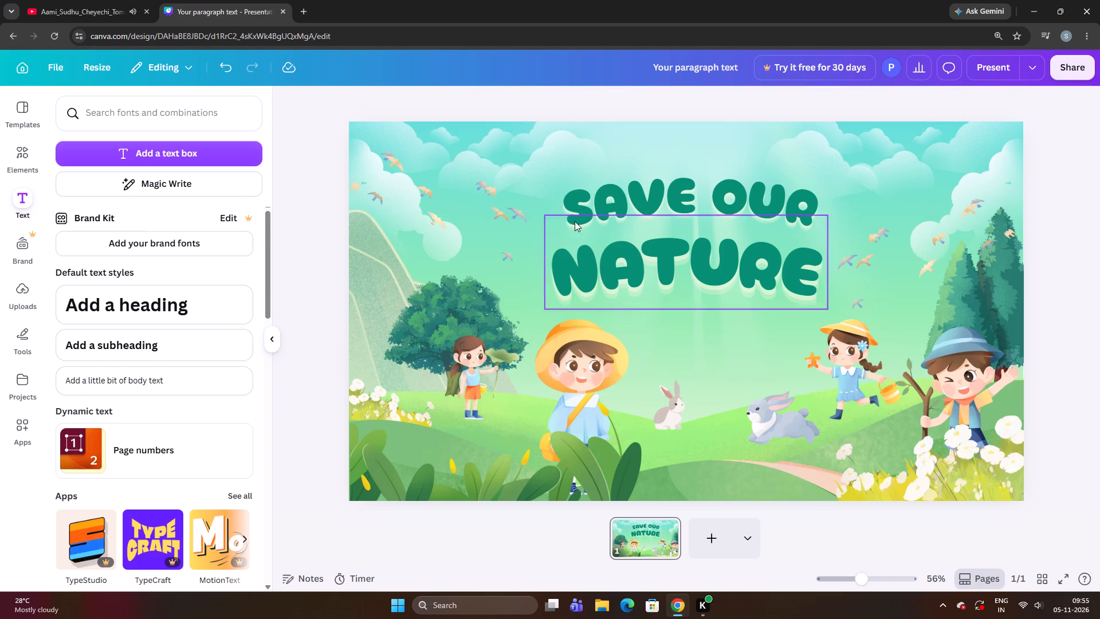
# Apply the Bubble advanced text effect to the curved SAVE OUR text.
pyautogui.click(654, 195)
pyautogui.click(836, 107)
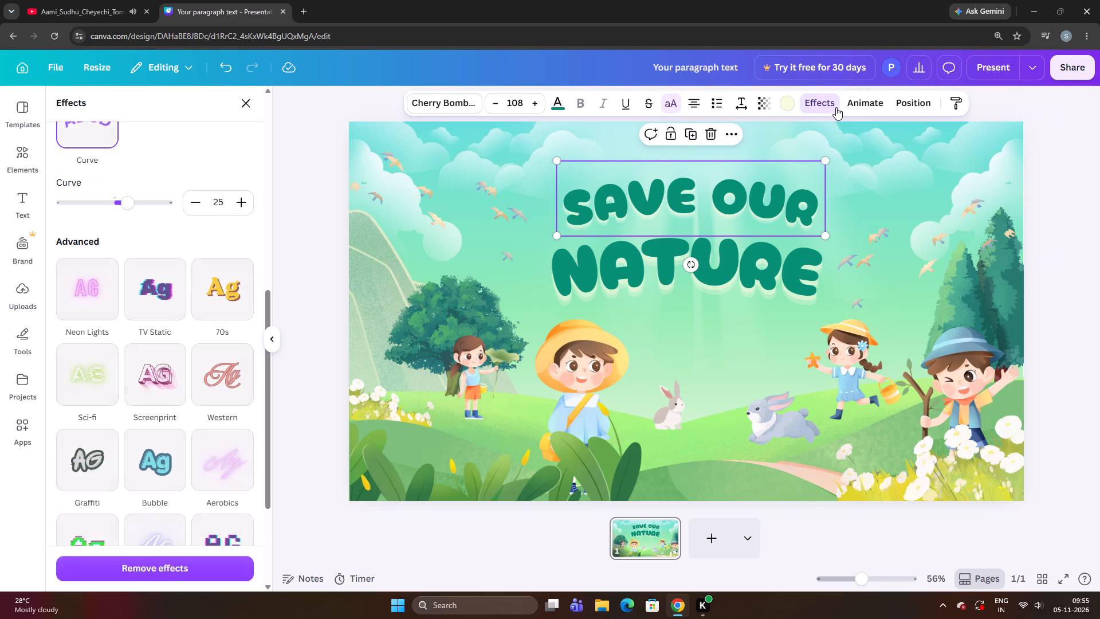
pyautogui.scroll(7, 70, 332)
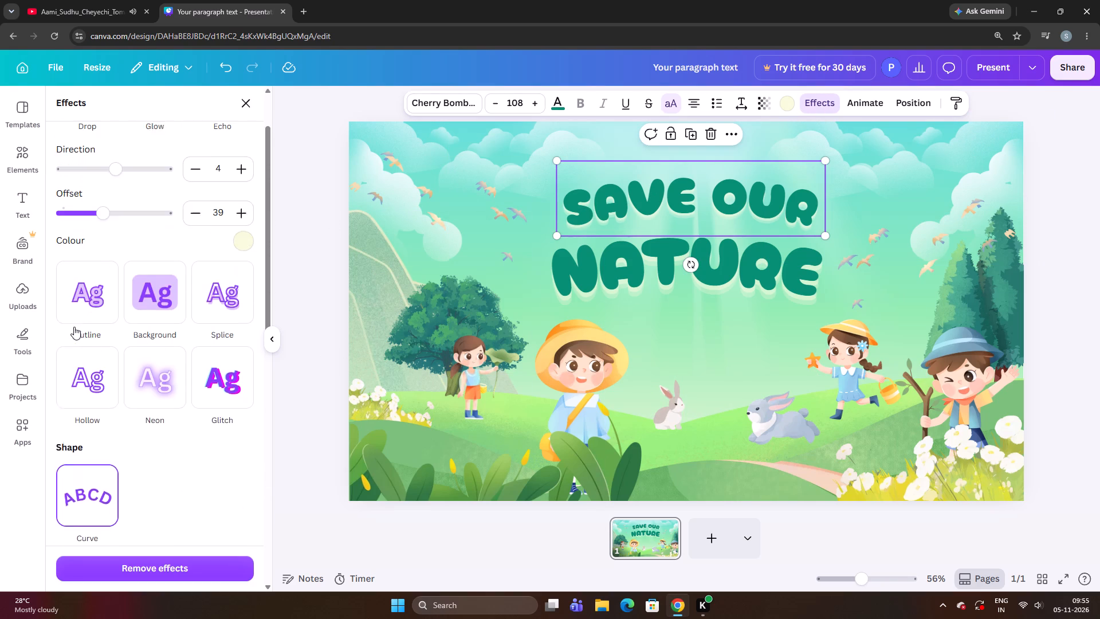
pyautogui.scroll(4, 74, 327)
pyautogui.scroll(-6, 97, 323)
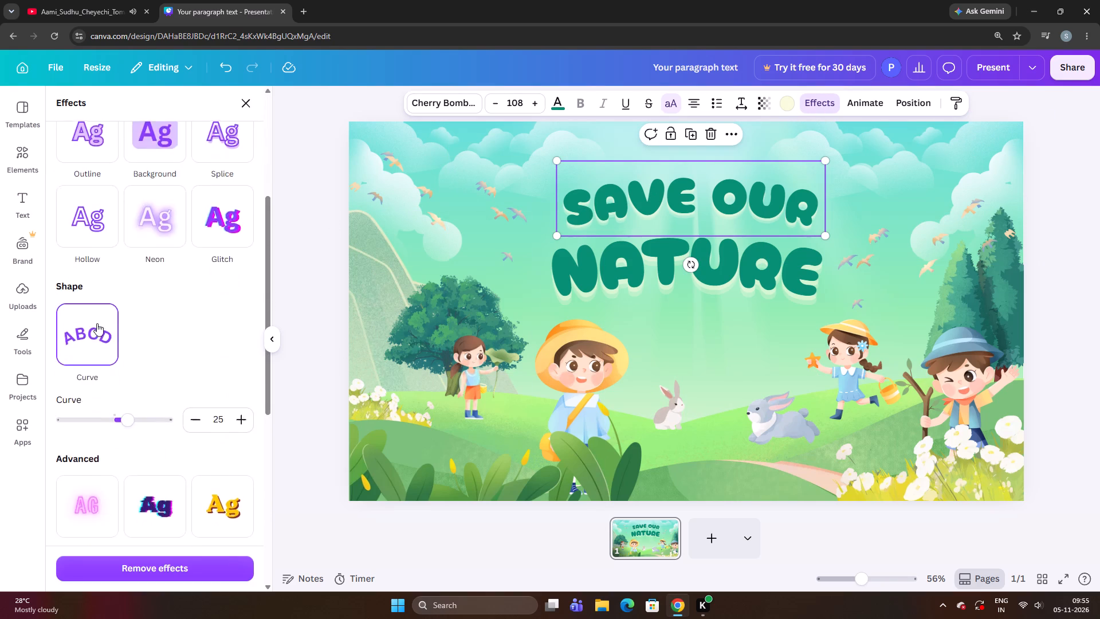
pyautogui.scroll(-2, 97, 323)
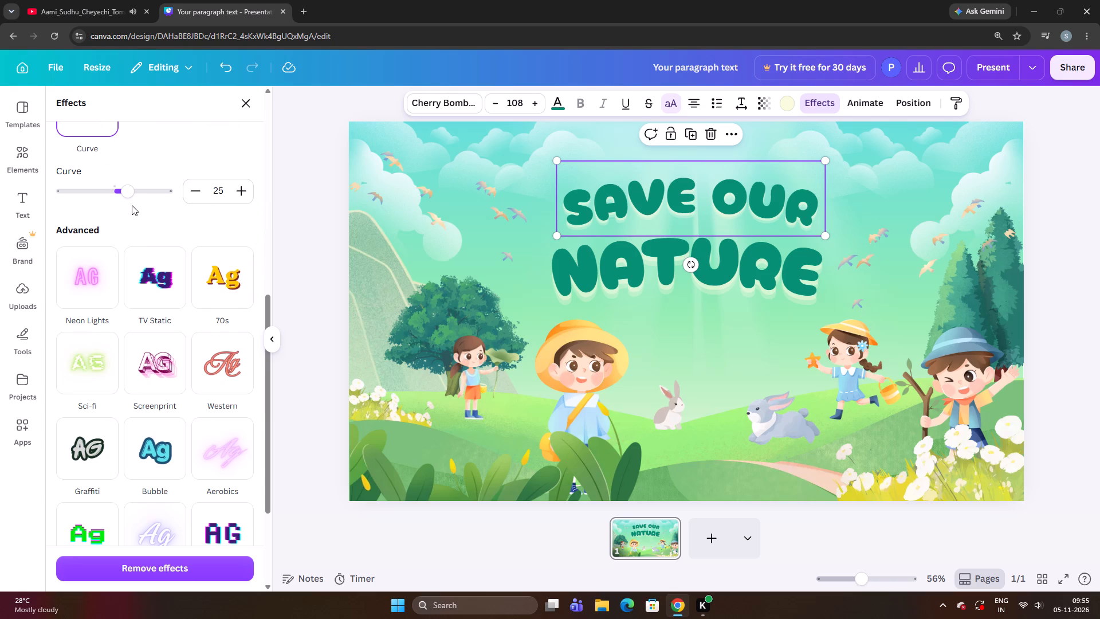
pyautogui.scroll(-4, 113, 288)
pyautogui.click(149, 308)
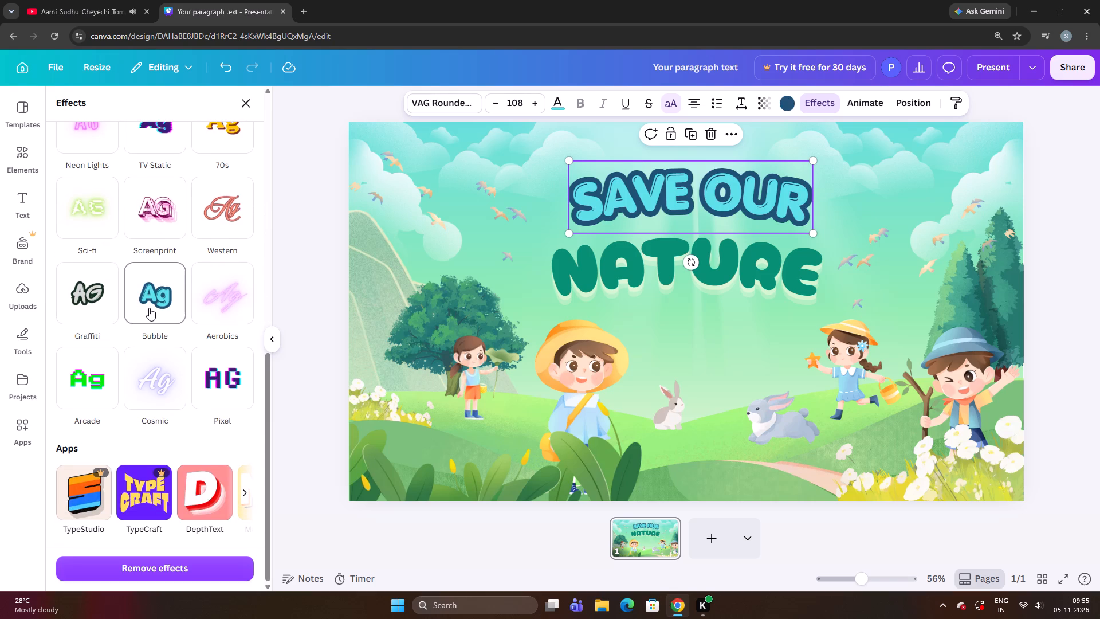
# Undo the Bubble effect on the SAVE OUR text and close the effect settings.
pyautogui.scroll(2, 148, 309)
pyautogui.hotkey('ctrl', 'z')
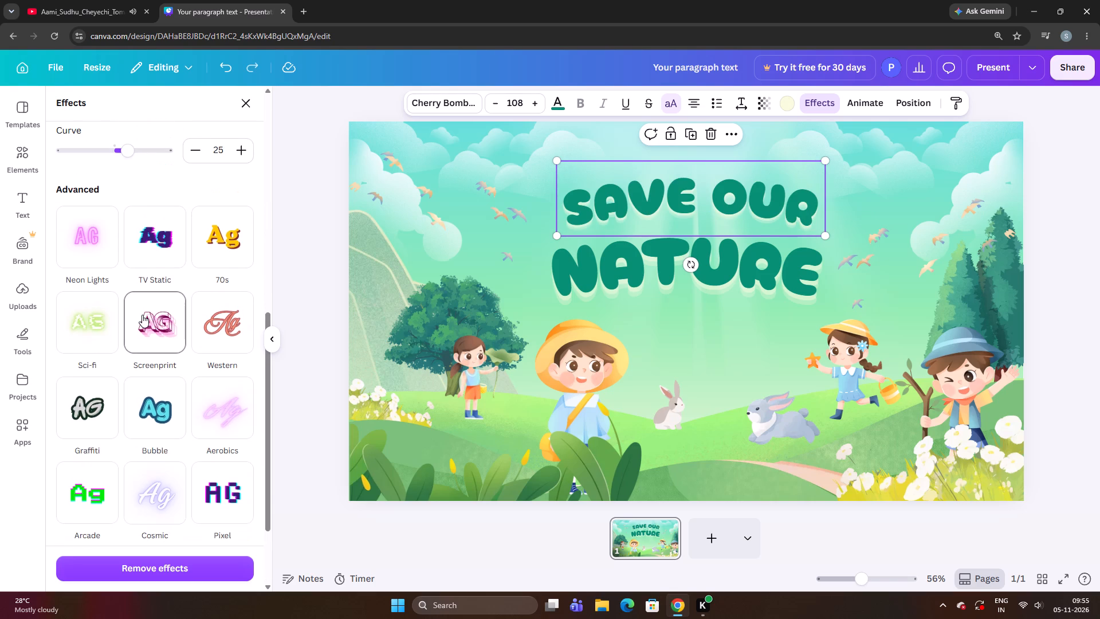
pyautogui.click(290, 241)
pyautogui.scroll(3, 230, 225)
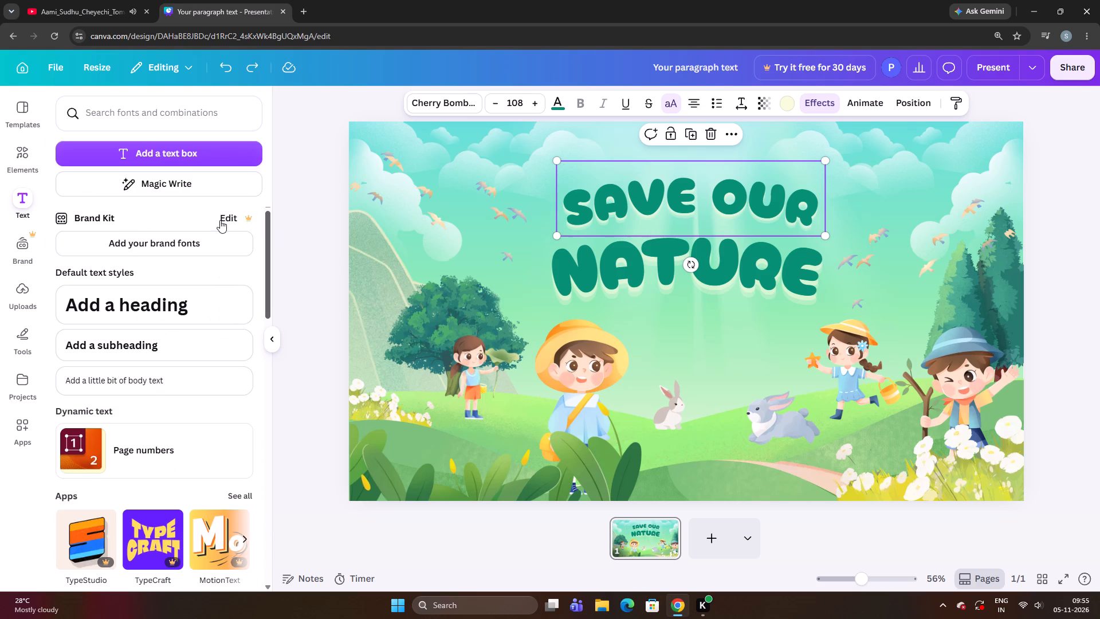
pyautogui.scroll(2, 220, 220)
# Shift the SAVE OUR text slightly to the left and up above NATURE, leaving it deselected.
pyautogui.click(646, 179)
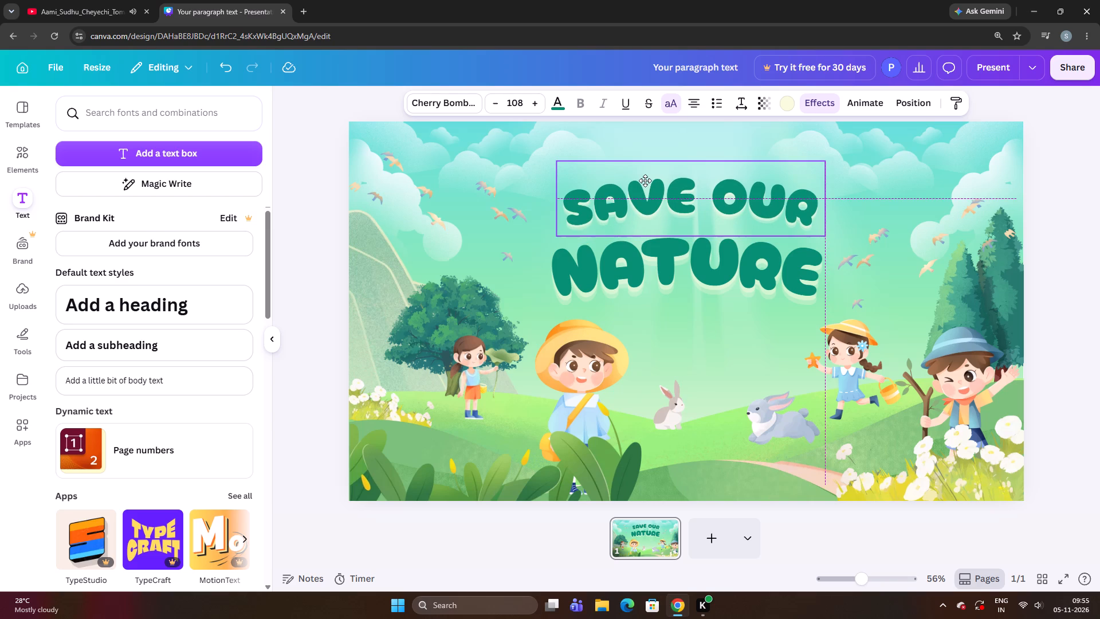
pyautogui.moveTo(645, 181); pyautogui.dragTo(645, 181)
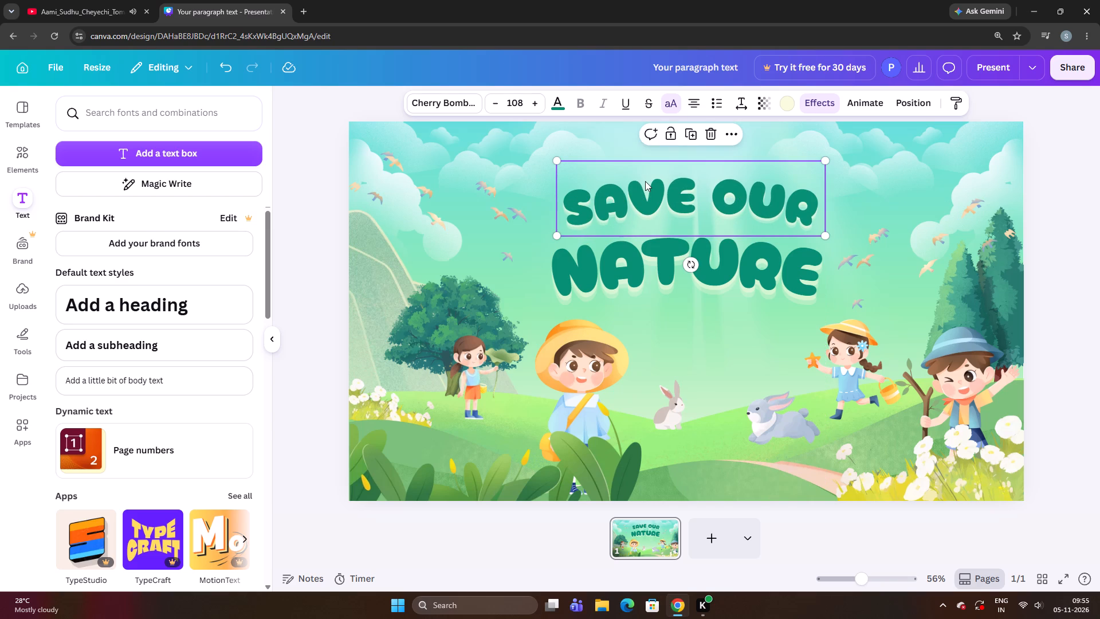
pyautogui.moveTo(645, 181); pyautogui.dragTo(637, 179)
pyautogui.click(329, 292)
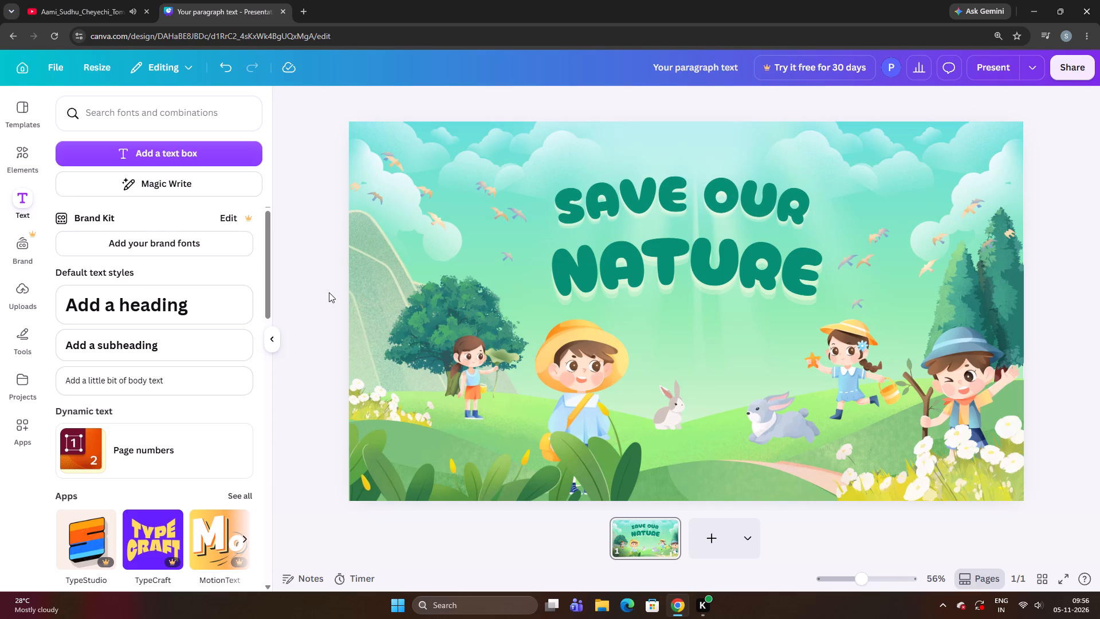
# Add a new text box and shrink it to font size 28 beside the SAVE OUR title.
pyautogui.click(211, 154)
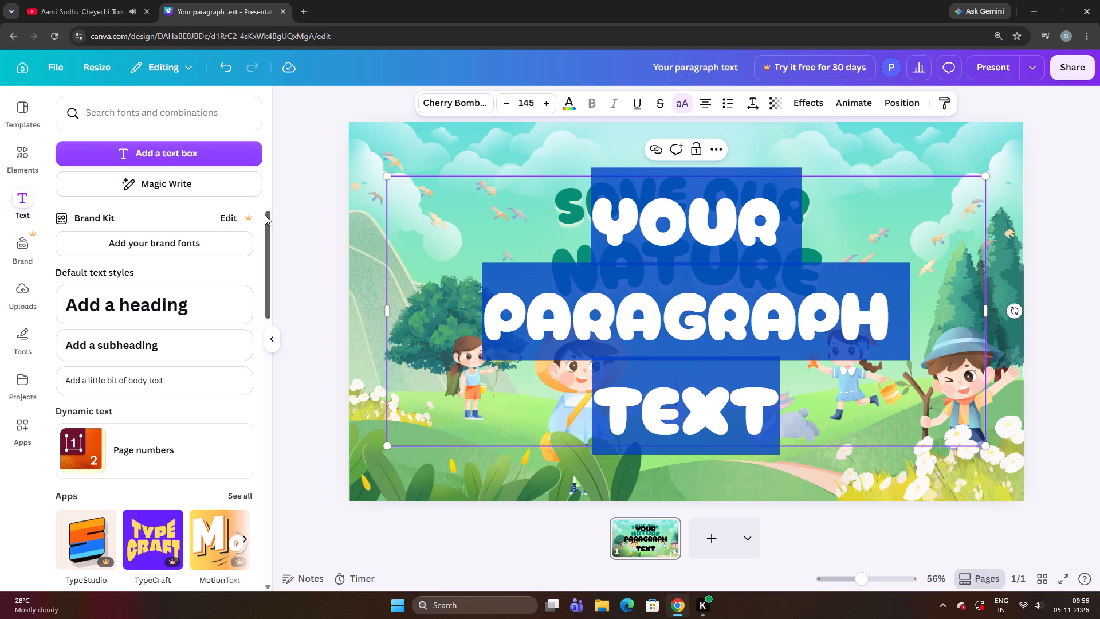
pyautogui.click(312, 224)
pyautogui.click(526, 314)
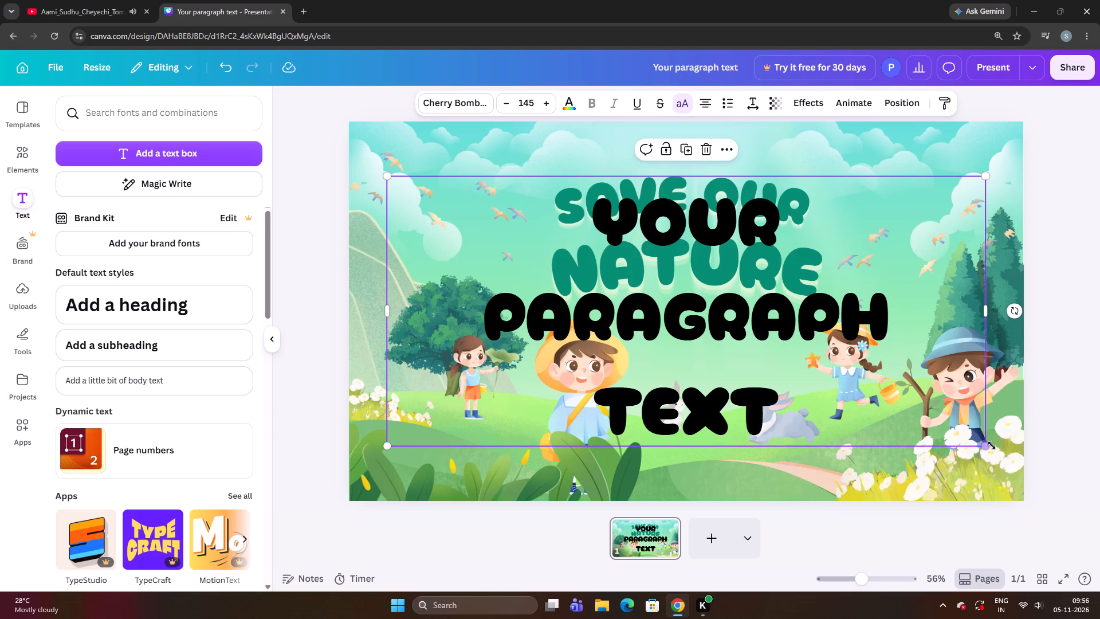
pyautogui.moveTo(988, 446); pyautogui.dragTo(508, 225)
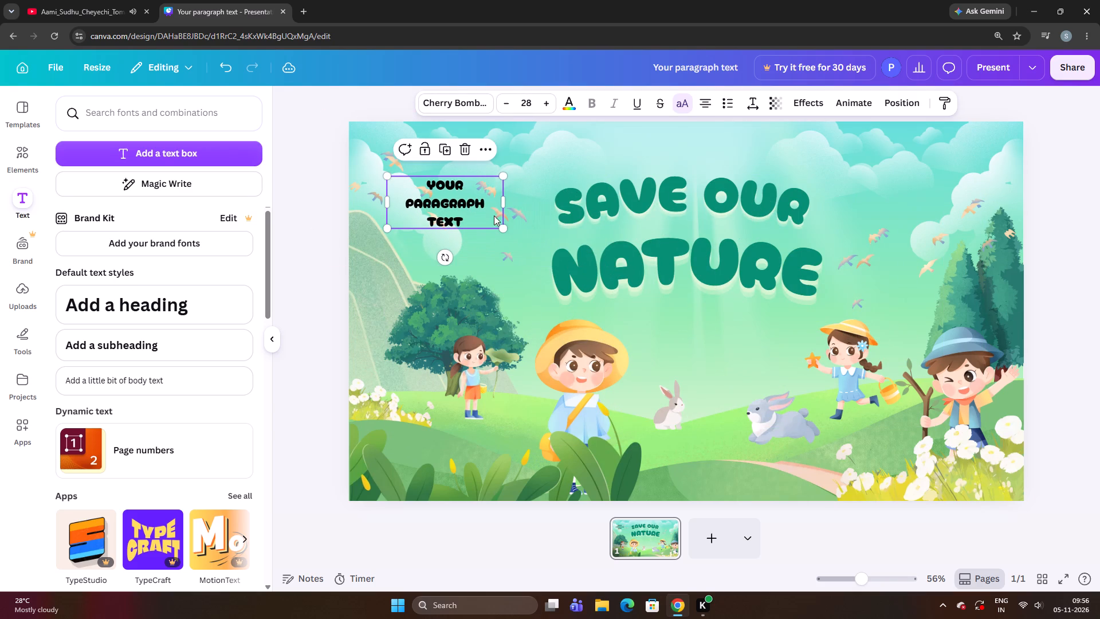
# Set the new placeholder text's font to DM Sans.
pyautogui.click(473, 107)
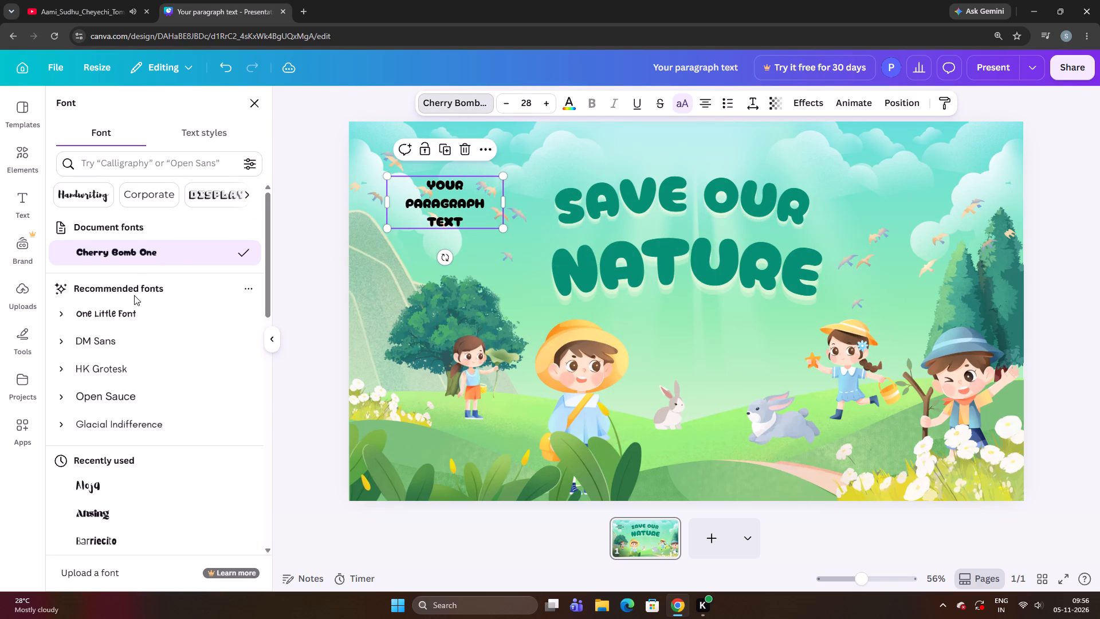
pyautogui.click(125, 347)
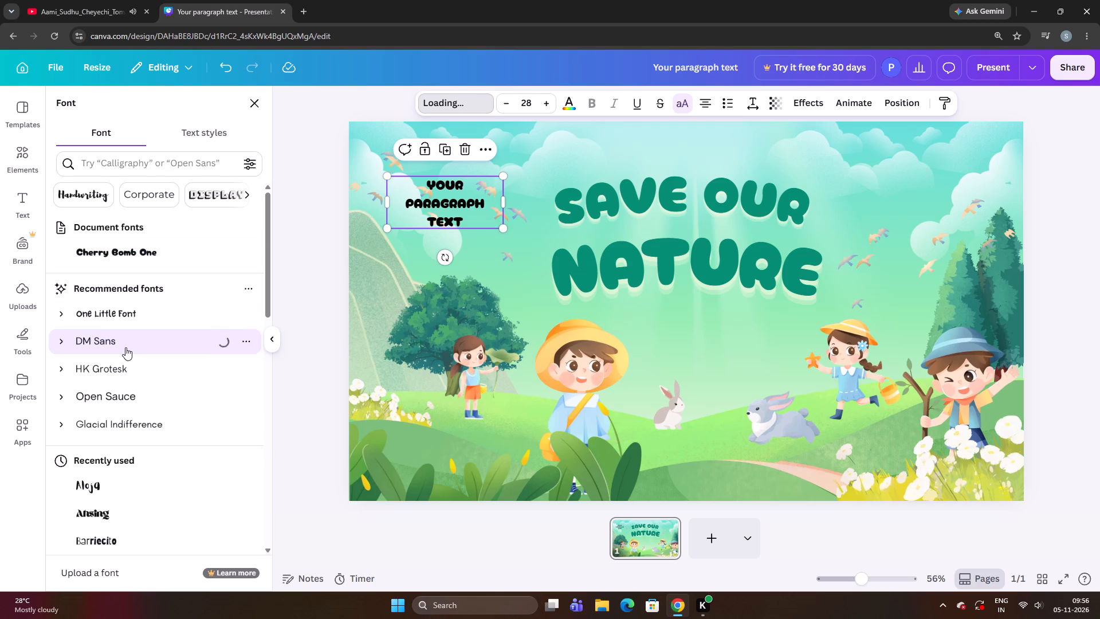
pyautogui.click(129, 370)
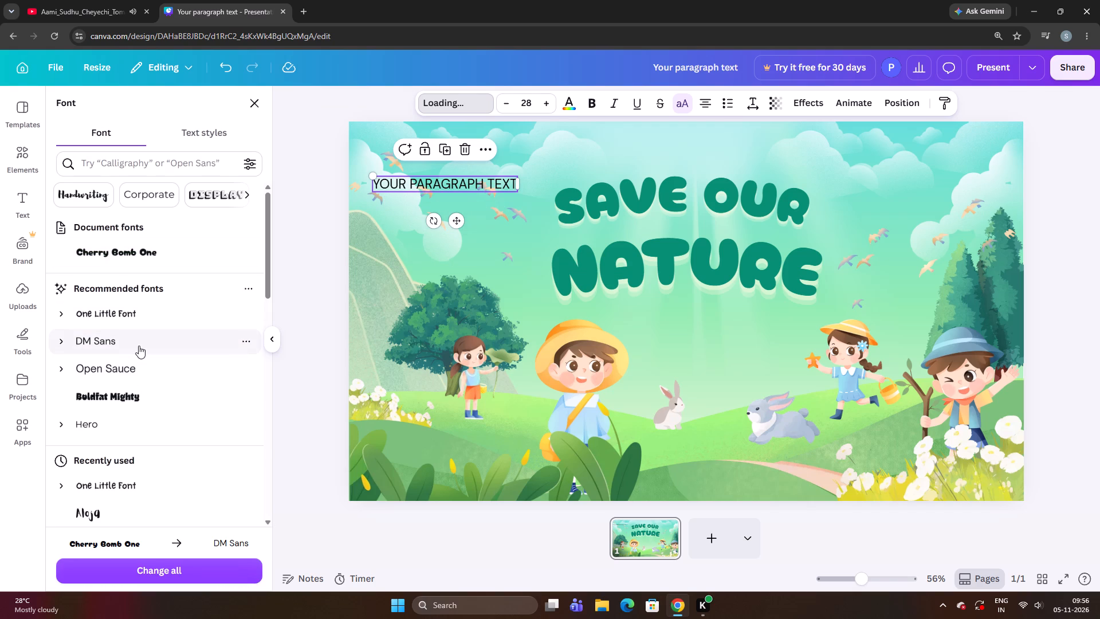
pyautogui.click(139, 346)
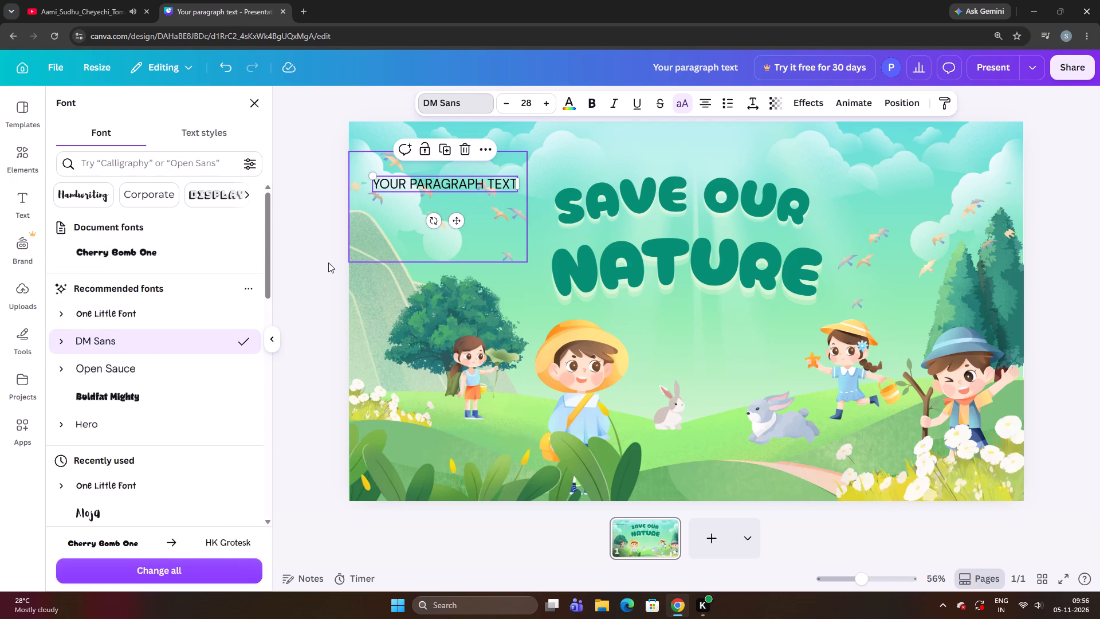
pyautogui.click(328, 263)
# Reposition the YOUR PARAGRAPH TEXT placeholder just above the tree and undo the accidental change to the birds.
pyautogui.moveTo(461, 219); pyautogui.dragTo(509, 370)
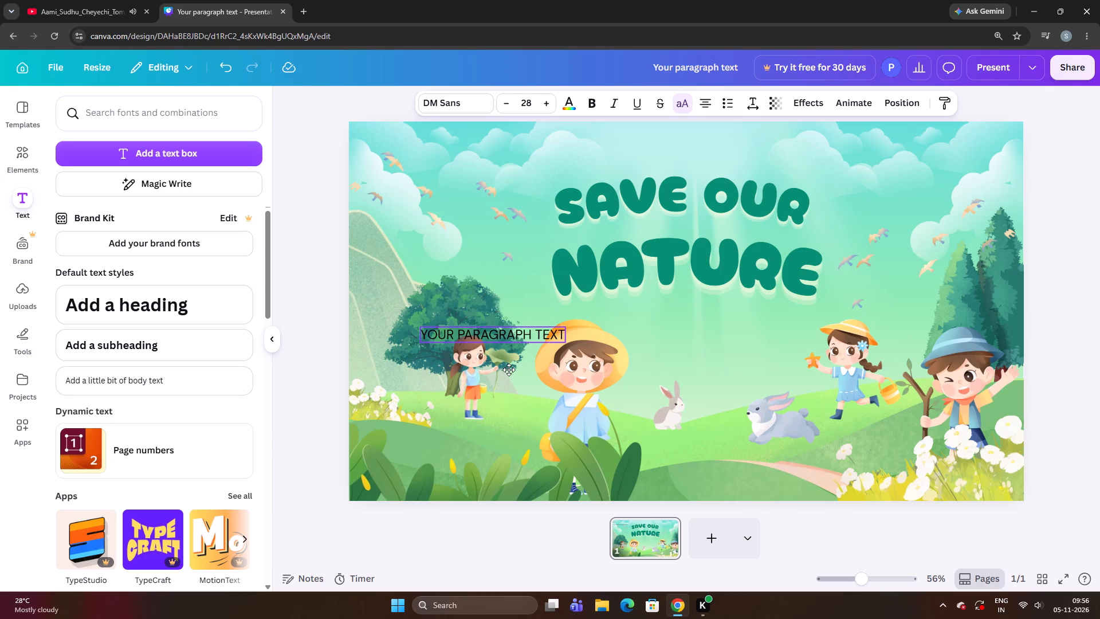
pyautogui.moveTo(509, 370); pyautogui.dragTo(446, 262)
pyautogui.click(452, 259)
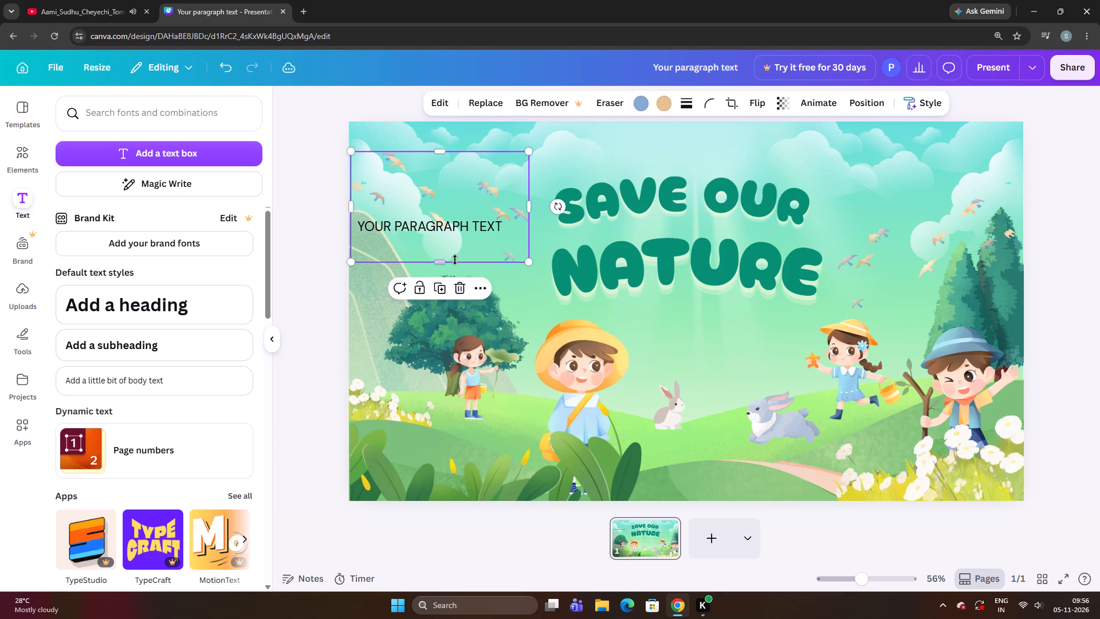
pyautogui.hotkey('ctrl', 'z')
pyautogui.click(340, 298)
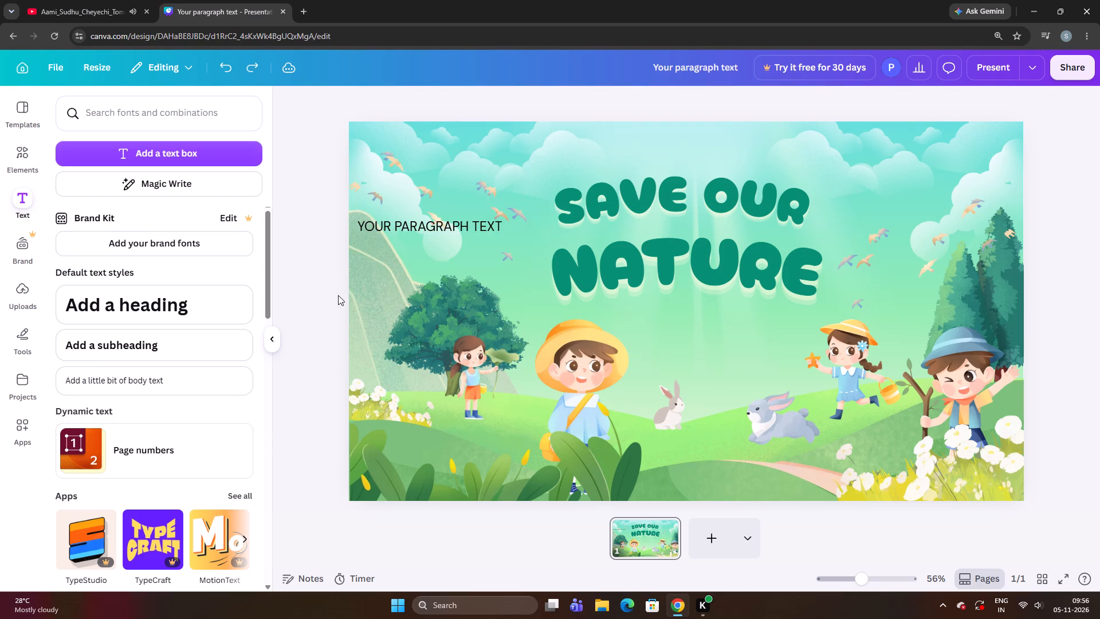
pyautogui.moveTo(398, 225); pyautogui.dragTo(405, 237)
# Replace the placeholder text with "nature".
pyautogui.click(406, 237)
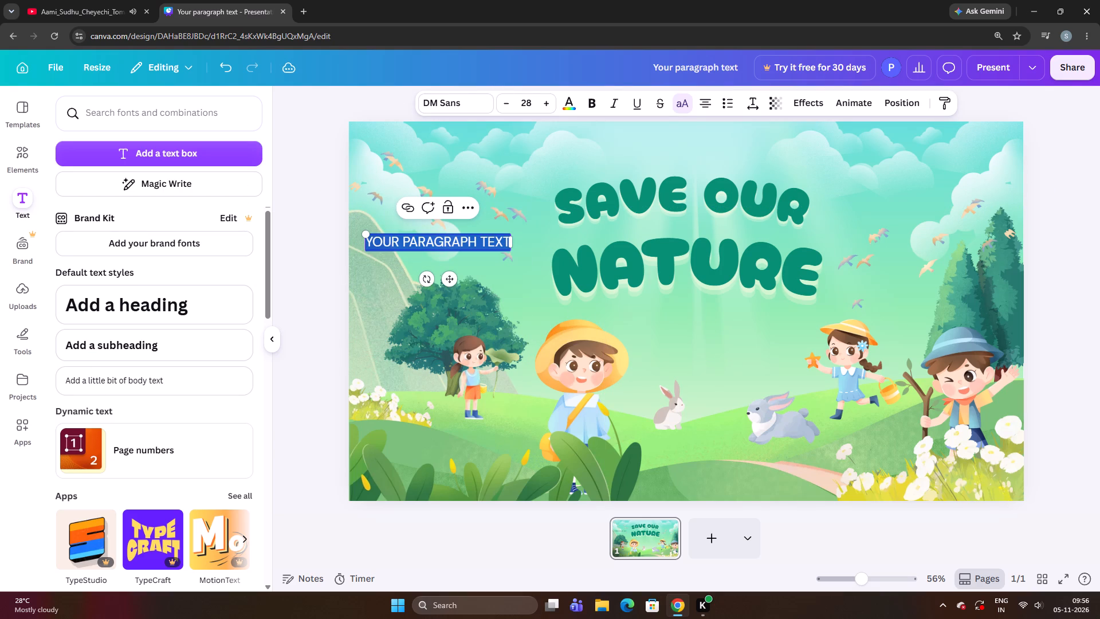
pyautogui.press('BackSpace')
pyautogui.write('natuar')
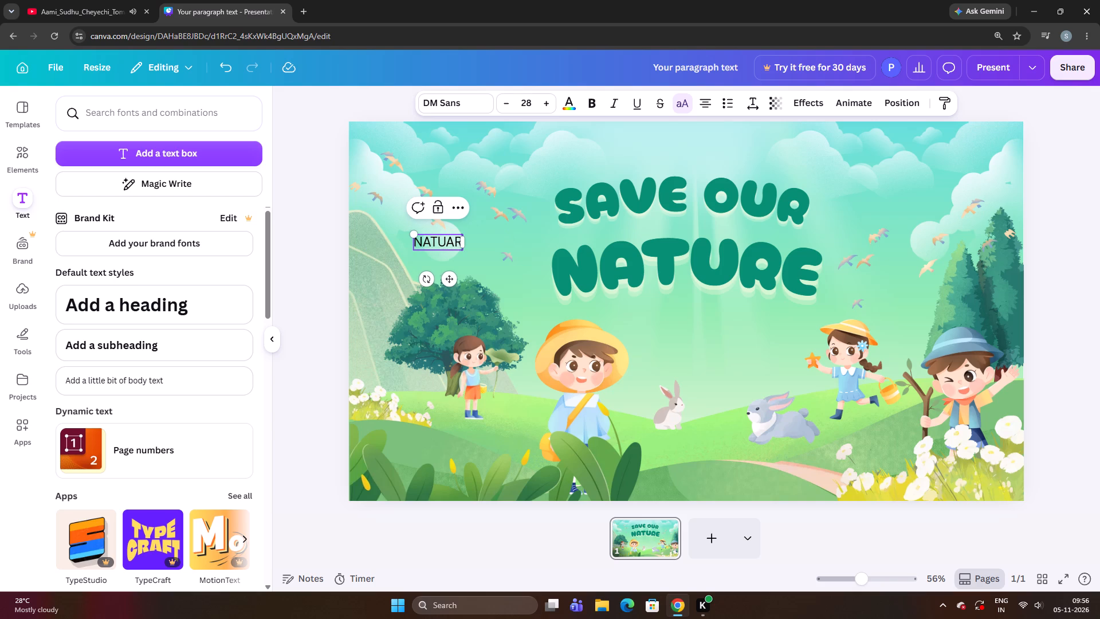
pyautogui.press('BackSpace')
pyautogui.press('BackSpace')
pyautogui.press('BackSpace')
pyautogui.press('BackSpace')
pyautogui.press('BackSpace')
pyautogui.press('BackSpace')
pyautogui.press('BackSpace')
pyautogui.press('BackSpace')
pyautogui.press('BackSpace')
pyautogui.press('BackSpace')
pyautogui.press('BackSpace')
pyautogui.press('BackSpace')
pyautogui.press('BackSpace')
pyautogui.press('BackSpace')
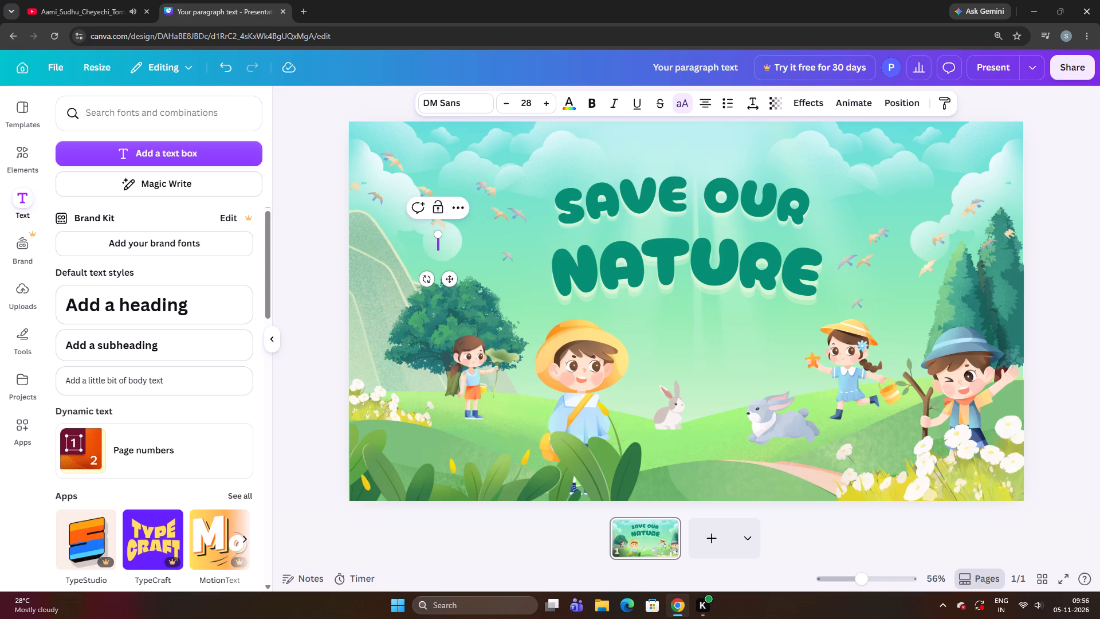
pyautogui.write('nature')
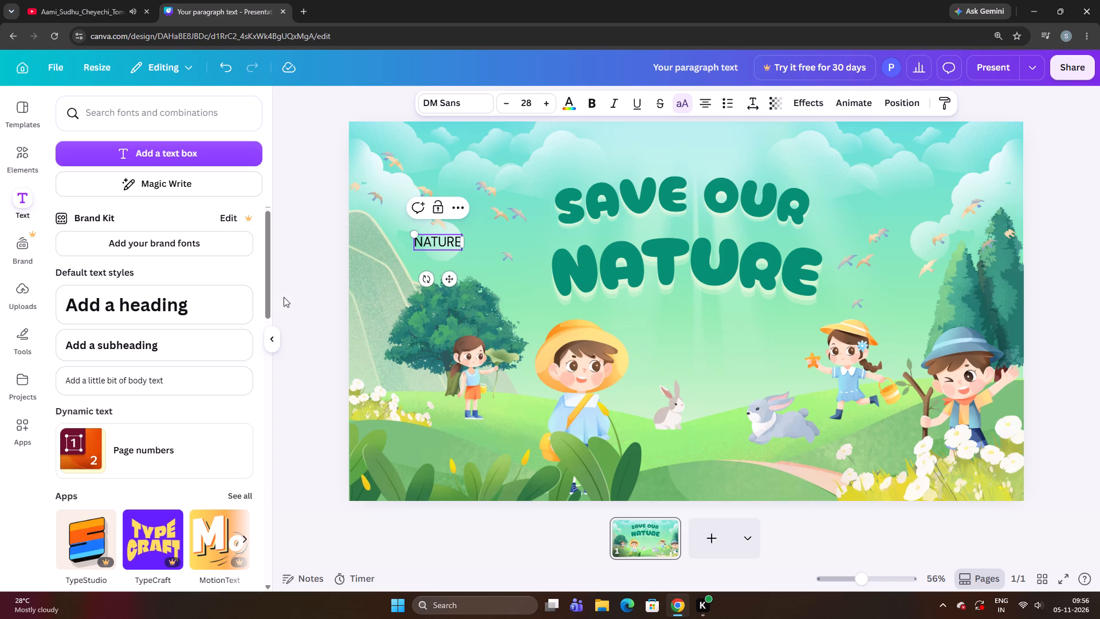
pyautogui.click(298, 296)
# Move the new small NATURE text to just below the large curved NATURE title.
pyautogui.moveTo(441, 241); pyautogui.dragTo(582, 328)
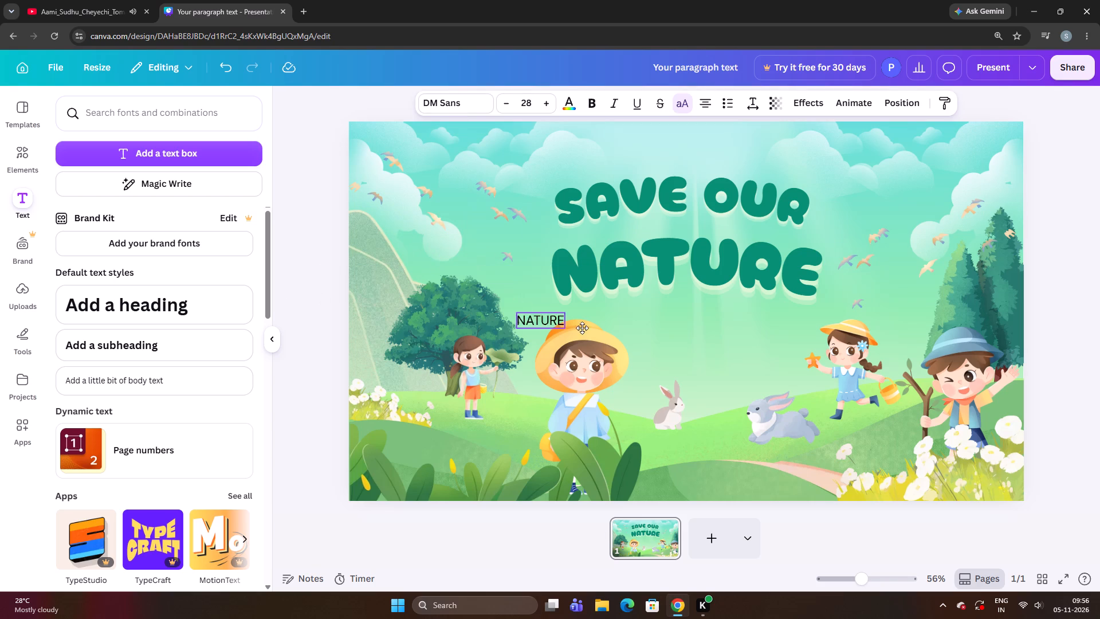
pyautogui.moveTo(582, 328); pyautogui.dragTo(667, 333)
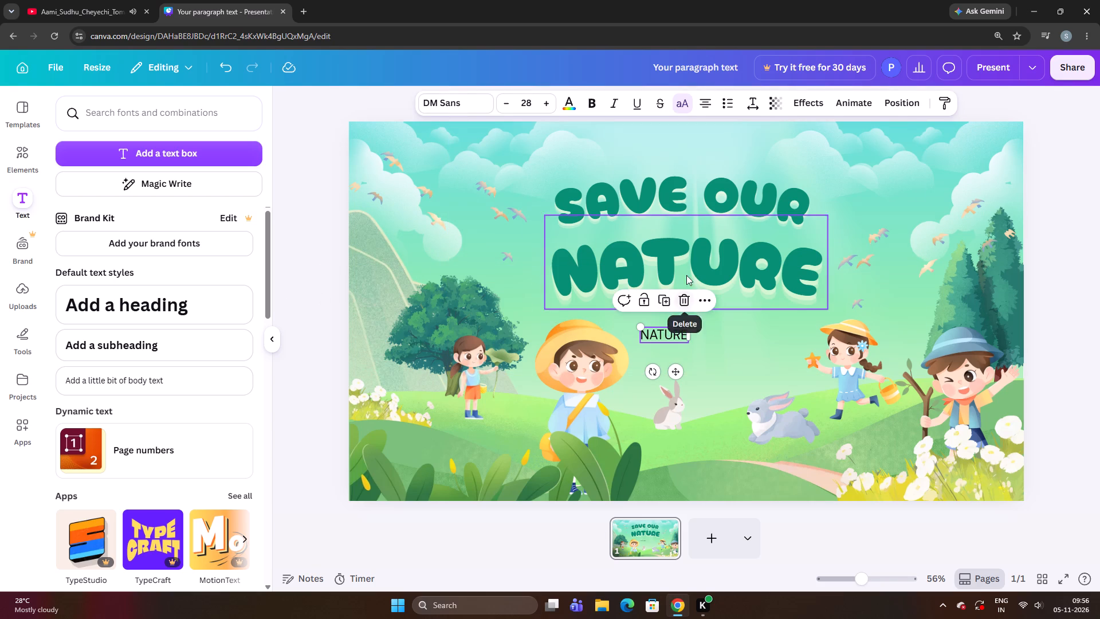
# Delete the large curved NATURE text and move the small NATURE text up into its place.
pyautogui.click(692, 256)
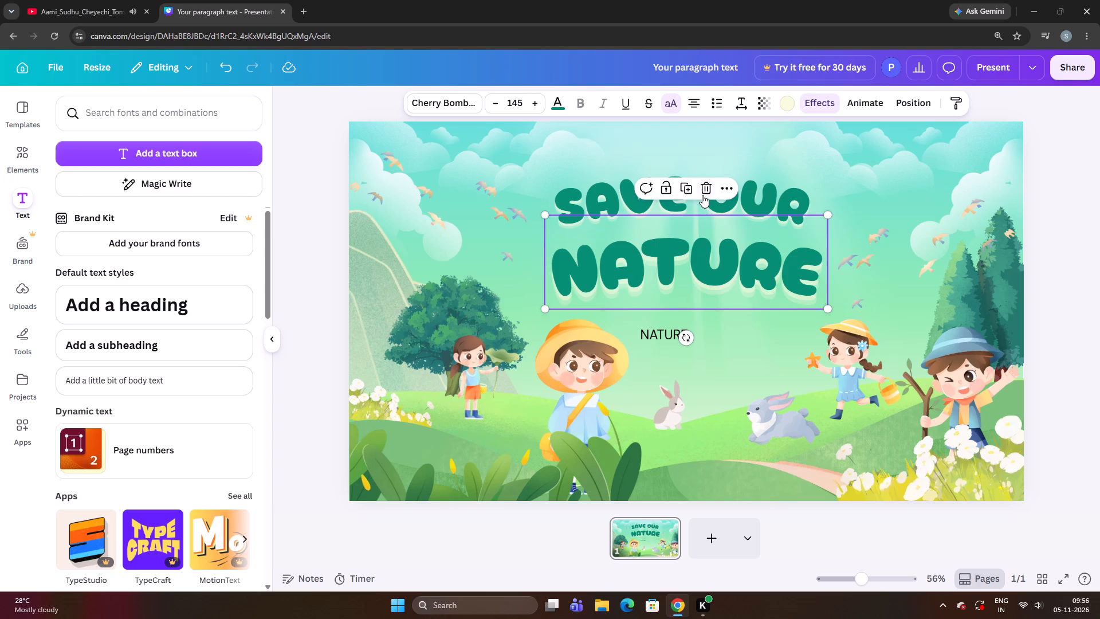
pyautogui.click(702, 195)
pyautogui.moveTo(662, 340); pyautogui.dragTo(657, 292)
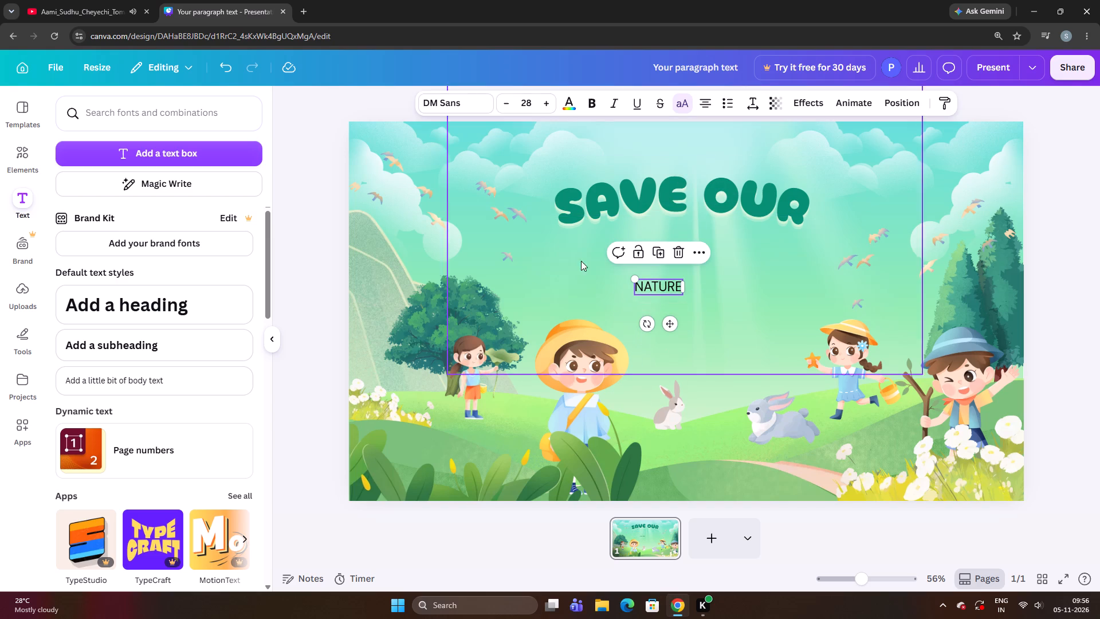
# Set the small NATURE text's font to Cherry Bomb One.
pyautogui.click(457, 104)
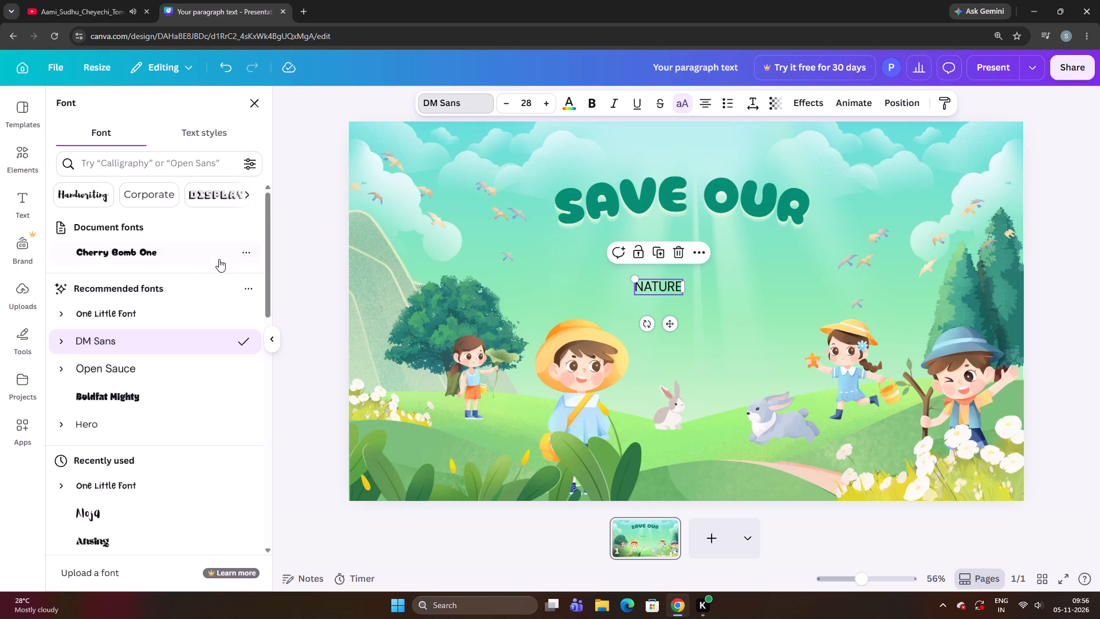
pyautogui.click(188, 253)
pyautogui.click(296, 342)
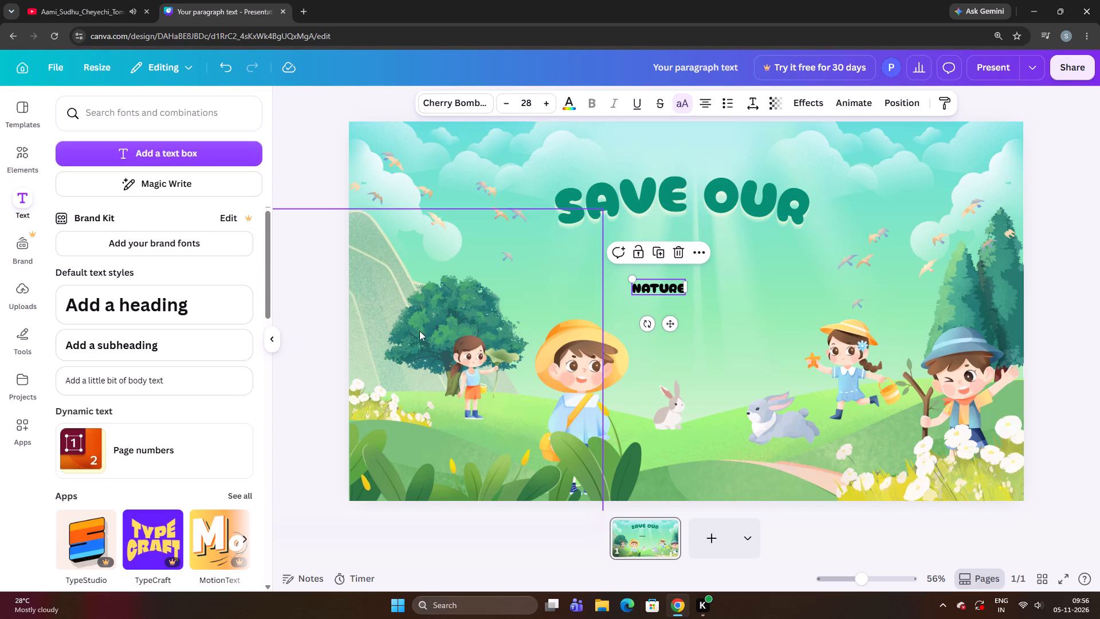
# Move the small NATURE text up closer beneath SAVE OUR.
pyautogui.click(619, 293)
pyautogui.moveTo(642, 287); pyautogui.dragTo(632, 265)
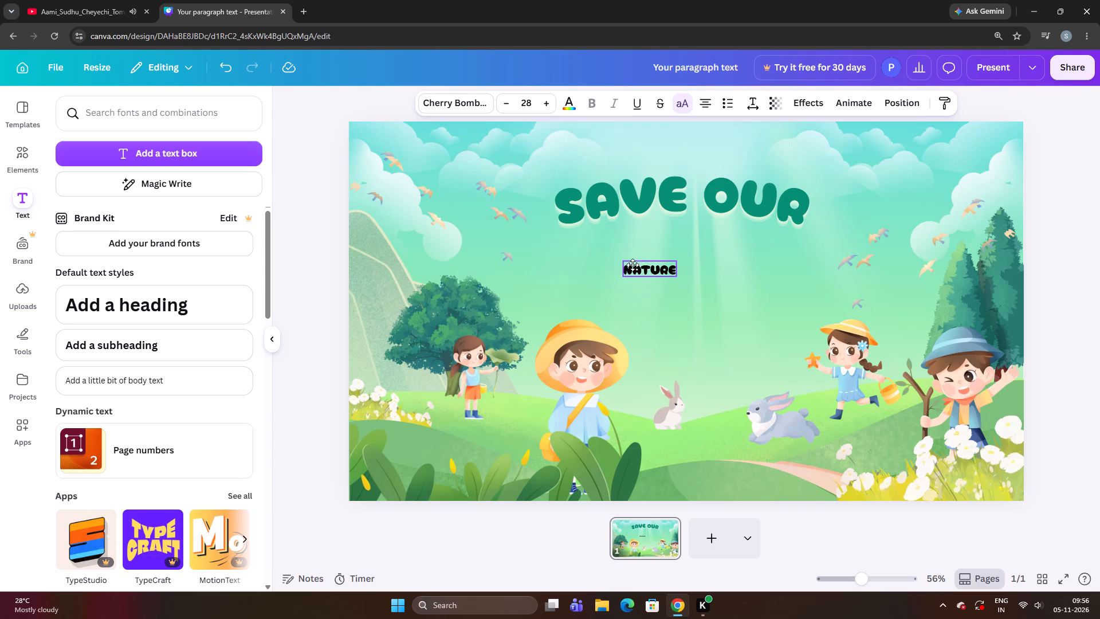
pyautogui.moveTo(632, 265); pyautogui.dragTo(637, 249)
# Enlarge the NATURE text in small increments to font size 47.6.
pyautogui.hotkey('ctrl', 'Down')
pyautogui.hotkey('ctrl', 'Down')
pyautogui.hotkey('ctrl', 'Down')
pyautogui.hotkey('ctrl', 'Down')
pyautogui.hotkey('ctrl', 'Down')
pyautogui.hotkey('ctrl', 'Down')
pyautogui.hotkey('ctrl', 'Down')
pyautogui.hotkey('ctrl', 'Down')
pyautogui.hotkey('ctrl', 'Down')
pyautogui.hotkey('ctrl', 'Down')
pyautogui.hotkey('ctrl', 'Down')
pyautogui.hotkey('ctrl', 'Down')
pyautogui.hotkey('ctrl', 'Down')
pyautogui.hotkey('ctrl', 'Down')
pyautogui.hotkey('ctrl', 'Down')
pyautogui.hotkey('ctrl', 'Down')
pyautogui.hotkey('ctrl', 'Down')
pyautogui.hotkey('ctrl', 'Down')
pyautogui.hotkey('ctrl', 'Down')
pyautogui.hotkey('ctrl', 'Down')
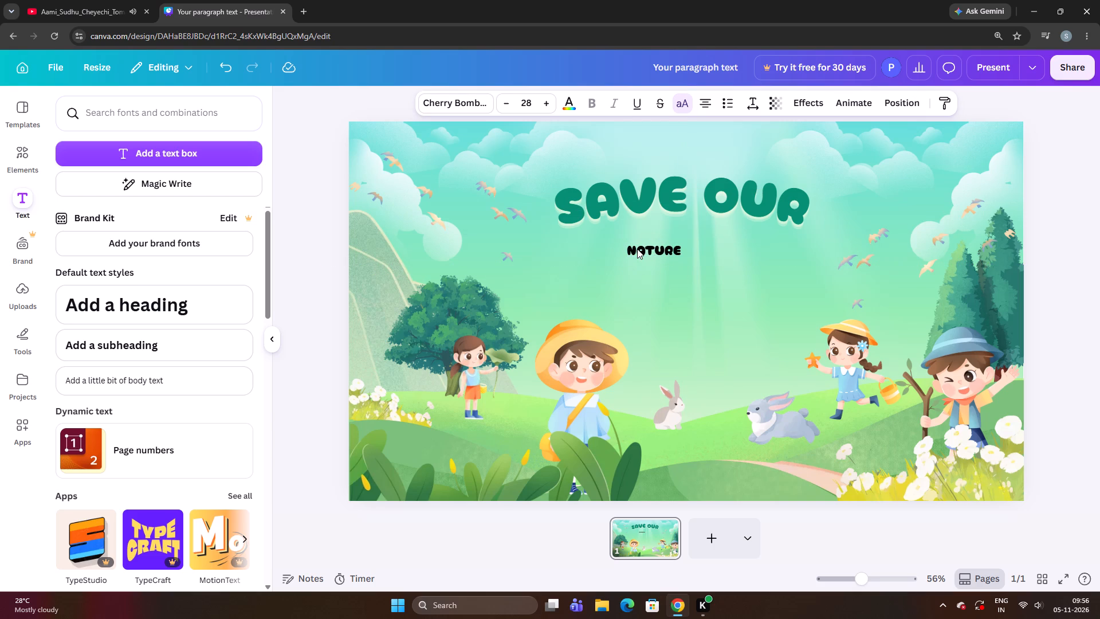
# Nudge the NATURE text slightly to the right beneath SAVE OUR.
pyautogui.press('Left')
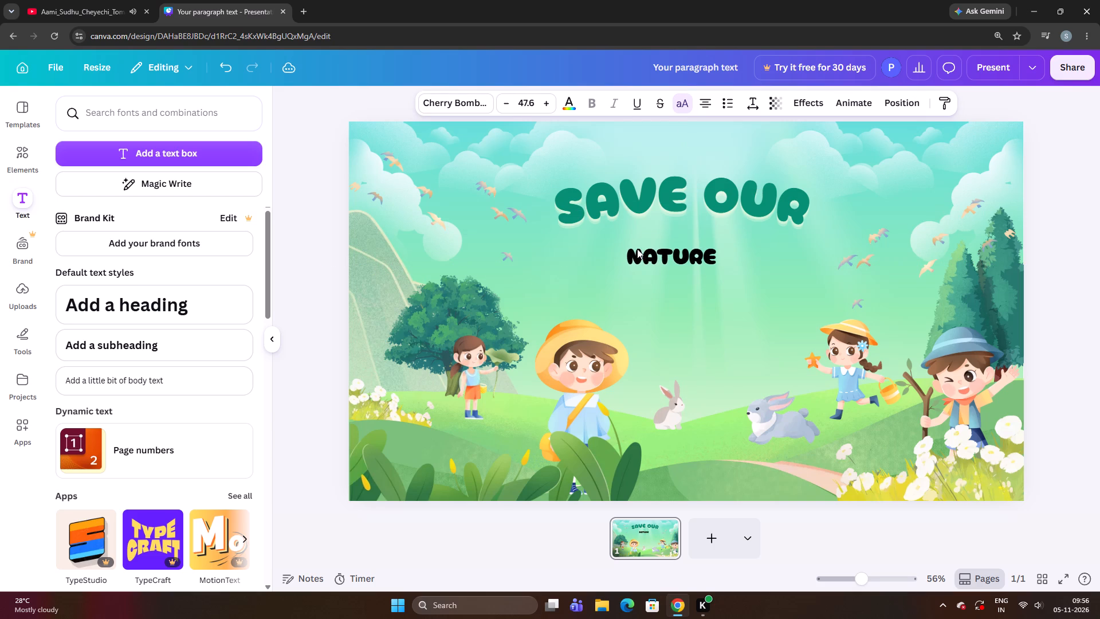
pyautogui.press('Right')
pyautogui.press('Right')
pyautogui.press('Right')
pyautogui.press('Right')
pyautogui.press('Right')
pyautogui.press('Right')
pyautogui.press('Right')
pyautogui.press('Right')
pyautogui.press('Right')
pyautogui.press('Right')
pyautogui.press('Right')
pyautogui.press('Right')
pyautogui.press('Right')
pyautogui.press('Right')
pyautogui.press('Right')
pyautogui.press('Right')
pyautogui.press('Right')
# Enlarge the NATURE text further to font size 54.5.
pyautogui.hotkey('ctrl', 'Down')
pyautogui.hotkey('ctrl', 'Down')
pyautogui.hotkey('ctrl', 'Down')
pyautogui.hotkey('ctrl', 'Down')
pyautogui.hotkey('ctrl', 'Down')
pyautogui.hotkey('ctrl', 'Down')
pyautogui.hotkey('ctrl', 'Down')
pyautogui.hotkey('ctrl', 'Down')
pyautogui.hotkey('ctrl', 'Down')
pyautogui.hotkey('ctrl', 'Down')
pyautogui.hotkey('ctrl', 'Down')
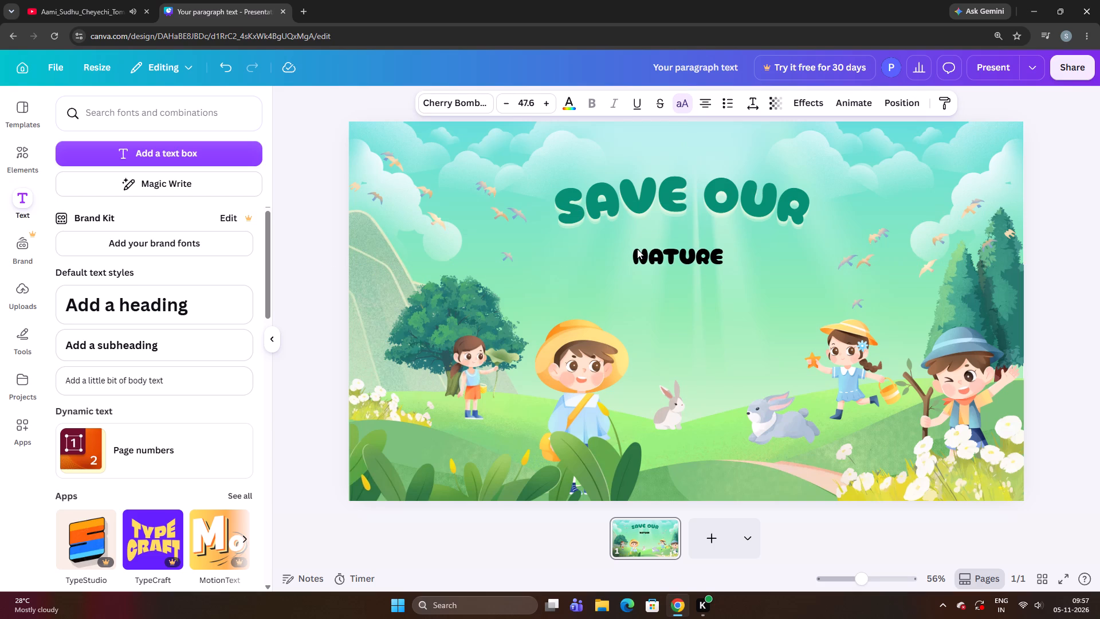
# Nudge the NATURE text a little to the left.
pyautogui.press('Left')
pyautogui.press('Left')
pyautogui.press('Left')
pyautogui.press('Left')
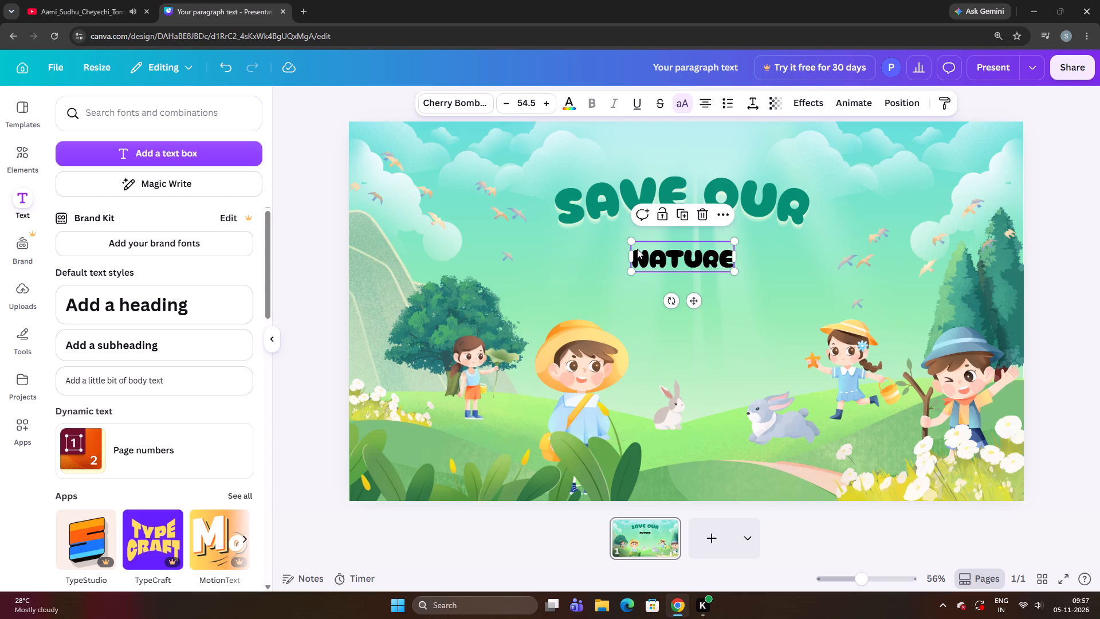
# Enlarge the NATURE text in small increments to font size 67.1.
pyautogui.hotkey('ctrl', 'Down')
pyautogui.hotkey('ctrl', 'Down')
pyautogui.hotkey('ctrl', 'Down')
pyautogui.hotkey('ctrl', 'Down')
pyautogui.hotkey('ctrl', 'Down')
pyautogui.hotkey('ctrl', 'Down')
pyautogui.hotkey('ctrl', 'Down')
pyautogui.hotkey('ctrl', 'Down')
pyautogui.hotkey('ctrl', 'Down')
pyautogui.hotkey('ctrl', 'Down')
pyautogui.hotkey('ctrl', 'Down')
pyautogui.hotkey('ctrl', 'Down')
pyautogui.hotkey('ctrl', 'Down')
pyautogui.hotkey('ctrl', 'Down')
pyautogui.hotkey('ctrl', 'Down')
pyautogui.hotkey('ctrl', 'Down')
pyautogui.hotkey('ctrl', 'Down')
pyautogui.hotkey('ctrl', 'Down')
pyautogui.hotkey('ctrl', 'Down')
pyautogui.hotkey('ctrl', 'Down')
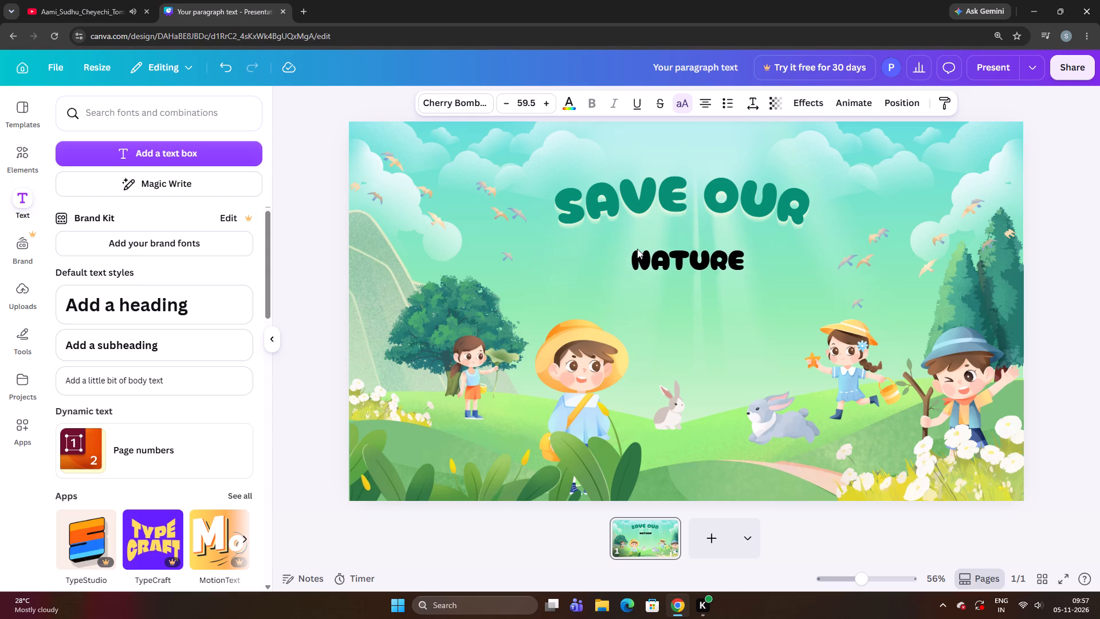
# Nudge the enlarged NATURE text left toward the centre beneath SAVE OUR.
pyautogui.press('Left')
pyautogui.press('Left')
pyautogui.press('Left')
pyautogui.press('Left')
pyautogui.press('Left')
pyautogui.press('Left')
pyautogui.press('Left')
pyautogui.press('Left')
pyautogui.press('Left')
pyautogui.press('Left')
pyautogui.press('Left')
pyautogui.press('Left')
pyautogui.press('Left')
pyautogui.press('Left')
pyautogui.press('Left')
pyautogui.press('Left')
pyautogui.press('Left')
pyautogui.press('Left')
pyautogui.press('Left')
pyautogui.press('Left')
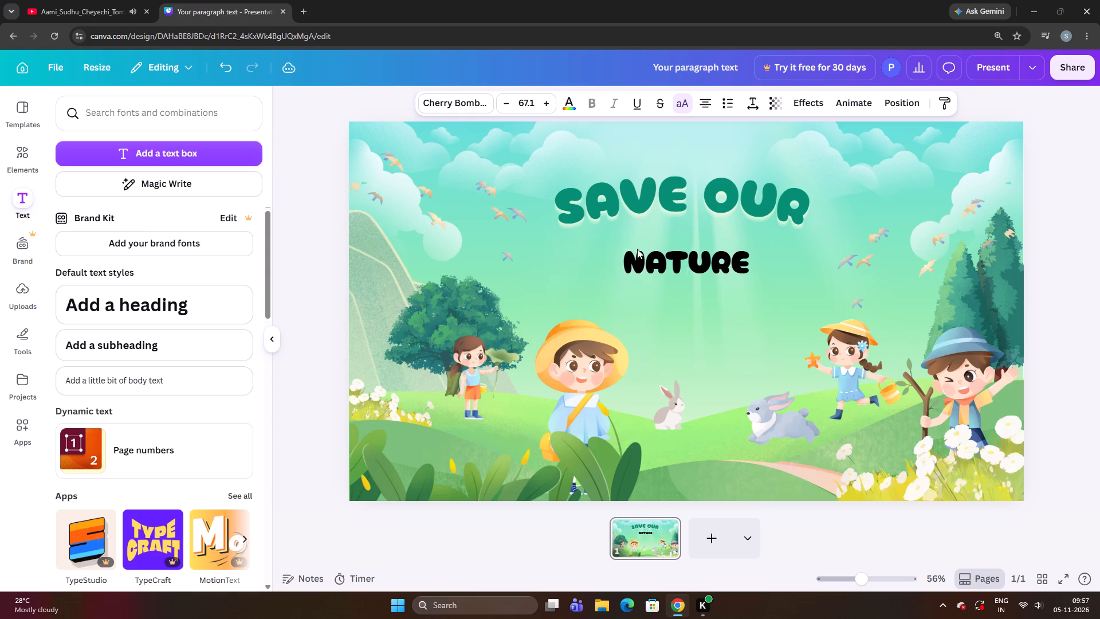
# Nudge the NATURE text up closer to the curved SAVE OUR text.
pyautogui.press('Up')
pyautogui.press('Up')
pyautogui.press('Up')
pyautogui.press('Up')
pyautogui.press('Up')
pyautogui.press('Up')
pyautogui.press('Up')
pyautogui.press('Up')
pyautogui.press('Up')
pyautogui.press('Up')
pyautogui.press('Up')
pyautogui.press('Up')
pyautogui.press('Up')
pyautogui.press('Up')
pyautogui.press('Up')
pyautogui.press('Up')
pyautogui.press('Up')
pyautogui.press('Up')
pyautogui.press('Up')
pyautogui.press('Up')
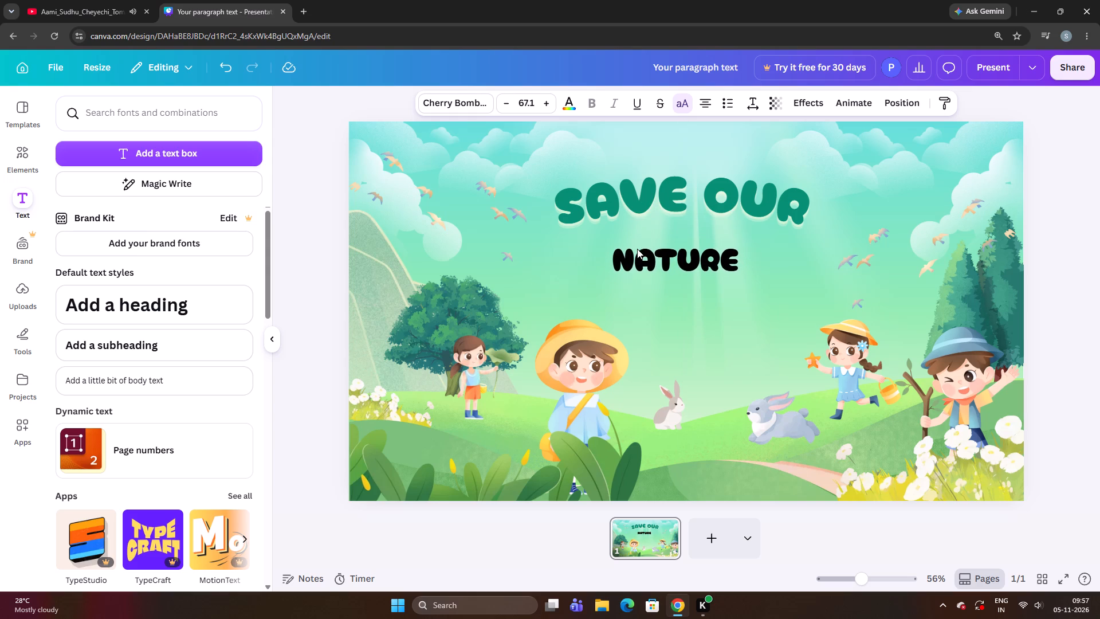
# Enlarge the NATURE text in small increments to font size 81.
pyautogui.hotkey('ctrl', 'Down')
pyautogui.hotkey('ctrl', 'Down')
pyautogui.hotkey('ctrl', 'Down')
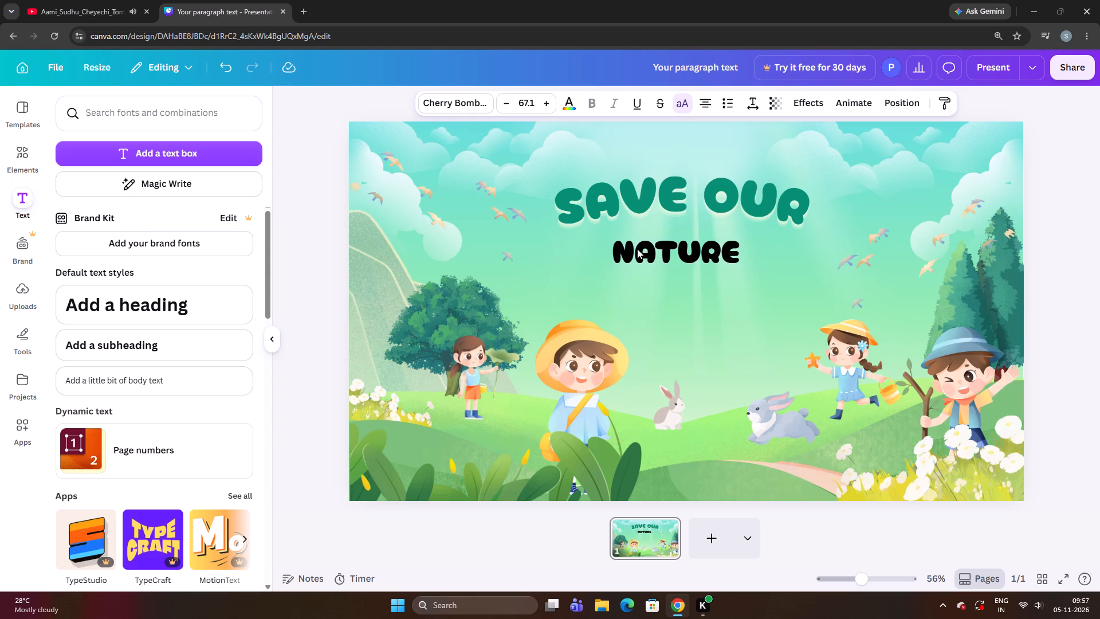
pyautogui.hotkey('ctrl', 'Down')
pyautogui.hotkey('ctrl', 'Down')
pyautogui.hotkey('ctrl', 'Down')
pyautogui.hotkey('ctrl', 'Down')
pyautogui.hotkey('ctrl', 'Down')
pyautogui.hotkey('ctrl', 'Down')
pyautogui.hotkey('ctrl', 'Down')
pyautogui.hotkey('ctrl', 'Down')
pyautogui.hotkey('ctrl', 'Down')
pyautogui.hotkey('ctrl', 'Down')
pyautogui.hotkey('ctrl', 'Down')
pyautogui.hotkey('ctrl', 'Down')
pyautogui.hotkey('ctrl', 'Down')
pyautogui.hotkey('ctrl', 'Down')
pyautogui.hotkey('ctrl', 'Down')
pyautogui.hotkey('ctrl', 'Down')
pyautogui.hotkey('ctrl', 'Down')
pyautogui.hotkey('ctrl', 'Down')
pyautogui.hotkey('ctrl', 'Down')
pyautogui.hotkey('ctrl', 'Down')
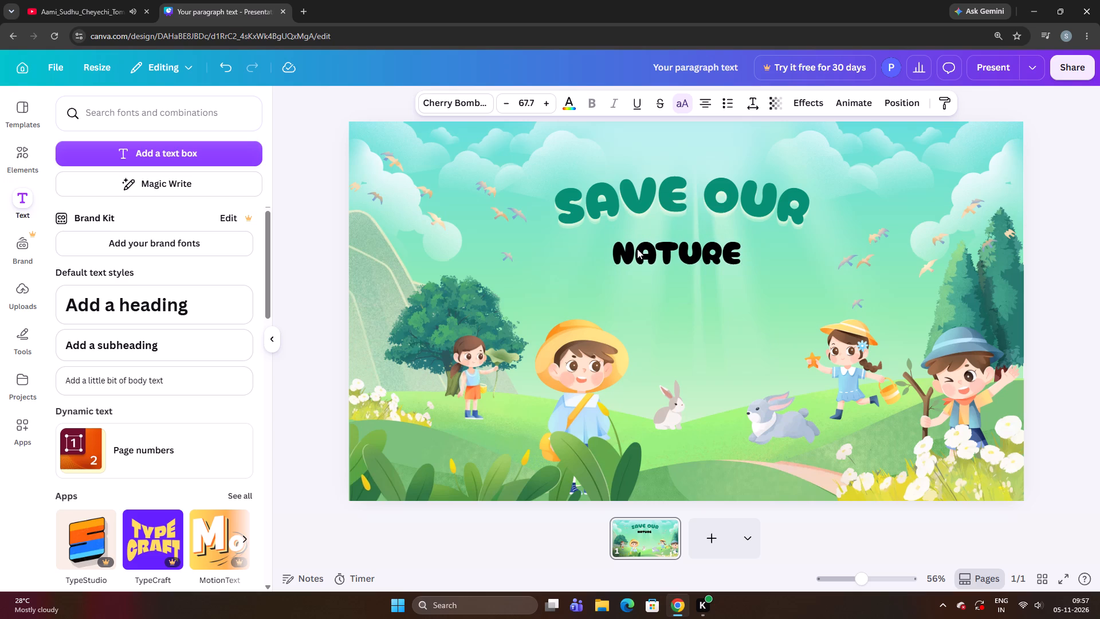
# Nudge the enlarged NATURE text left toward the centre beneath SAVE OUR.
pyautogui.press('Left')
pyautogui.press('Left')
pyautogui.press('Left')
pyautogui.press('Left')
pyautogui.press('Left')
pyautogui.press('Left')
pyautogui.press('Left')
pyautogui.press('Left')
pyautogui.press('Left')
pyautogui.press('Left')
pyautogui.press('Left')
pyautogui.press('Left')
pyautogui.press('Left')
pyautogui.press('Left')
pyautogui.press('Left')
pyautogui.press('Left')
pyautogui.press('Left')
pyautogui.press('Left')
pyautogui.press('Left')
pyautogui.press('Left')
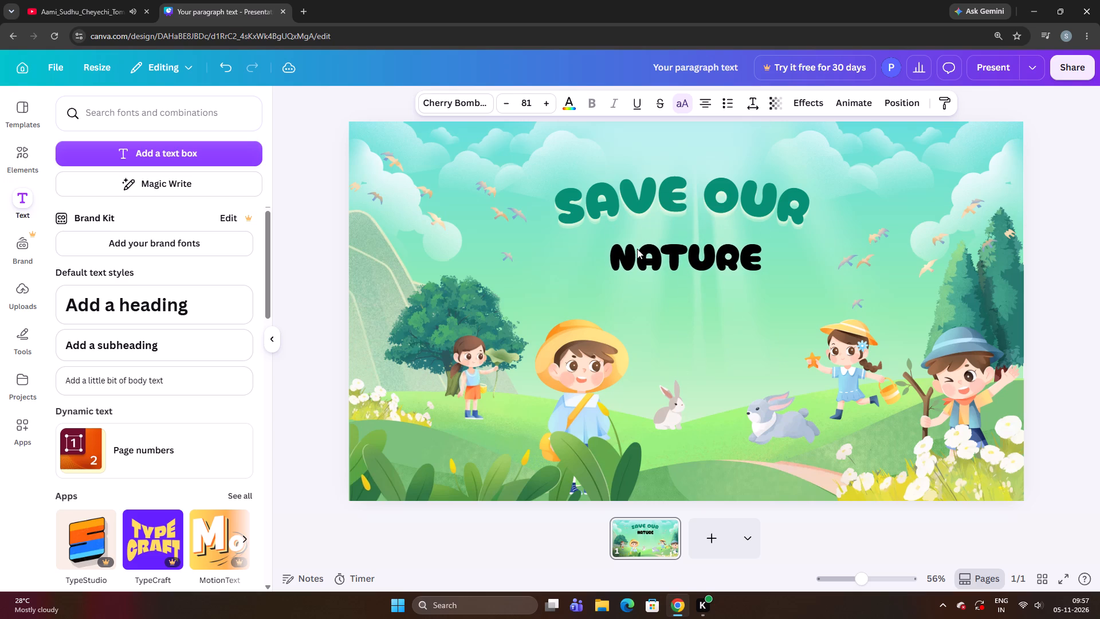
# Enlarge the NATURE text in small increments to font size 89.2.
pyautogui.hotkey('ctrl', 'Down')
pyautogui.hotkey('ctrl', 'Down')
pyautogui.hotkey('ctrl', 'Down')
pyautogui.hotkey('ctrl', 'Down')
pyautogui.hotkey('ctrl', 'Down')
pyautogui.hotkey('ctrl', 'Down')
pyautogui.hotkey('ctrl', 'Down')
pyautogui.hotkey('ctrl', 'Down')
pyautogui.hotkey('ctrl', 'Down')
pyautogui.hotkey('ctrl', 'Down')
pyautogui.hotkey('ctrl', 'Down')
pyautogui.hotkey('ctrl', 'Down')
pyautogui.hotkey('ctrl', 'Down')
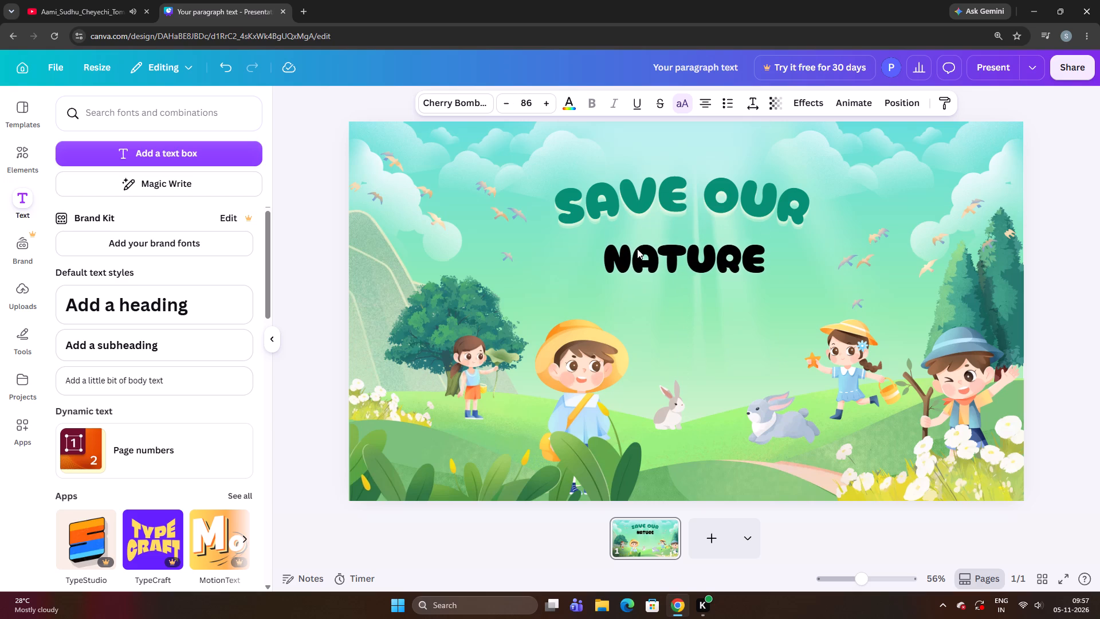
# Nudge the NATURE text further left so it sits centrally under SAVE OUR.
pyautogui.press('Left')
pyautogui.press('Left')
pyautogui.press('Left')
pyautogui.press('Left')
pyautogui.press('Left')
pyautogui.press('Left')
pyautogui.press('Left')
pyautogui.press('Left')
pyautogui.press('Left')
pyautogui.press('Left')
pyautogui.press('Left')
pyautogui.press('Left')
pyautogui.press('Left')
pyautogui.press('Left')
pyautogui.press('Left')
pyautogui.press('Left')
pyautogui.press('Left')
pyautogui.press('Left')
pyautogui.press('Left')
pyautogui.press('Left')
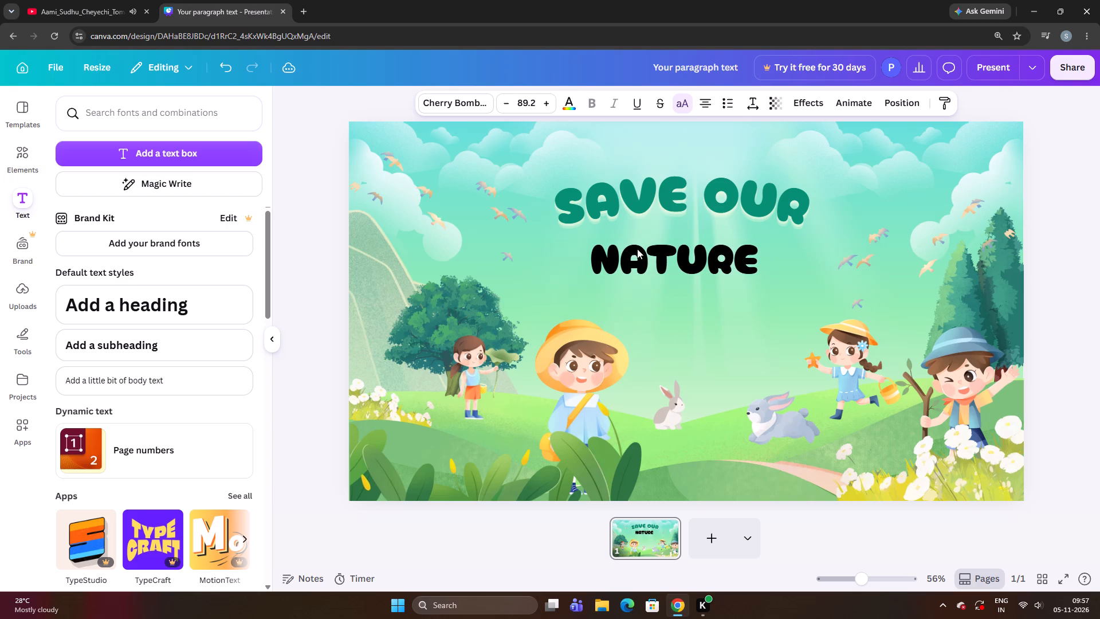
# Nudge the NATURE text slightly up toward the SAVE OUR text.
pyautogui.press('Up')
pyautogui.press('Up')
pyautogui.press('Up')
pyautogui.press('Up')
pyautogui.press('Up')
pyautogui.press('Up')
pyautogui.press('Up')
pyautogui.press('Up')
pyautogui.press('Up')
pyautogui.press('Up')
pyautogui.press('Up')
pyautogui.press('Up')
# Enlarge the NATURE text in small increments to font size 100.
pyautogui.hotkey('ctrl', 'Down')
pyautogui.hotkey('ctrl', 'Down')
pyautogui.hotkey('ctrl', 'Down')
pyautogui.hotkey('ctrl', 'Down')
pyautogui.hotkey('ctrl', 'Down')
pyautogui.hotkey('ctrl', 'Down')
pyautogui.hotkey('ctrl', 'Down')
pyautogui.hotkey('ctrl', 'Down')
pyautogui.hotkey('ctrl', 'Down')
pyautogui.hotkey('ctrl', 'Down')
pyautogui.hotkey('ctrl', 'Down')
pyautogui.hotkey('ctrl', 'Down')
pyautogui.hotkey('ctrl', 'Down')
pyautogui.hotkey('ctrl', 'Down')
pyautogui.hotkey('ctrl', 'Down')
pyautogui.hotkey('ctrl', 'Down')
pyautogui.hotkey('ctrl', 'Down')
pyautogui.hotkey('ctrl', 'Down')
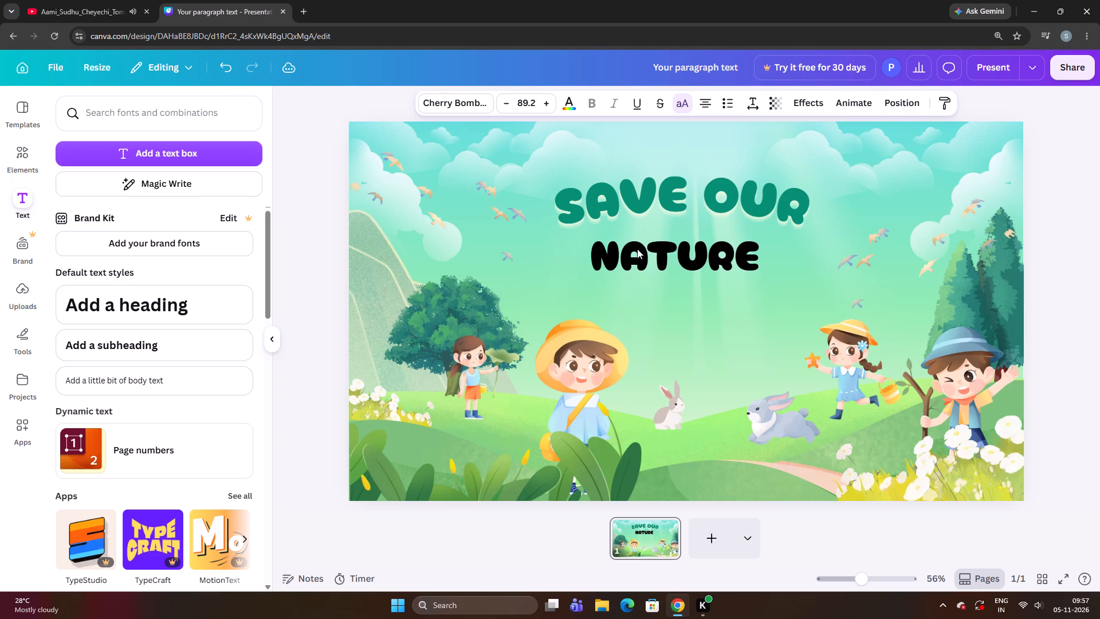
# Fine-tune the NATURE text's position with small nudges left and down.
pyautogui.press('Left')
pyautogui.press('Down')
pyautogui.press('Left')
pyautogui.press('Down')
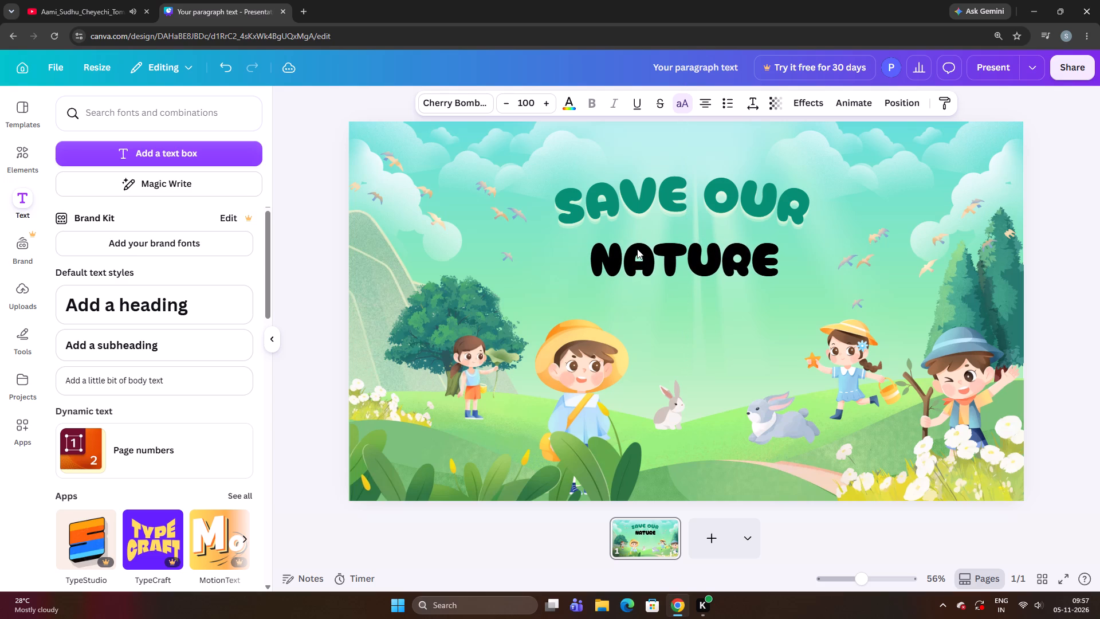
pyautogui.press('Down')
pyautogui.press('Left')
# Enlarge the NATURE text in small increments to font size 107.
pyautogui.hotkey('ctrl', 'Down')
pyautogui.hotkey('ctrl', 'Down')
pyautogui.hotkey('ctrl', 'Down')
pyautogui.hotkey('ctrl', 'Down')
pyautogui.hotkey('ctrl', 'Down')
pyautogui.hotkey('ctrl', 'Down')
pyautogui.hotkey('ctrl', 'Down')
pyautogui.hotkey('ctrl', 'Down')
pyautogui.hotkey('ctrl', 'Down')
pyautogui.hotkey('ctrl', 'Down')
pyautogui.hotkey('ctrl', 'Down')
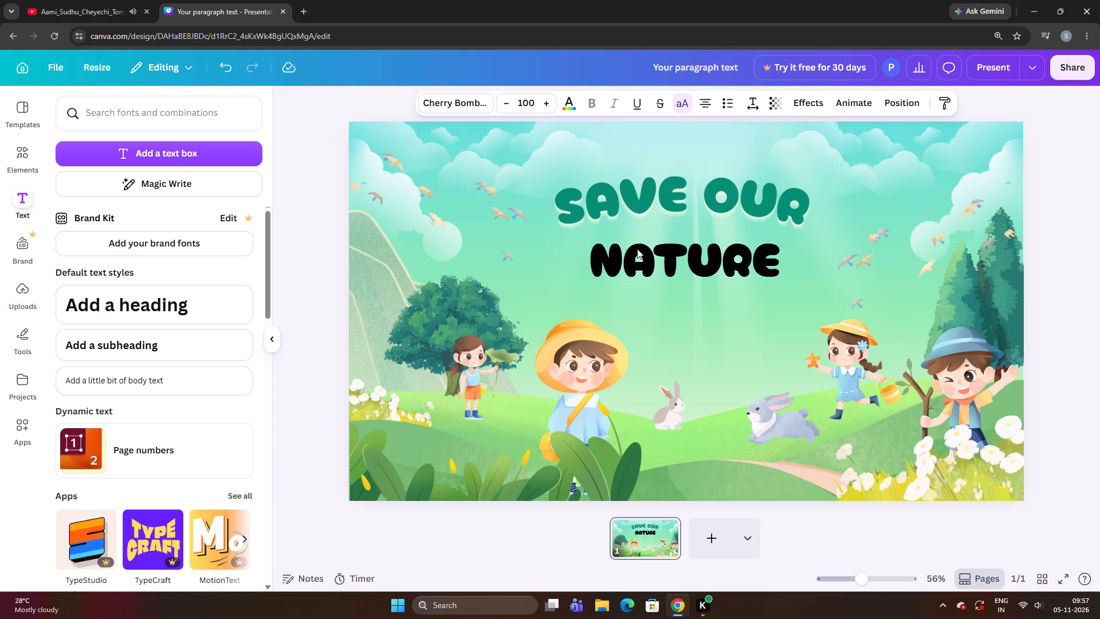
# Nudge the enlarged NATURE text left so it sits centrally under SAVE OUR.
pyautogui.press('Left')
pyautogui.press('Left')
pyautogui.press('Left')
pyautogui.press('Left')
pyautogui.press('Left')
pyautogui.press('Left')
pyautogui.press('Left')
pyautogui.press('Left')
pyautogui.press('Left')
pyautogui.press('Left')
pyautogui.press('Left')
pyautogui.press('Left')
pyautogui.press('Left')
pyautogui.press('Left')
pyautogui.press('Left')
pyautogui.press('Left')
pyautogui.press('Left')
pyautogui.press('Left')
pyautogui.press('Left')
pyautogui.press('Left')
pyautogui.press('Left')
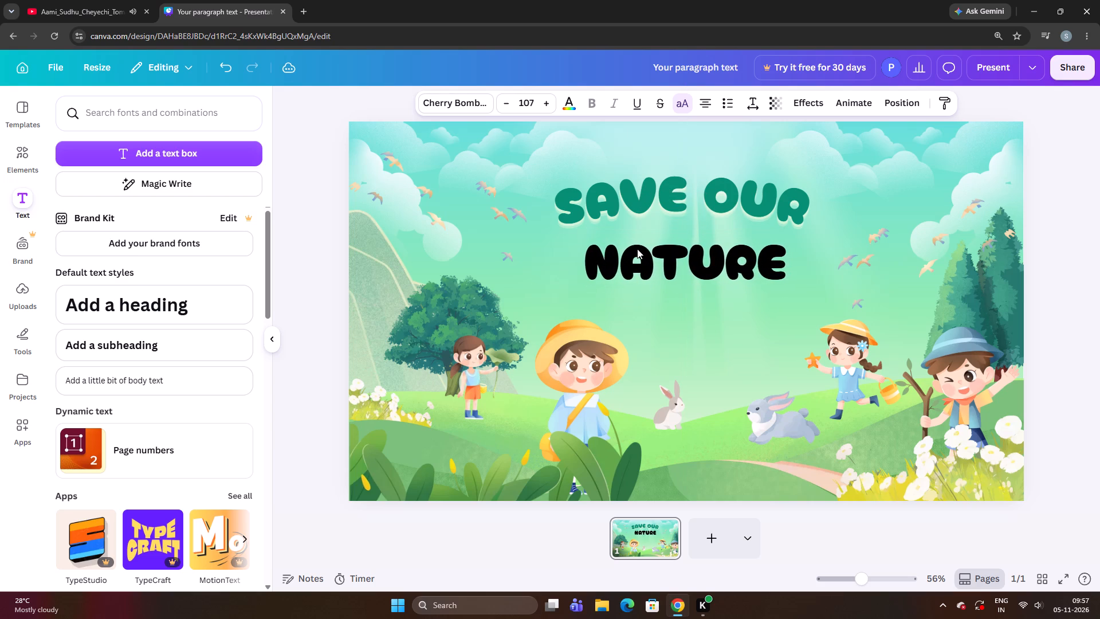
pyautogui.press('Left')
# Enlarge the NATURE text in small increments to font size 114.
pyautogui.hotkey('ctrl', 'Down')
pyautogui.hotkey('ctrl', 'Down')
pyautogui.hotkey('ctrl', 'Down')
pyautogui.hotkey('ctrl', 'Down')
pyautogui.hotkey('ctrl', 'Down')
pyautogui.hotkey('ctrl', 'Down')
pyautogui.hotkey('ctrl', 'Down')
pyautogui.hotkey('ctrl', 'Down')
pyautogui.hotkey('ctrl', 'Down')
pyautogui.hotkey('ctrl', 'Down')
pyautogui.hotkey('ctrl', 'Down')
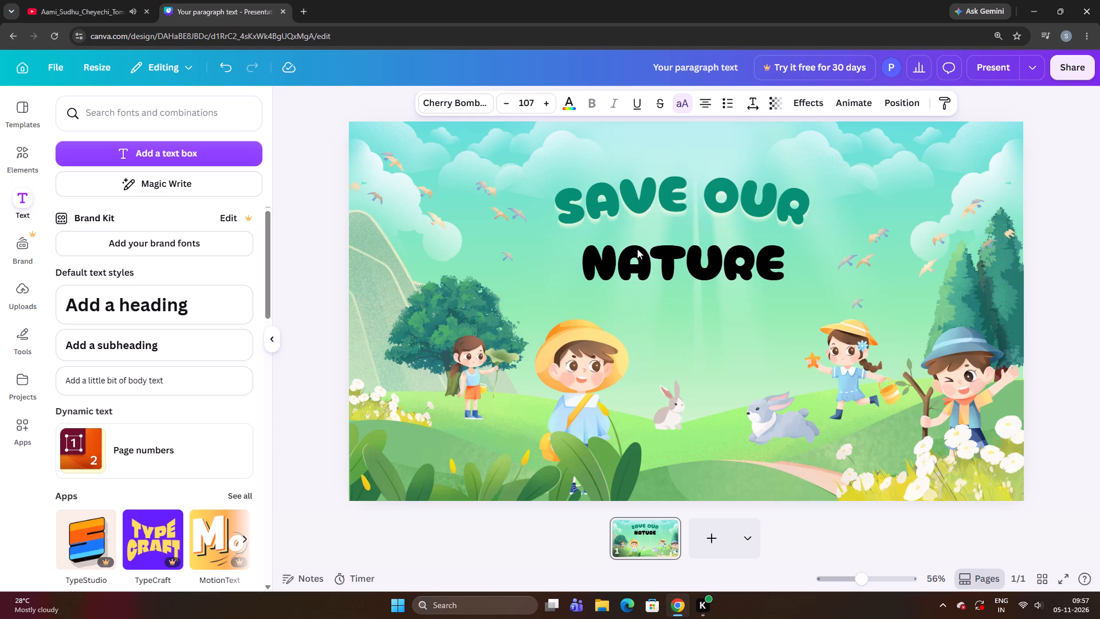
# Nudge the NATURE text left again to re-centre it beneath SAVE OUR.
pyautogui.press('Left')
pyautogui.press('Left')
pyautogui.press('Left')
pyautogui.press('Left')
pyautogui.press('Left')
pyautogui.press('Left')
pyautogui.press('Left')
pyautogui.press('Left')
pyautogui.press('Left')
pyautogui.press('Left')
pyautogui.press('Left')
pyautogui.press('Left')
pyautogui.press('Left')
pyautogui.press('Left')
pyautogui.press('Left')
pyautogui.press('Left')
pyautogui.press('Left')
pyautogui.press('Left')
pyautogui.press('Left')
pyautogui.press('Left')
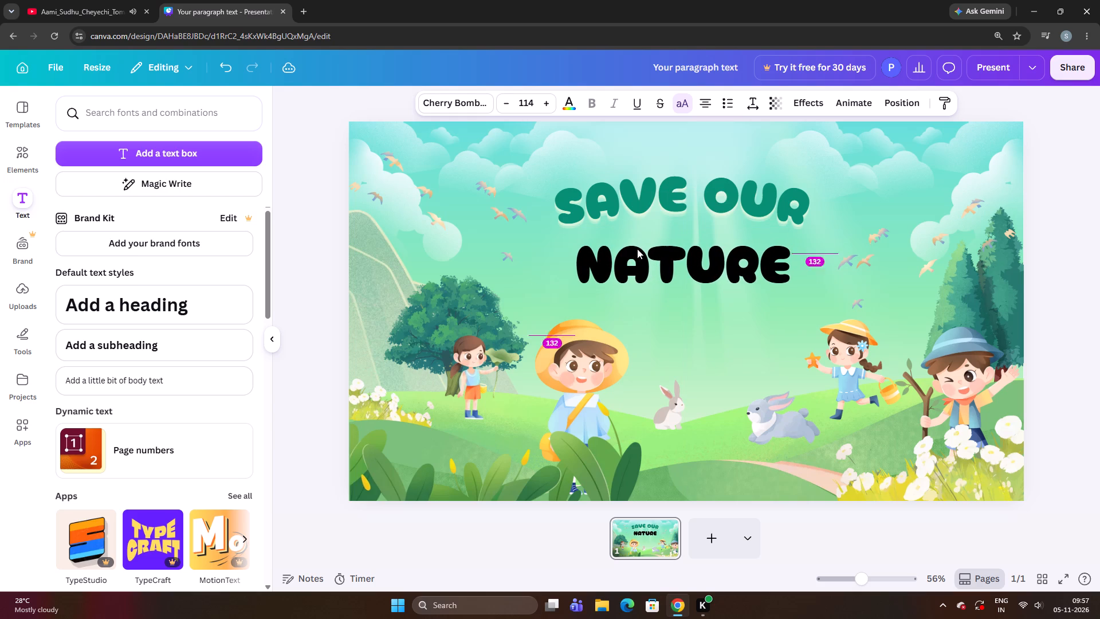
# Enlarge the NATURE text in small increments to font size 119.
pyautogui.hotkey('ctrl', 'Down')
pyautogui.hotkey('ctrl', 'Down')
pyautogui.hotkey('ctrl', 'Down')
pyautogui.hotkey('ctrl', 'Down')
pyautogui.hotkey('ctrl', 'Down')
pyautogui.hotkey('ctrl', 'Down')
pyautogui.hotkey('ctrl', 'Down')
pyautogui.hotkey('ctrl', 'Down')
# Nudge the NATURE text slightly up and then left so it sits close beneath SAVE OUR.
pyautogui.press('Up')
pyautogui.press('Up')
pyautogui.press('Up')
pyautogui.press('Up')
pyautogui.press('Up')
pyautogui.press('Up')
pyautogui.press('Up')
pyautogui.press('Up')
pyautogui.press('Up')
pyautogui.press('Up')
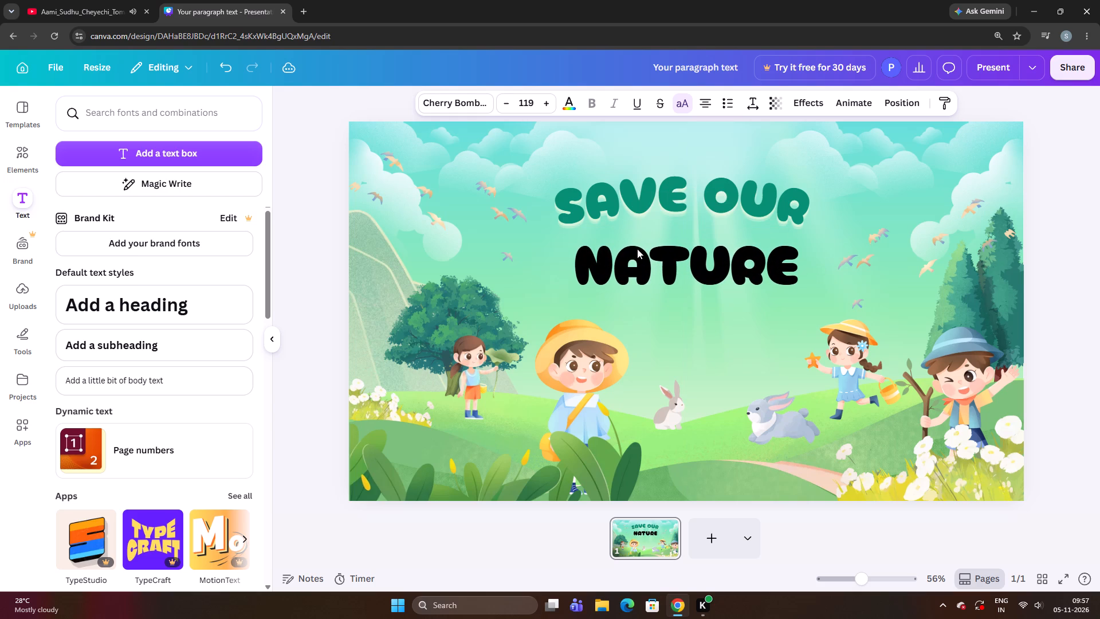
pyautogui.press('Left')
pyautogui.press('Left')
pyautogui.press('Left')
pyautogui.press('Left')
pyautogui.press('Left')
pyautogui.press('Left')
pyautogui.press('Left')
pyautogui.press('Left')
pyautogui.press('Left')
pyautogui.press('Left')
pyautogui.press('Left')
pyautogui.press('Left')
pyautogui.press('Left')
pyautogui.press('Left')
pyautogui.press('Left')
pyautogui.press('Left')
pyautogui.press('Left')
pyautogui.press('Left')
pyautogui.press('Left')
pyautogui.press('Left')
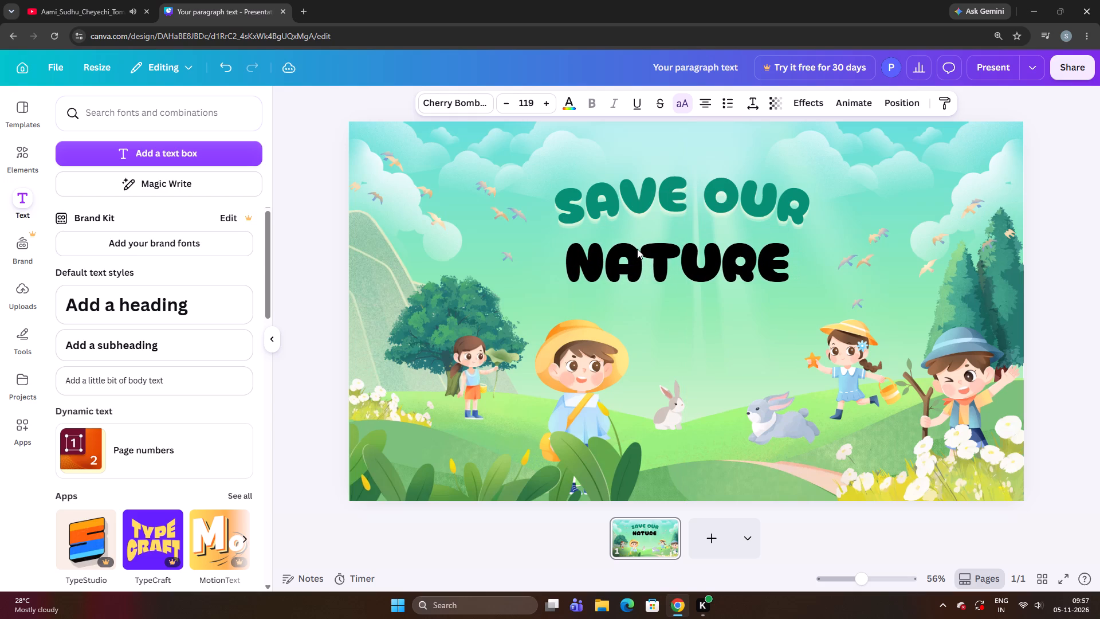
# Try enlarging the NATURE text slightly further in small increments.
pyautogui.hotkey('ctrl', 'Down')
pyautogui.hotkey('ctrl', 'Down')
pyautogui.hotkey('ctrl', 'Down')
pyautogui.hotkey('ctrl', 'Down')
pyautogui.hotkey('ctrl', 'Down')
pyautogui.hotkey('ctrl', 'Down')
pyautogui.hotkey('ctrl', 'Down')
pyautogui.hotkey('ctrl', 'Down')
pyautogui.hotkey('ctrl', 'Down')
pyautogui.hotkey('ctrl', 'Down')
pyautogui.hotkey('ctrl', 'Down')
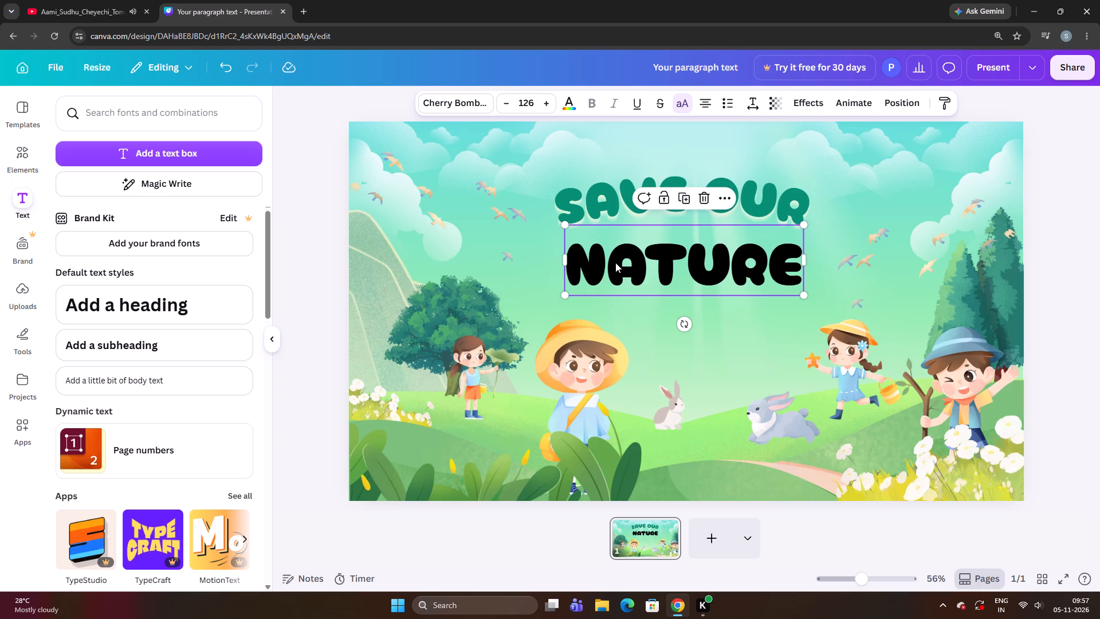
# Shrink the NATURE text in small increments to font size 118.
pyautogui.hotkey('ctrl', 'Up')
pyautogui.hotkey('ctrl', 'Up')
pyautogui.hotkey('ctrl', 'Up')
pyautogui.hotkey('ctrl', 'Up')
pyautogui.hotkey('ctrl', 'Up')
pyautogui.hotkey('ctrl', 'Up')
pyautogui.hotkey('ctrl', 'Up')
pyautogui.hotkey('ctrl', 'Up')
pyautogui.hotkey('ctrl', 'Up')
pyautogui.hotkey('ctrl', 'Up')
pyautogui.hotkey('ctrl', 'Up')
pyautogui.hotkey('ctrl', 'Up')
pyautogui.hotkey('ctrl', 'Up')
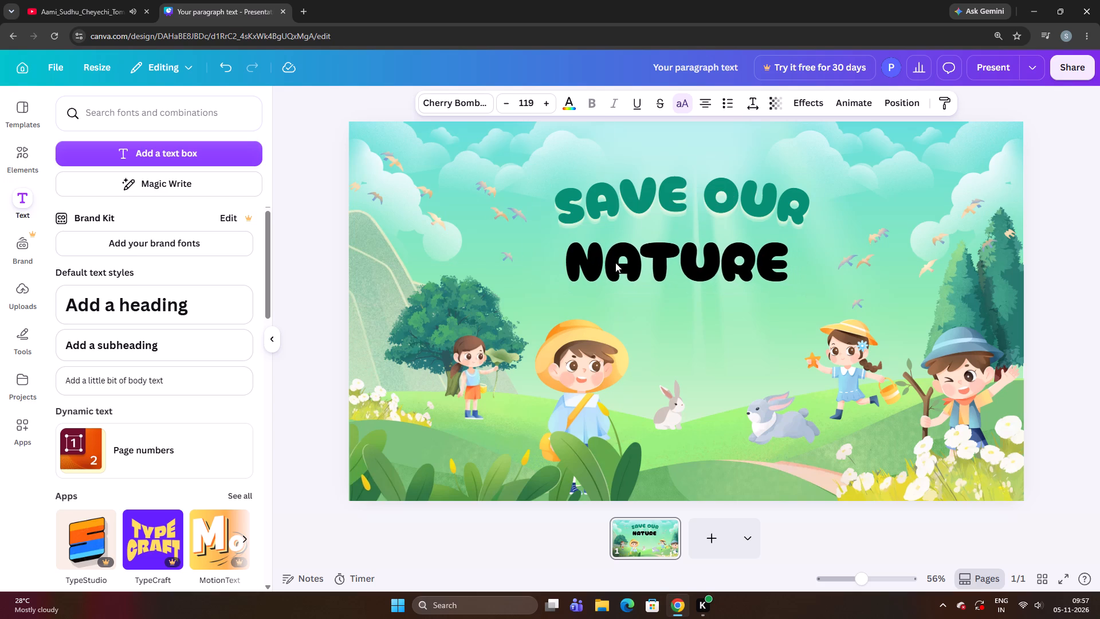
# Nudge the NATURE text slightly down and to the right beneath SAVE OUR.
pyautogui.press('Left')
pyautogui.press('Down')
pyautogui.press('Down')
pyautogui.press('Down')
pyautogui.press('Down')
pyautogui.press('Down')
pyautogui.press('Right')
pyautogui.press('Right')
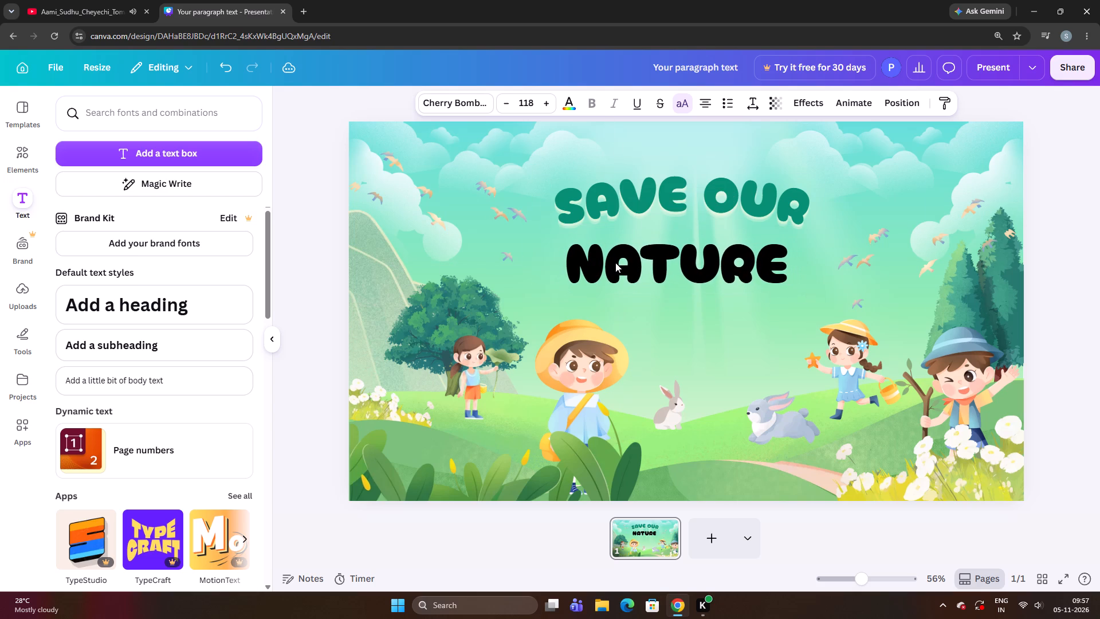
# Recolour the NATURE text with the same dark green as the SAVE OUR text.
pyautogui.click(574, 105)
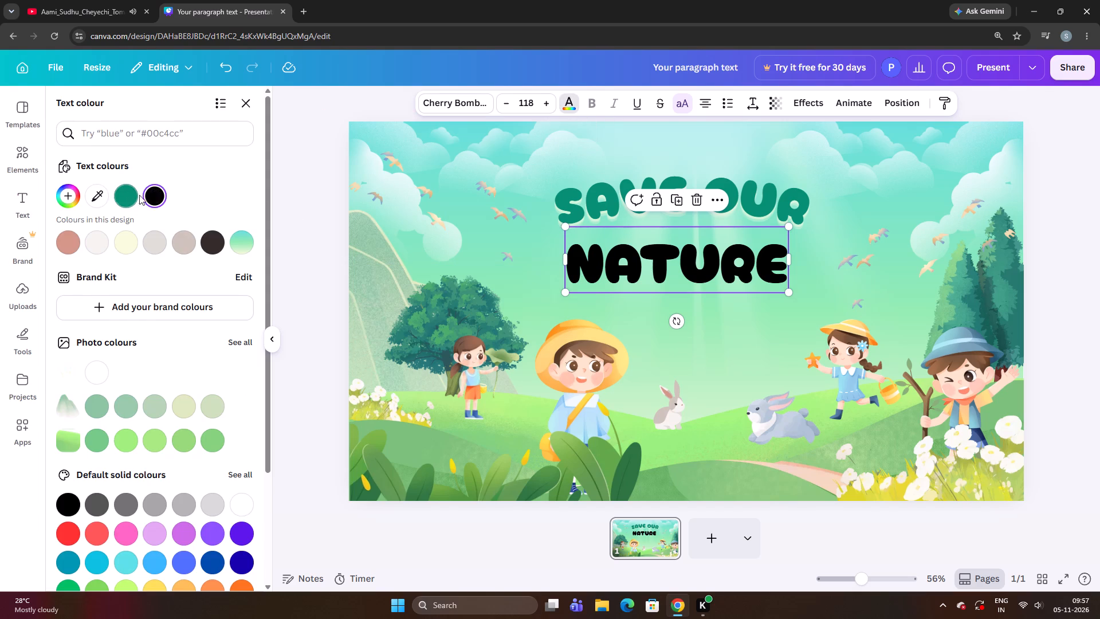
pyautogui.click(246, 248)
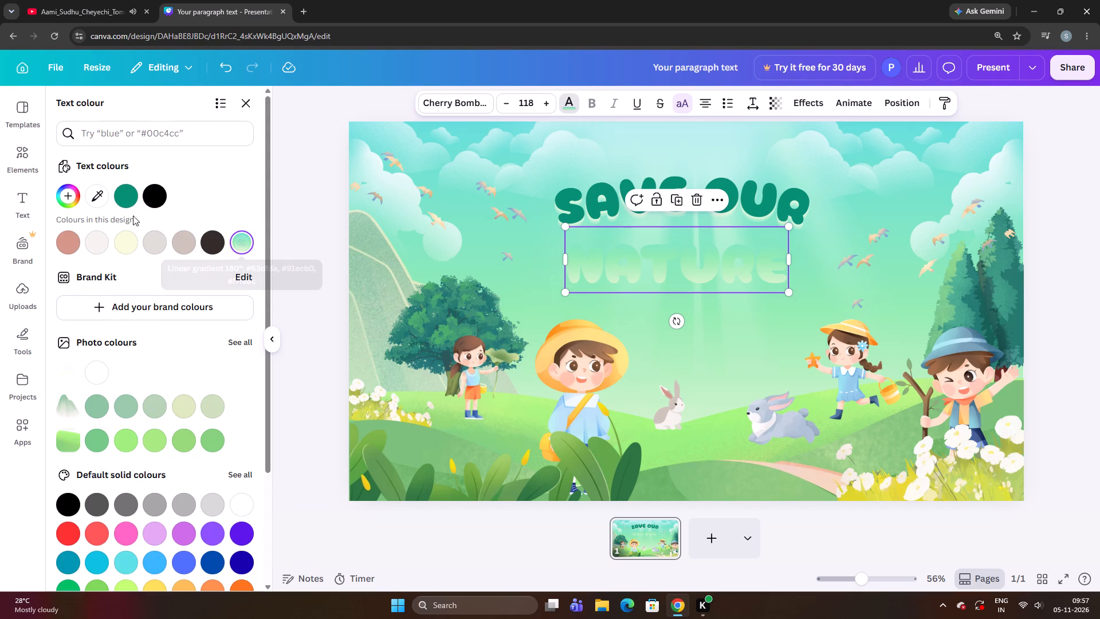
pyautogui.click(128, 201)
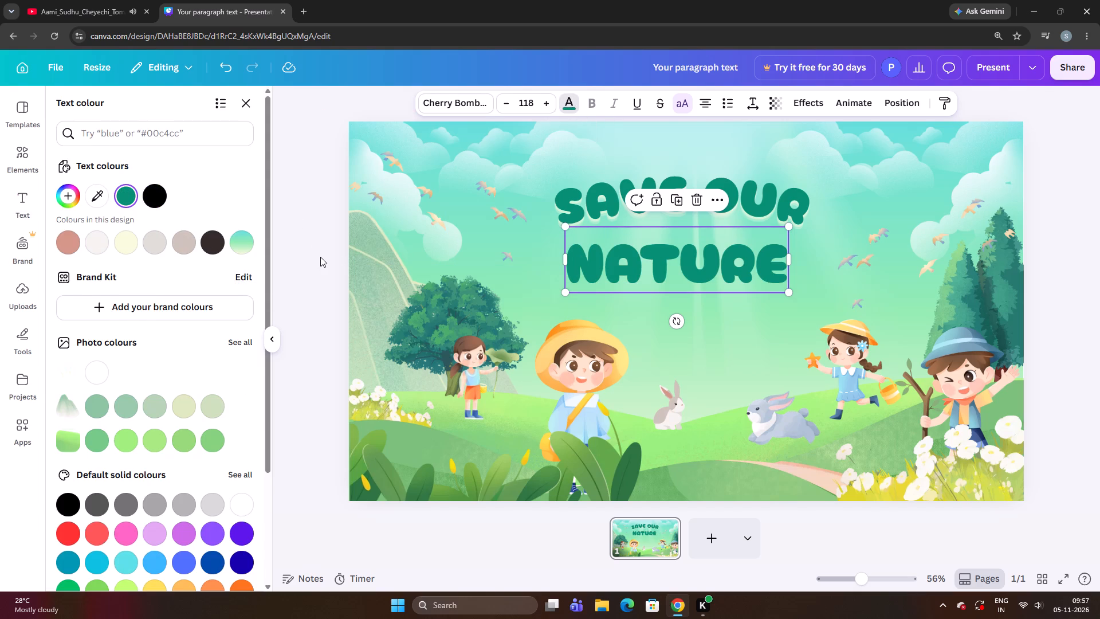
pyautogui.click(320, 257)
pyautogui.click(320, 257)
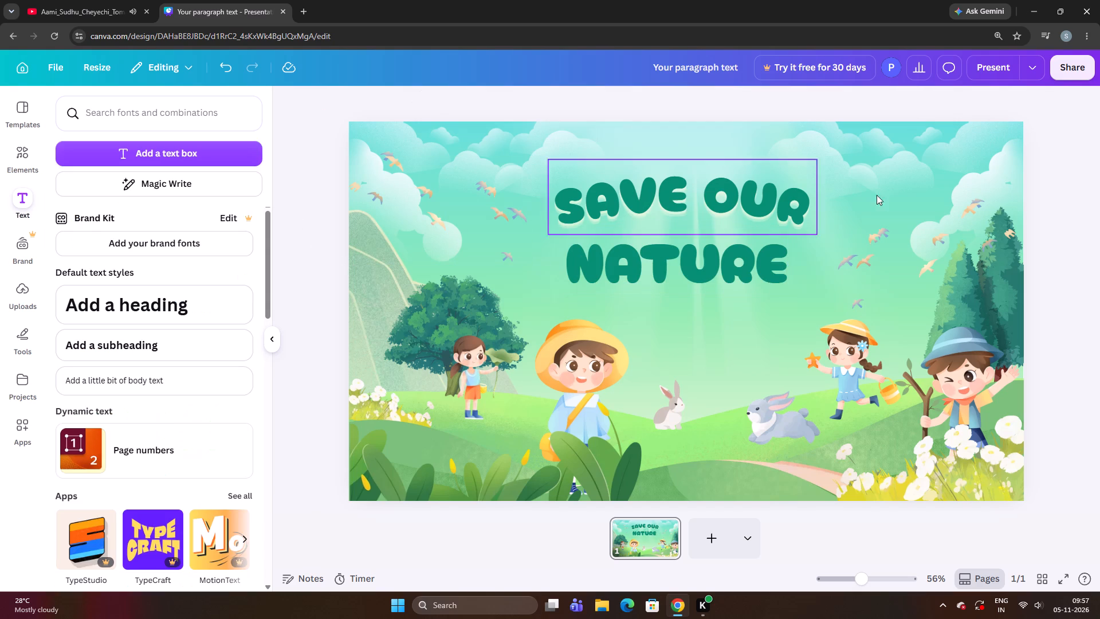
# Nudge the green NATURE text a few small steps right and slightly down to centre it beneath SAVE OUR.
pyautogui.click(724, 279)
pyautogui.press('Right')
pyautogui.press('Right')
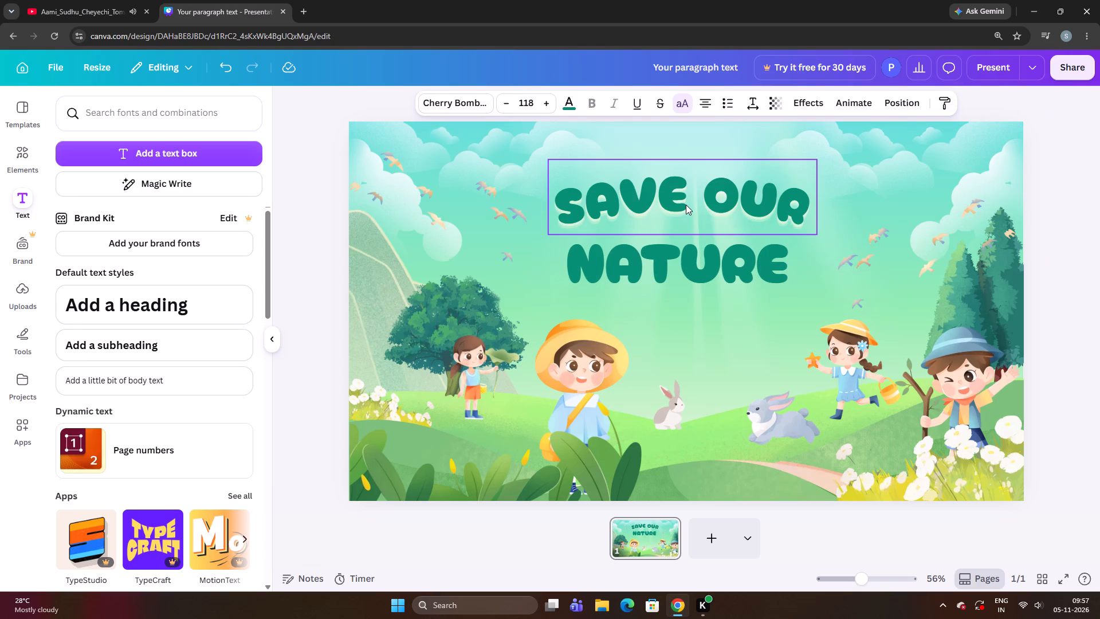
pyautogui.click(322, 325)
pyautogui.click(1080, 476)
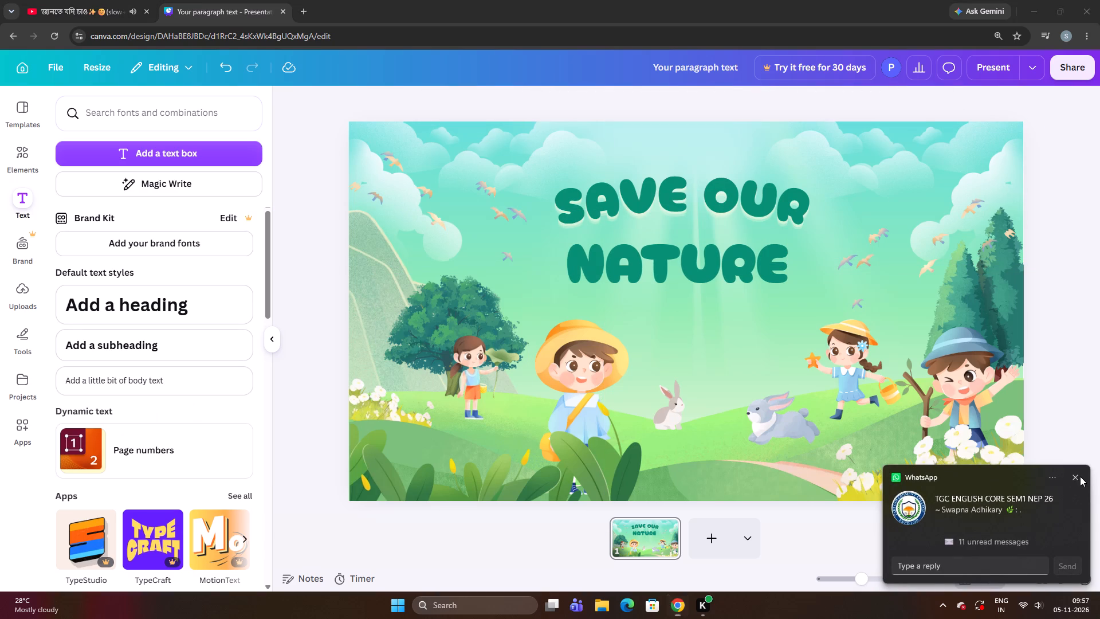
pyautogui.click(741, 289)
pyautogui.press('Right')
pyautogui.press('Right')
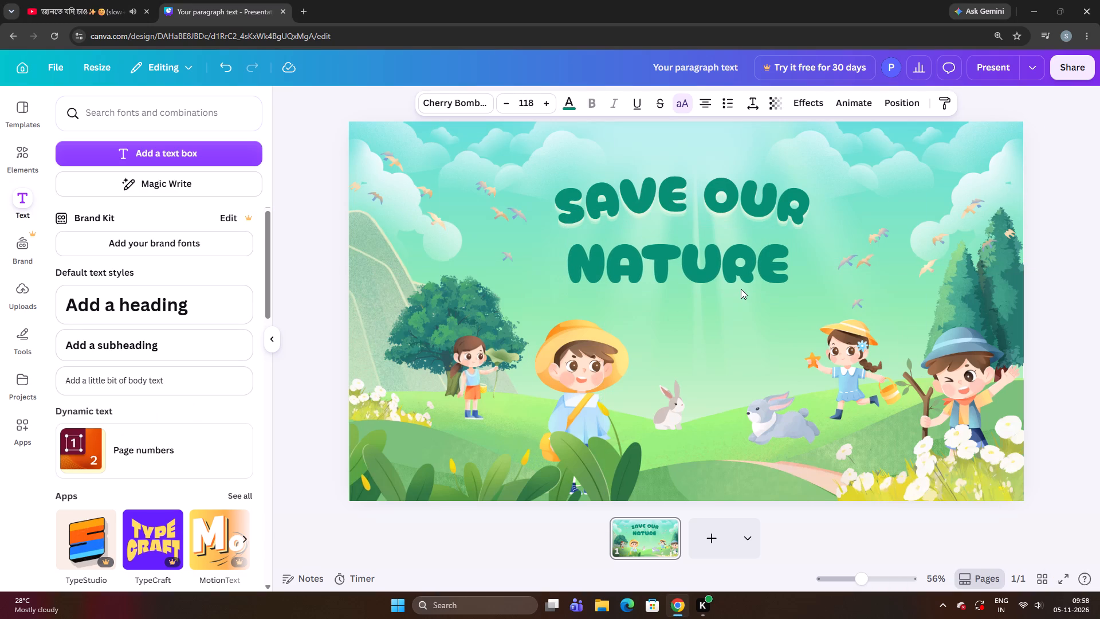
pyautogui.press('Down')
pyautogui.press('Down')
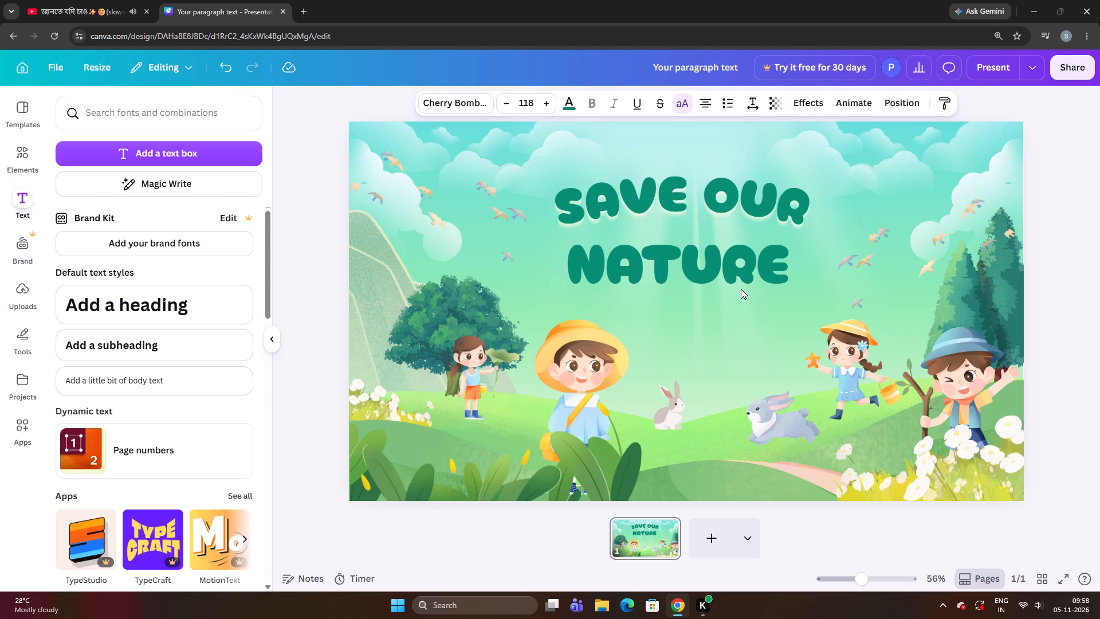
pyautogui.press('Up')
pyautogui.press('Right')
pyautogui.press('Down')
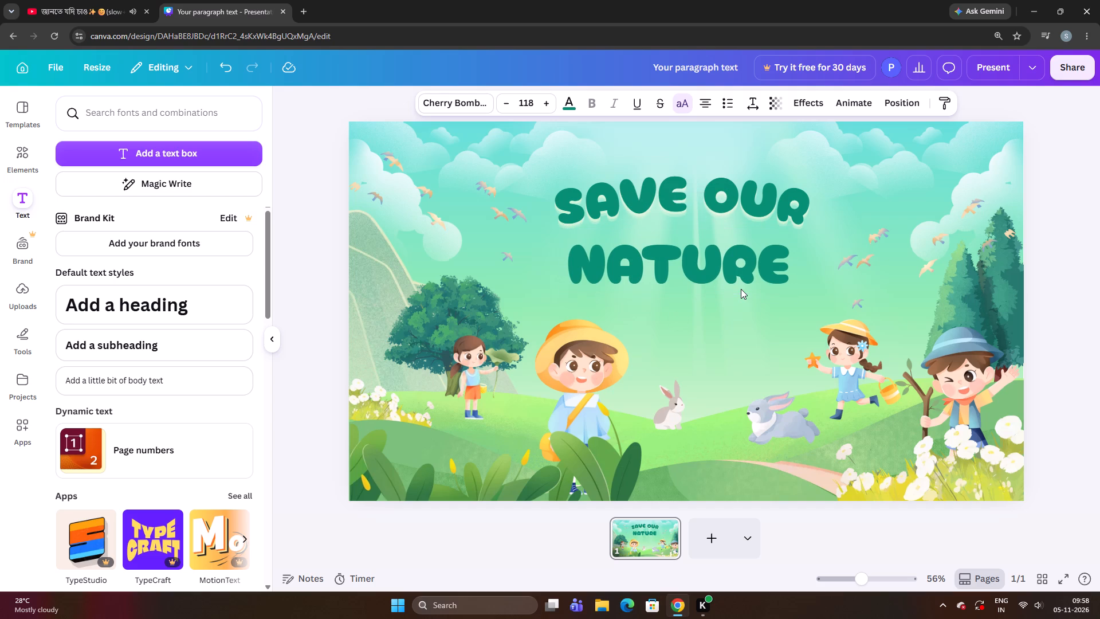
pyautogui.click(740, 289)
pyautogui.click(748, 332)
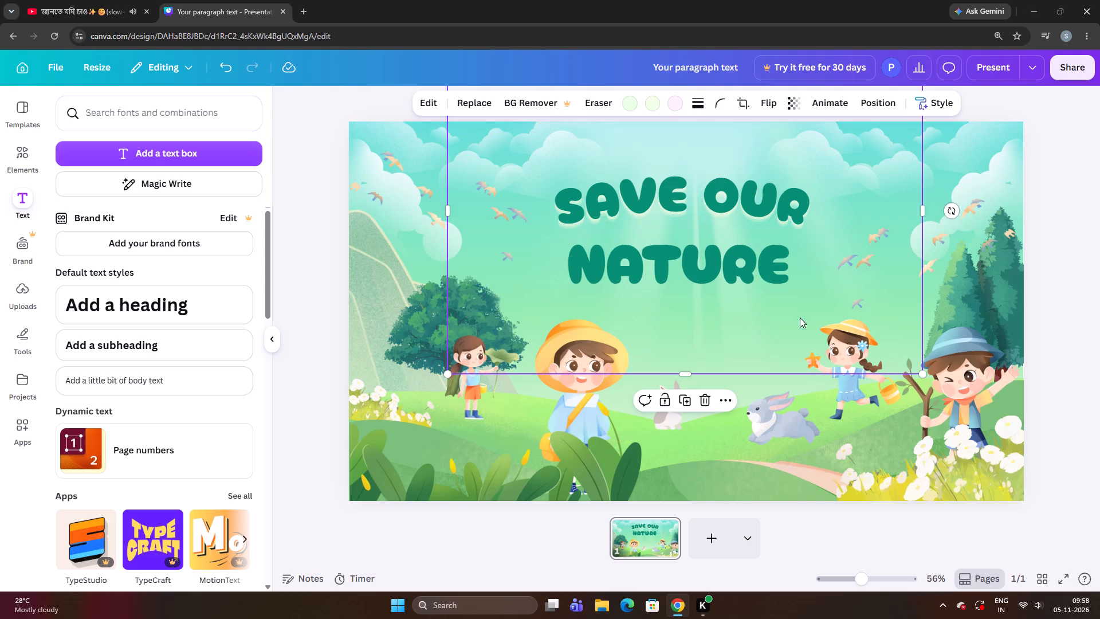
# Select the NATURE text on the slide.
pyautogui.click(769, 268)
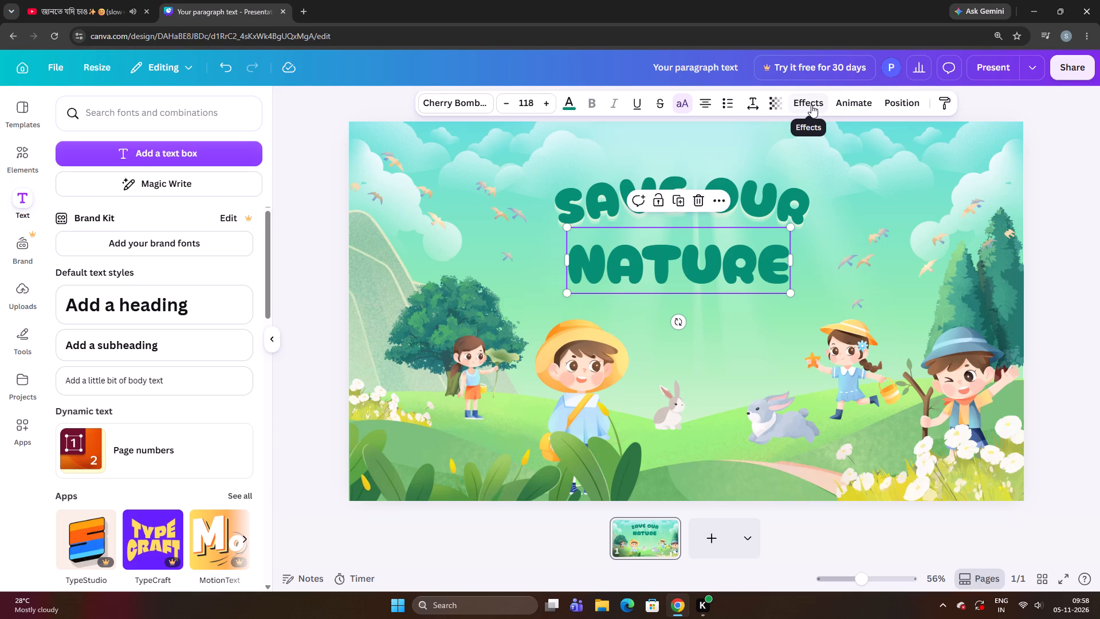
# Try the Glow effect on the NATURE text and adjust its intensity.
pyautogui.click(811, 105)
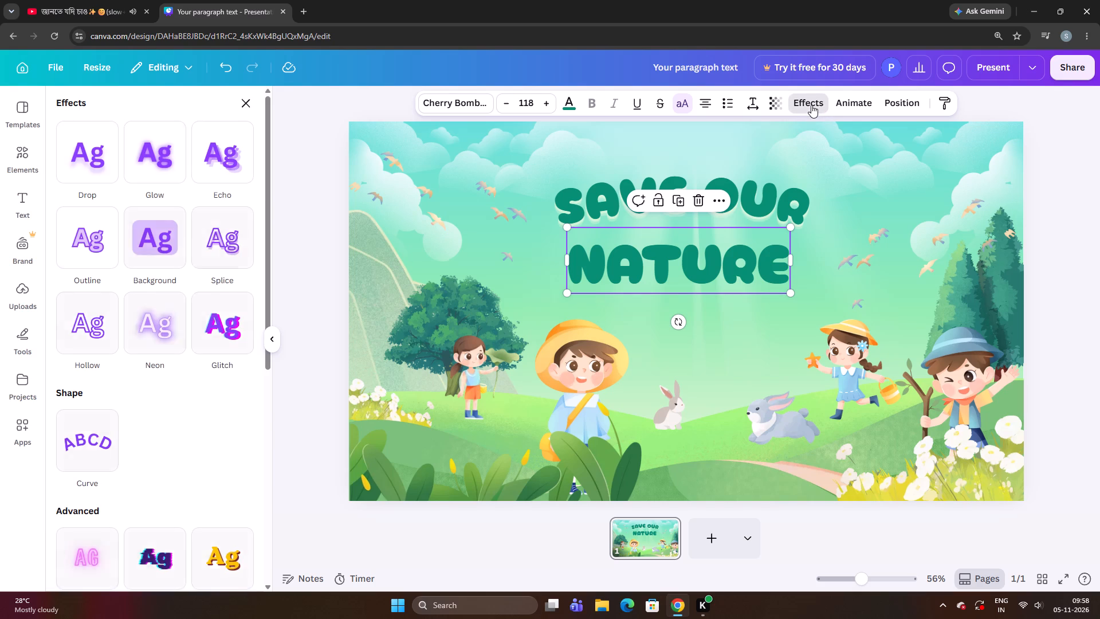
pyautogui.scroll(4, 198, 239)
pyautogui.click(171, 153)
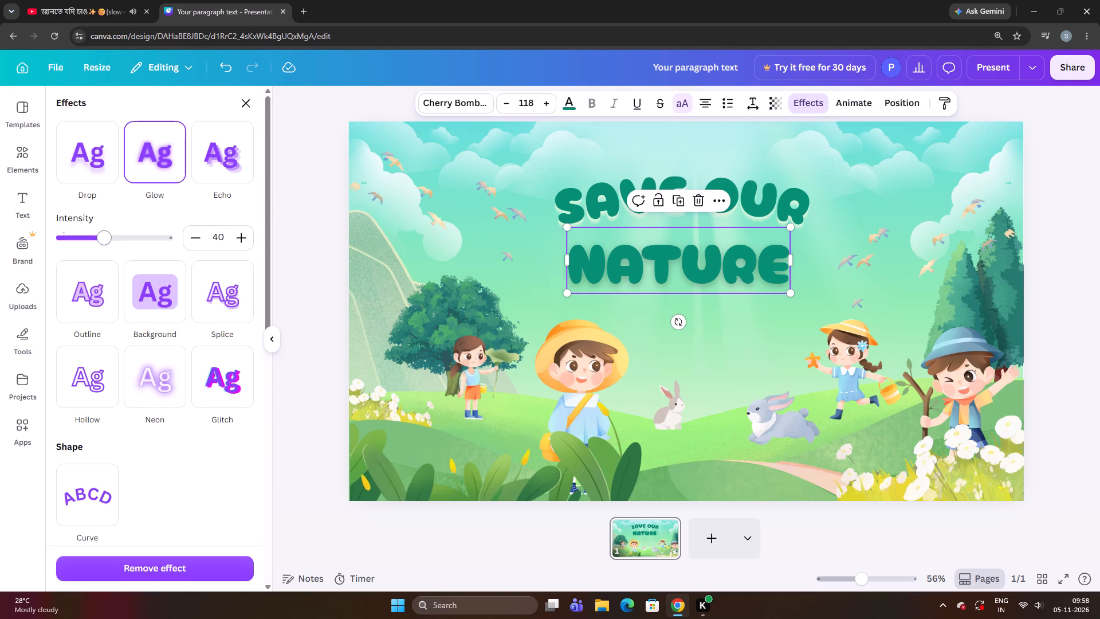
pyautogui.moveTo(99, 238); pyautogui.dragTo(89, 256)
# Apply the Drop shadow effect to the NATURE text with its direction set to 87.
pyautogui.click(91, 172)
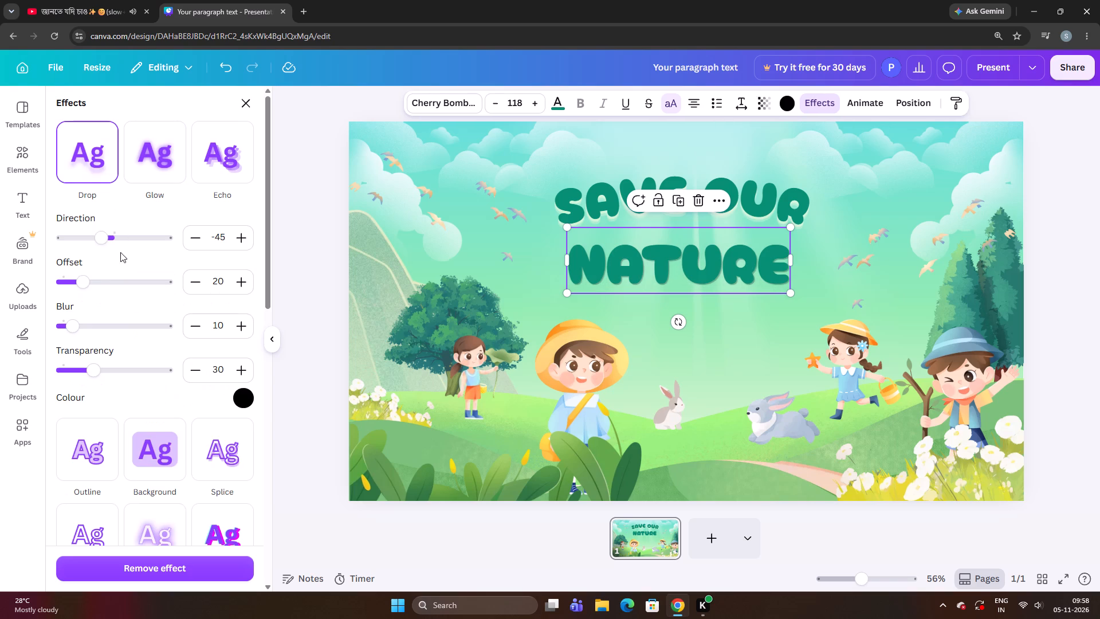
pyautogui.moveTo(109, 241); pyautogui.dragTo(172, 252)
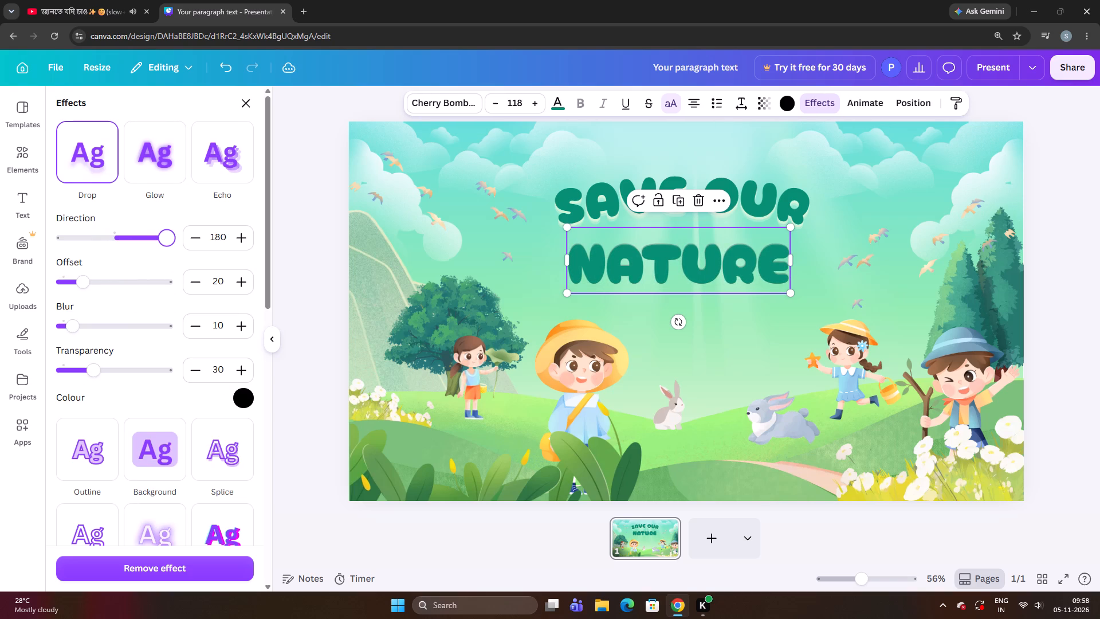
pyautogui.moveTo(172, 252); pyautogui.dragTo(140, 269)
# Try pink, coral and purple for the NATURE text's drop shadow, settling on the design's light yellow green #f7fadc.
pyautogui.click(243, 389)
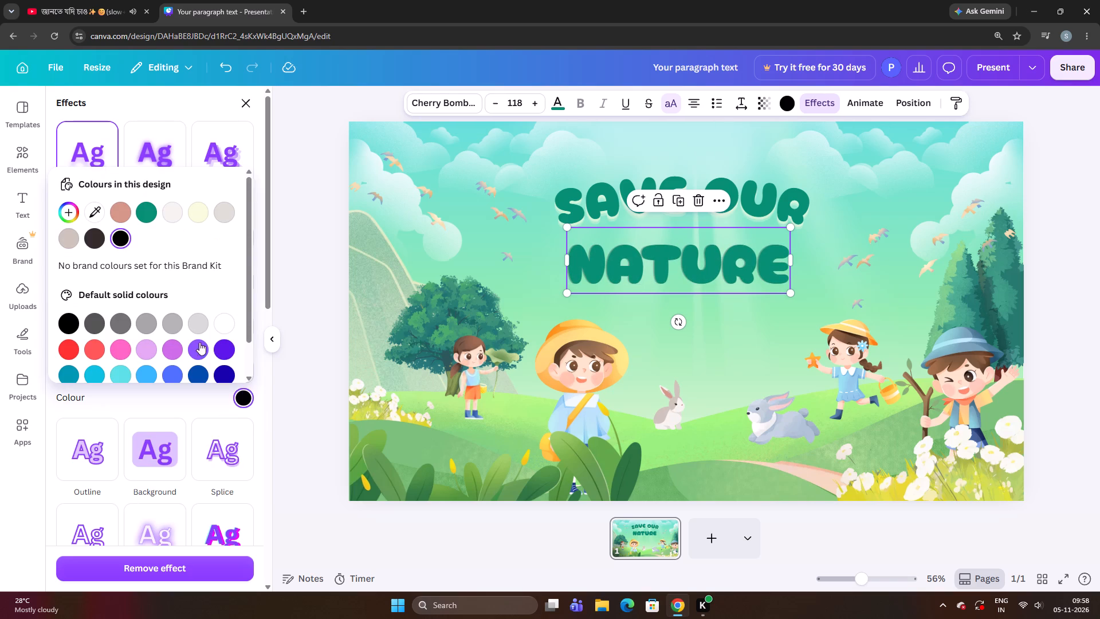
pyautogui.click(202, 214)
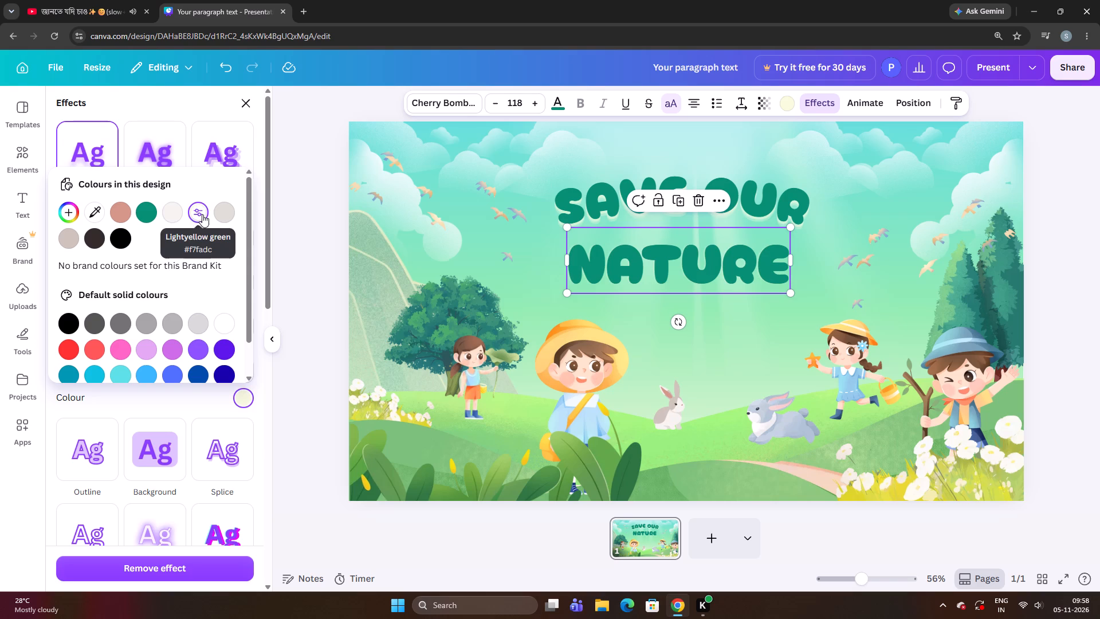
pyautogui.click(123, 339)
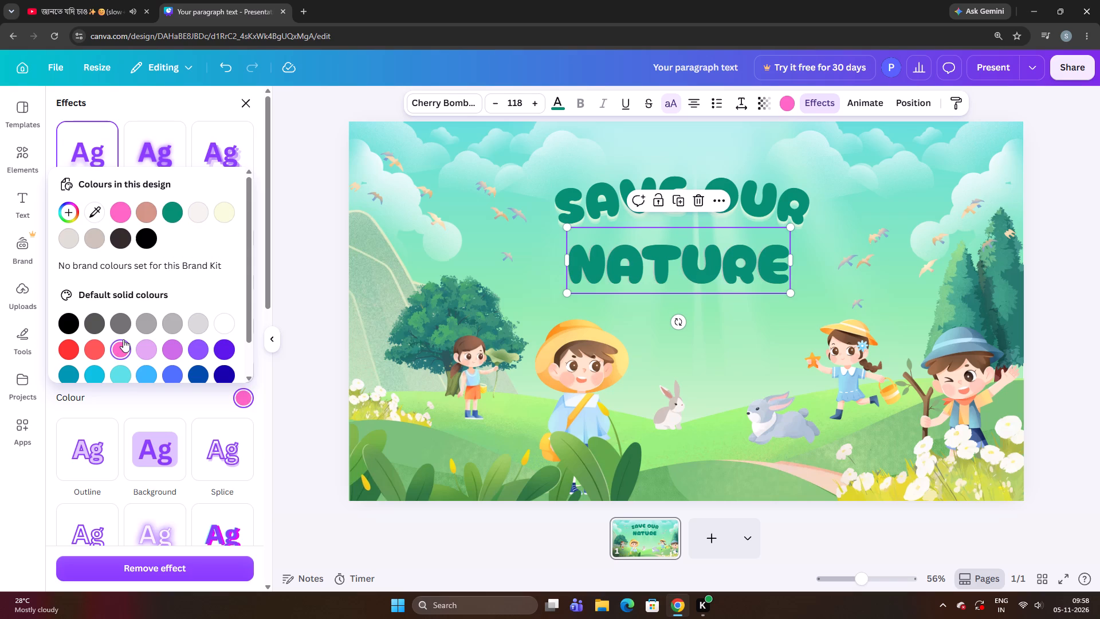
pyautogui.click(96, 353)
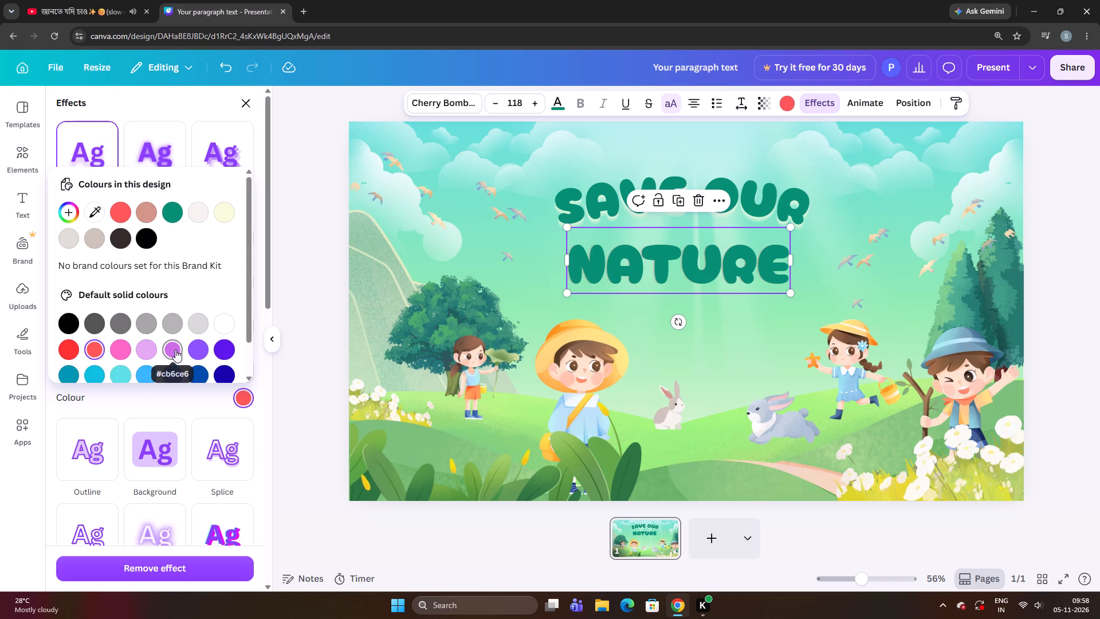
pyautogui.click(175, 350)
pyautogui.click(192, 350)
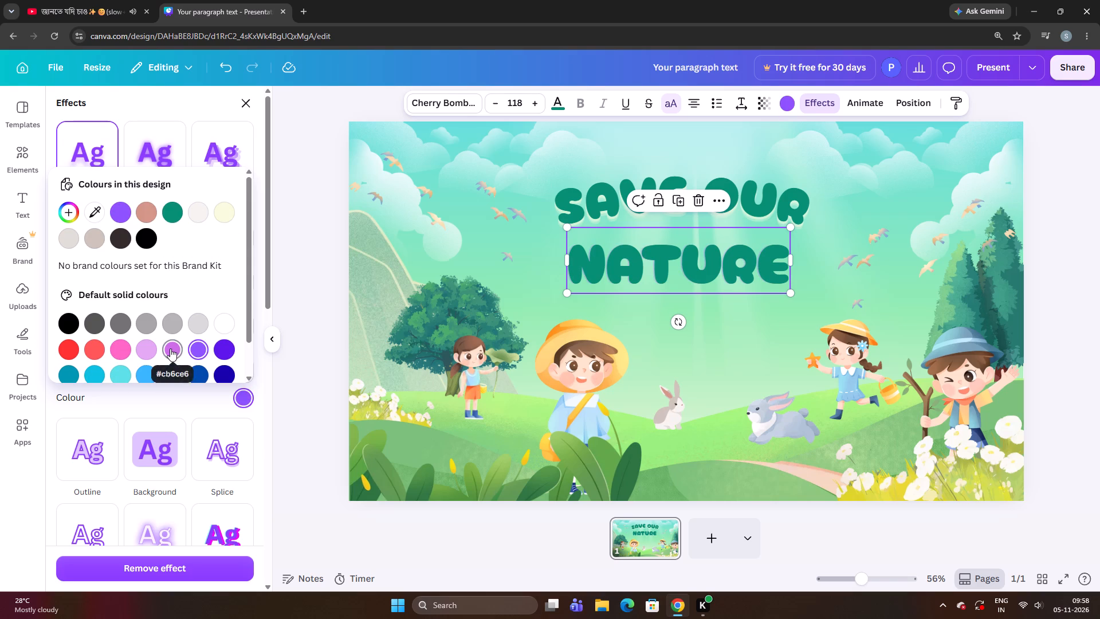
pyautogui.click(170, 348)
pyautogui.click(164, 350)
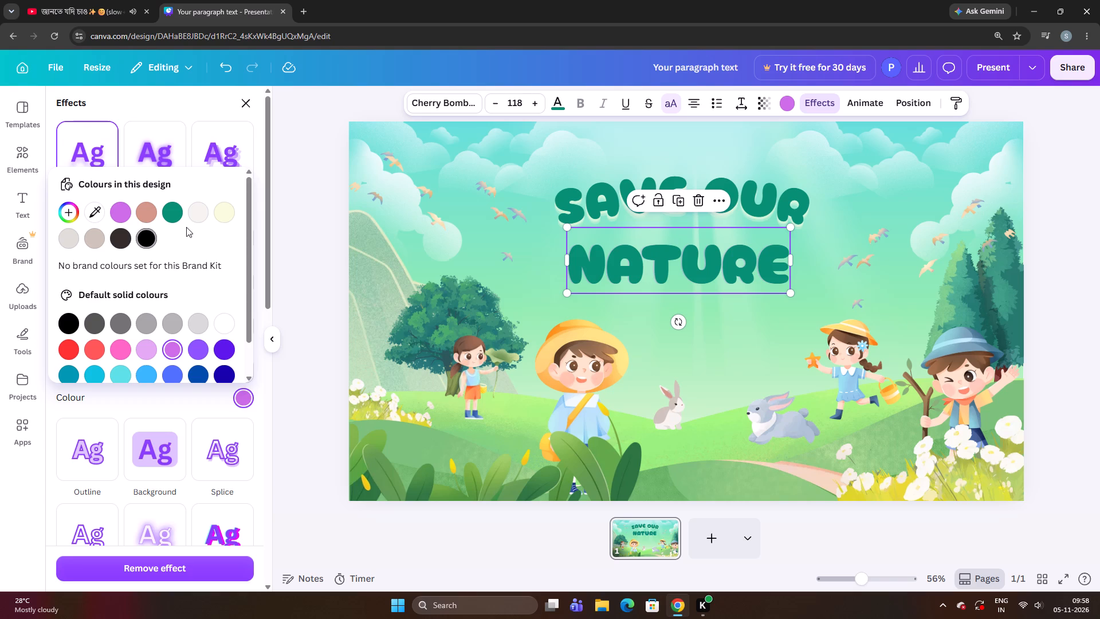
pyautogui.click(223, 218)
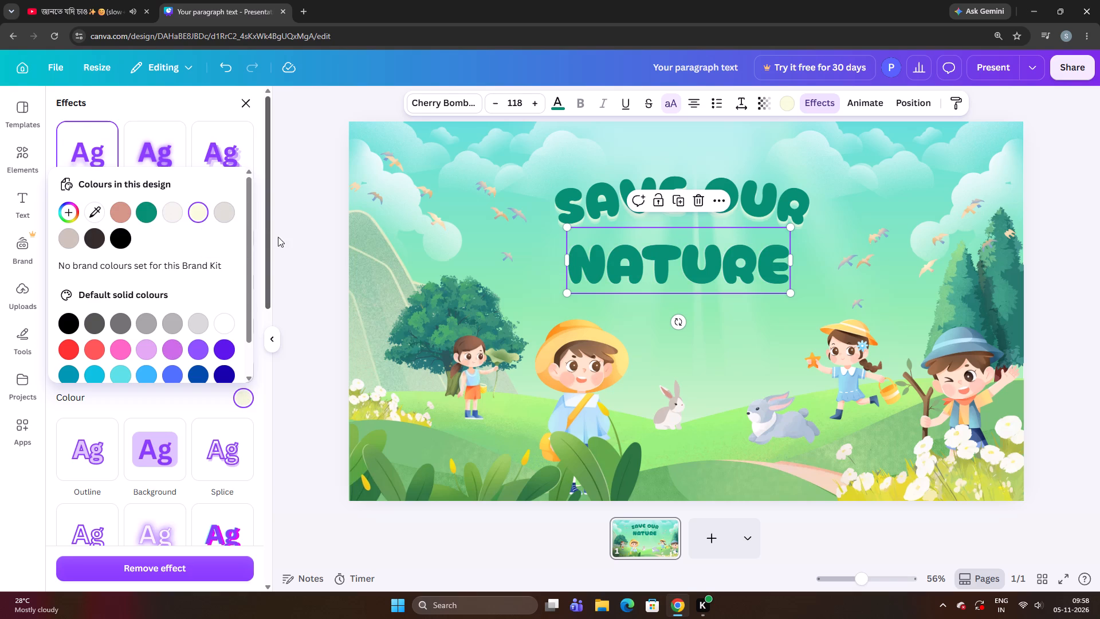
pyautogui.click(304, 257)
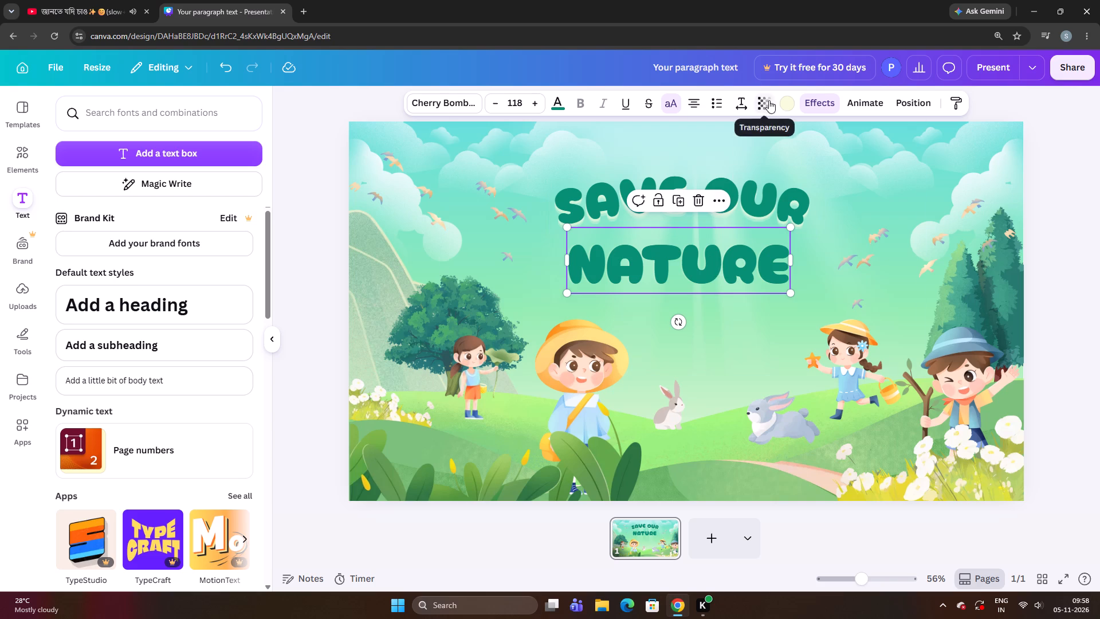
# Adjust the NATURE text's drop shadow to a direction of -121 and an offset of 57.
pyautogui.click(812, 110)
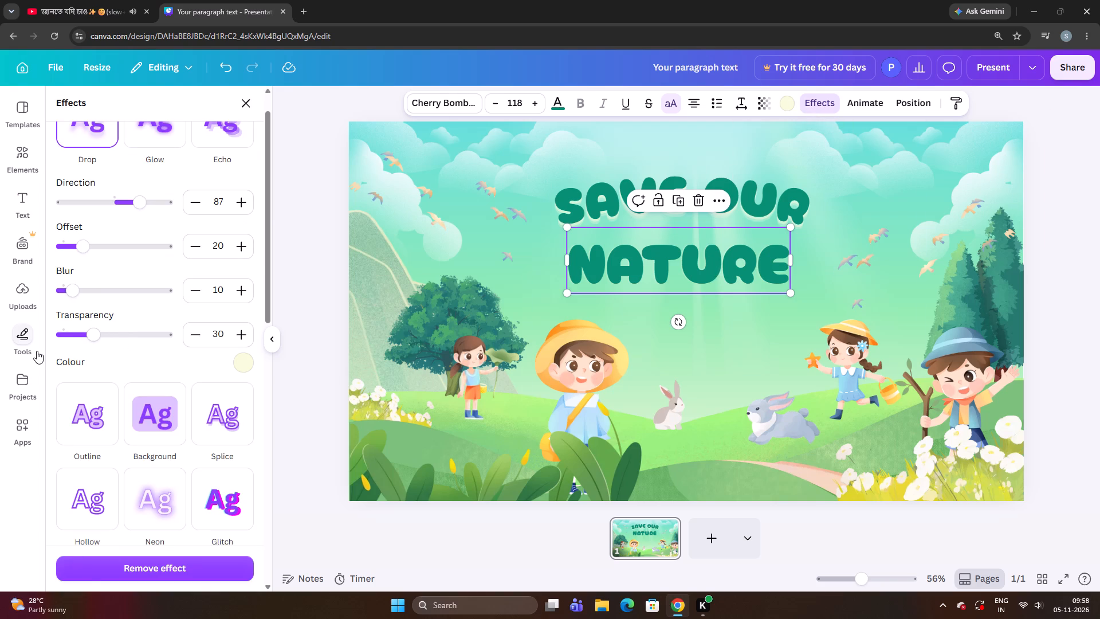
pyautogui.moveTo(80, 257); pyautogui.dragTo(108, 264)
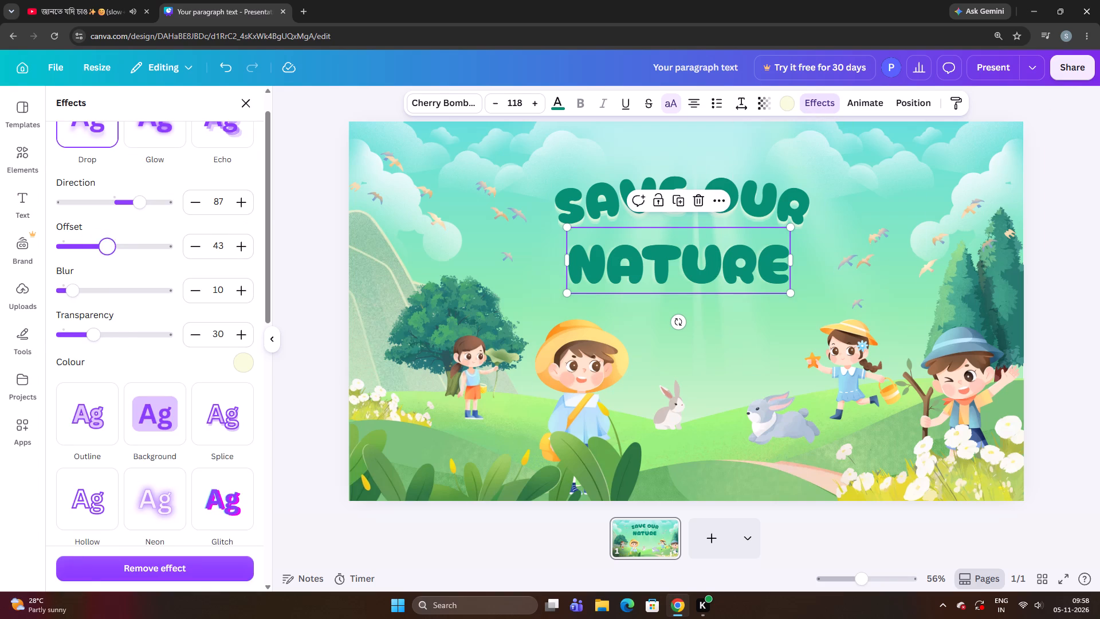
pyautogui.moveTo(108, 264); pyautogui.dragTo(130, 296)
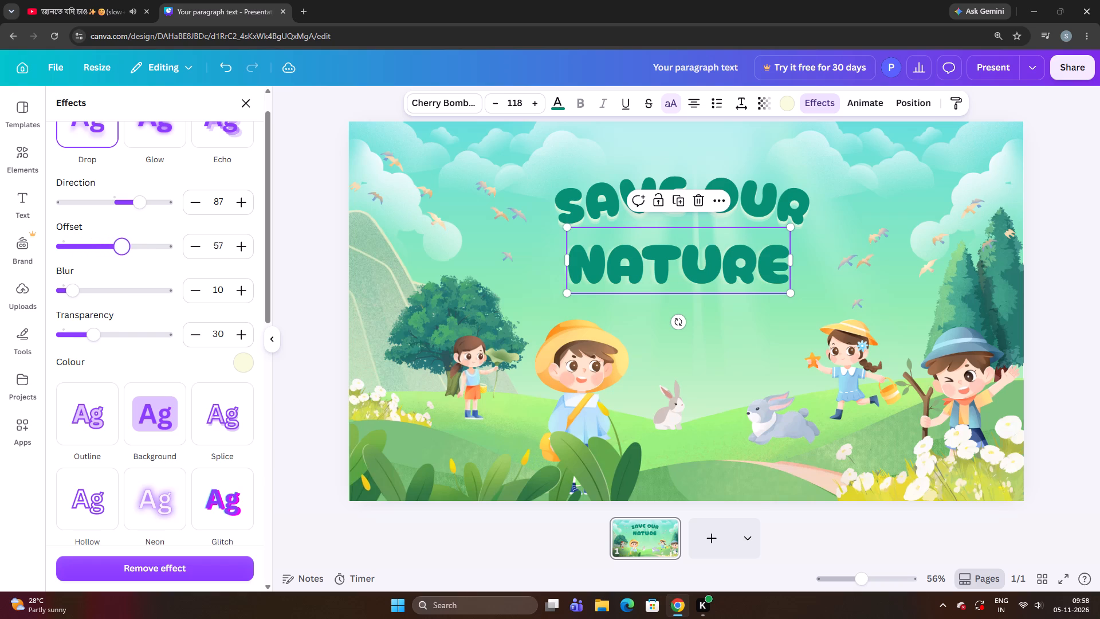
pyautogui.moveTo(130, 296); pyautogui.dragTo(130, 314)
pyautogui.moveTo(130, 314); pyautogui.dragTo(126, 318)
pyautogui.moveTo(141, 205); pyautogui.dragTo(125, 209)
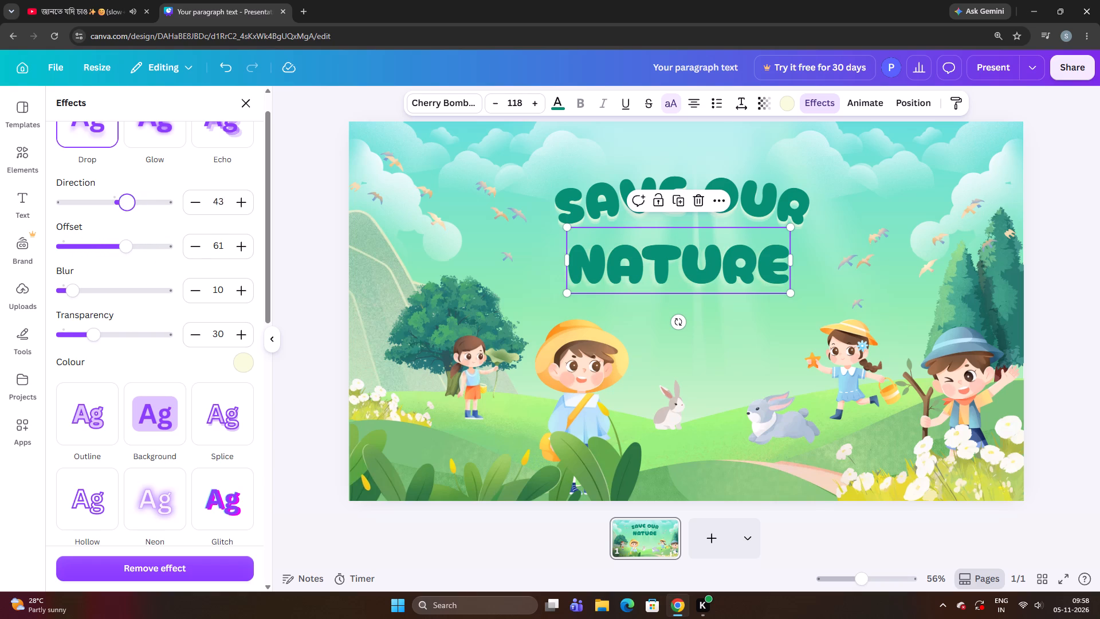
pyautogui.moveTo(125, 209); pyautogui.dragTo(41, 244)
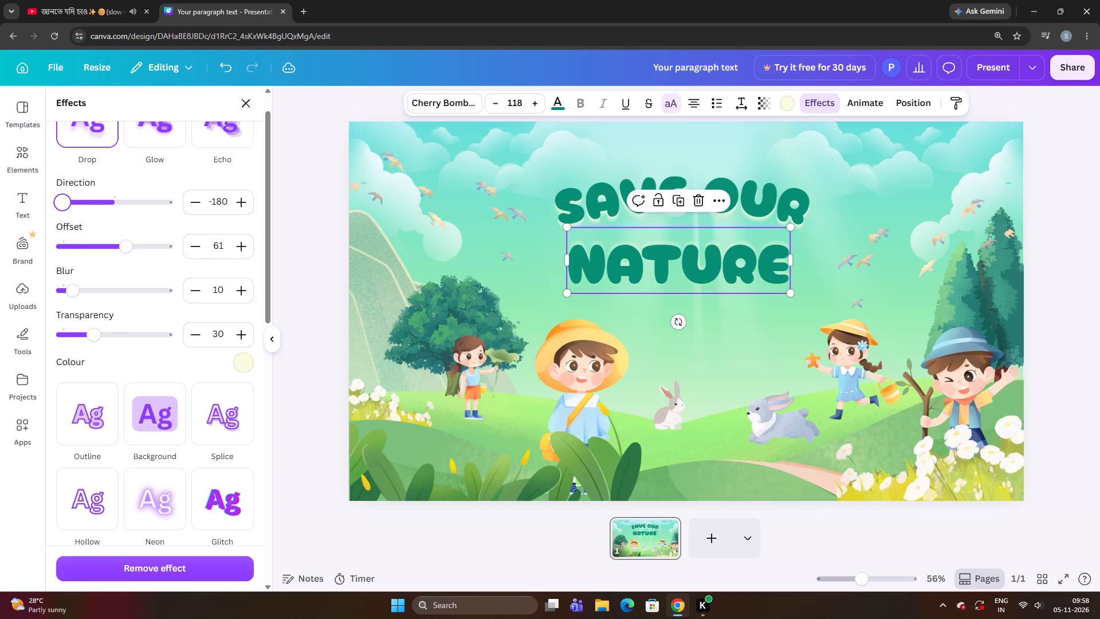
pyautogui.moveTo(41, 244); pyautogui.dragTo(78, 245)
pyautogui.click(120, 247)
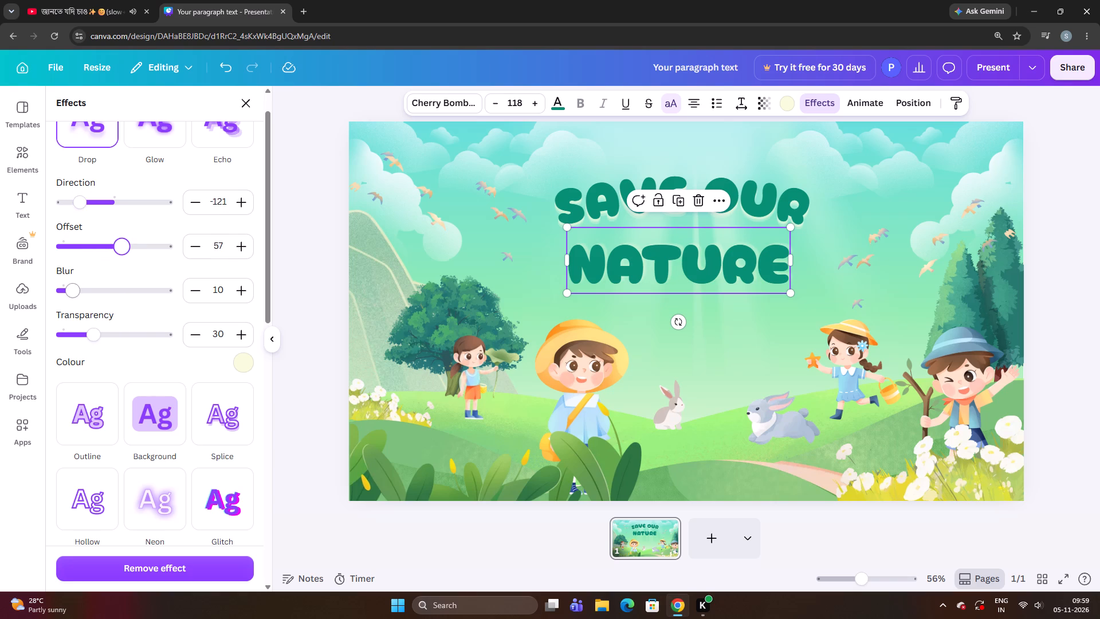
# Set the NATURE text's drop shadow blur to 23 and its transparency to 77.
pyautogui.moveTo(68, 292); pyautogui.dragTo(95, 299)
pyautogui.moveTo(95, 299); pyautogui.dragTo(96, 302)
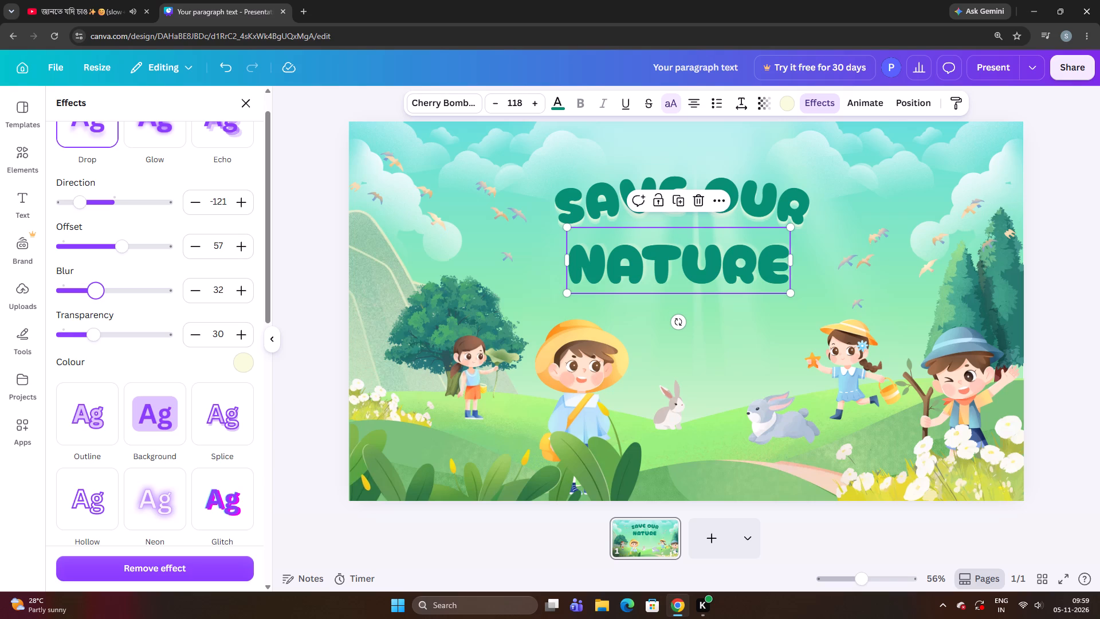
pyautogui.moveTo(96, 302); pyautogui.dragTo(123, 301)
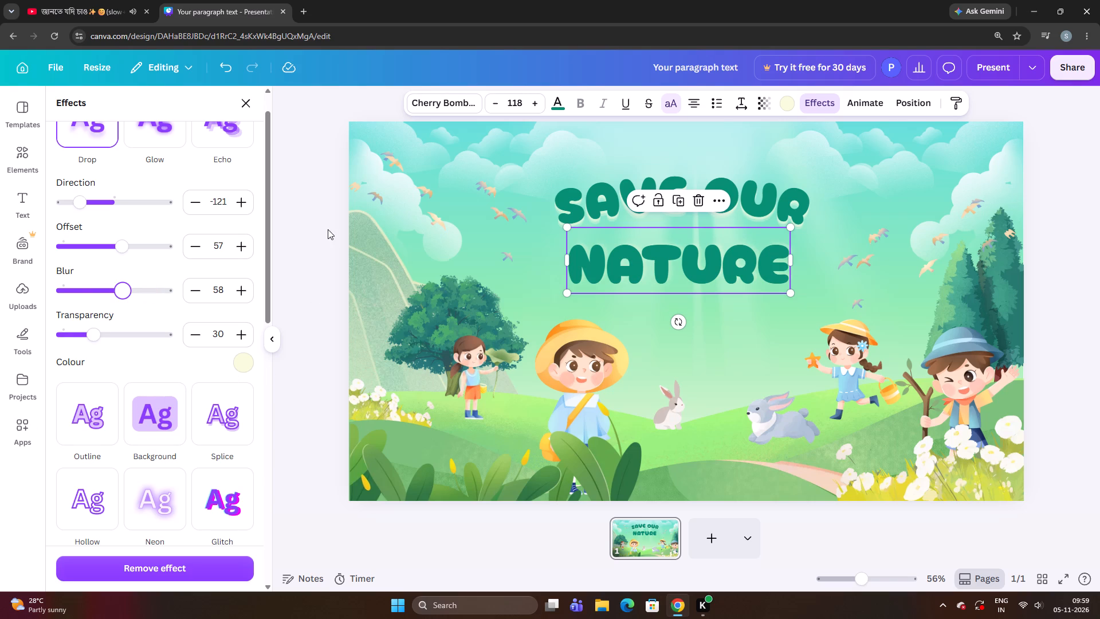
pyautogui.moveTo(124, 296); pyautogui.dragTo(106, 306)
pyautogui.moveTo(106, 306); pyautogui.dragTo(85, 317)
pyautogui.moveTo(98, 335); pyautogui.dragTo(97, 334)
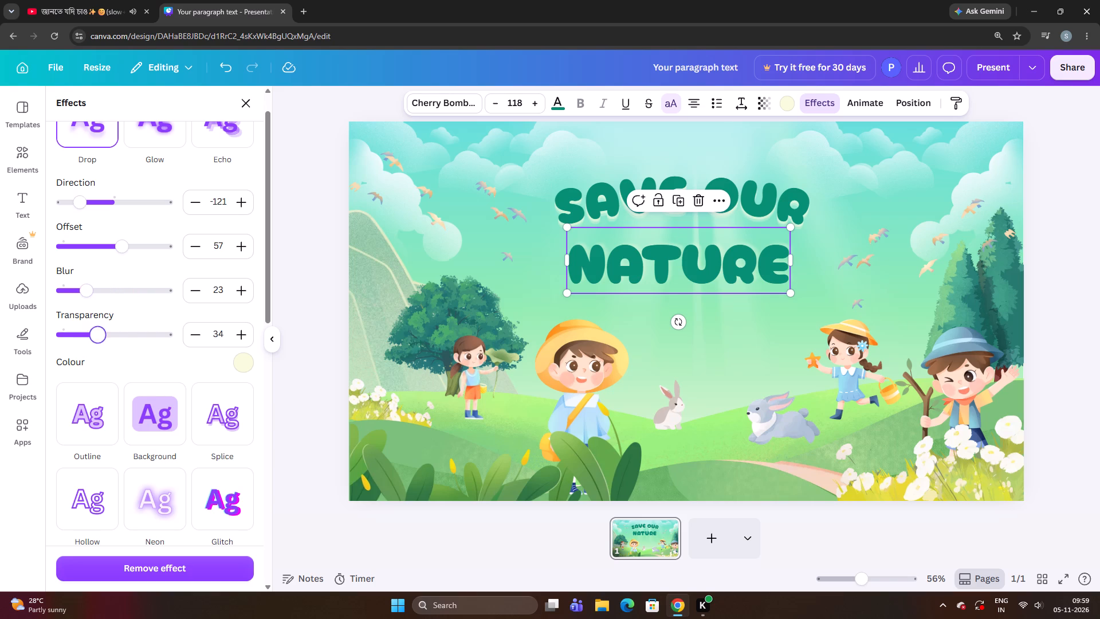
pyautogui.moveTo(97, 334); pyautogui.dragTo(144, 362)
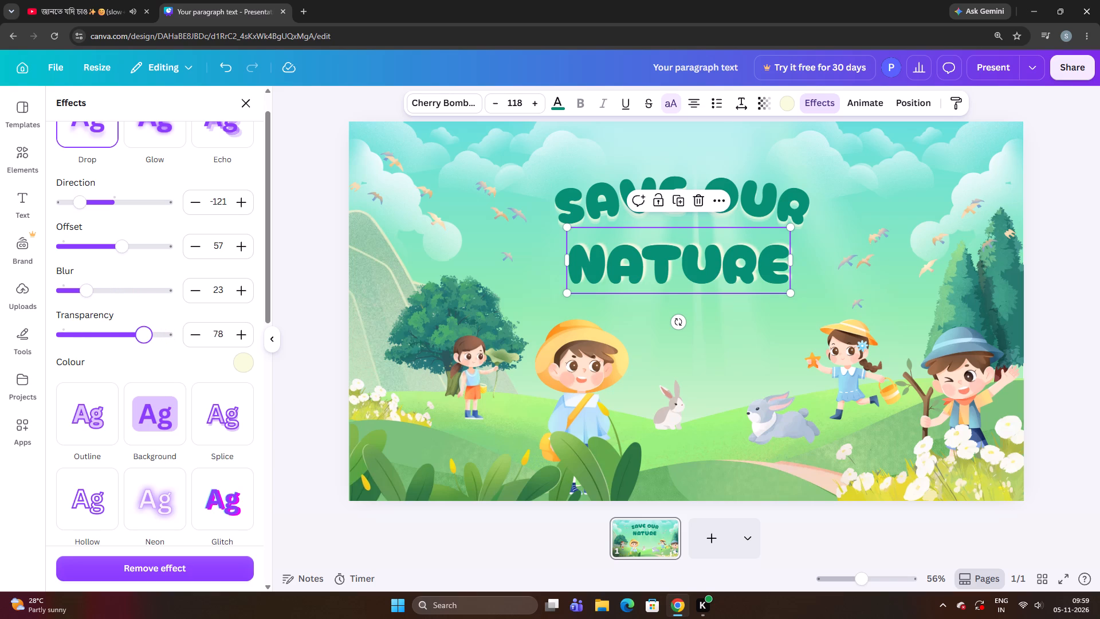
pyautogui.moveTo(144, 362); pyautogui.dragTo(143, 362)
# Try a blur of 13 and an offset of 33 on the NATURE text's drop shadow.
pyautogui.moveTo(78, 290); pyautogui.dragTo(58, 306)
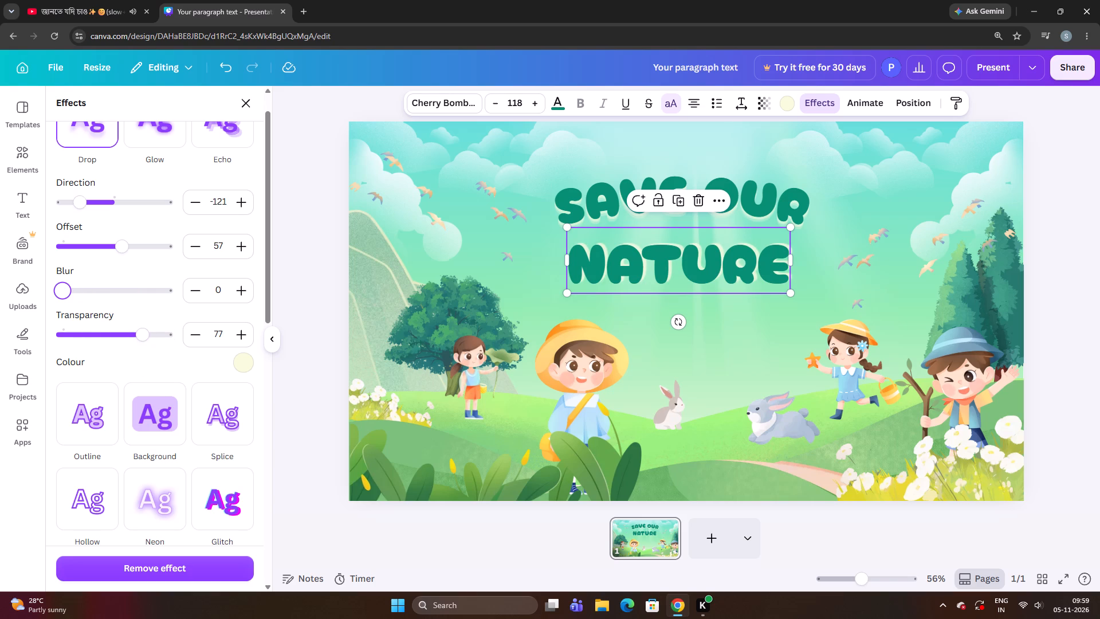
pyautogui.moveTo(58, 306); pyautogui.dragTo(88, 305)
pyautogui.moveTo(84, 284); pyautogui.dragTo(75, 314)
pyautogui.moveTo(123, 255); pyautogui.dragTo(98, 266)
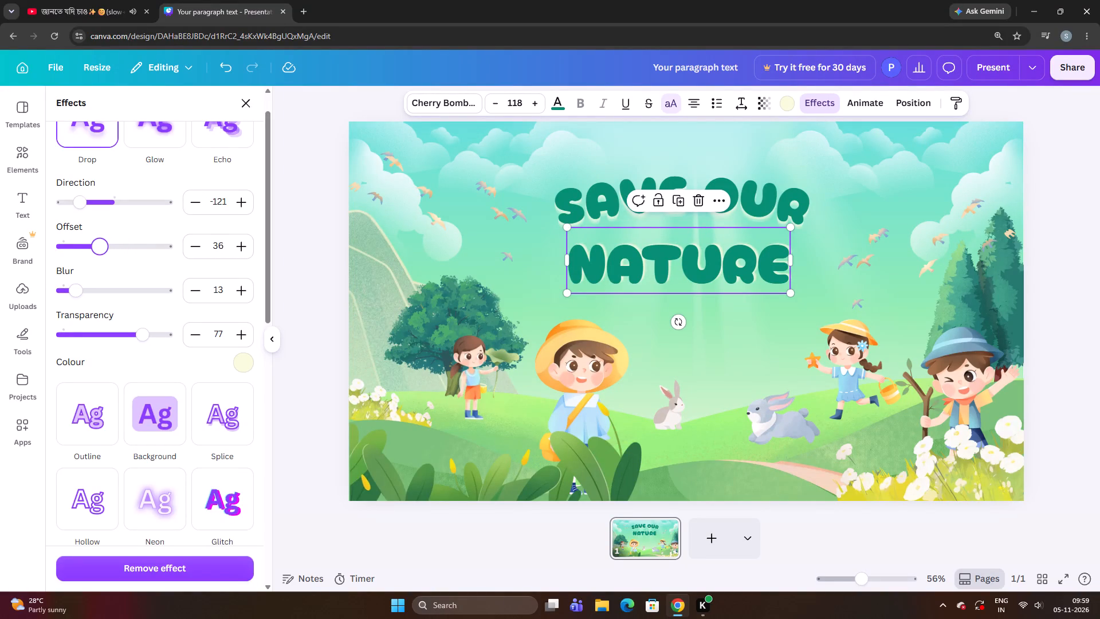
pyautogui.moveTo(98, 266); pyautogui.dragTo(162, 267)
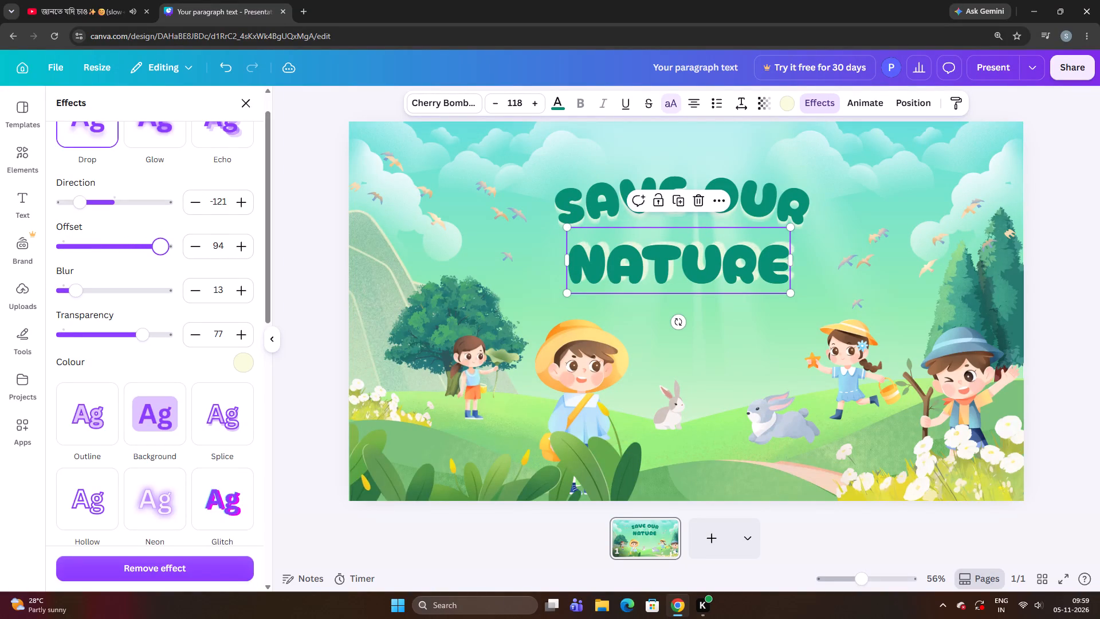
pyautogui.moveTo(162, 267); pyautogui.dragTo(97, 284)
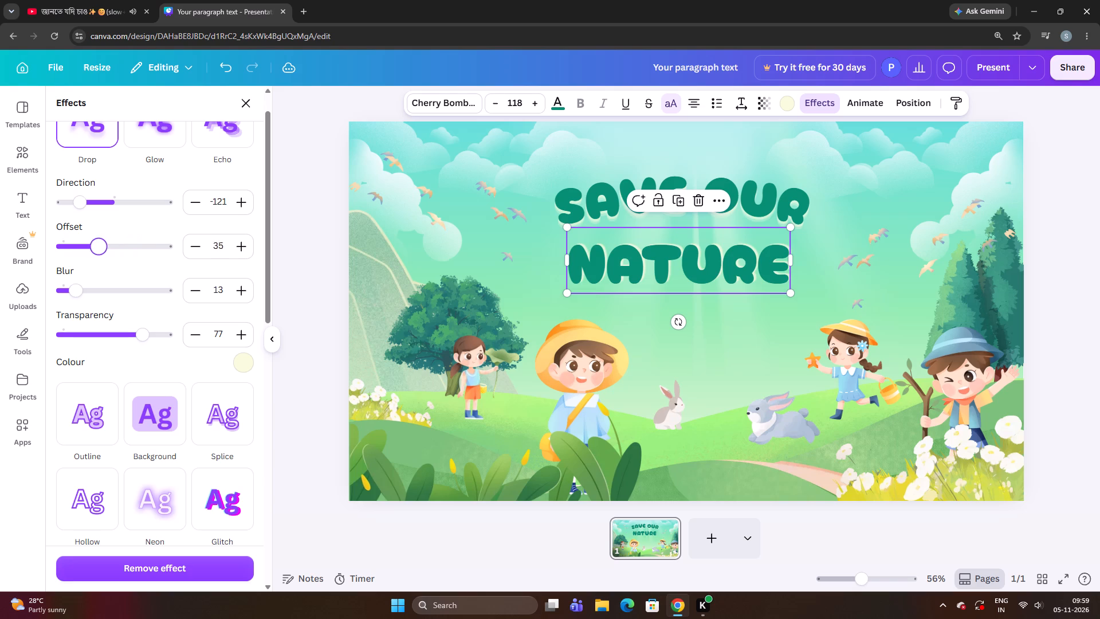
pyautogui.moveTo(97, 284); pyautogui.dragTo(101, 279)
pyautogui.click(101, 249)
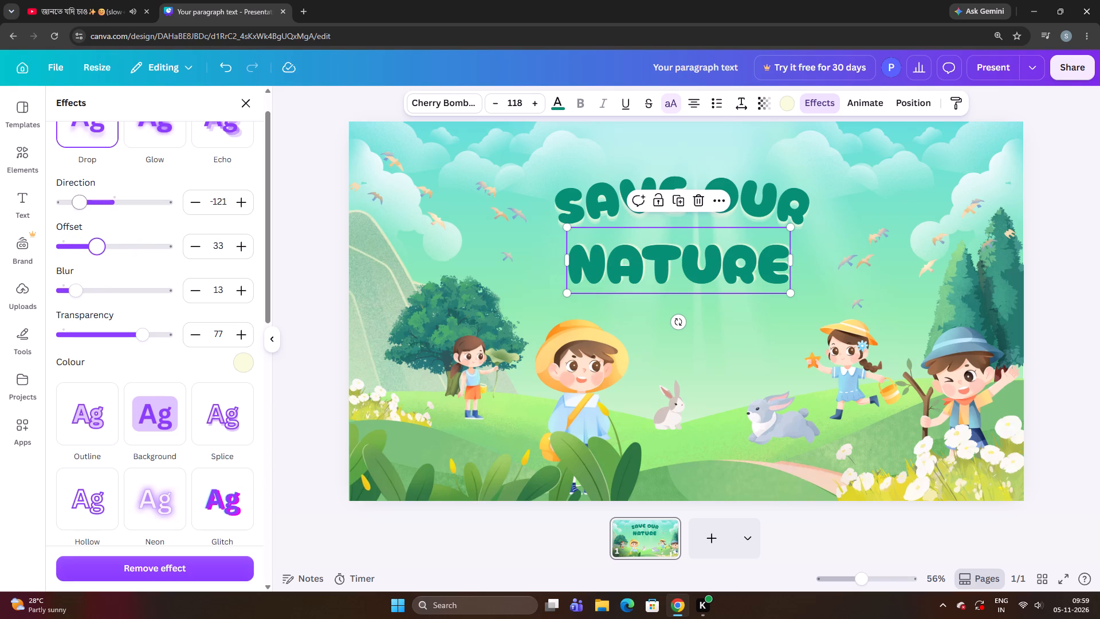
# Set the direction of the NATURE text's drop shadow to 91.
pyautogui.moveTo(91, 199); pyautogui.dragTo(132, 240)
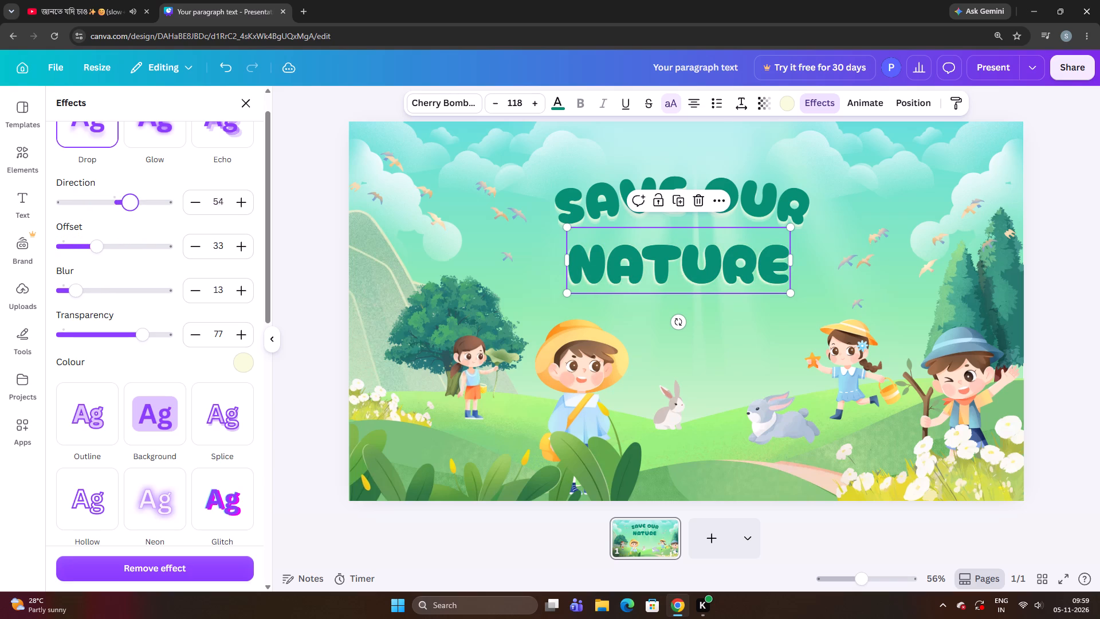
pyautogui.moveTo(132, 240); pyautogui.dragTo(166, 252)
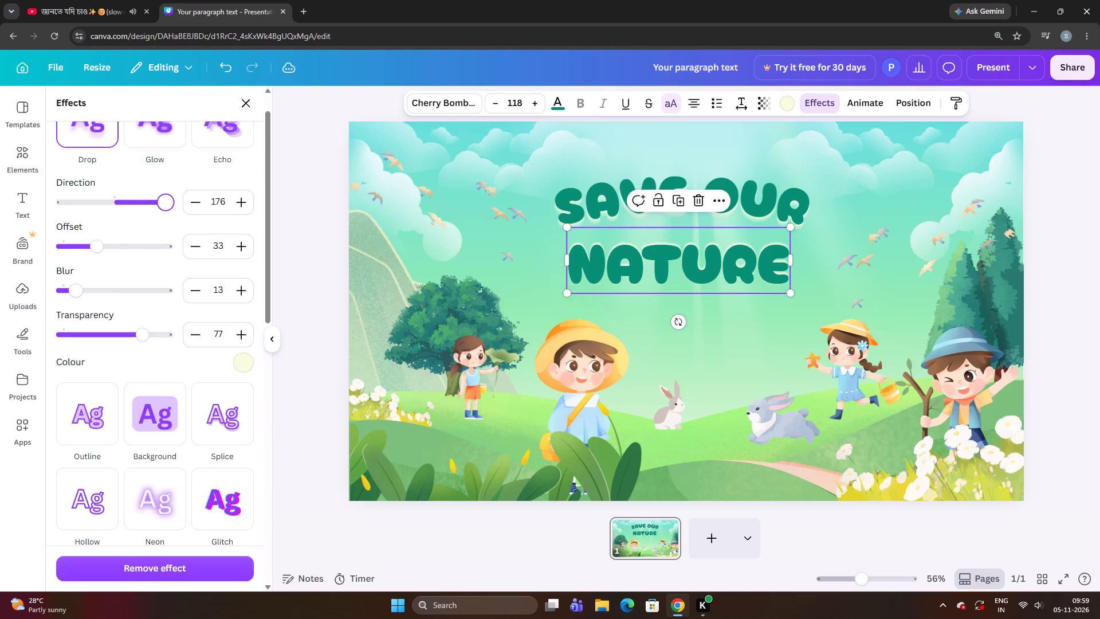
pyautogui.moveTo(166, 252); pyautogui.dragTo(150, 260)
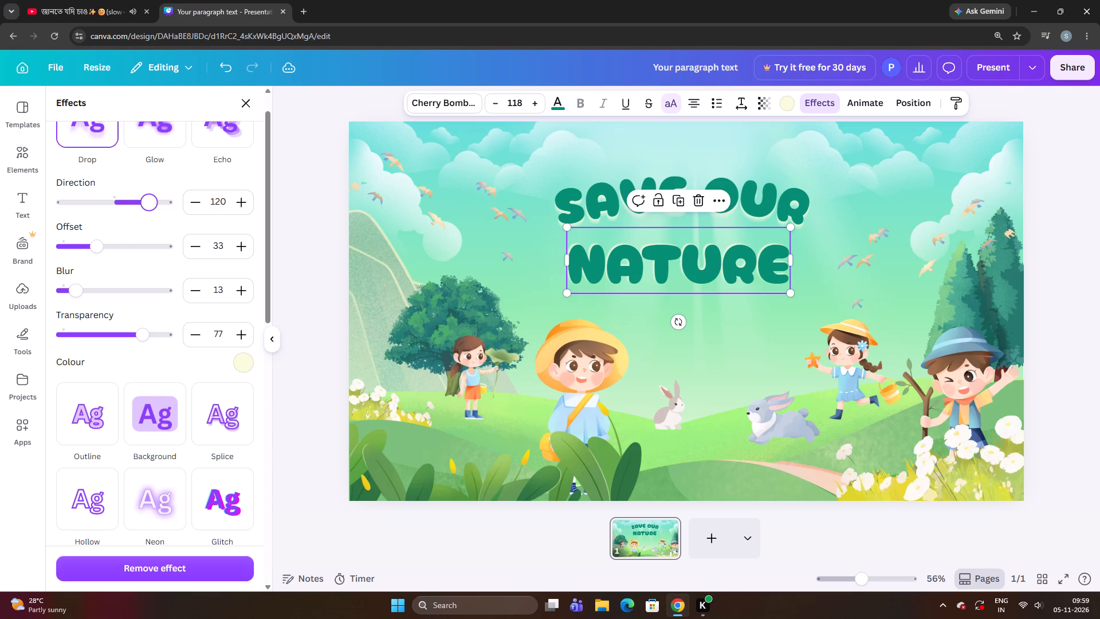
pyautogui.moveTo(150, 260); pyautogui.dragTo(149, 264)
pyautogui.moveTo(149, 264); pyautogui.dragTo(148, 265)
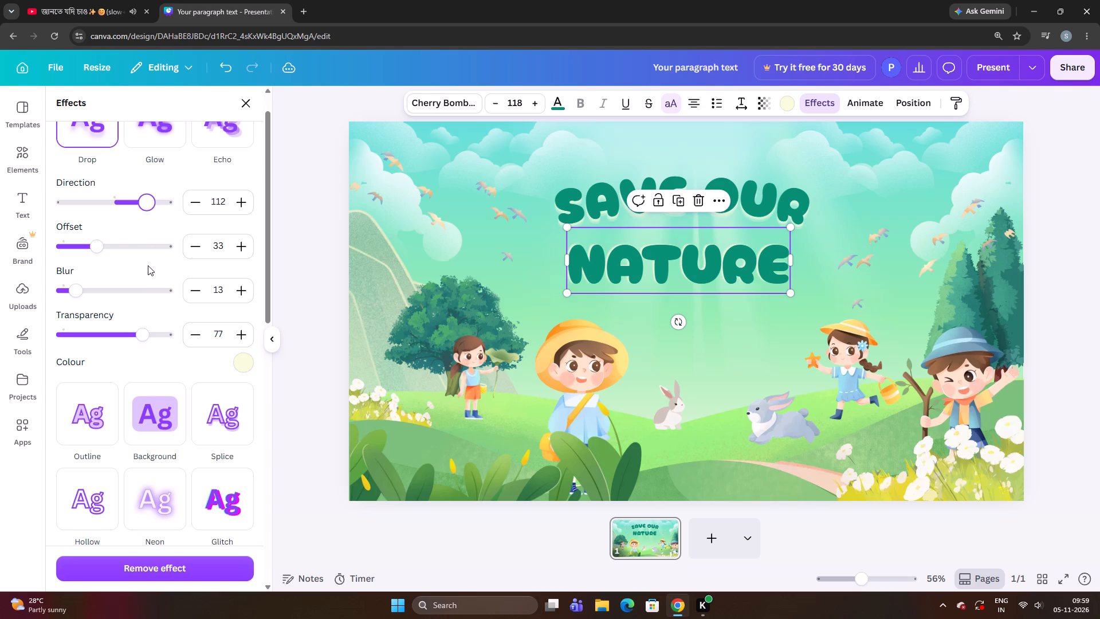
pyautogui.moveTo(146, 210); pyautogui.dragTo(146, 211)
pyautogui.moveTo(146, 211); pyautogui.dragTo(130, 222)
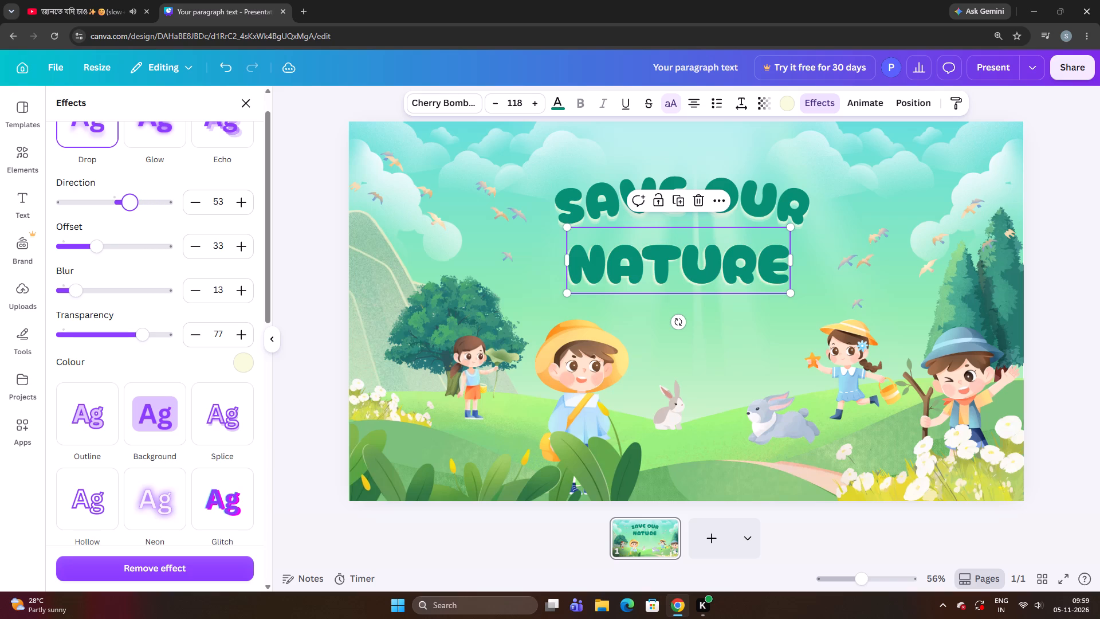
pyautogui.moveTo(130, 222); pyautogui.dragTo(142, 222)
# Set the NATURE text's drop shadow offset to 28 and its blur to 34.
pyautogui.moveTo(92, 252); pyautogui.dragTo(109, 267)
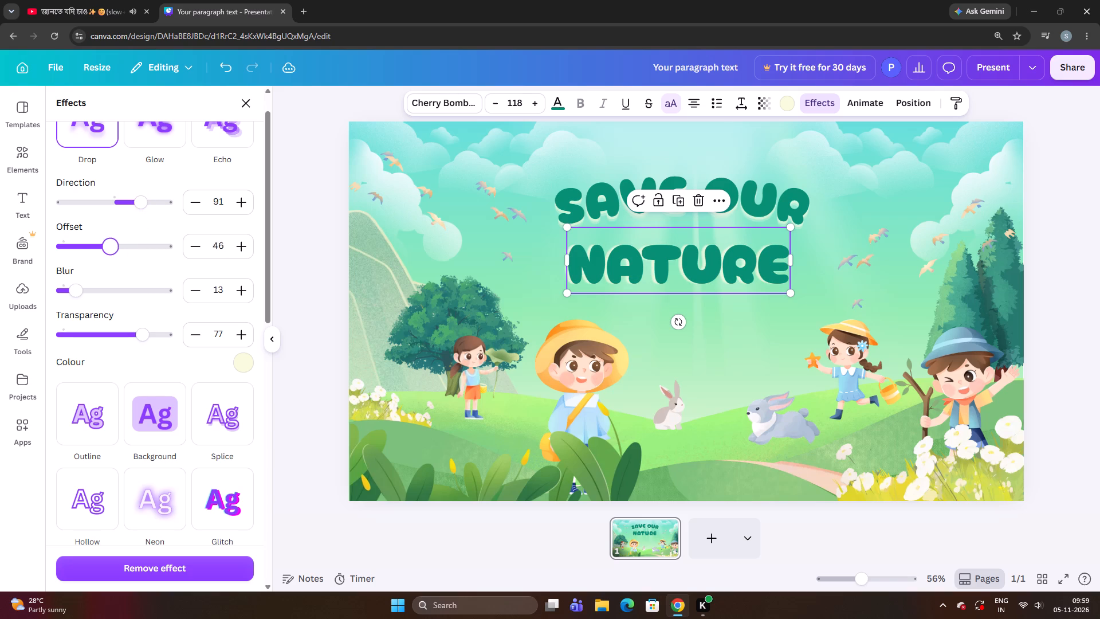
pyautogui.moveTo(109, 267); pyautogui.dragTo(91, 289)
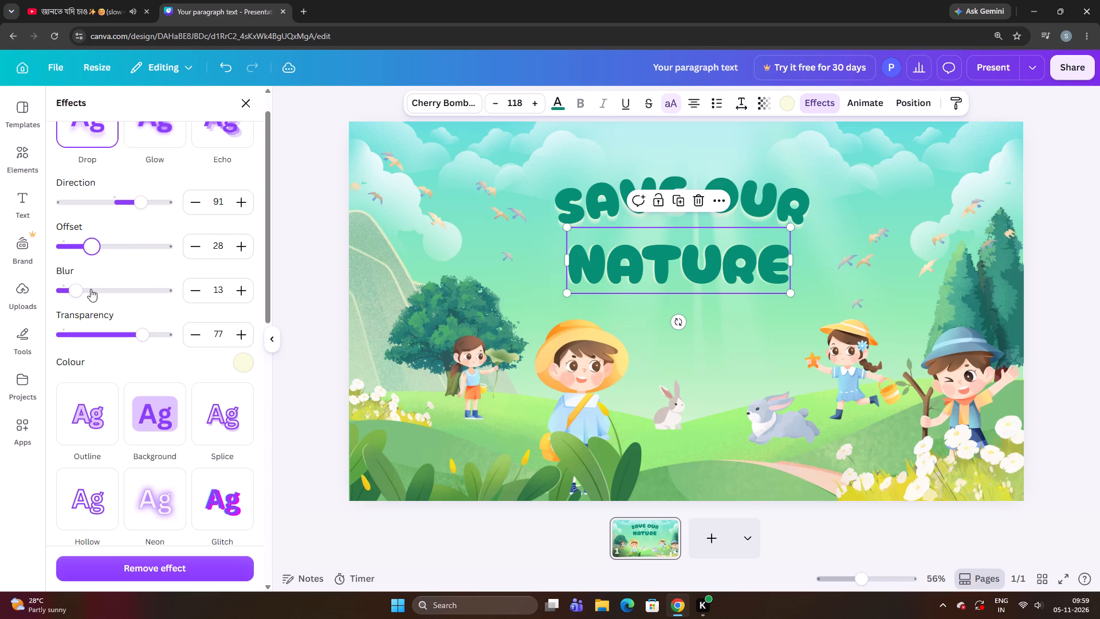
pyautogui.moveTo(67, 298); pyautogui.dragTo(101, 304)
pyautogui.moveTo(101, 304); pyautogui.dragTo(97, 306)
# Fine-tune the transparency of the NATURE text's drop shadow to 73.
pyautogui.moveTo(139, 339); pyautogui.dragTo(156, 348)
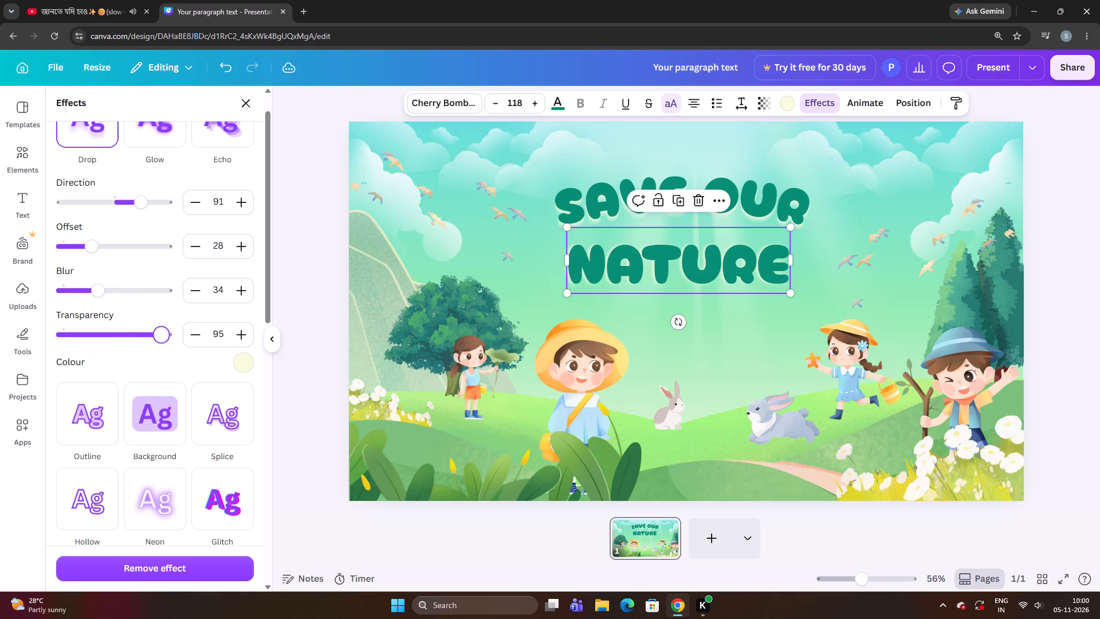
pyautogui.moveTo(156, 348); pyautogui.dragTo(152, 359)
pyautogui.click(152, 330)
pyautogui.press('Left')
pyautogui.press('Left')
pyautogui.press('Left')
pyautogui.press('Left')
pyautogui.press('Left')
pyautogui.press('Left')
pyautogui.press('Left')
pyautogui.press('Left')
pyautogui.press('Left')
pyautogui.press('Left')
pyautogui.press('Up')
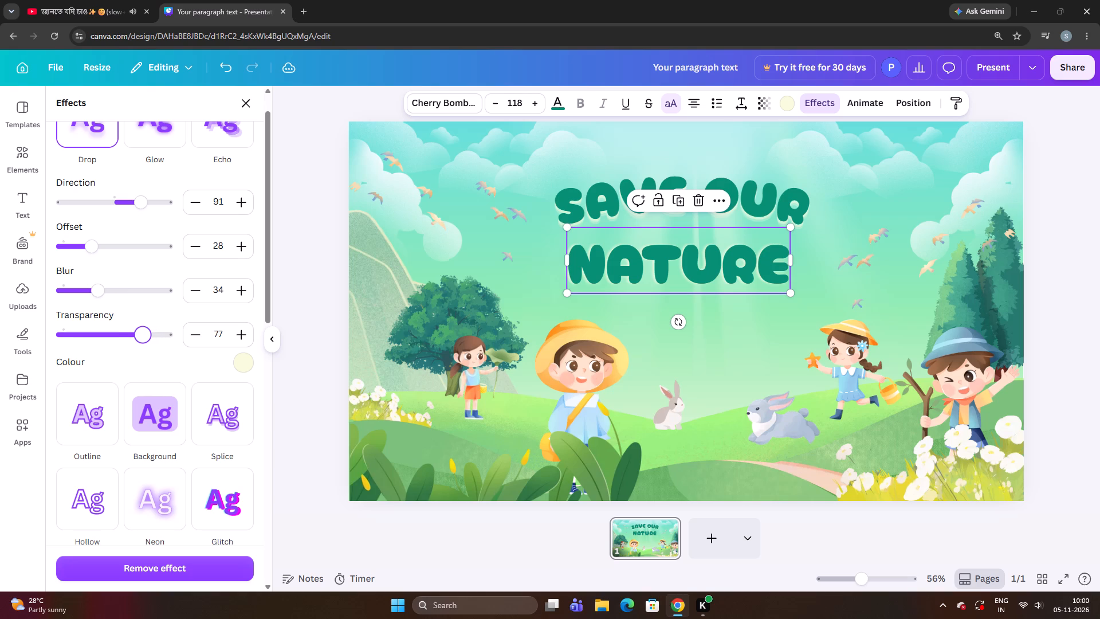
pyautogui.press('Left')
pyautogui.press('Down')
pyautogui.press('Down')
pyautogui.press('Down')
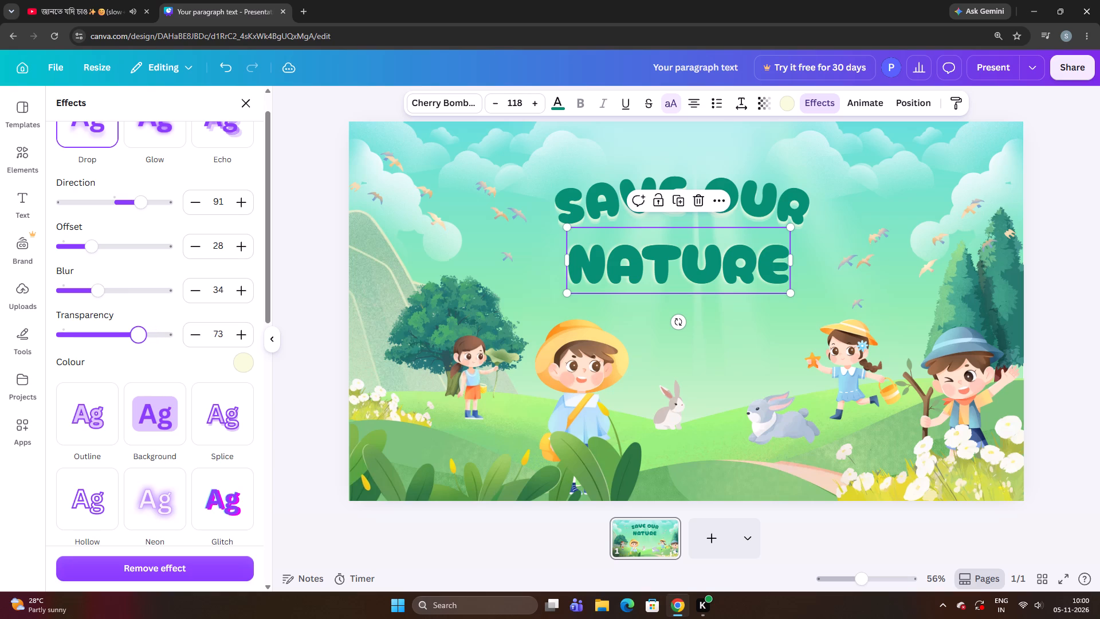
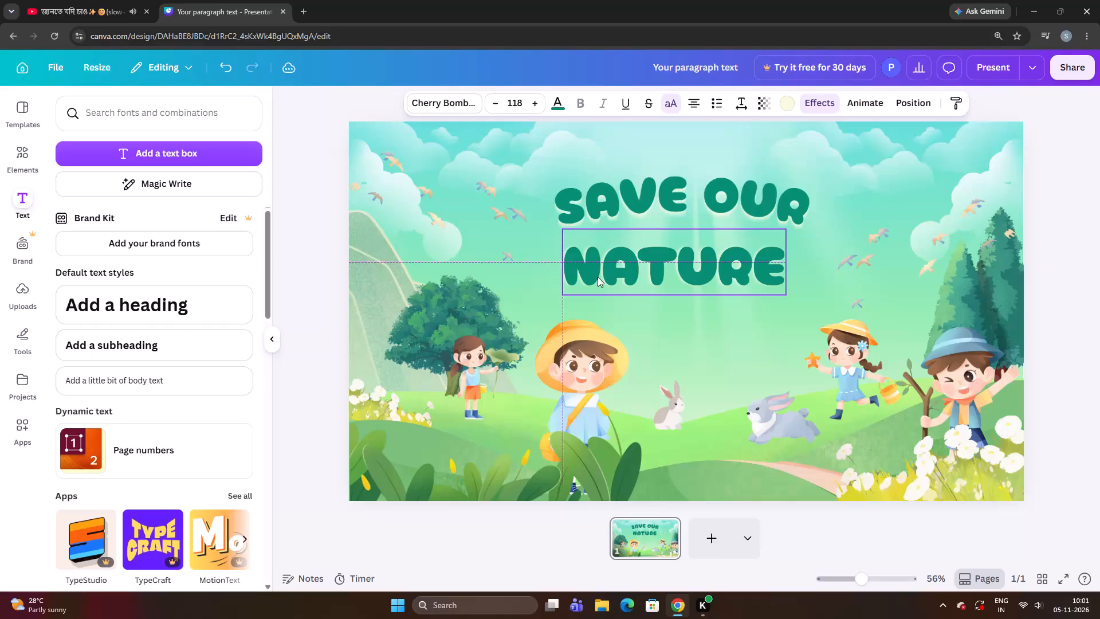
# Move the NATURE text slightly down and to the left, lining up its left edge with the SAVE OUR text.
pyautogui.moveTo(598, 285); pyautogui.dragTo(590, 291)
# Replace the NATURE text's drop shadow with the Echo effect in the design's pale yellow colour.
pyautogui.click(810, 102)
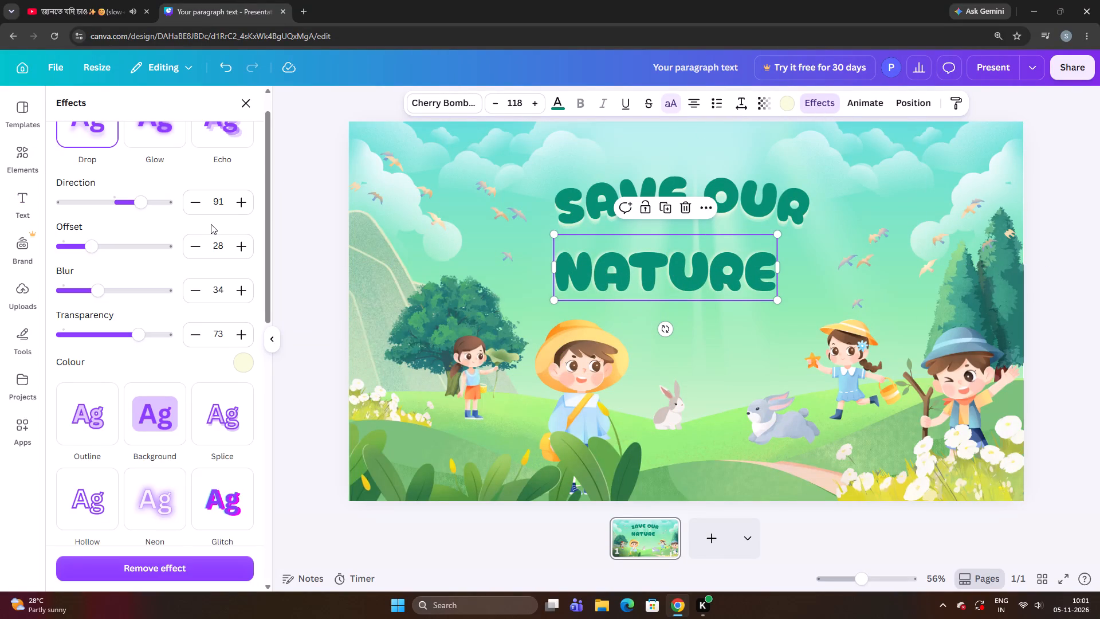
pyautogui.scroll(11, 206, 224)
pyautogui.scroll(-4, 136, 218)
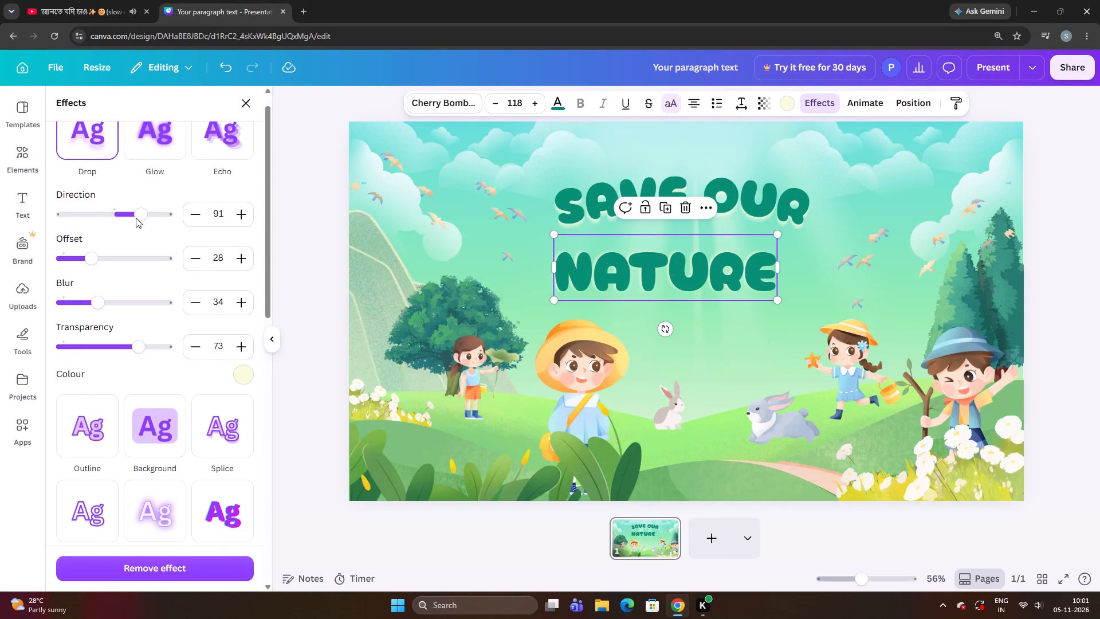
pyautogui.scroll(-1, 136, 218)
pyautogui.scroll(6, 136, 218)
pyautogui.click(140, 172)
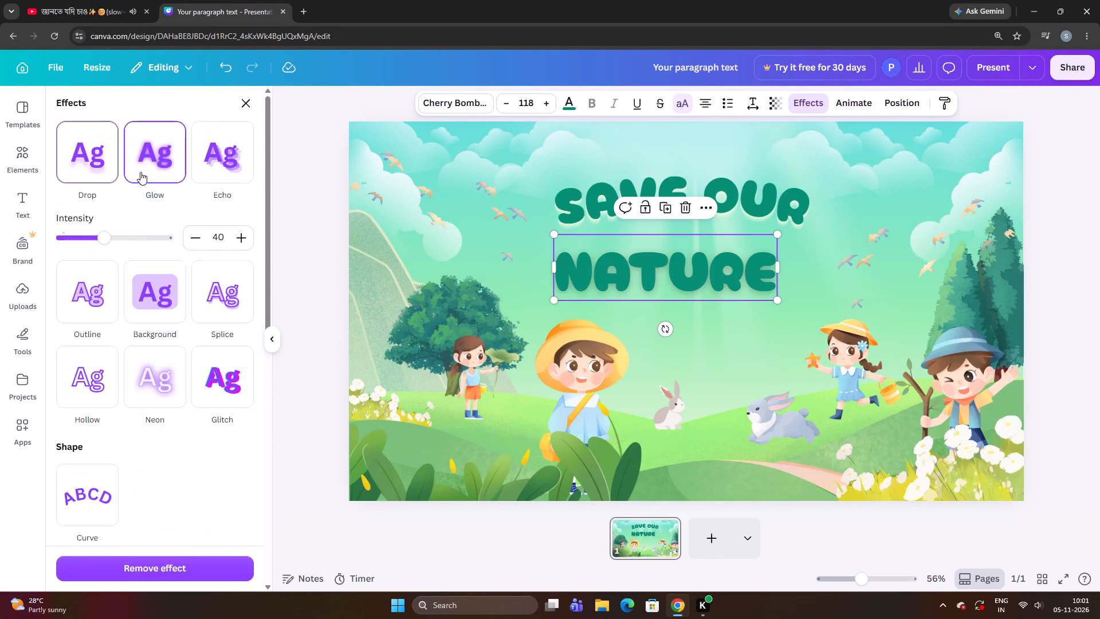
pyautogui.click(217, 168)
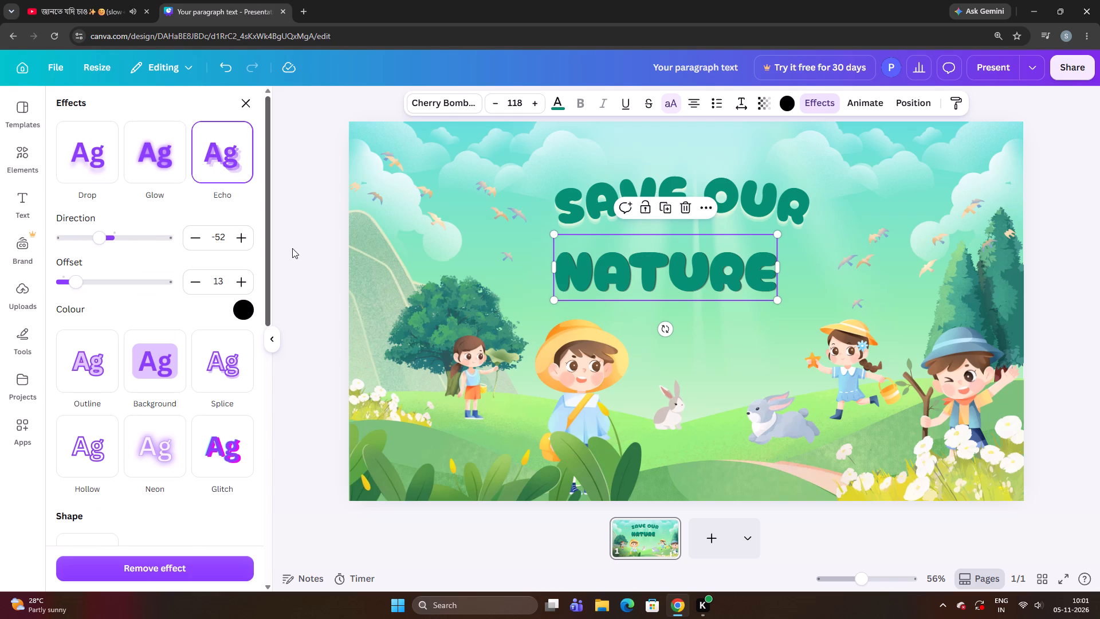
pyautogui.click(246, 311)
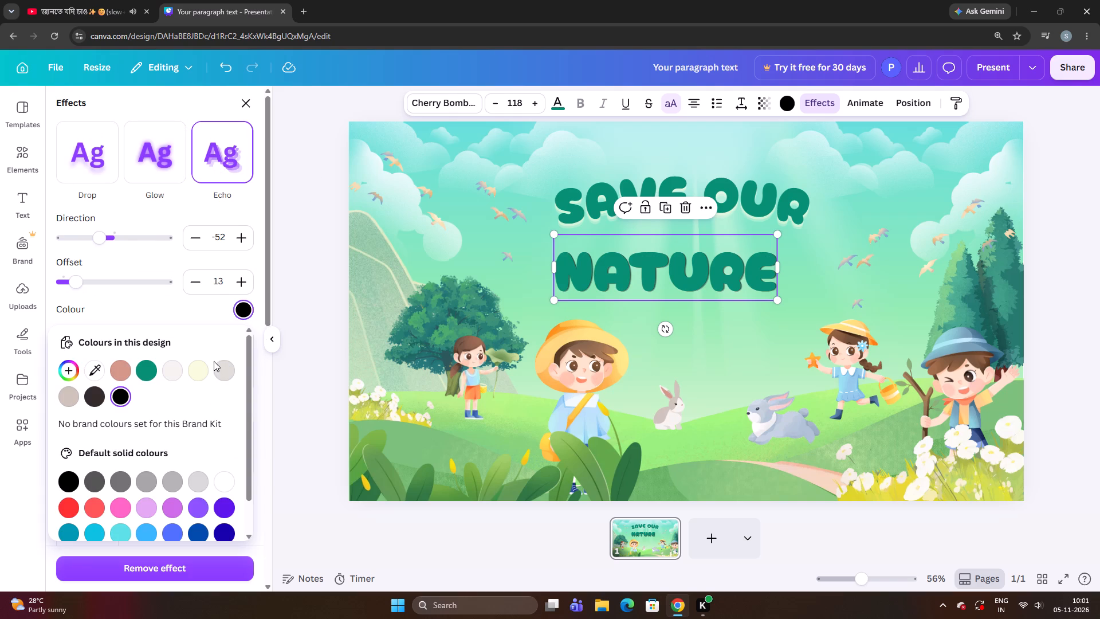
pyautogui.click(190, 374)
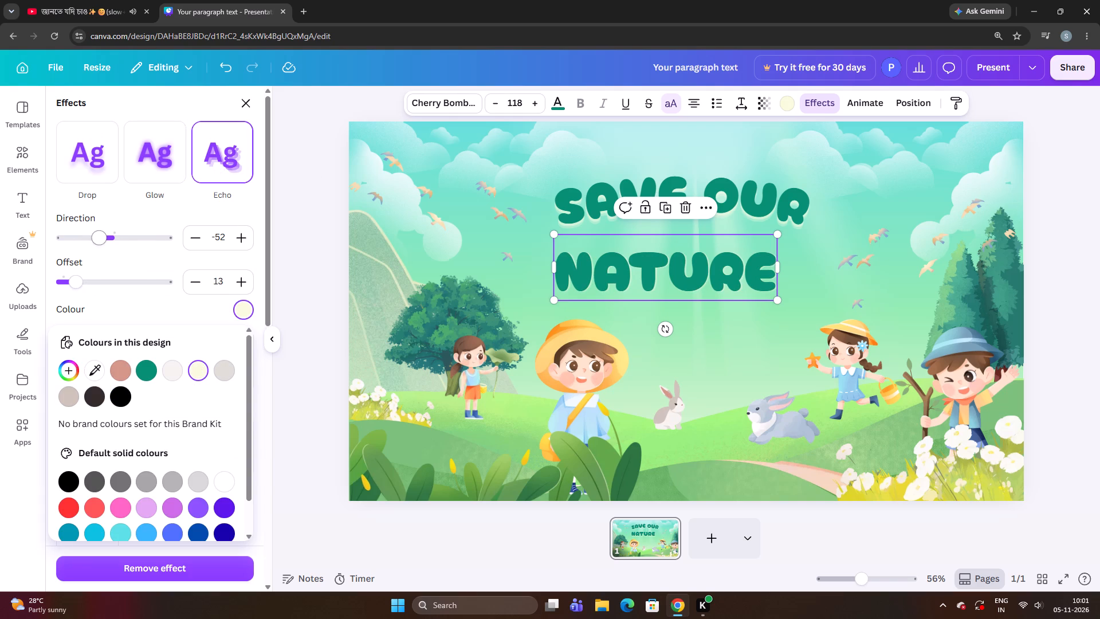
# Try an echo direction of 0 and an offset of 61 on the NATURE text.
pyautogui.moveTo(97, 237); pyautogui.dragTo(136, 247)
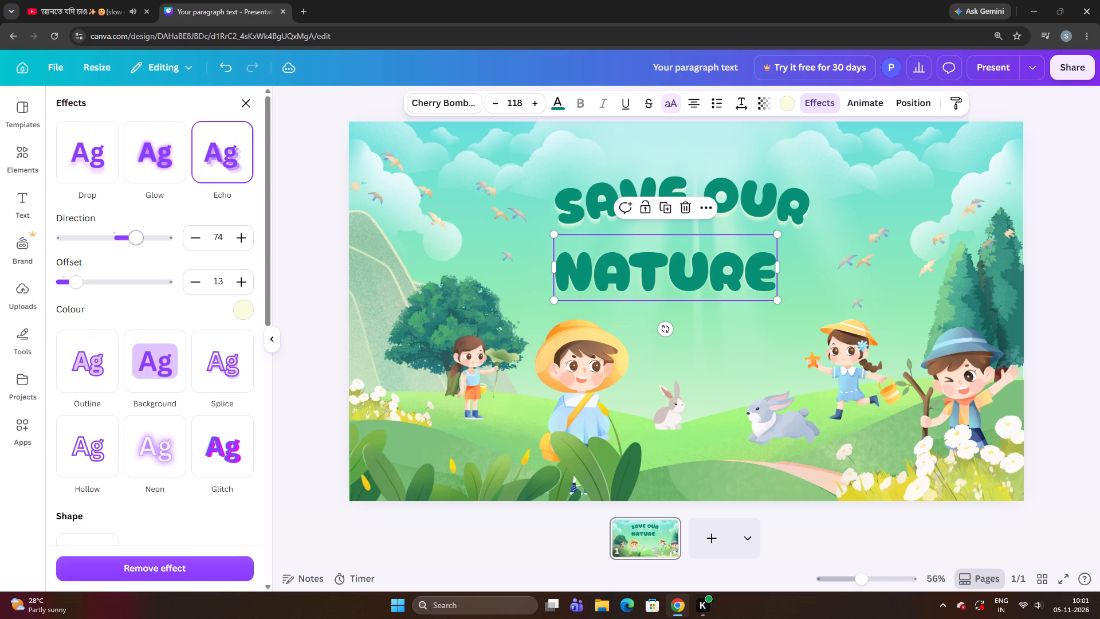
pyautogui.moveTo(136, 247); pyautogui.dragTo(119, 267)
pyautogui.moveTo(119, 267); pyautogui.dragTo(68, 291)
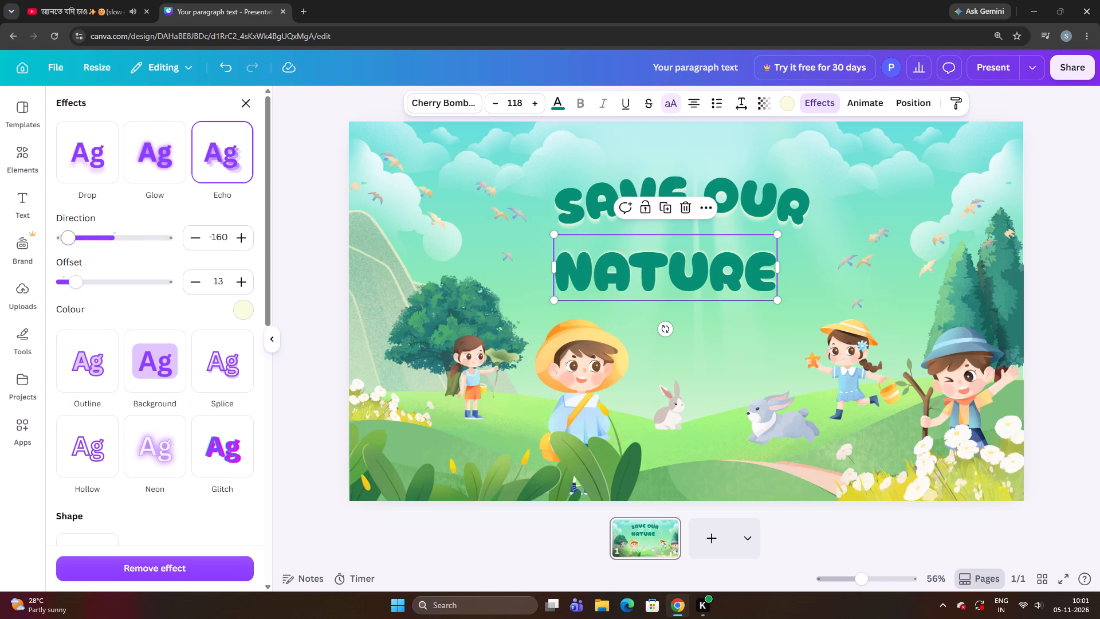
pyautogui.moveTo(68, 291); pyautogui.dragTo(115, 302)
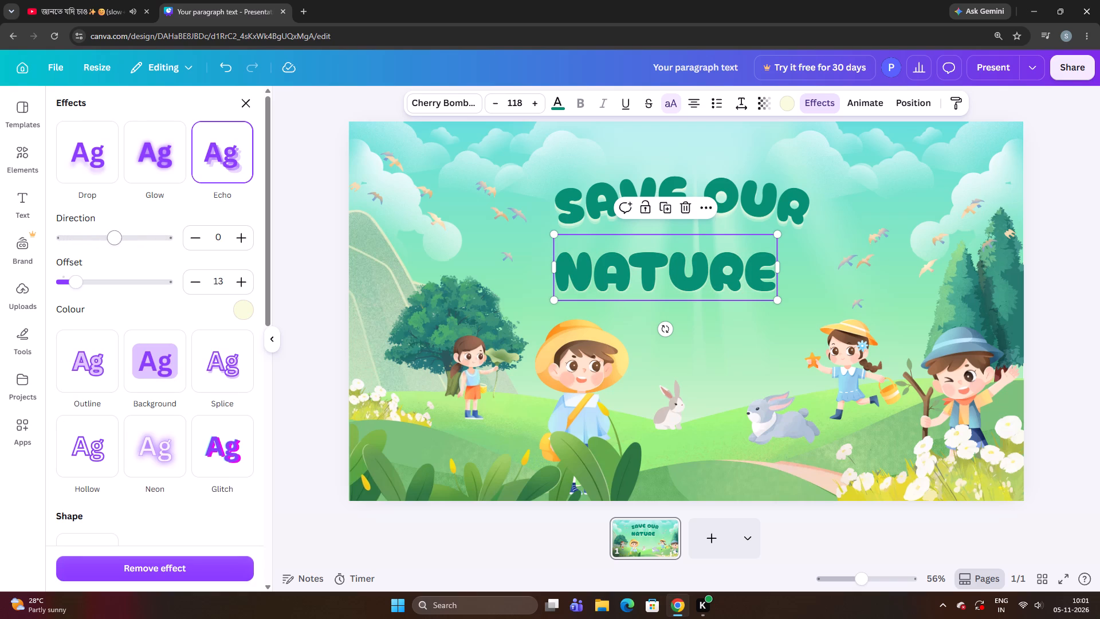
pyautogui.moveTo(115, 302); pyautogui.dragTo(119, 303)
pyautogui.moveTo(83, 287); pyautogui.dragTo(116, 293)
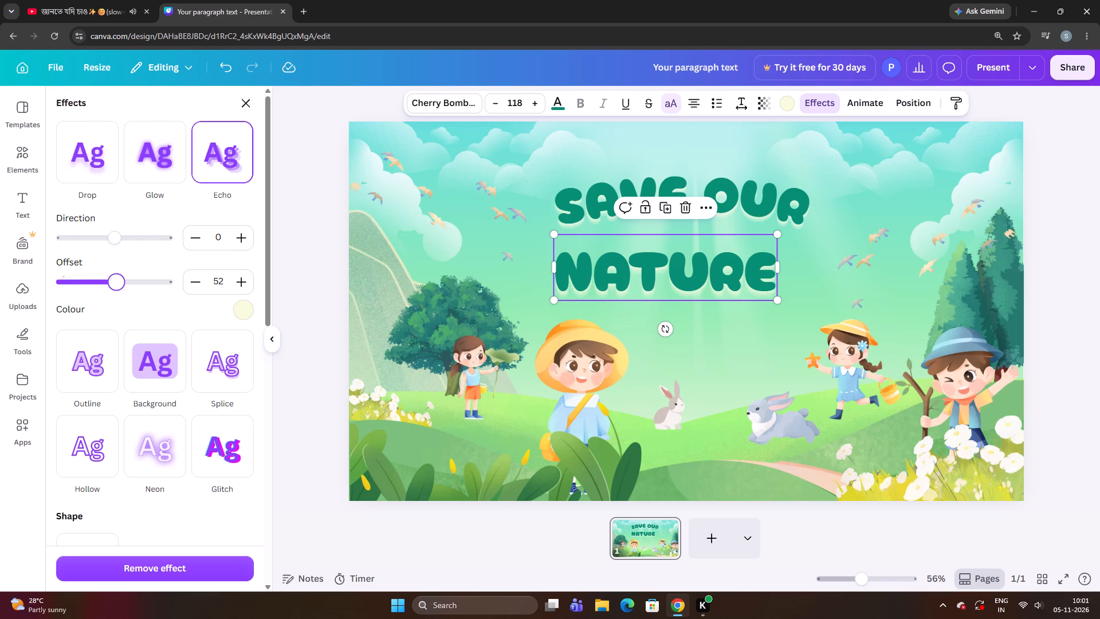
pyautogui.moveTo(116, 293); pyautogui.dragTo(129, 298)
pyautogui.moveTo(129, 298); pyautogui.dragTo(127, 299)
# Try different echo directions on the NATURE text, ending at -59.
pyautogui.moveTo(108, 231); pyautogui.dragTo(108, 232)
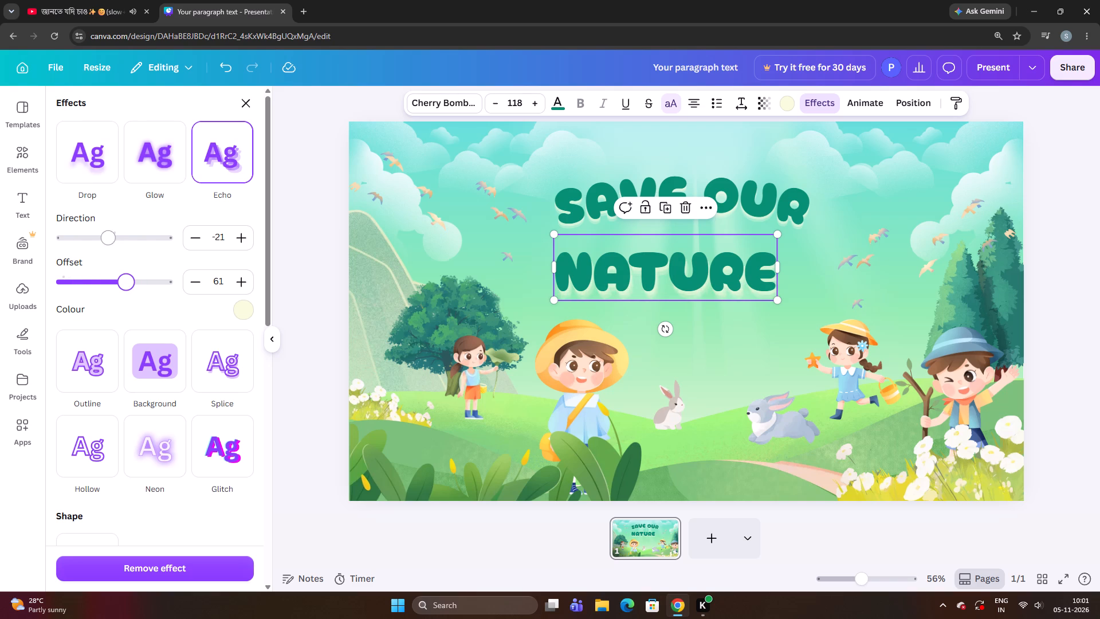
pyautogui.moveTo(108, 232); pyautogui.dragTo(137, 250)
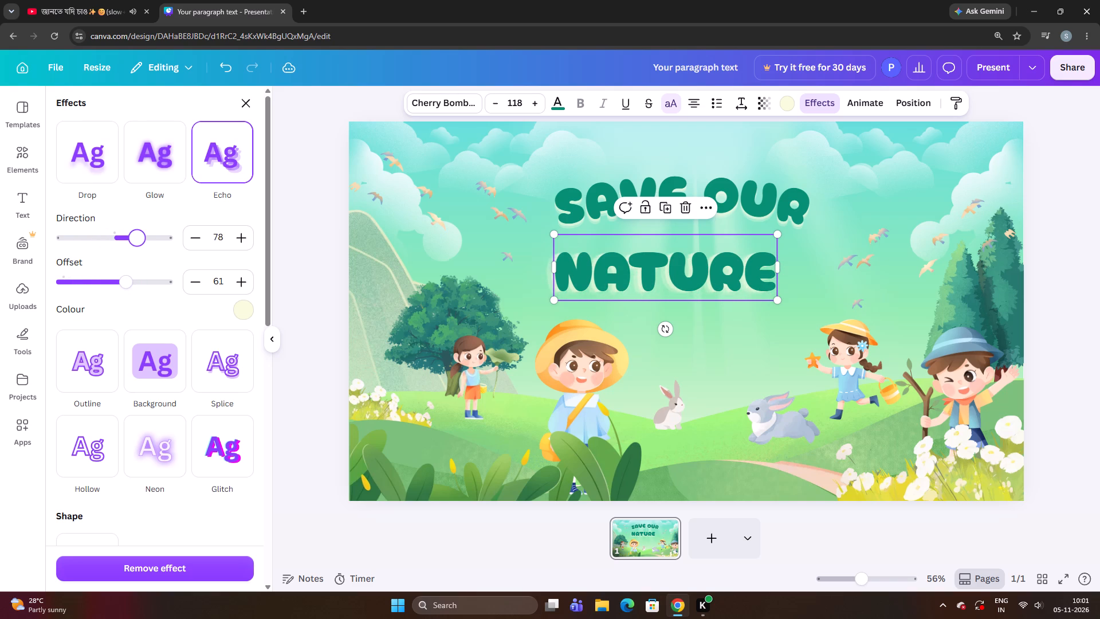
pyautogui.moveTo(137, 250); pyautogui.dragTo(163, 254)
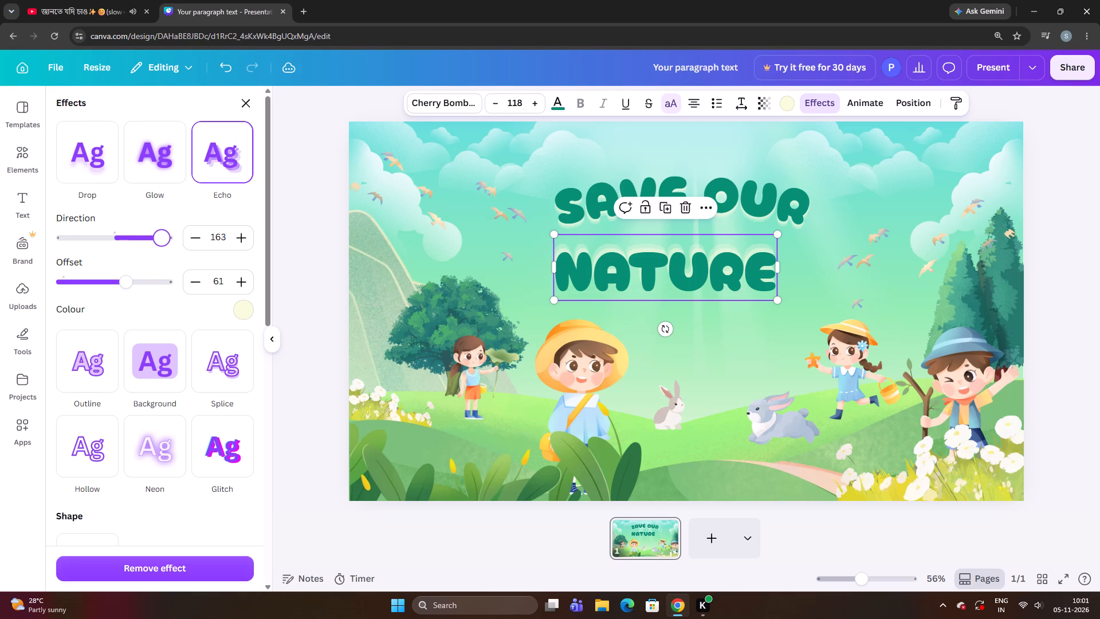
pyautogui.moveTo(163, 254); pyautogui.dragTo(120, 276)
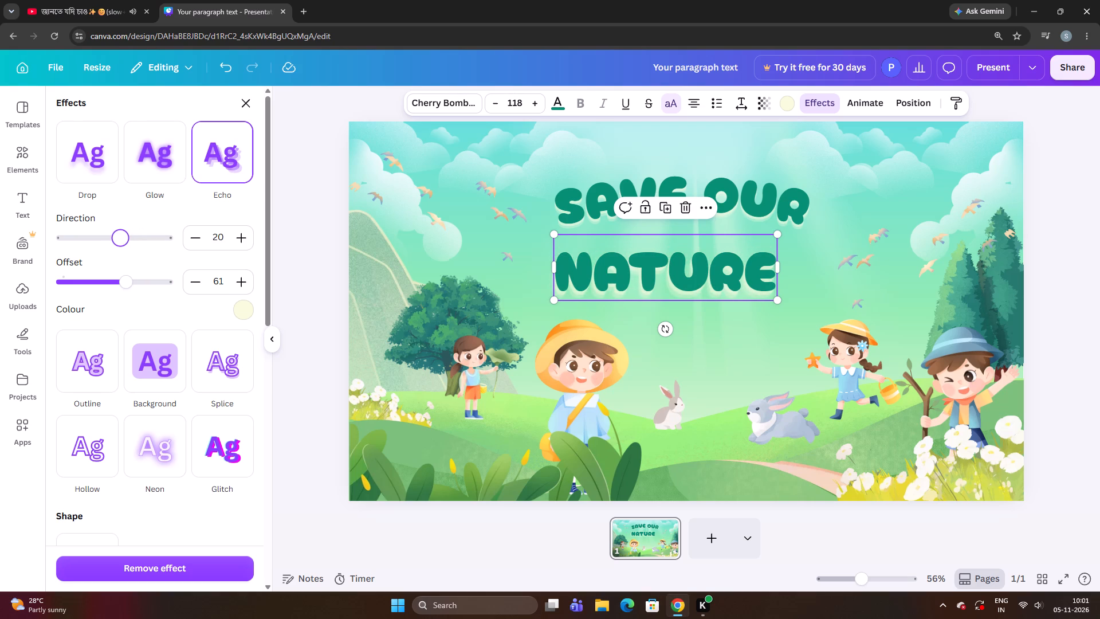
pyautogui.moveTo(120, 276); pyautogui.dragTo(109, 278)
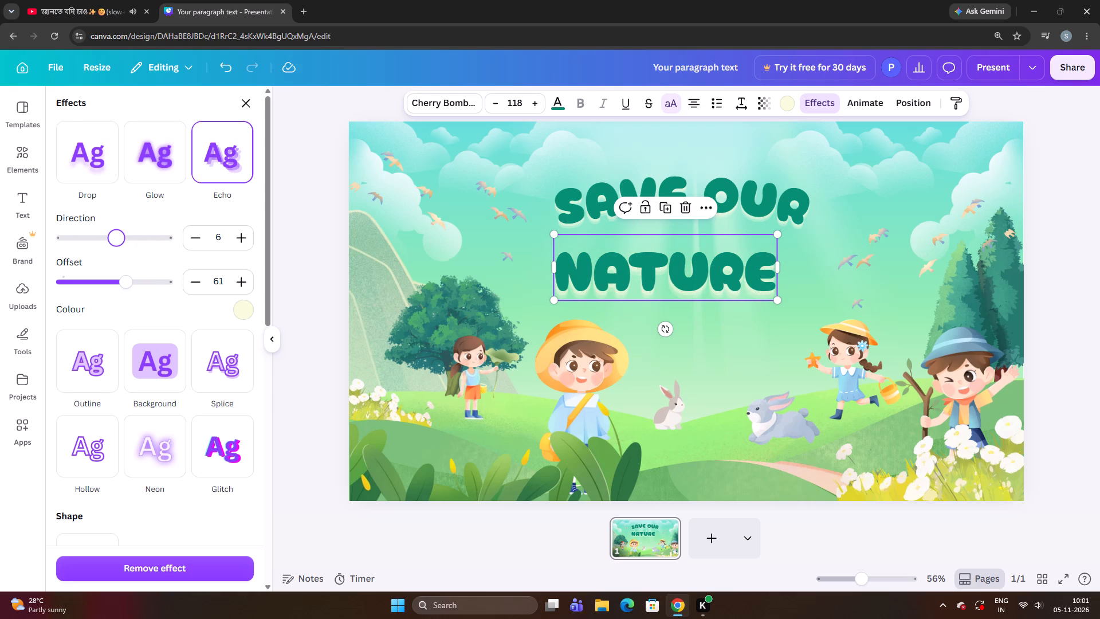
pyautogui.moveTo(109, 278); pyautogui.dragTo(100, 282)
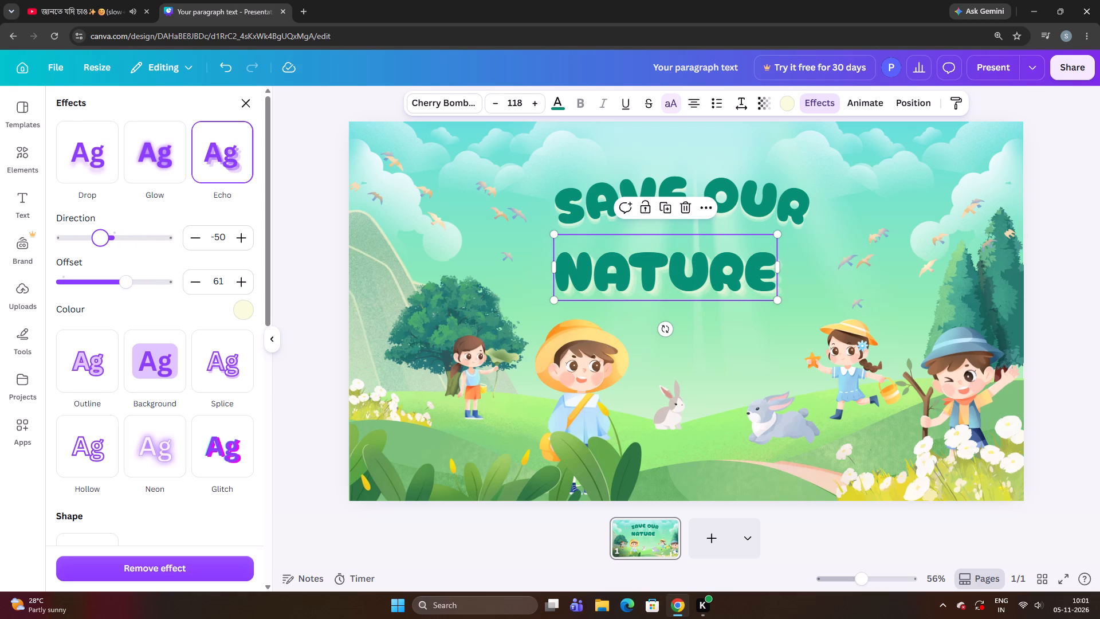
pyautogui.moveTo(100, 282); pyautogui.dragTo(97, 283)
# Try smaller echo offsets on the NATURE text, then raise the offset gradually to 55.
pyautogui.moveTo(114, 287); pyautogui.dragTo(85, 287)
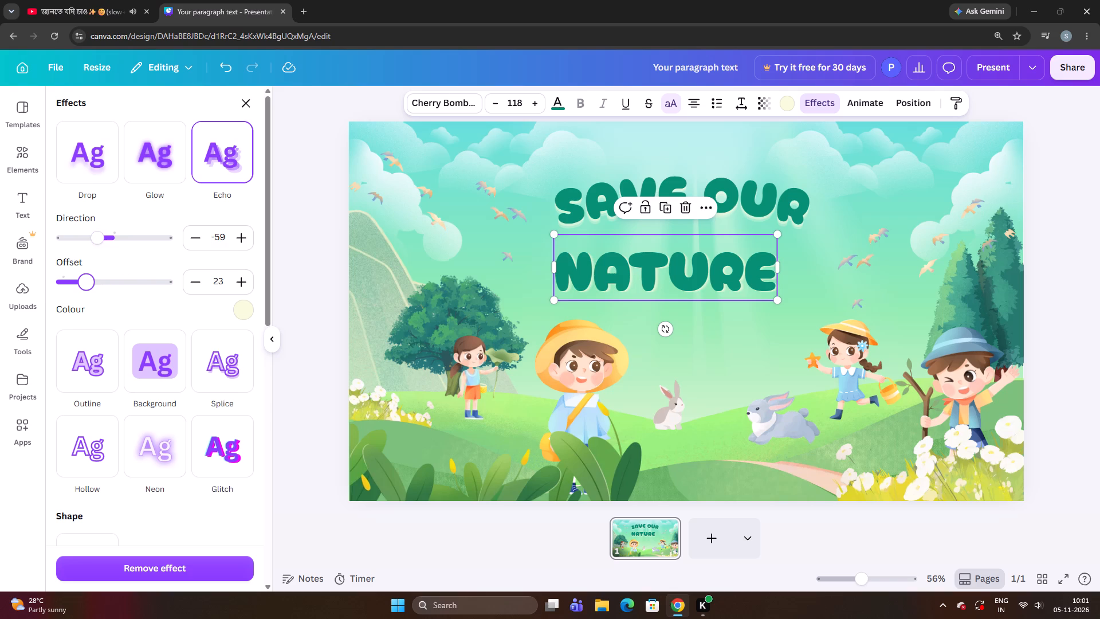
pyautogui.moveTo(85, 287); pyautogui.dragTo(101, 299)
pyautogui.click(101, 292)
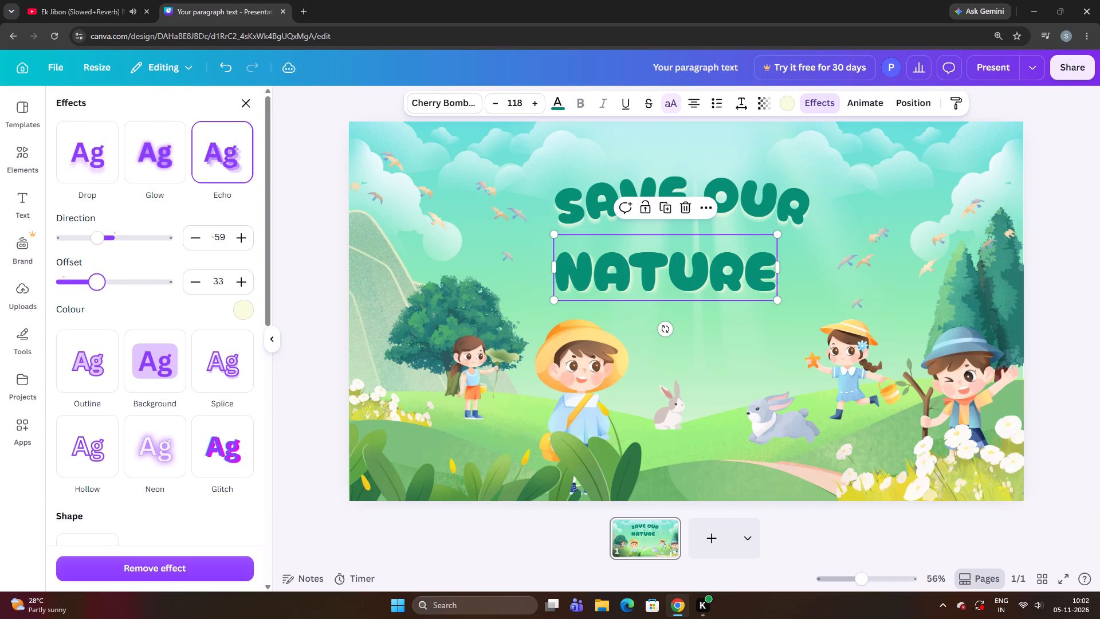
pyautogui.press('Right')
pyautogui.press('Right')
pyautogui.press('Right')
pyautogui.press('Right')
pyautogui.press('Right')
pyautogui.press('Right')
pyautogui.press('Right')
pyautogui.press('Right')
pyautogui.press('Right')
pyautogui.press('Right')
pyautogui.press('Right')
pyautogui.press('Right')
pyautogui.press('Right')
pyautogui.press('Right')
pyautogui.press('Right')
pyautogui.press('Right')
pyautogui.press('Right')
# Set the direction of the NATURE text's echo effect to -63.
pyautogui.moveTo(101, 245); pyautogui.dragTo(82, 250)
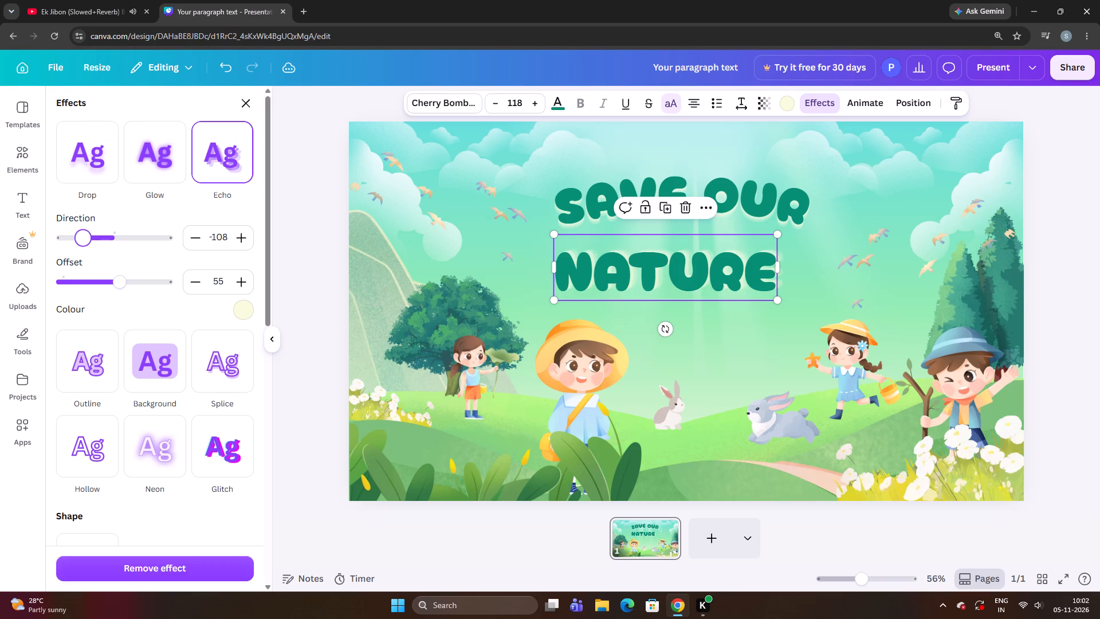
pyautogui.moveTo(82, 250); pyautogui.dragTo(96, 250)
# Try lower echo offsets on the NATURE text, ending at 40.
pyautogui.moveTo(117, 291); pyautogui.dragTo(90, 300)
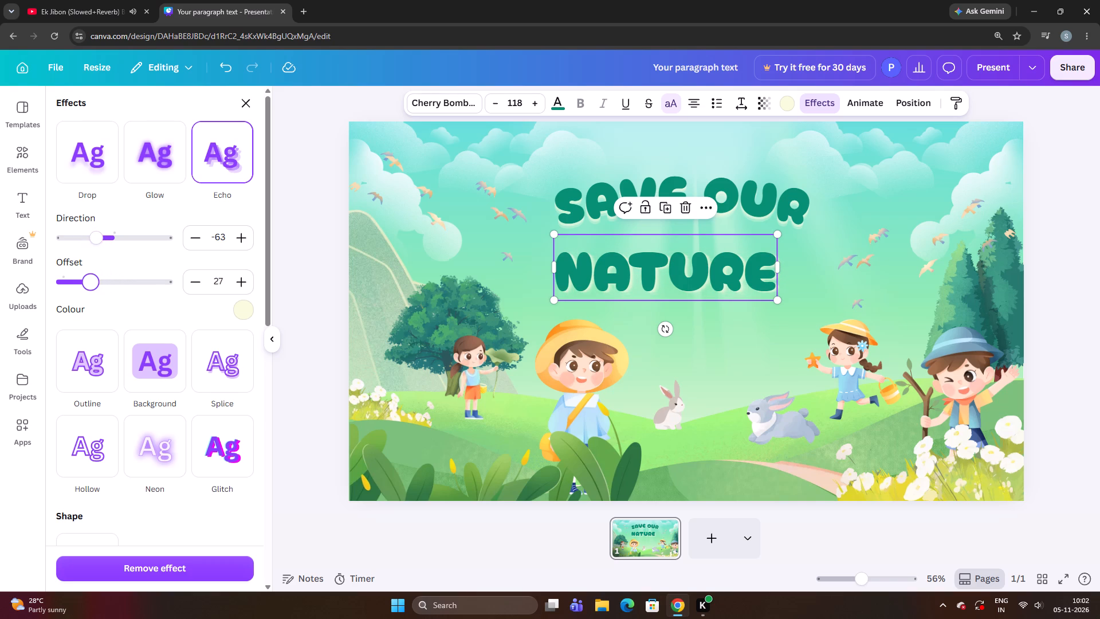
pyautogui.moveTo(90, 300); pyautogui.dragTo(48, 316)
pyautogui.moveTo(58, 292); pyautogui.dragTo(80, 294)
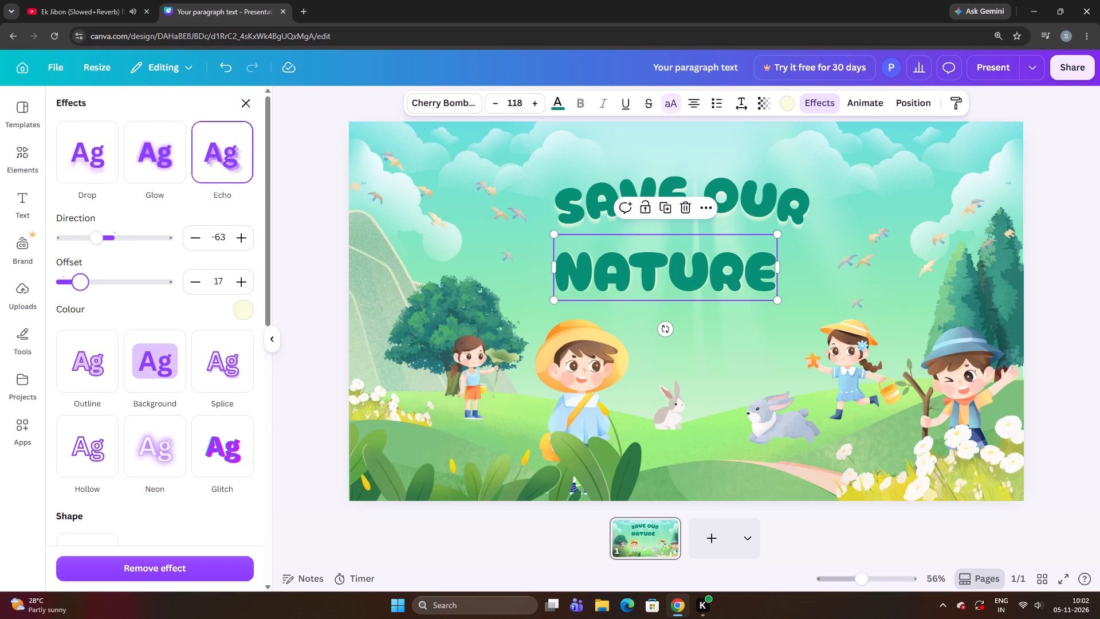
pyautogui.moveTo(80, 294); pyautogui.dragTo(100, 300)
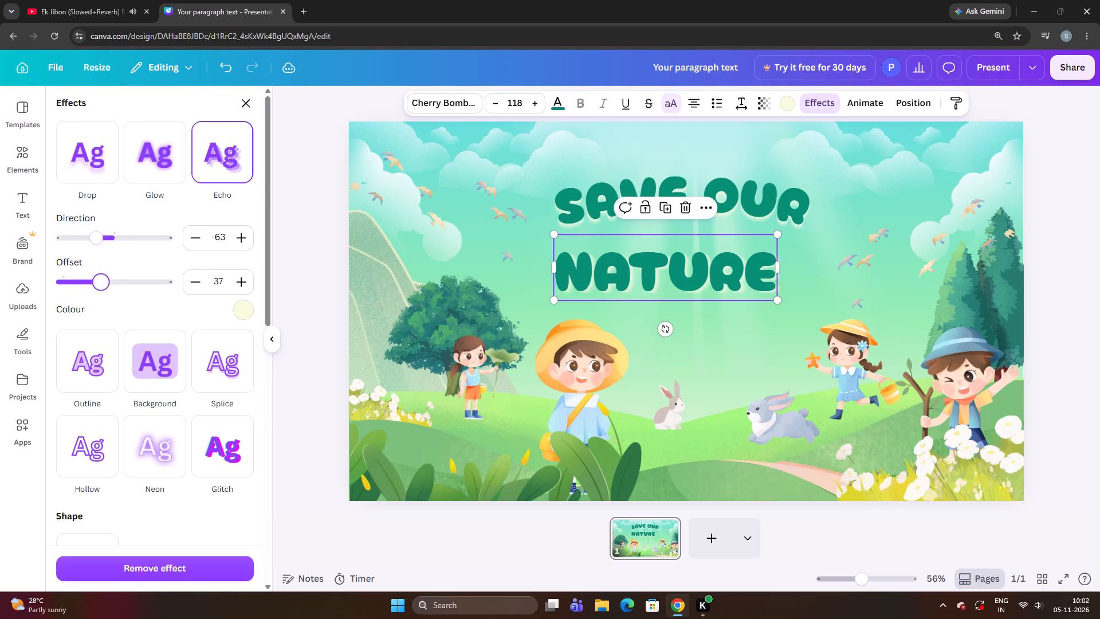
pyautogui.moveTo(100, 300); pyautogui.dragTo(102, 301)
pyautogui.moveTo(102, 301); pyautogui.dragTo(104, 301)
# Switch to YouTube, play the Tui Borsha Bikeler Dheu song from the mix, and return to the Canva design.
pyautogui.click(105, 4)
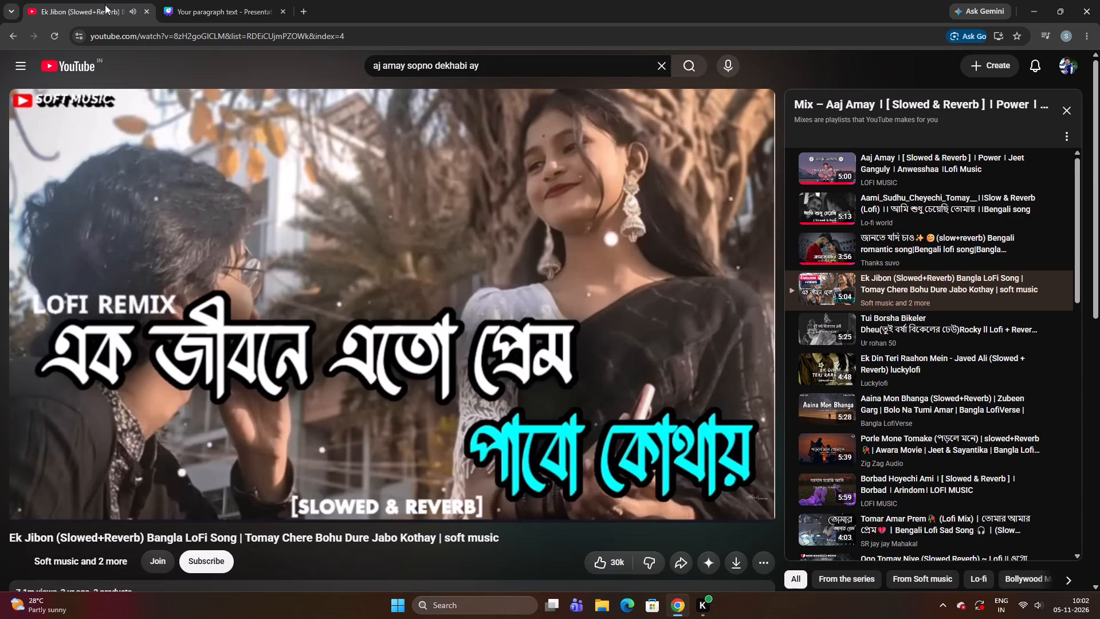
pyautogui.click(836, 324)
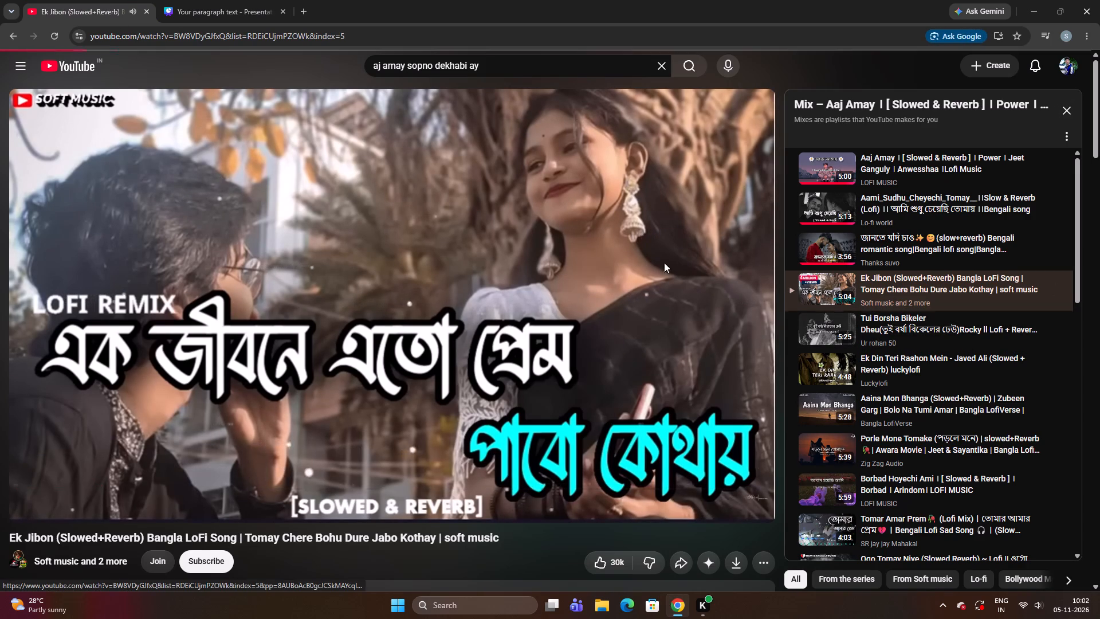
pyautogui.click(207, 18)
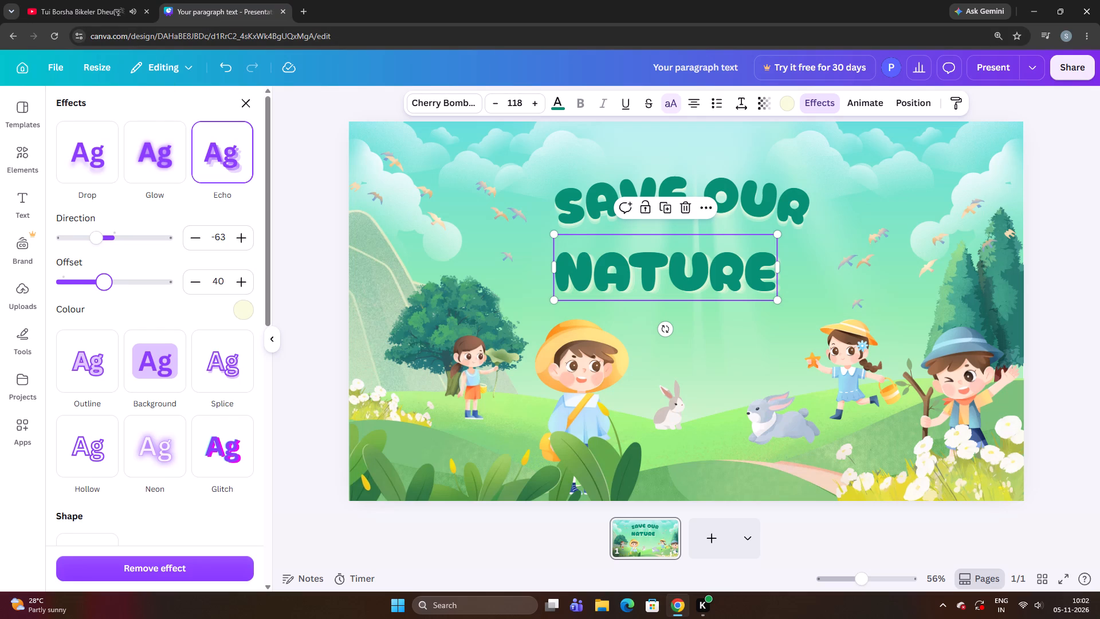
# Fine-tune the offset of the NATURE text's echo effect to 37.
pyautogui.moveTo(111, 291); pyautogui.dragTo(105, 292)
pyautogui.moveTo(105, 292); pyautogui.dragTo(95, 304)
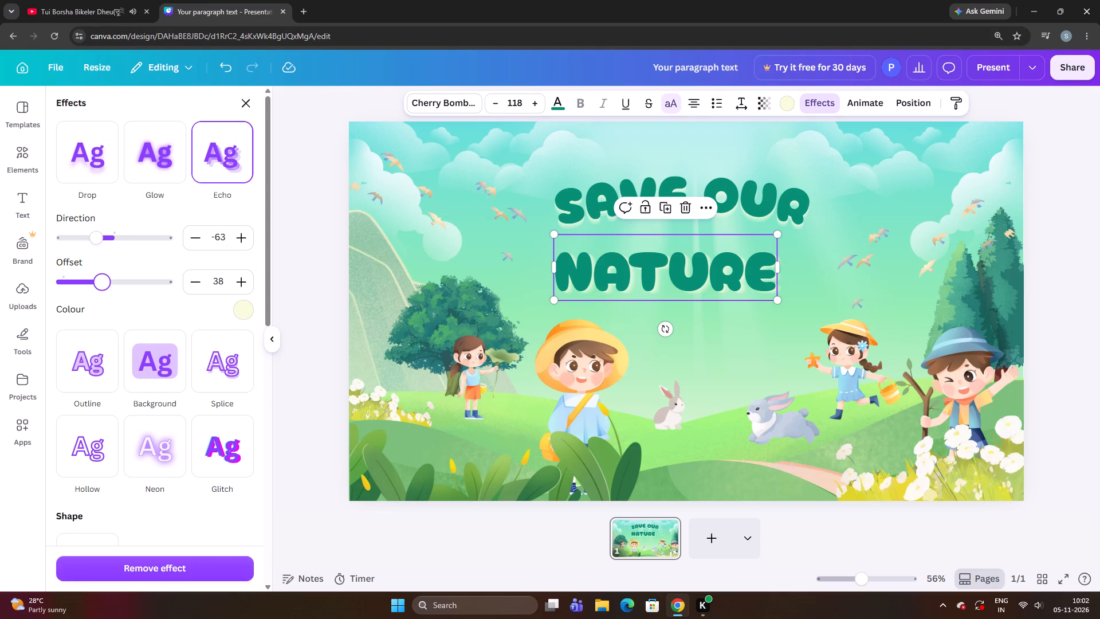
pyautogui.moveTo(95, 304); pyautogui.dragTo(100, 308)
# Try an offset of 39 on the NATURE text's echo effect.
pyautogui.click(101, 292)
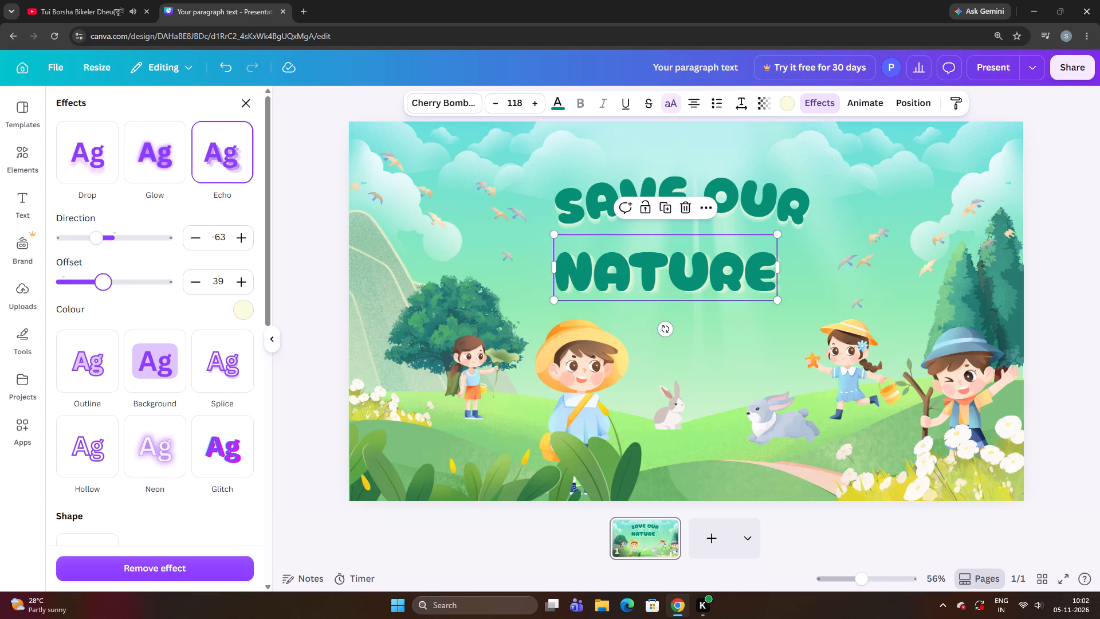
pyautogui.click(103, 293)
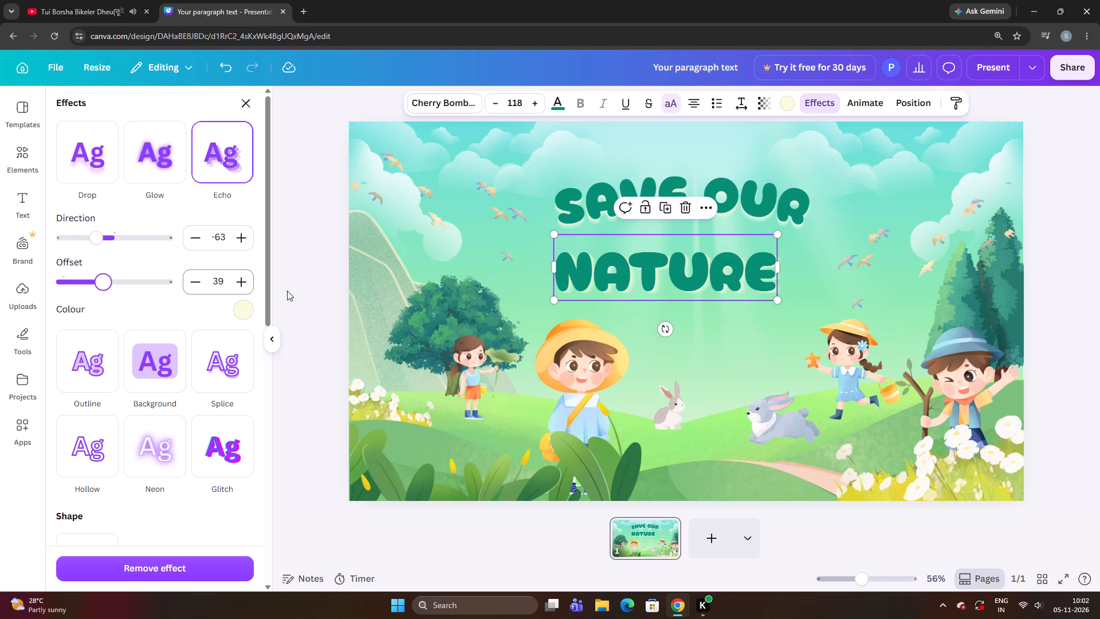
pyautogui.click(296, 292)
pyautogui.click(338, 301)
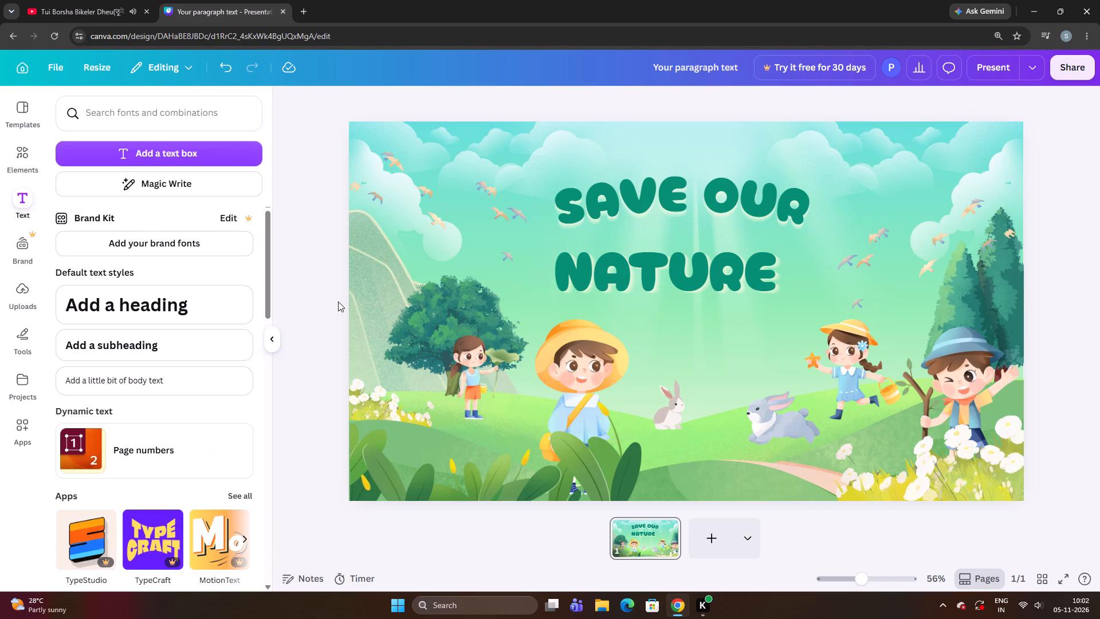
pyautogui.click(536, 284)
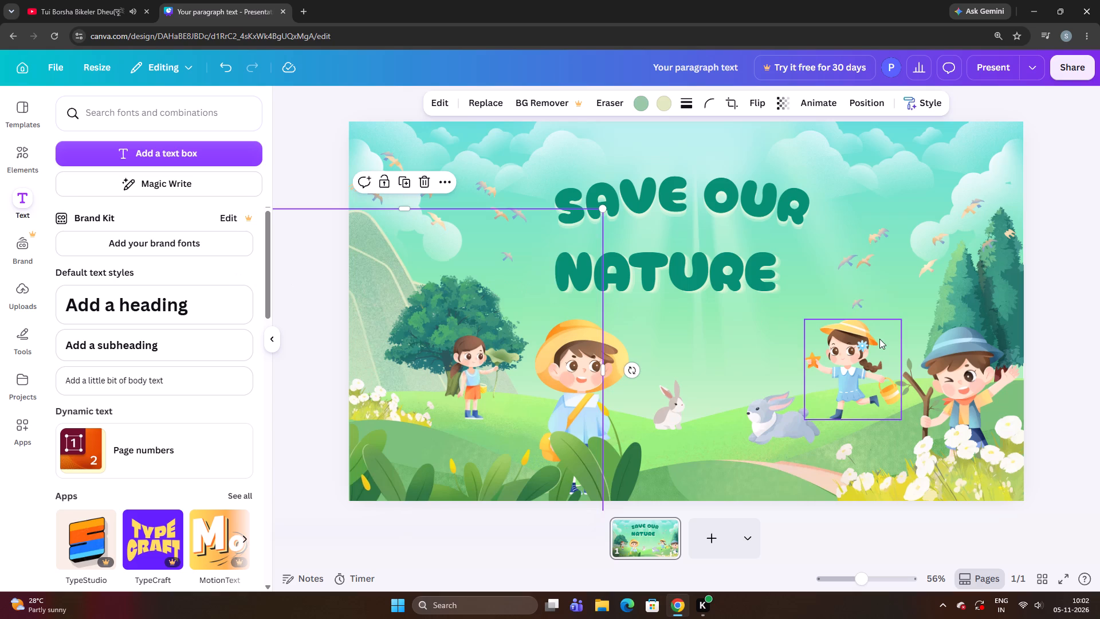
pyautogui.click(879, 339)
# Set the NATURE text's echo effect to an offset of 60 and a direction of -44.
pyautogui.click(704, 296)
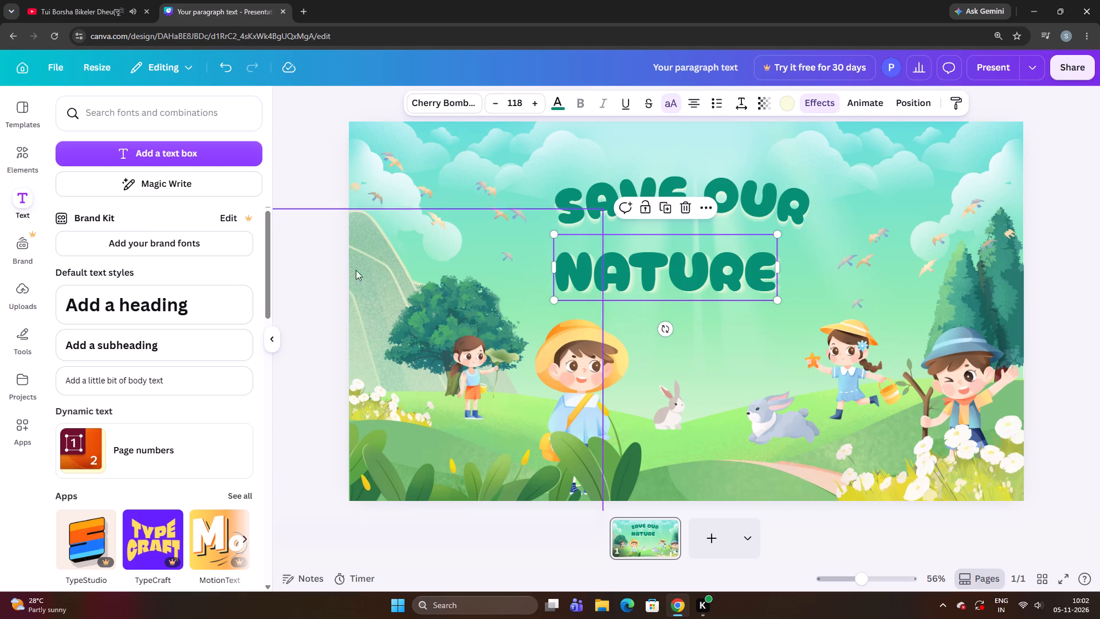
pyautogui.click(828, 107)
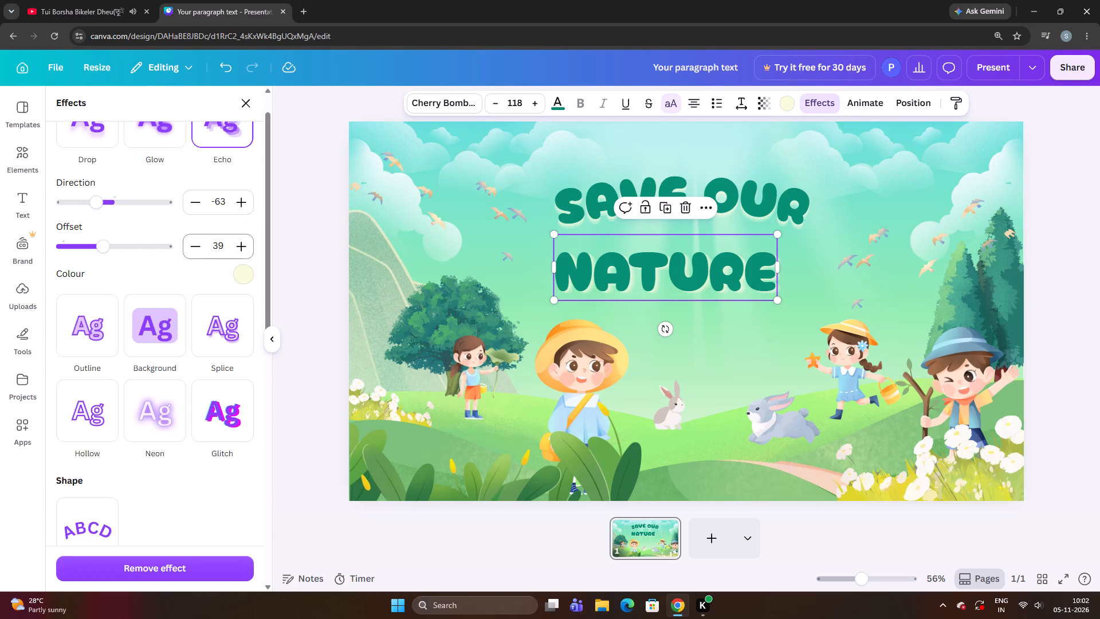
pyautogui.moveTo(101, 249); pyautogui.dragTo(100, 253)
pyautogui.moveTo(100, 253); pyautogui.dragTo(125, 256)
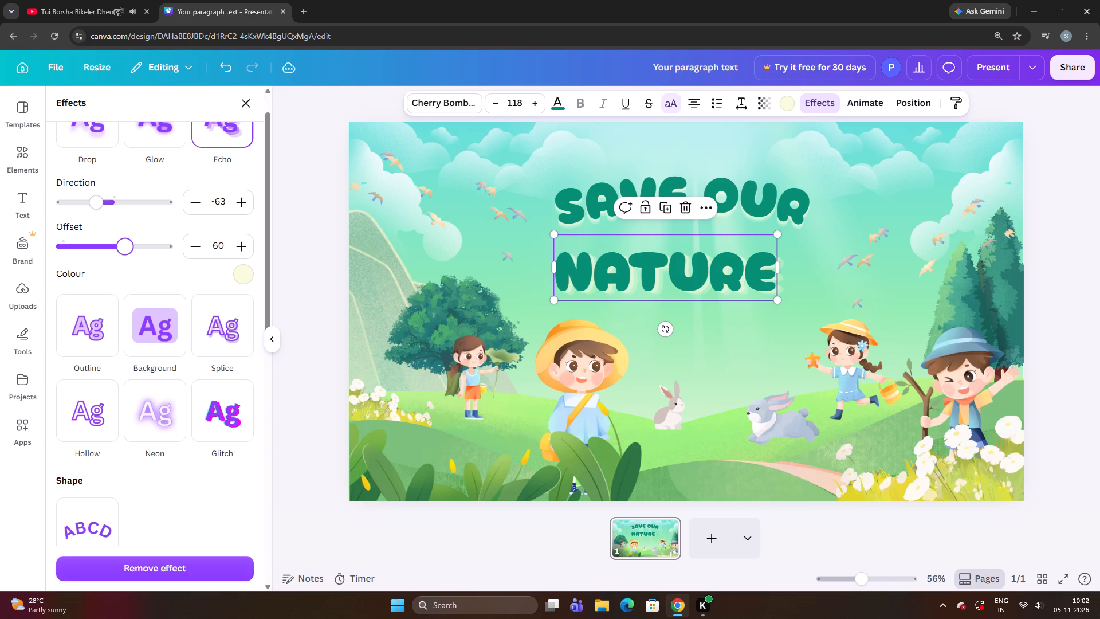
pyautogui.click(101, 207)
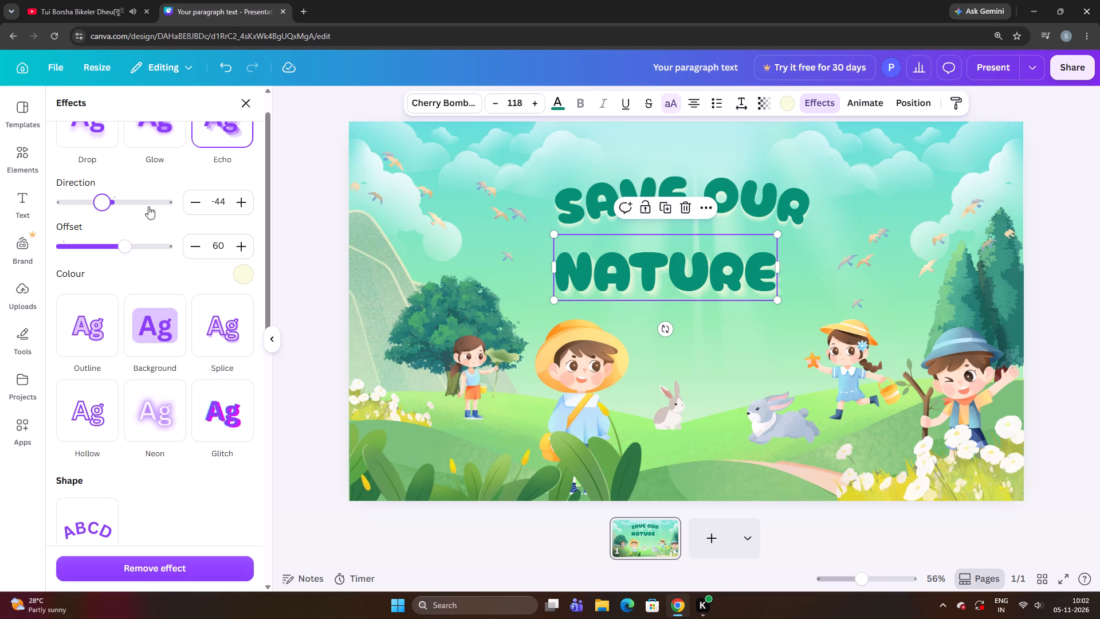
pyautogui.click(304, 241)
pyautogui.click(304, 241)
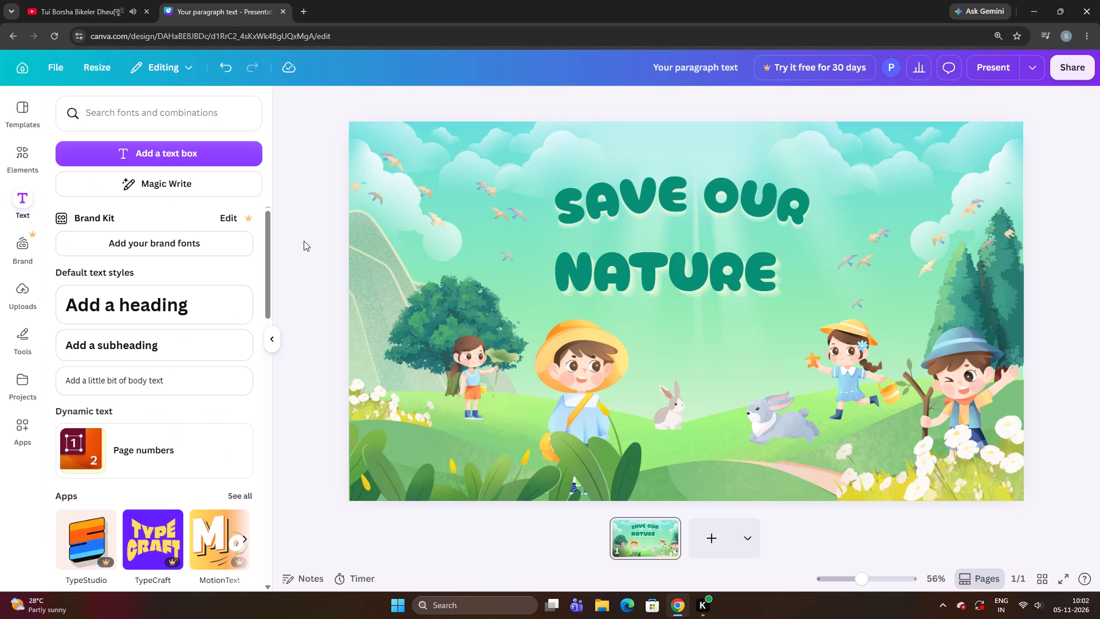
# Nudge the NATURE text right and slightly up to centre it more closely beneath SAVE OUR.
pyautogui.click(745, 261)
pyautogui.press('Right')
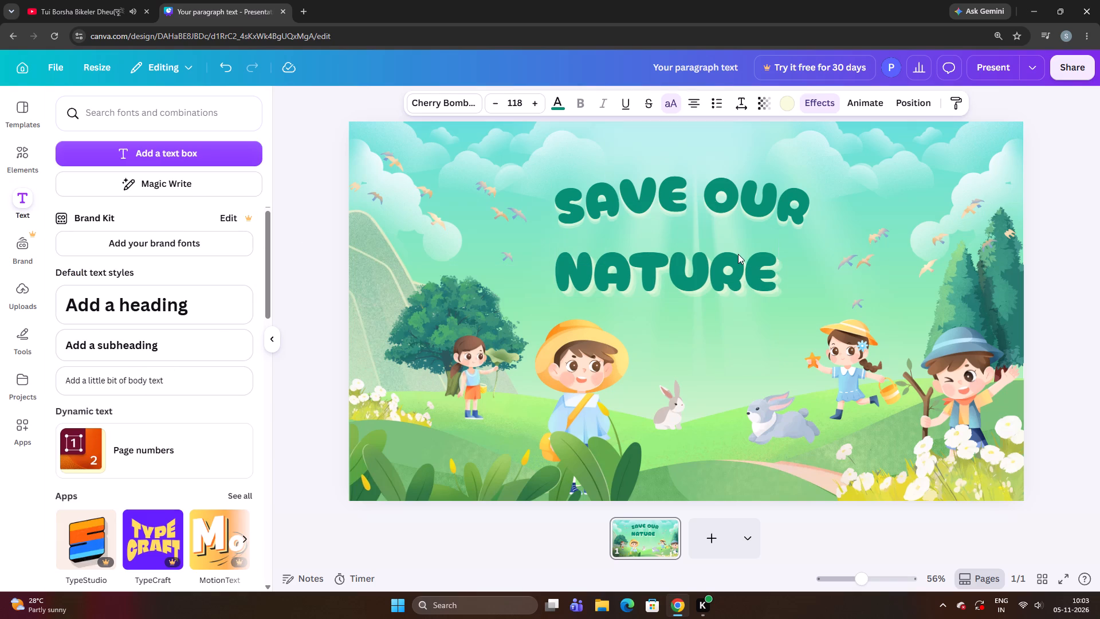
pyautogui.press('Right')
pyautogui.press('Right')
pyautogui.press('Right')
pyautogui.press('Right')
pyautogui.press('Right')
pyautogui.press('Right')
pyautogui.press('Right')
pyautogui.press('Right')
pyautogui.press('Right')
pyautogui.press('Right')
pyautogui.press('Right')
pyautogui.press('Right')
pyautogui.press('Right')
pyautogui.press('Right')
pyautogui.press('Right')
pyautogui.press('Right')
pyautogui.press('Right')
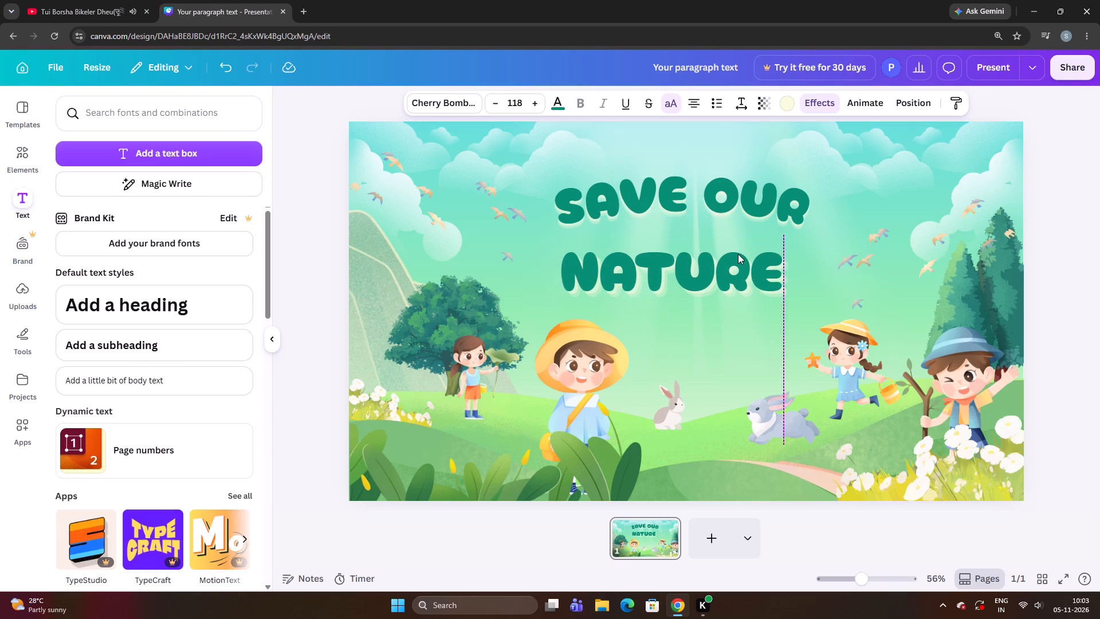
pyautogui.press('Up')
pyautogui.press('Up')
pyautogui.press('Up')
pyautogui.press('Up')
pyautogui.press('Up')
pyautogui.press('Up')
pyautogui.press('Up')
pyautogui.press('Right')
pyautogui.press('Right')
pyautogui.press('Right')
pyautogui.press('Right')
pyautogui.press('Right')
pyautogui.press('Right')
pyautogui.press('Right')
pyautogui.press('Right')
pyautogui.press('Right')
pyautogui.press('Right')
pyautogui.press('Right')
pyautogui.press('Right')
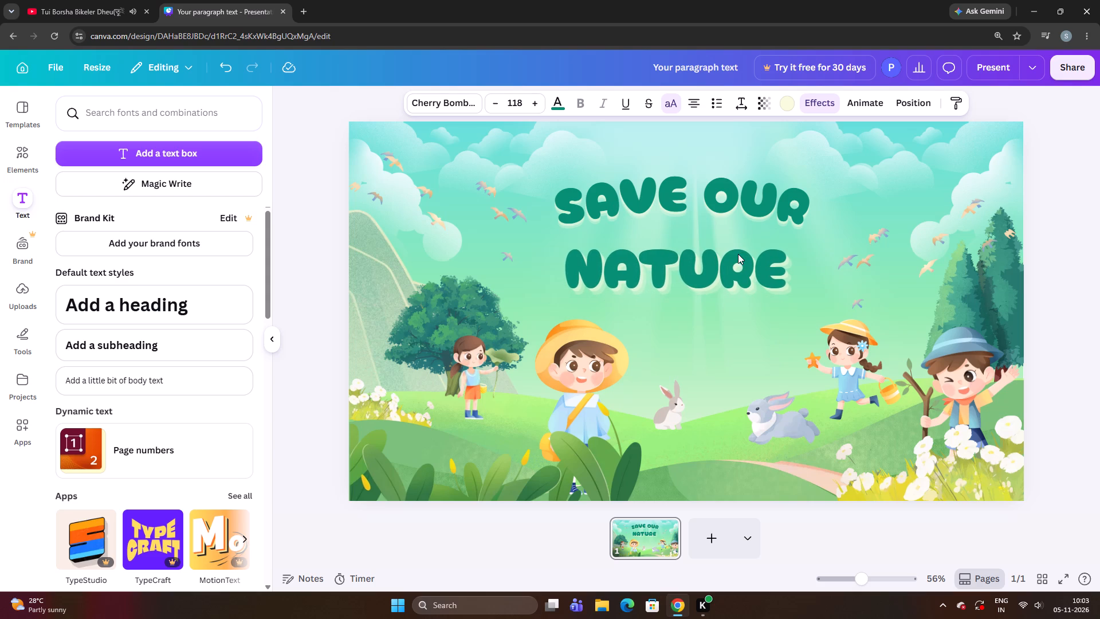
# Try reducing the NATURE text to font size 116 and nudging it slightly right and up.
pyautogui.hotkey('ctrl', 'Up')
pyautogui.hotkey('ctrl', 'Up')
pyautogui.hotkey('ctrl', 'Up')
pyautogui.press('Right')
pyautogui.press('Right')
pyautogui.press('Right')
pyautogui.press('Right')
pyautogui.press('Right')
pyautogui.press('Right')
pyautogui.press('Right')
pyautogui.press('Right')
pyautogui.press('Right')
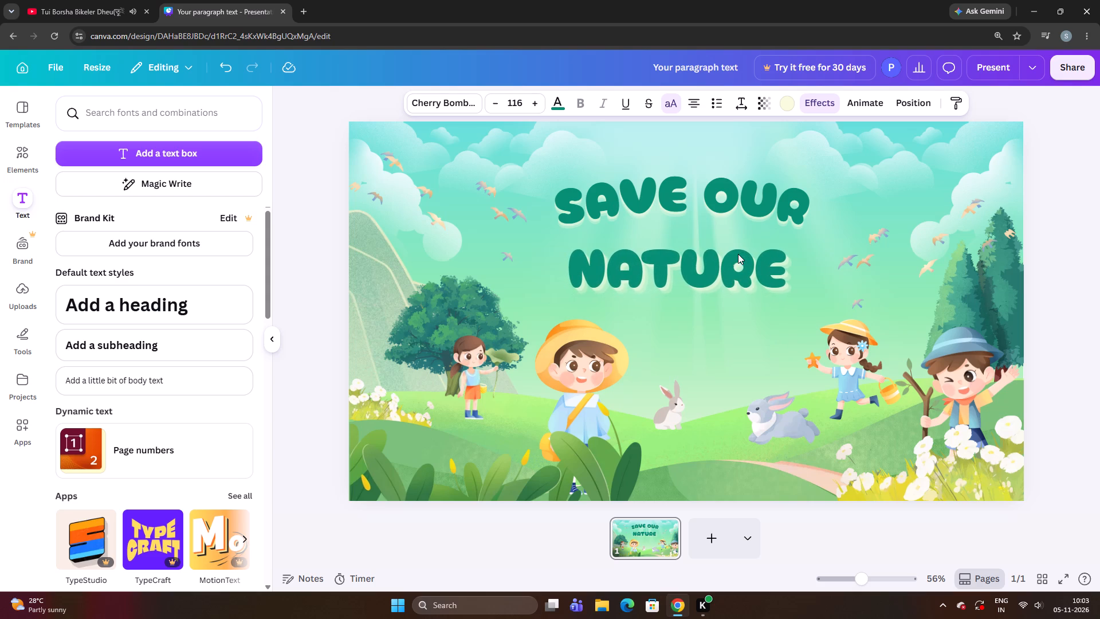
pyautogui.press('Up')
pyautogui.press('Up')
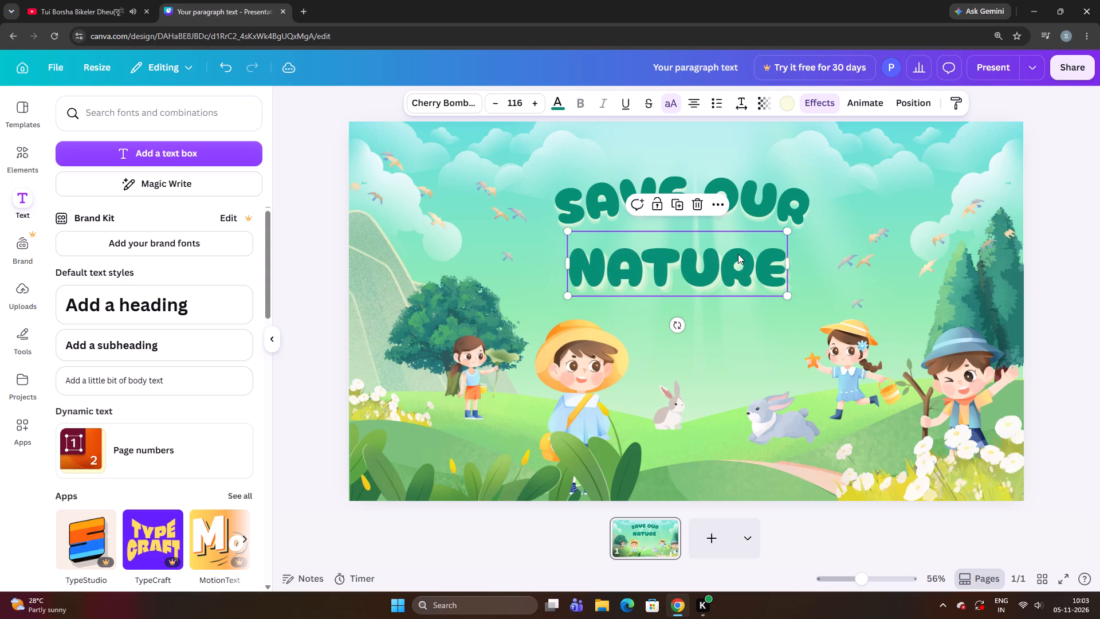
# Enlarge the NATURE text to font size 137.
pyautogui.hotkey('ctrl', 'Down')
pyautogui.hotkey('ctrl', 'Down')
pyautogui.hotkey('ctrl', 'Down')
pyautogui.hotkey('ctrl', 'Down')
pyautogui.hotkey('ctrl', 'Down')
pyautogui.hotkey('ctrl', 'Down')
pyautogui.hotkey('ctrl', 'Down')
pyautogui.hotkey('ctrl', 'Down')
pyautogui.hotkey('ctrl', 'Down')
pyautogui.hotkey('ctrl', 'Down')
pyautogui.hotkey('ctrl', 'Down')
pyautogui.hotkey('ctrl', 'Down')
pyautogui.hotkey('ctrl', 'Down')
pyautogui.hotkey('ctrl', 'Down')
pyautogui.hotkey('ctrl', 'Down')
pyautogui.hotkey('ctrl', 'Down')
pyautogui.hotkey('ctrl', 'Down')
pyautogui.hotkey('ctrl', 'Down')
pyautogui.hotkey('ctrl', 'Down')
pyautogui.hotkey('ctrl', 'Down')
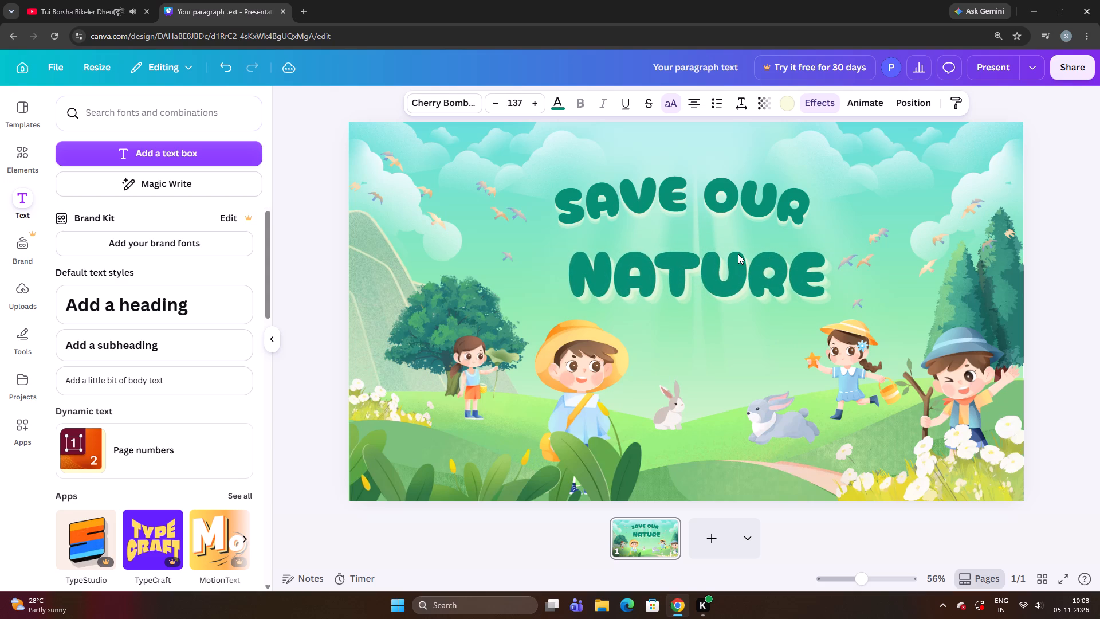
# Nudge the enlarged NATURE text left and up so it sits centred directly beneath SAVE OUR.
pyautogui.press('Left')
pyautogui.press('Left')
pyautogui.press('Left')
pyautogui.press('Left')
pyautogui.press('Left')
pyautogui.press('Left')
pyautogui.press('Left')
pyautogui.press('Left')
pyautogui.press('Left')
pyautogui.press('Left')
pyautogui.press('Left')
pyautogui.press('Left')
pyautogui.press('Left')
pyautogui.press('Left')
pyautogui.press('Left')
pyautogui.press('Left')
pyautogui.press('Left')
pyautogui.press('Left')
pyautogui.press('Left')
pyautogui.press('Left')
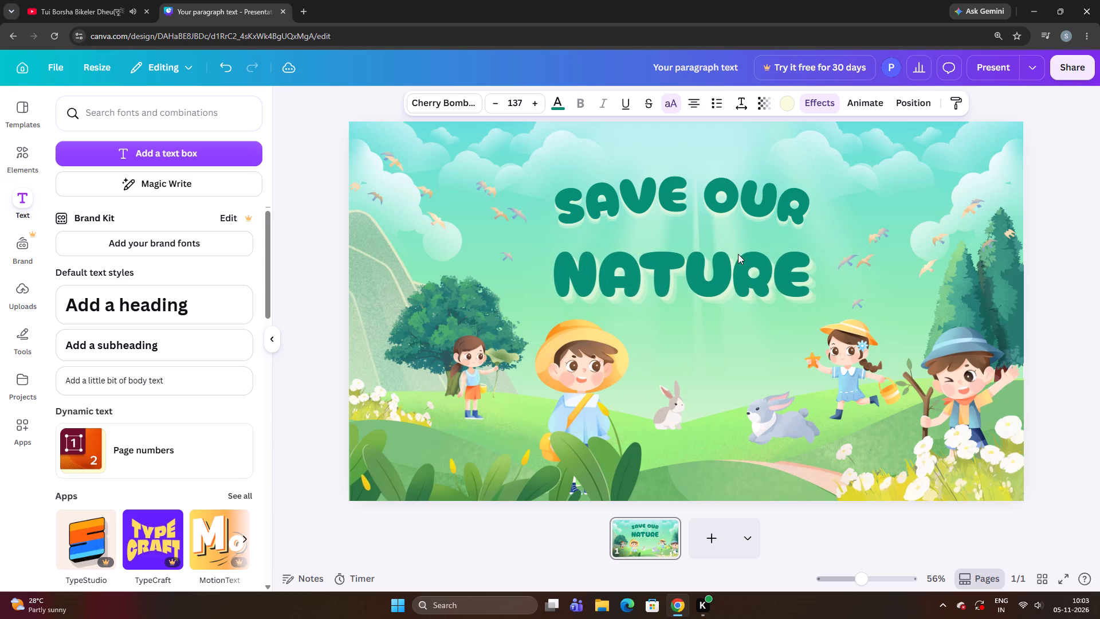
pyautogui.press('Up')
pyautogui.press('Up')
pyautogui.press('Up')
pyautogui.press('Up')
pyautogui.press('Up')
pyautogui.press('Up')
pyautogui.press('Up')
pyautogui.press('Up')
pyautogui.press('Up')
pyautogui.press('Up')
pyautogui.press('Up')
pyautogui.press('Up')
pyautogui.press('Up')
pyautogui.press('Up')
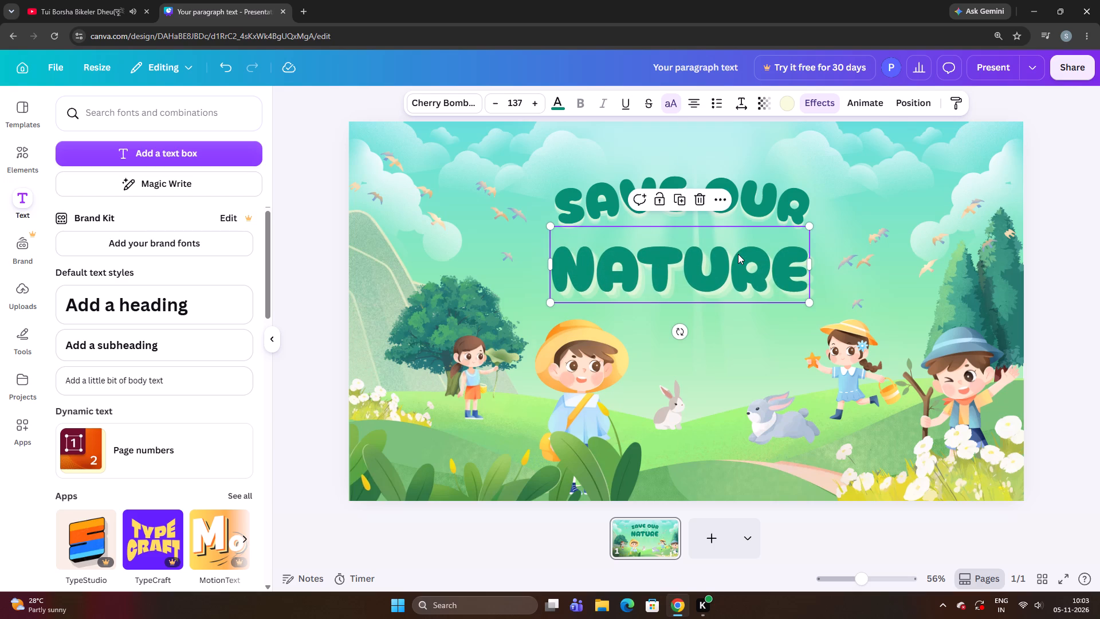
# Apply the Curve shape to the NATURE text with a curve value of 23.
pyautogui.click(822, 102)
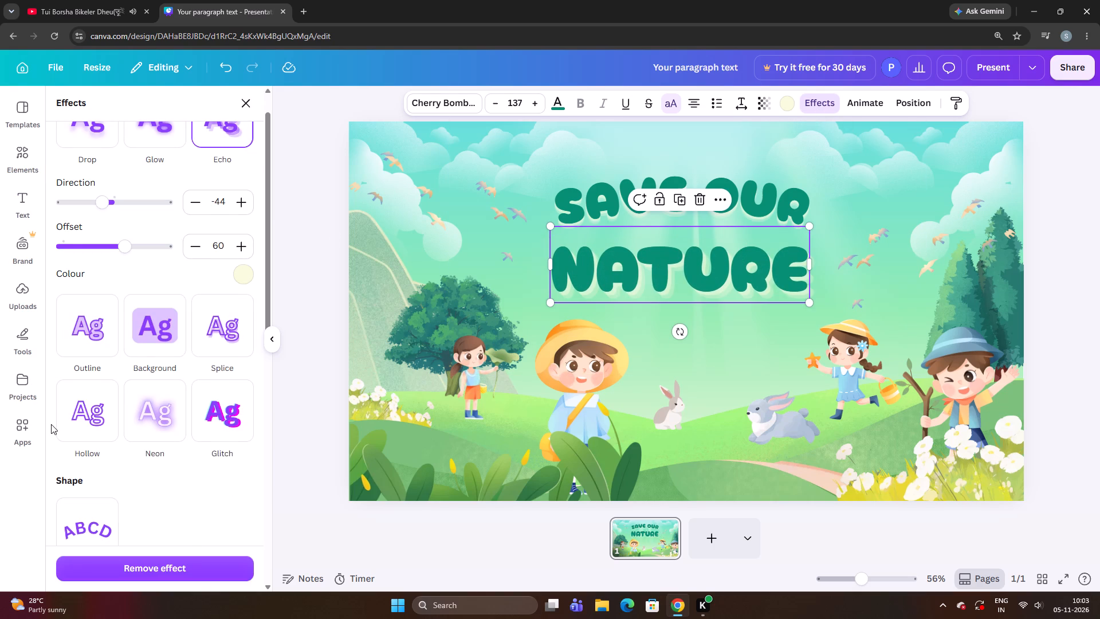
pyautogui.scroll(-2, 51, 424)
pyautogui.click(72, 424)
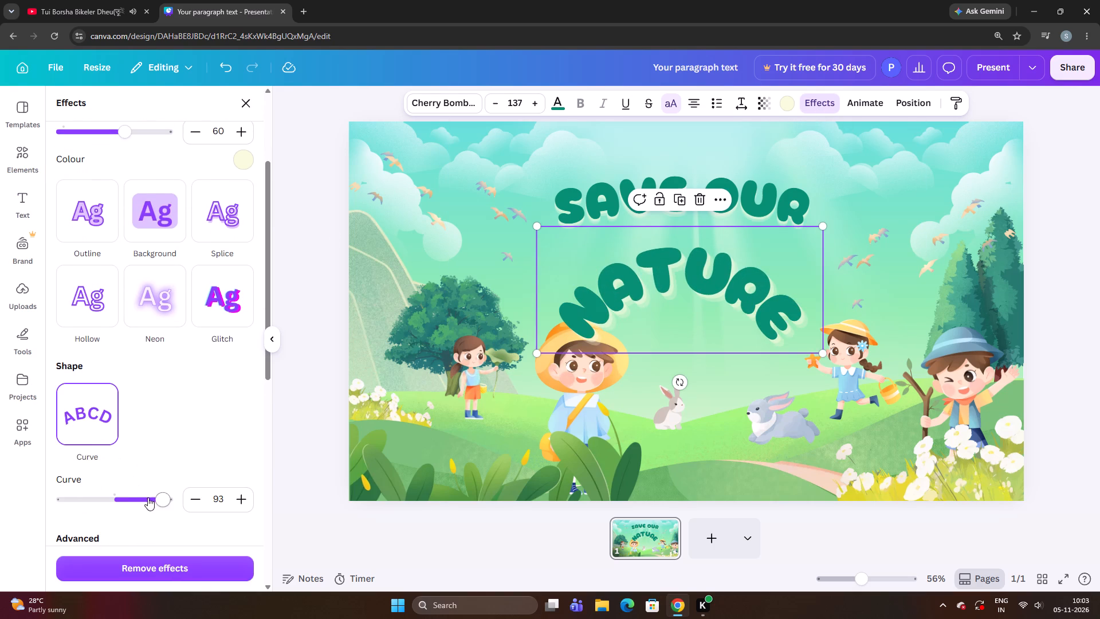
pyautogui.moveTo(148, 497); pyautogui.dragTo(126, 511)
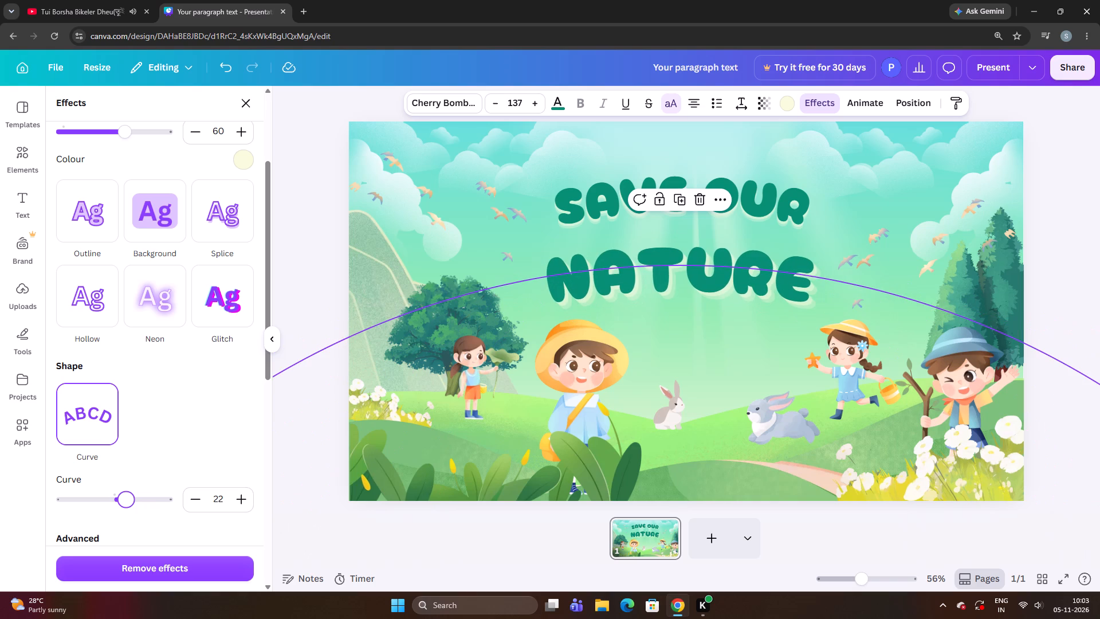
pyautogui.moveTo(126, 511); pyautogui.dragTo(127, 512)
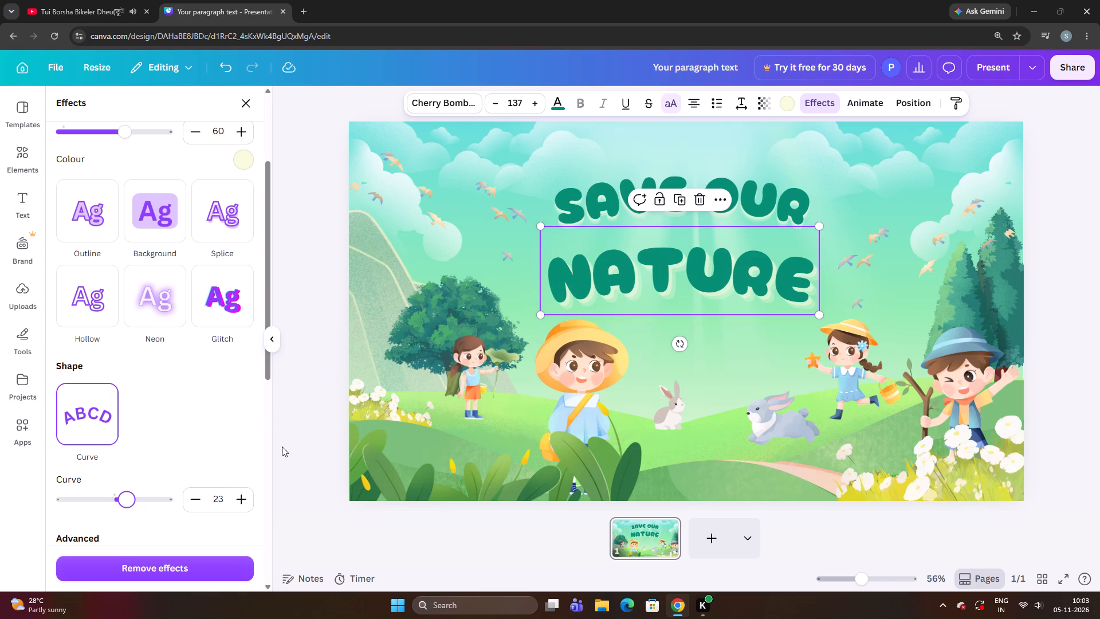
pyautogui.click(284, 446)
pyautogui.click(282, 405)
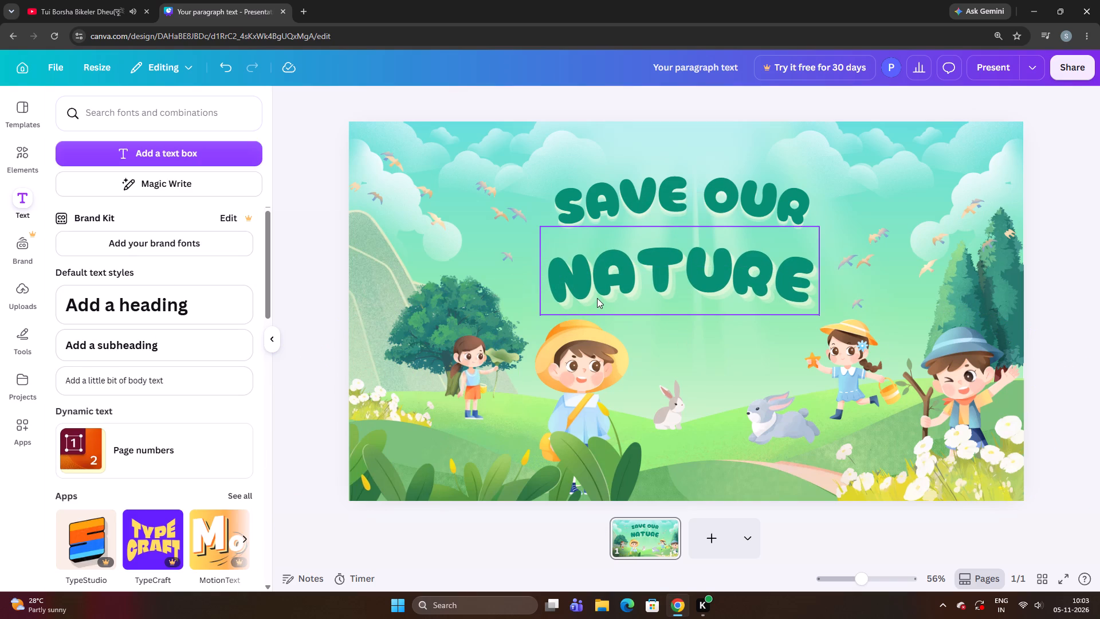
# Move the curved NATURE text up so it fits closely under the SAVE OUR text.
pyautogui.moveTo(597, 298); pyautogui.dragTo(591, 283)
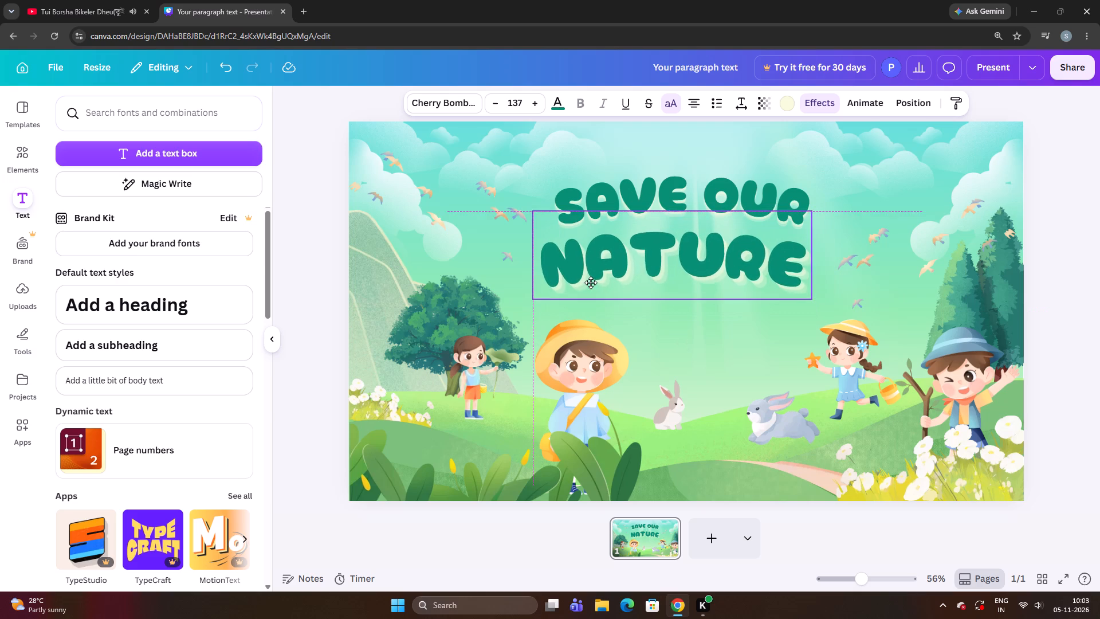
pyautogui.moveTo(591, 283); pyautogui.dragTo(597, 283)
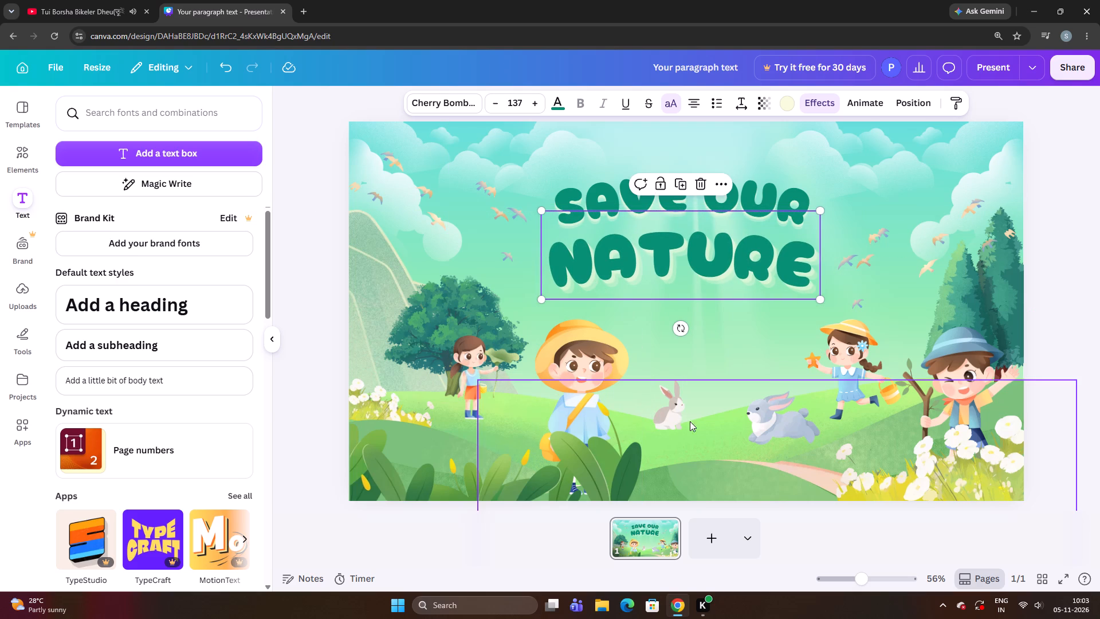
pyautogui.click(696, 425)
# Shift the SAVE OUR text slightly left to align its left edge with the NATURE text below.
pyautogui.moveTo(708, 196); pyautogui.dragTo(699, 199)
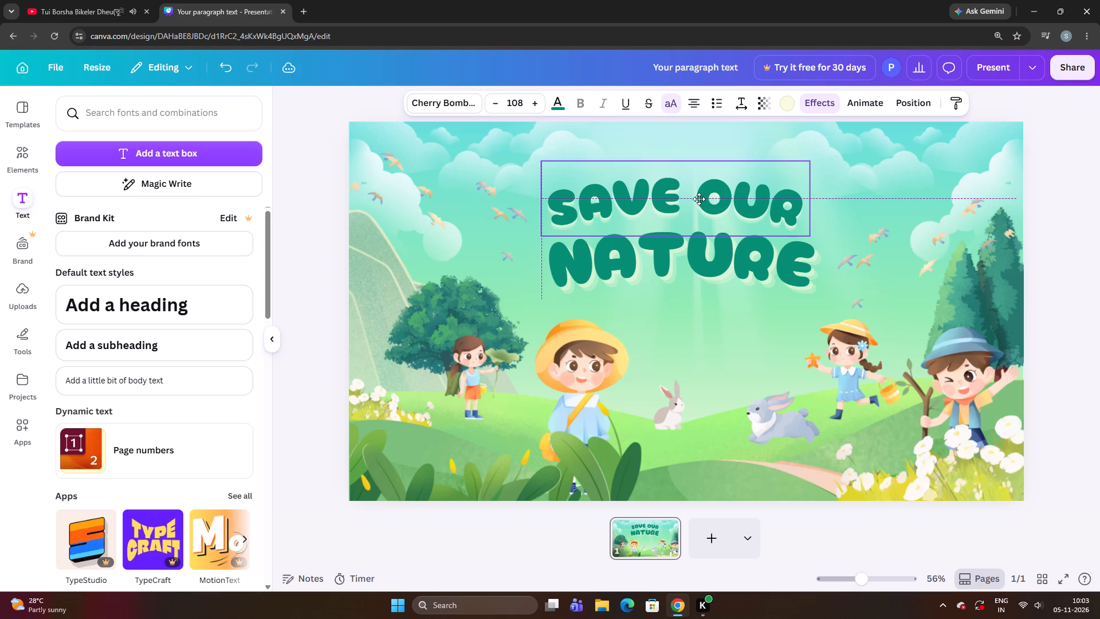
pyautogui.moveTo(699, 199); pyautogui.dragTo(701, 201)
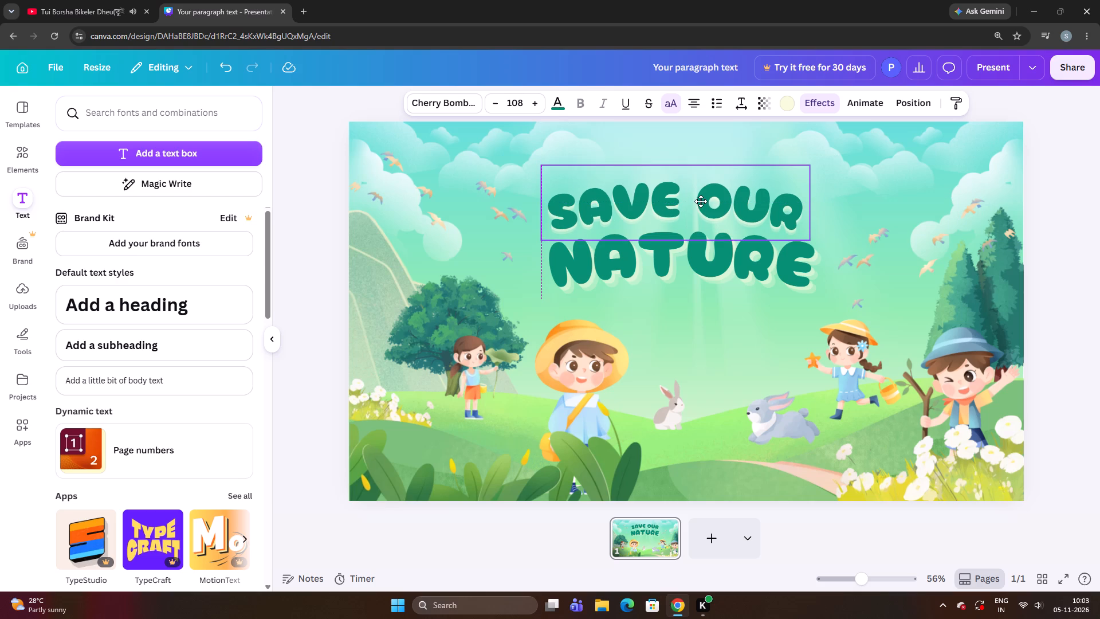
pyautogui.moveTo(701, 201); pyautogui.dragTo(701, 201)
# Fine-tune the SAVE OUR text's position with small nudges in all directions, leaving it slightly further right above NATURE.
pyautogui.press('Right')
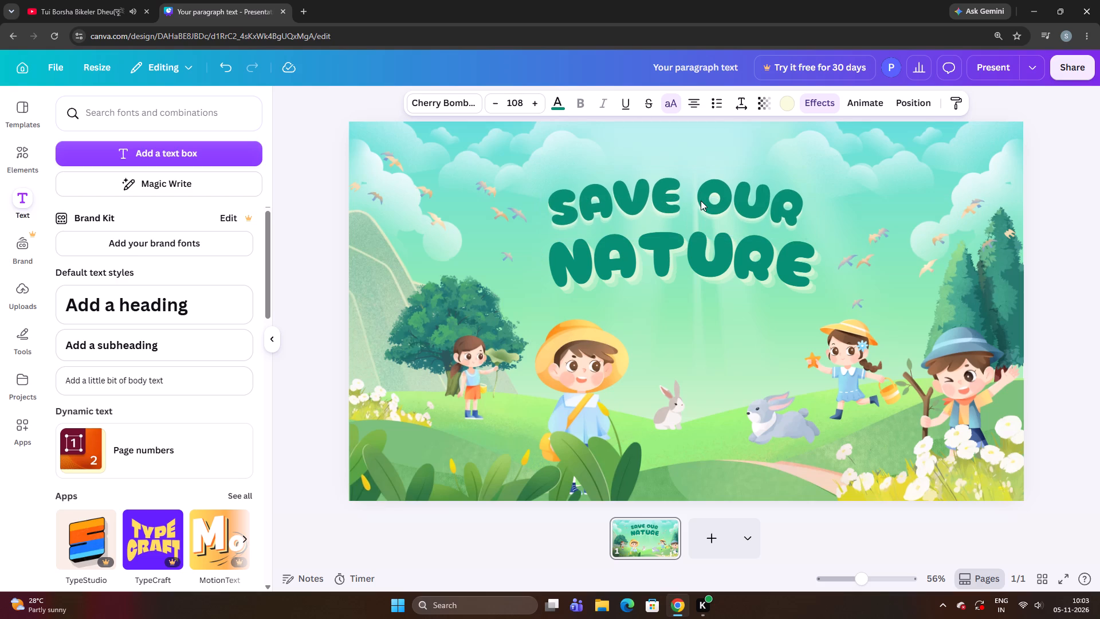
pyautogui.press('Right')
pyautogui.press('Right')
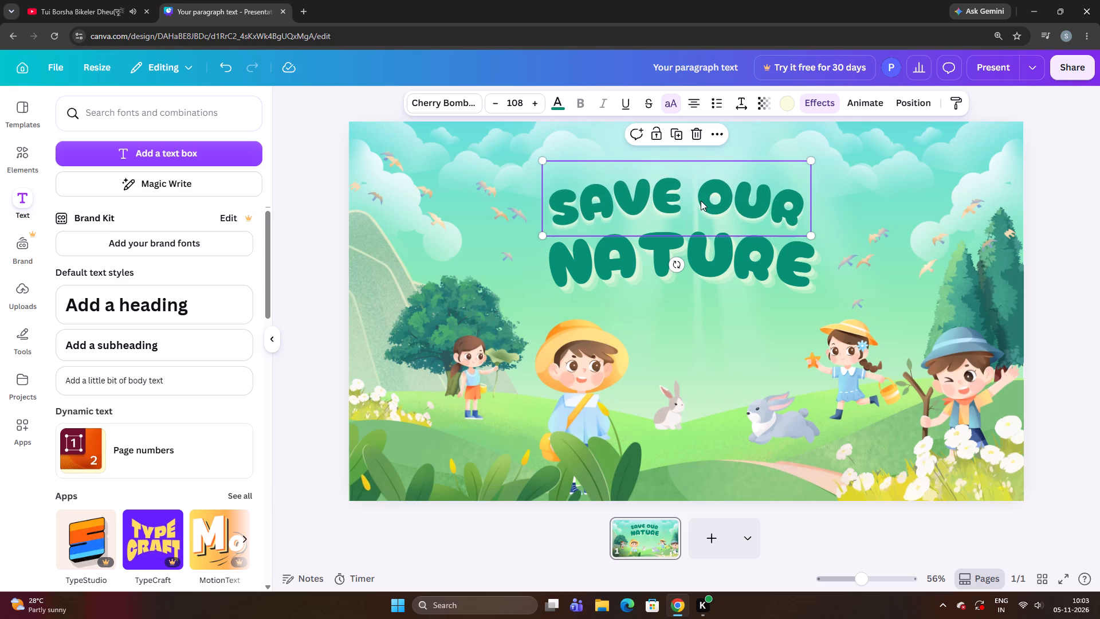
pyautogui.press('Left')
pyautogui.press('Left')
pyautogui.press('Left')
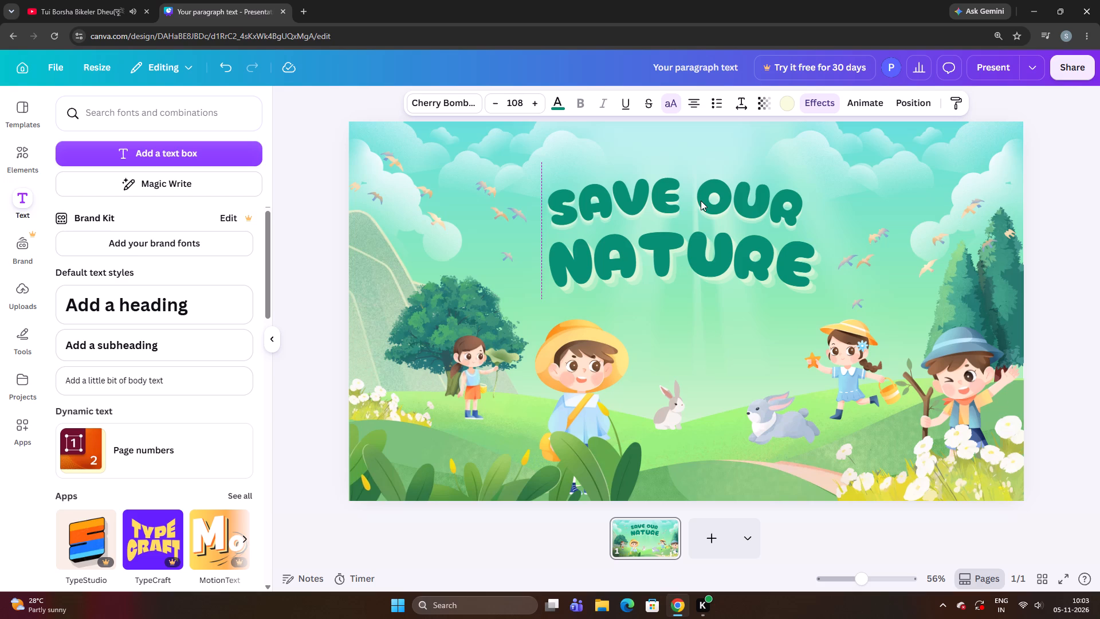
pyautogui.press('Down')
pyautogui.press('Right')
pyautogui.press('Right')
pyautogui.press('Right')
pyautogui.press('Right')
pyautogui.press('Right')
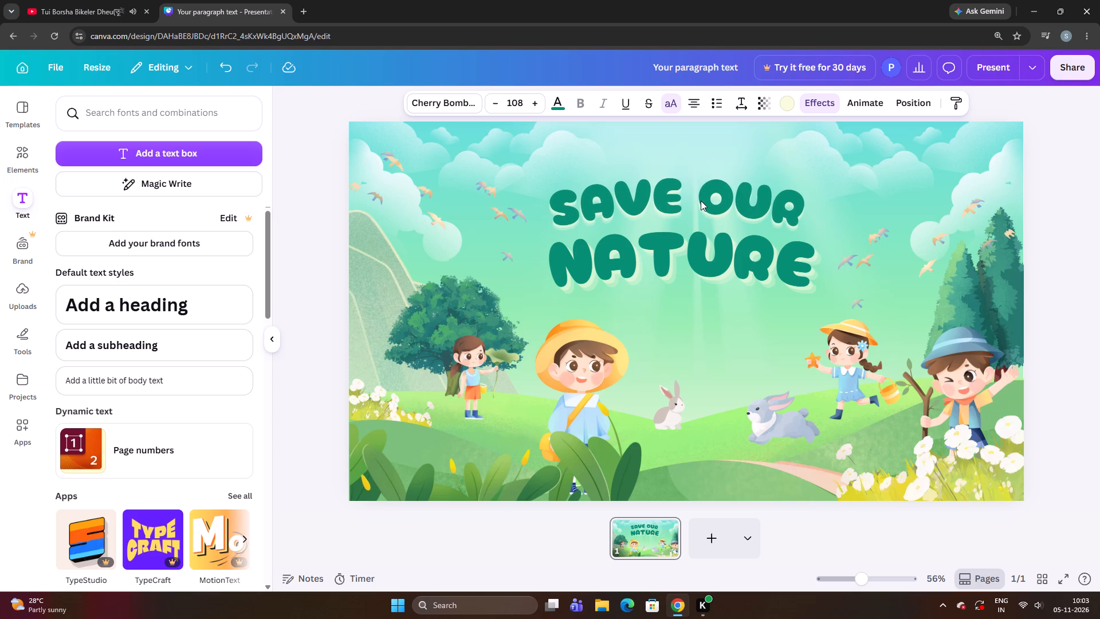
pyautogui.press('Right')
pyautogui.press('Right')
pyautogui.press('Up')
pyautogui.press('Up')
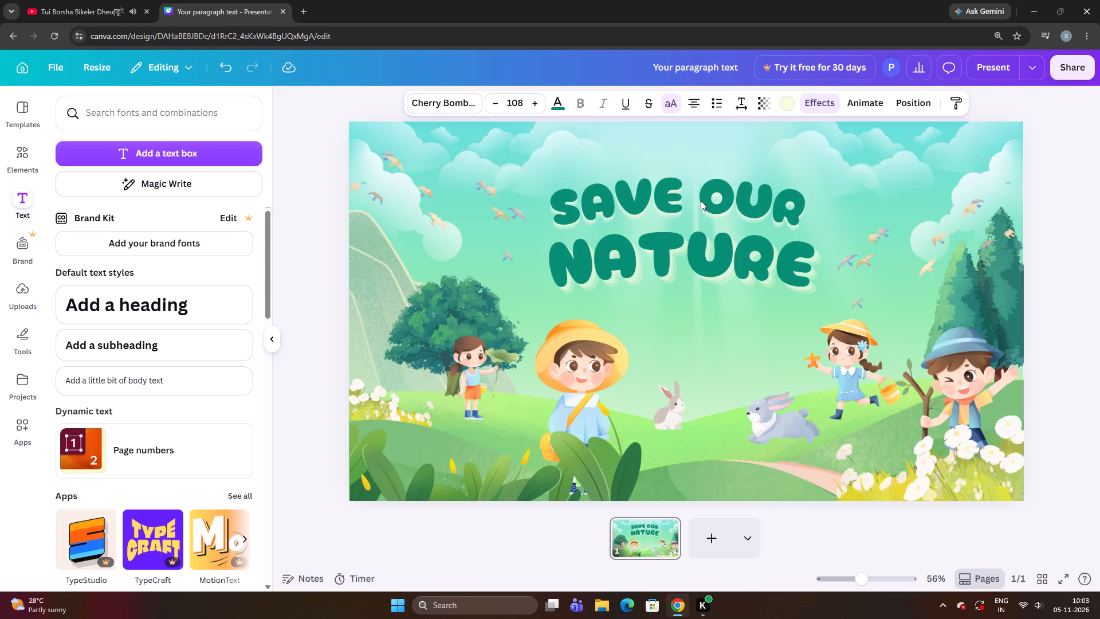
pyautogui.press('Left')
pyautogui.press('Left')
pyautogui.press('Left')
pyautogui.press('Down')
pyautogui.press('Left')
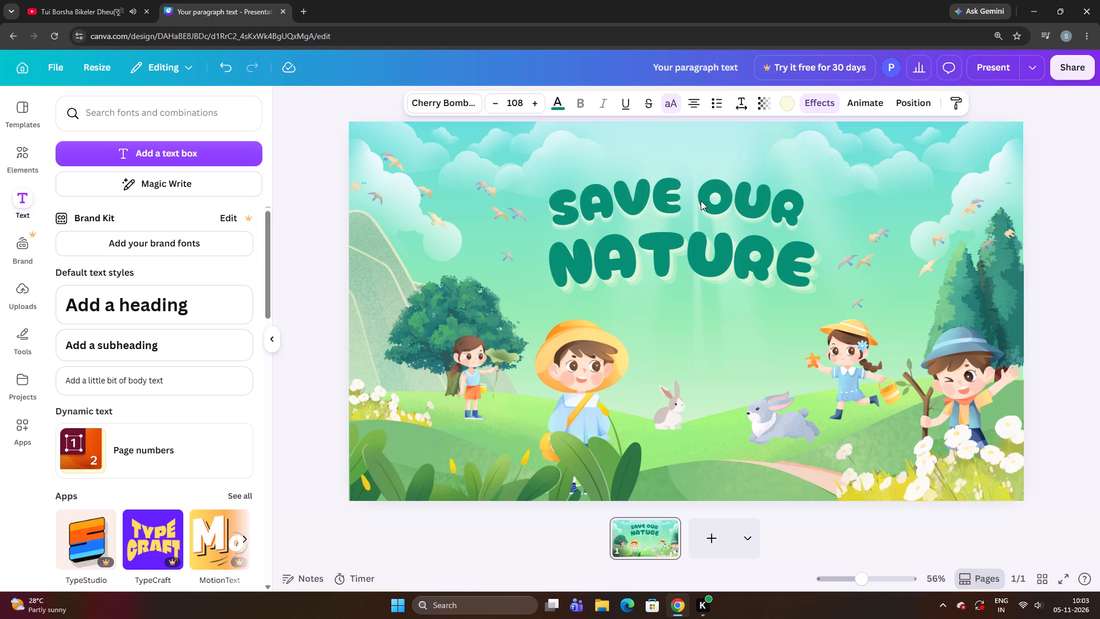
pyautogui.press('Up')
pyautogui.press('Down')
pyautogui.press('Right')
pyautogui.press('Right')
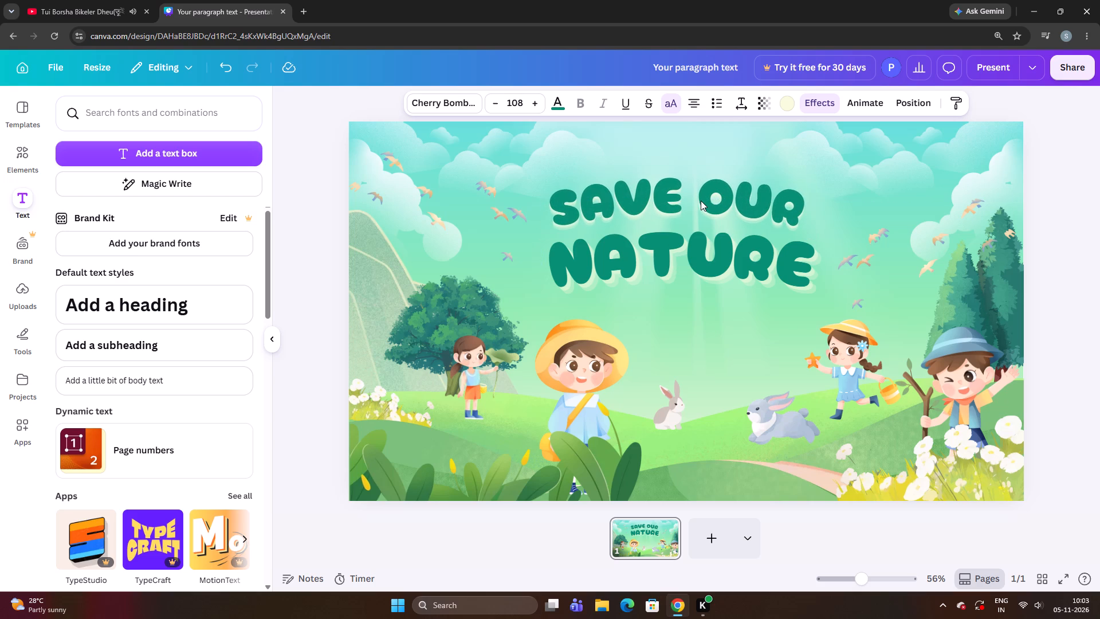
# Nudge the SAVE OUR text slightly down and a touch left so it sits closer to the NATURE text.
pyautogui.press('Down')
pyautogui.press('Left')
pyautogui.press('Left')
pyautogui.press('Down')
pyautogui.press('Down')
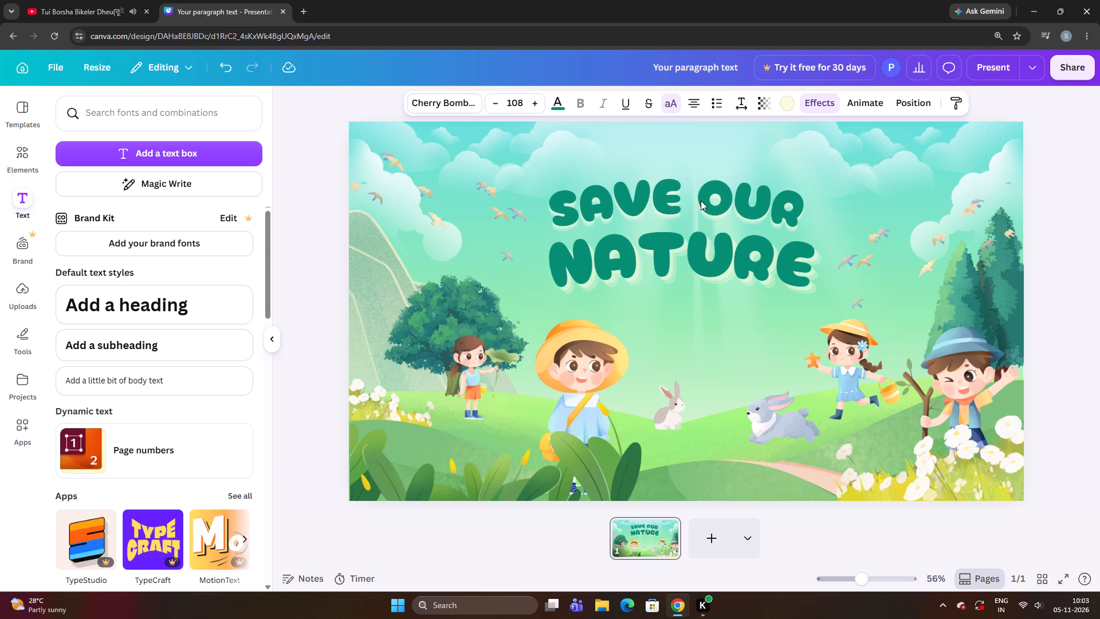
pyautogui.press('Down')
pyautogui.press('Left')
pyautogui.press('Down')
pyautogui.press('Down')
pyautogui.press('Down')
# Nudge the SAVE OUR text slightly right so it sits more centrally above the NATURE text.
pyautogui.press('Right')
pyautogui.press('Right')
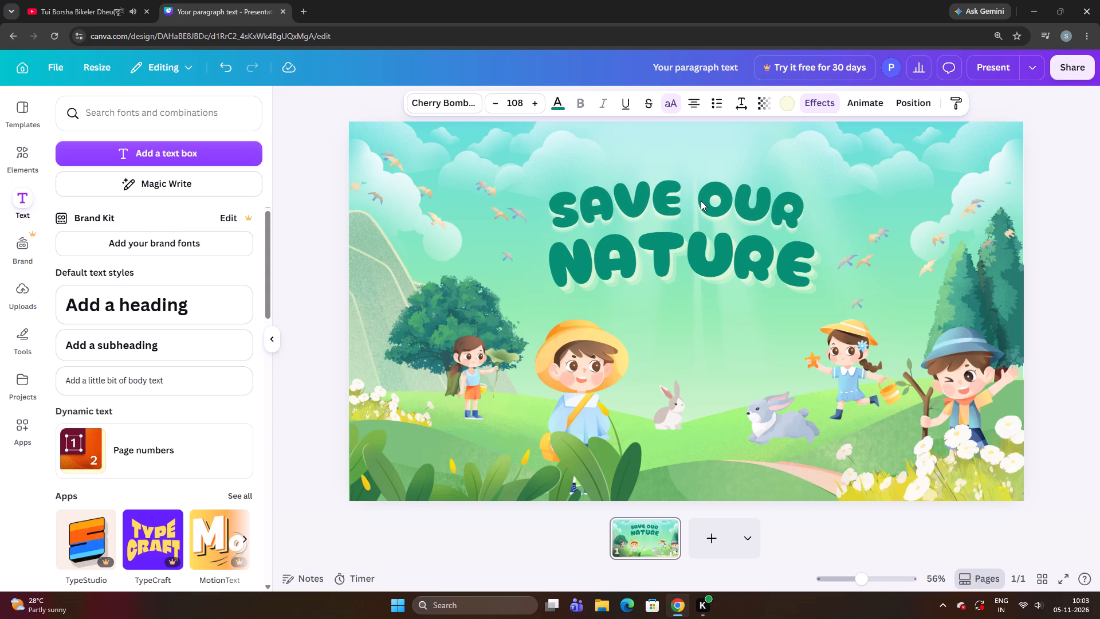
pyautogui.press('Right')
pyautogui.press('Right')
pyautogui.press('Right')
pyautogui.press('Right')
pyautogui.press('Right')
pyautogui.press('Right')
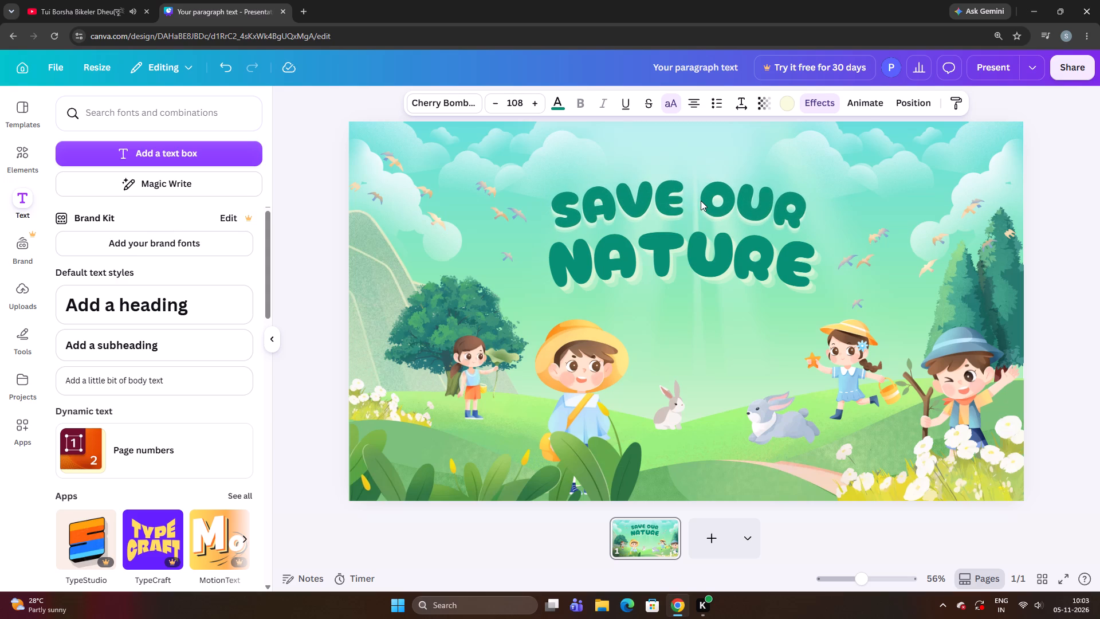
pyautogui.press('Up')
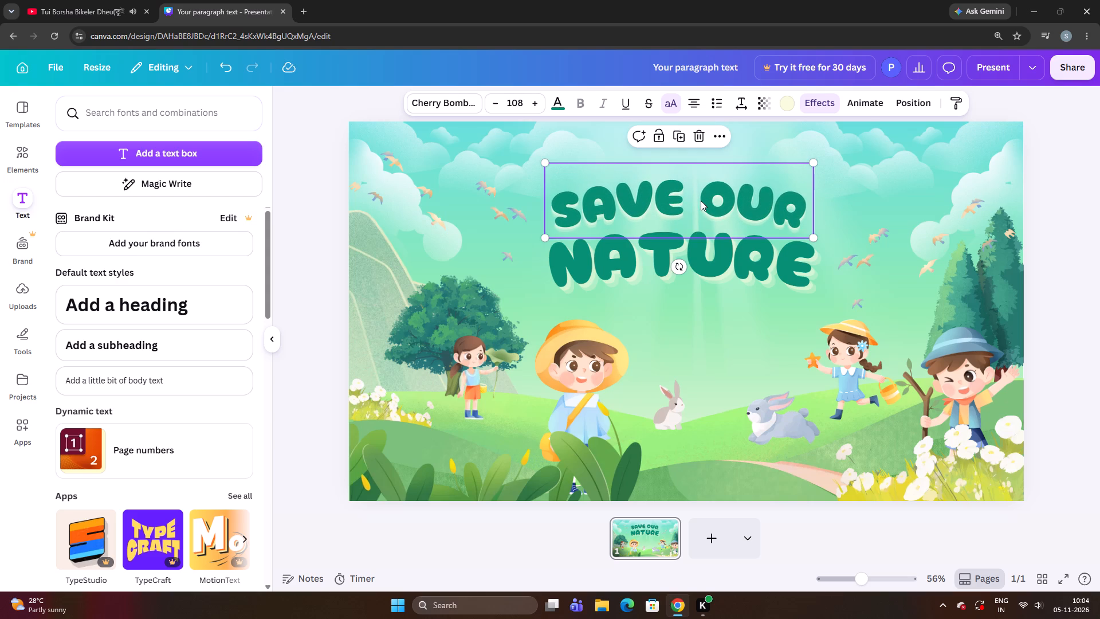
pyautogui.click(313, 294)
# Fine-tune the NATURE text's position with small nudges, leaving it slightly lower beneath the SAVE OUR text.
pyautogui.click(630, 253)
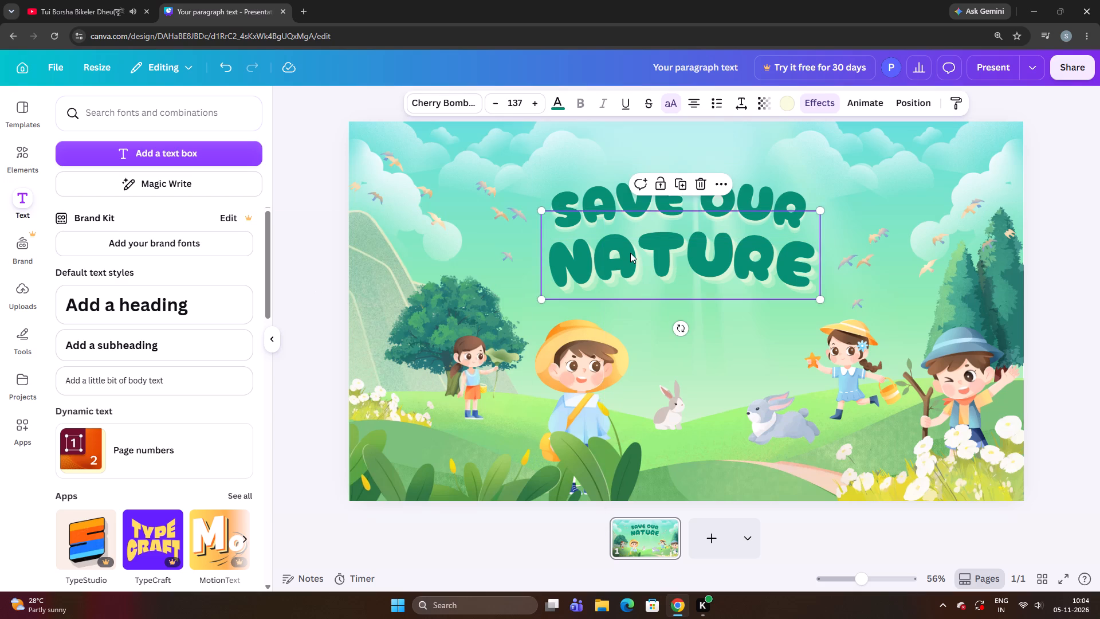
pyautogui.press('Up')
pyautogui.press('Up')
pyautogui.press('Right')
pyautogui.press('Right')
pyautogui.press('Down')
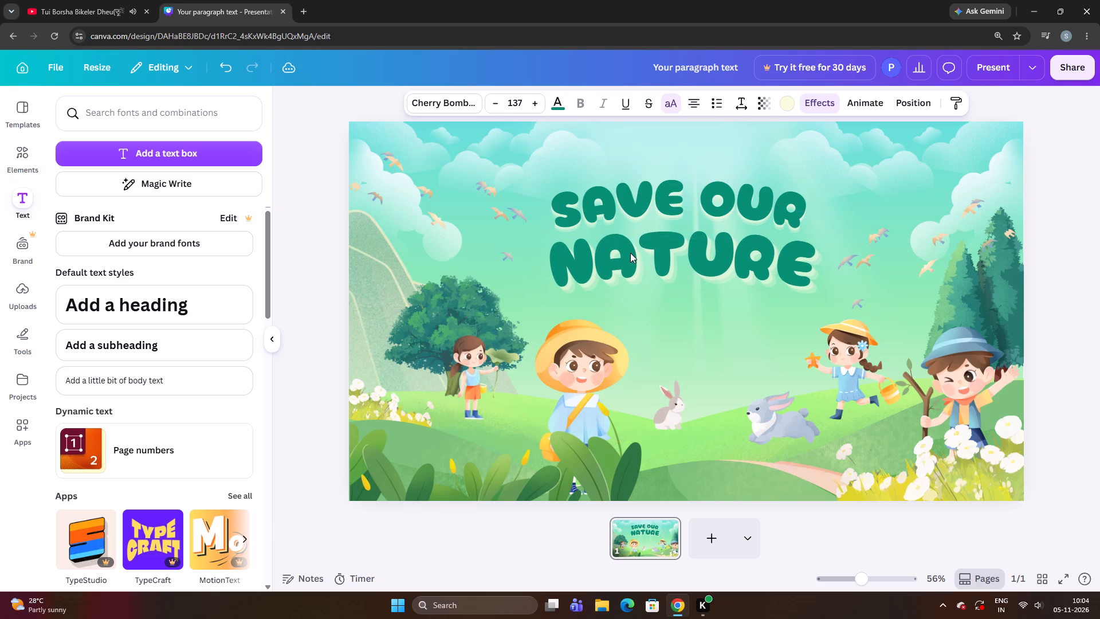
pyautogui.press('Up')
pyautogui.press('Left')
pyautogui.press('Left')
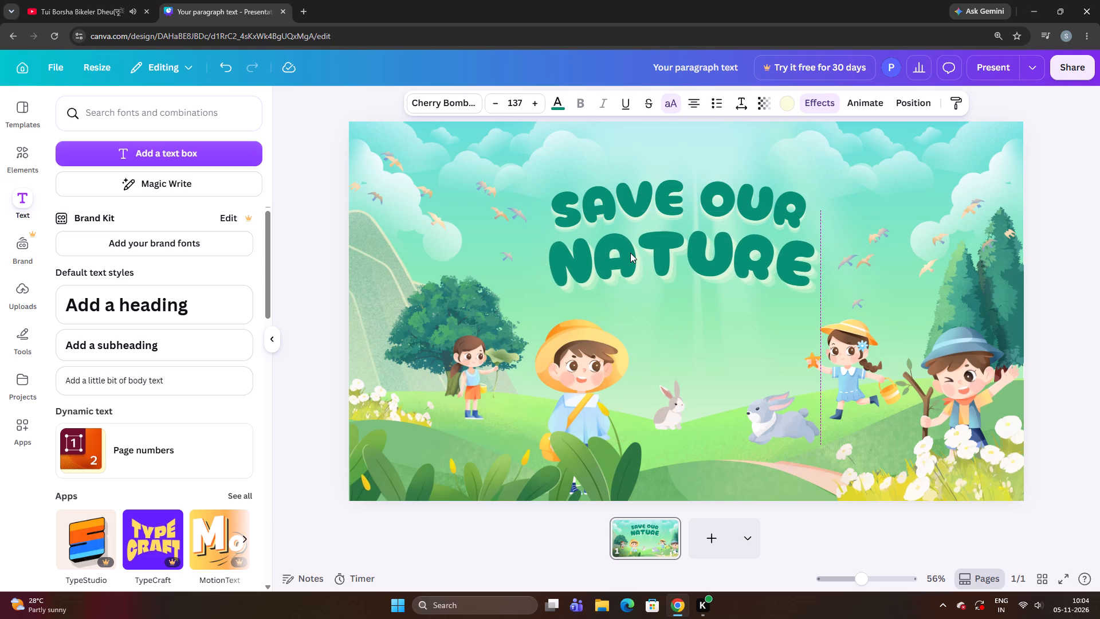
pyautogui.press('Down')
pyautogui.press('Down')
pyautogui.press('Down')
pyautogui.press('Down')
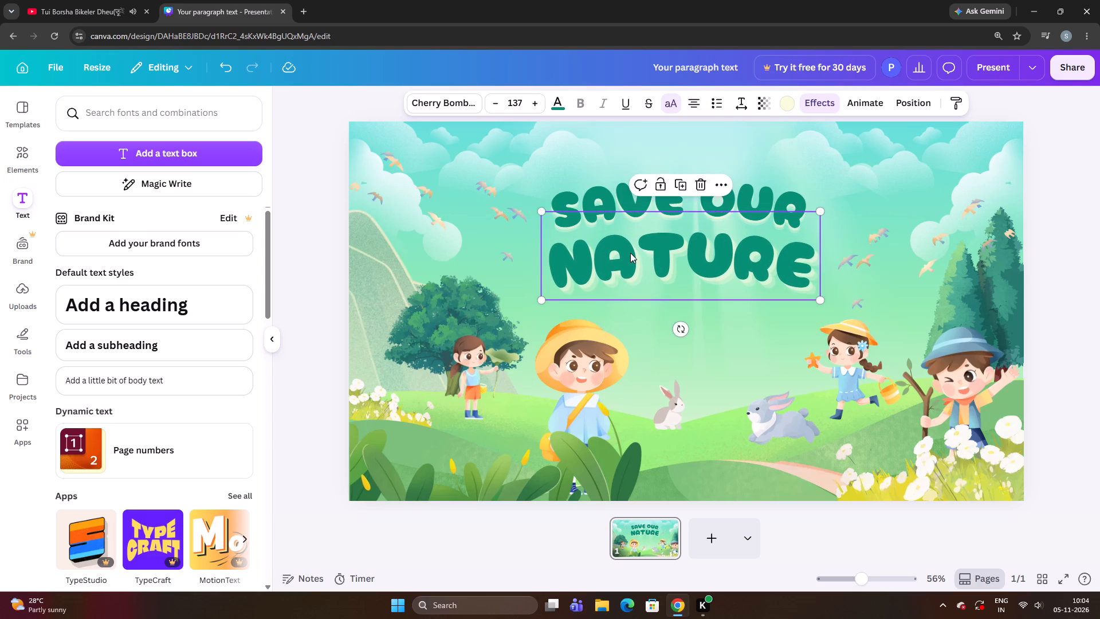
# Enlarge the small sitting rabbit between the child in the yellow hat and the grey rabbit.
pyautogui.click(684, 410)
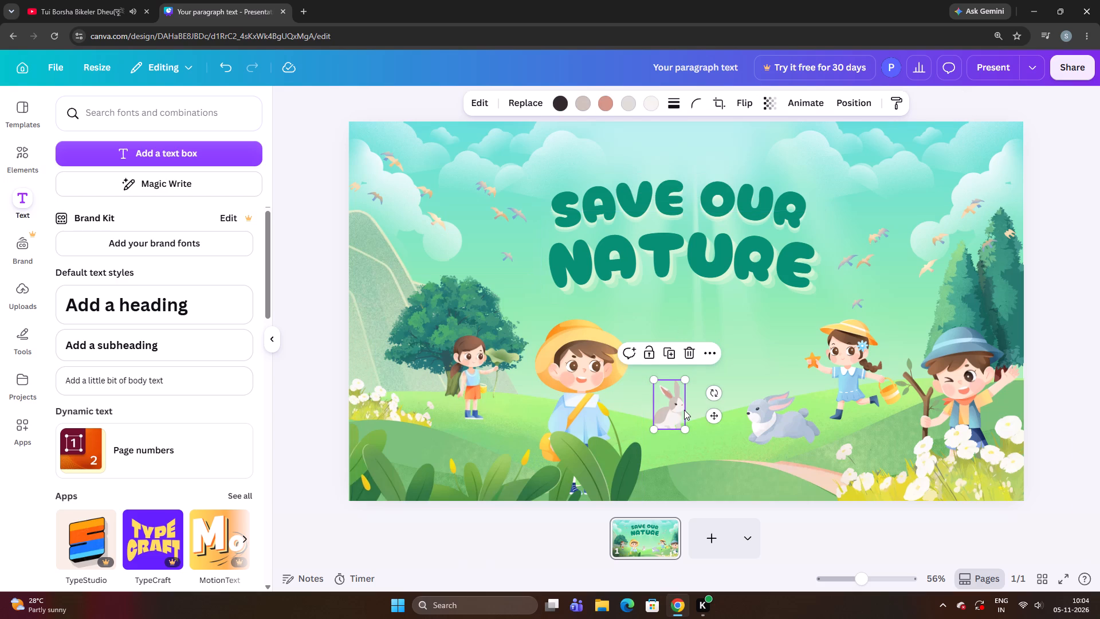
pyautogui.click(313, 403)
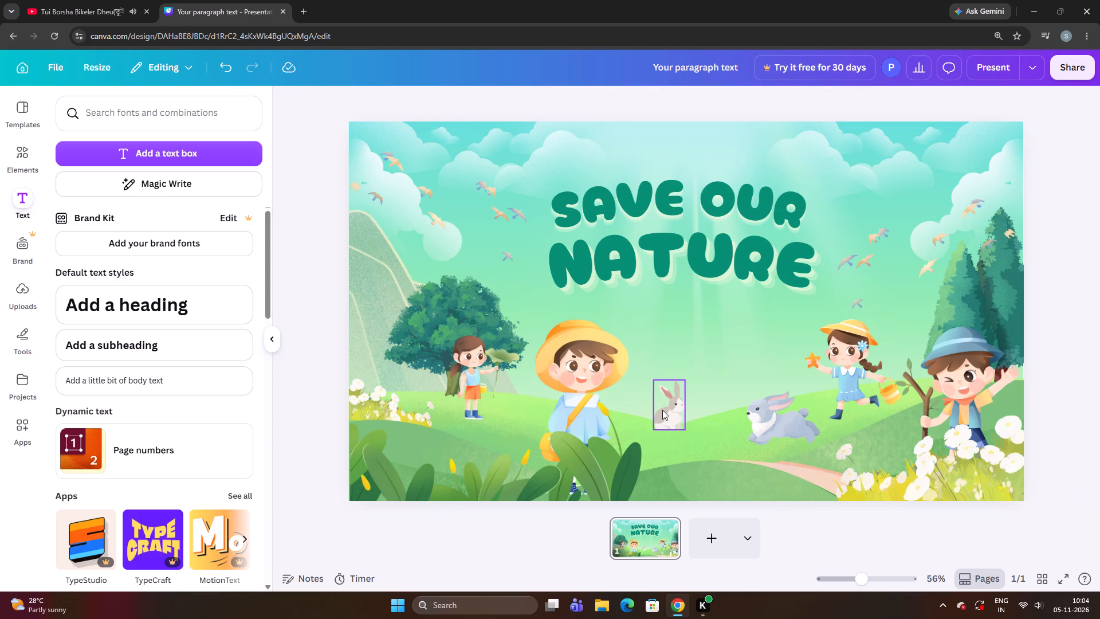
pyautogui.click(662, 410)
pyautogui.hotkey('ctrl', 'Down')
pyautogui.hotkey('ctrl', 'Down')
pyautogui.hotkey('ctrl', 'Down')
pyautogui.hotkey('ctrl', 'Down')
pyautogui.hotkey('ctrl', 'Down')
pyautogui.hotkey('ctrl', 'Down')
pyautogui.hotkey('ctrl', 'Down')
pyautogui.hotkey('ctrl', 'Down')
pyautogui.hotkey('ctrl', 'Down')
pyautogui.hotkey('ctrl', 'Down')
pyautogui.hotkey('ctrl', 'Down')
pyautogui.hotkey('ctrl', 'Down')
pyautogui.hotkey('ctrl', 'Down')
pyautogui.hotkey('ctrl', 'Down')
pyautogui.hotkey('ctrl', 'Down')
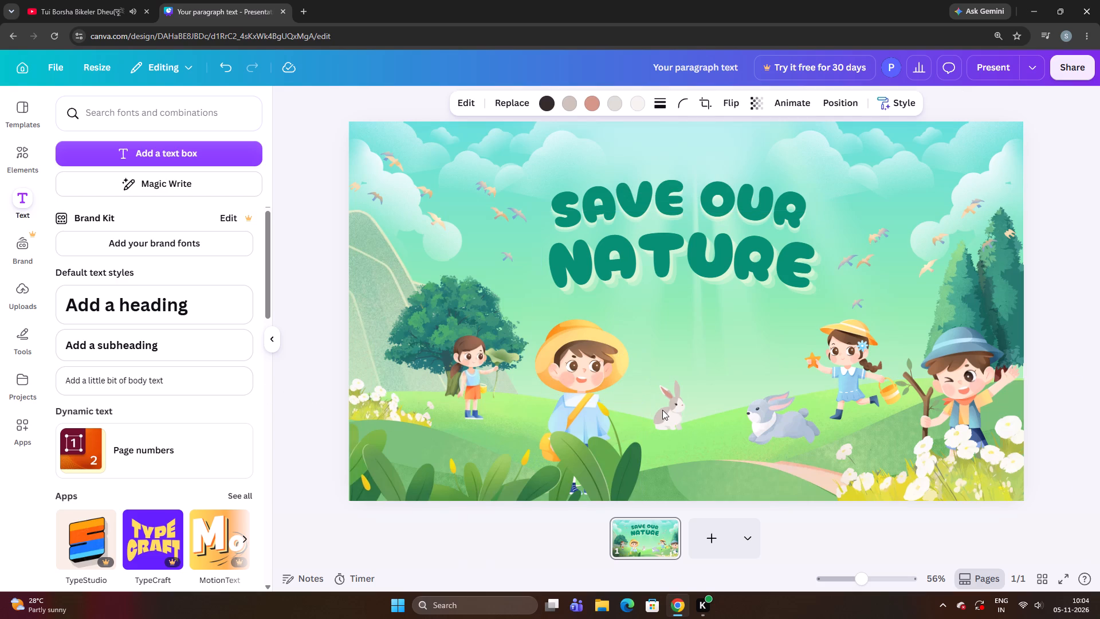
# Move the sitting rabbit slightly up on the grass.
pyautogui.press('Up')
pyautogui.press('Up')
pyautogui.press('Up')
pyautogui.press('Up')
pyautogui.press('Up')
pyautogui.press('Up')
pyautogui.press('Up')
pyautogui.press('Up')
pyautogui.press('Up')
pyautogui.press('Up')
pyautogui.press('Up')
pyautogui.press('Up')
pyautogui.press('Up')
pyautogui.press('Up')
pyautogui.press('Up')
pyautogui.press('Up')
pyautogui.press('Up')
pyautogui.press('Up')
pyautogui.press('Up')
pyautogui.press('Up')
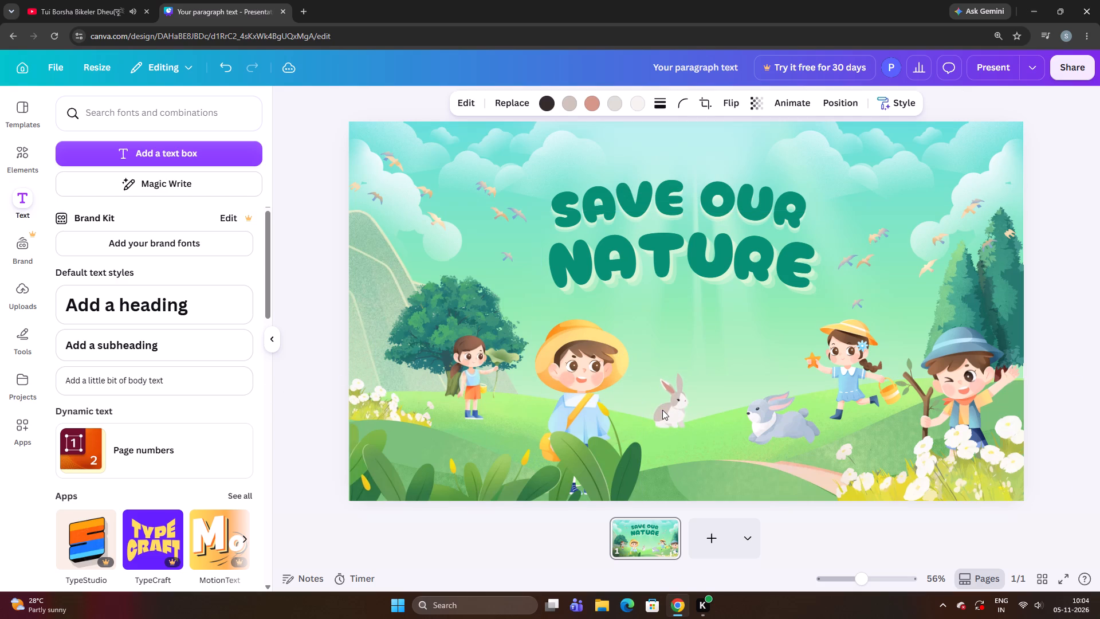
# Enlarge the sitting rabbit further until it is roughly a third larger than its original size.
pyautogui.hotkey('ctrl', 'Down')
pyautogui.hotkey('ctrl', 'Down')
pyautogui.hotkey('ctrl', 'Down')
pyautogui.hotkey('ctrl', 'Down')
pyautogui.hotkey('ctrl', 'Down')
pyautogui.hotkey('ctrl', 'Down')
pyautogui.hotkey('ctrl', 'Down')
pyautogui.hotkey('ctrl', 'Down')
pyautogui.hotkey('ctrl', 'Down')
pyautogui.hotkey('ctrl', 'Down')
pyautogui.hotkey('ctrl', 'Down')
pyautogui.hotkey('ctrl', 'Down')
pyautogui.hotkey('ctrl', 'Down')
pyautogui.hotkey('ctrl', 'Down')
pyautogui.hotkey('ctrl', 'Down')
pyautogui.hotkey('ctrl', 'Down')
pyautogui.hotkey('ctrl', 'Down')
pyautogui.hotkey('ctrl', 'Down')
pyautogui.hotkey('ctrl', 'Down')
pyautogui.hotkey('ctrl', 'Down')
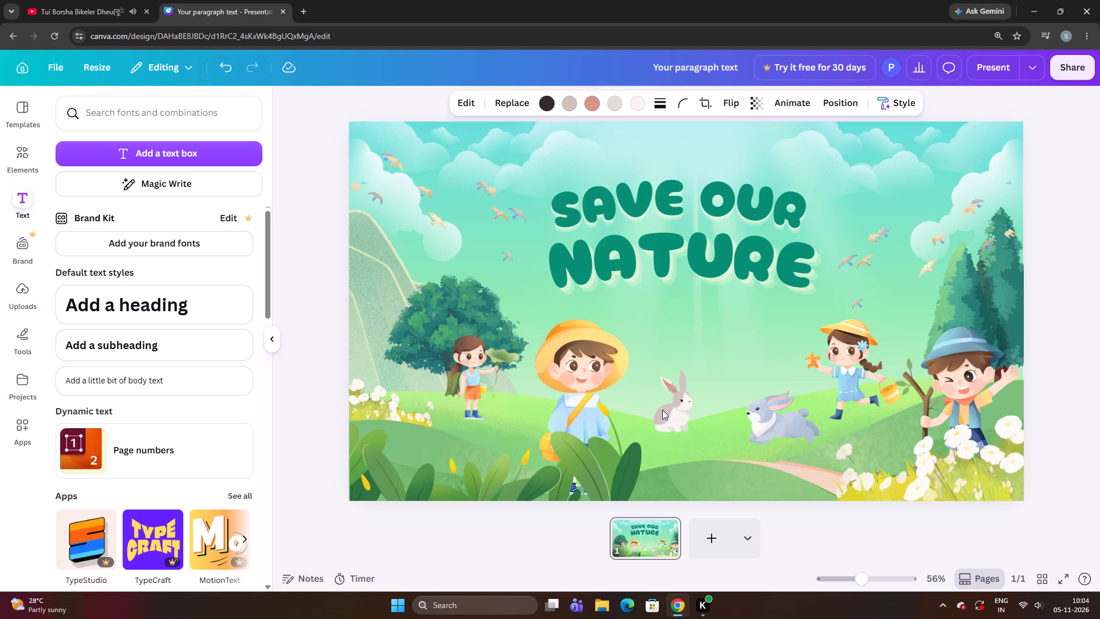
# Nudge the enlarged sitting rabbit slightly right, toward the running grey rabbit.
pyautogui.press('Right')
pyautogui.press('Right')
pyautogui.press('Right')
pyautogui.press('Right')
pyautogui.press('Right')
pyautogui.press('Right')
pyautogui.press('Right')
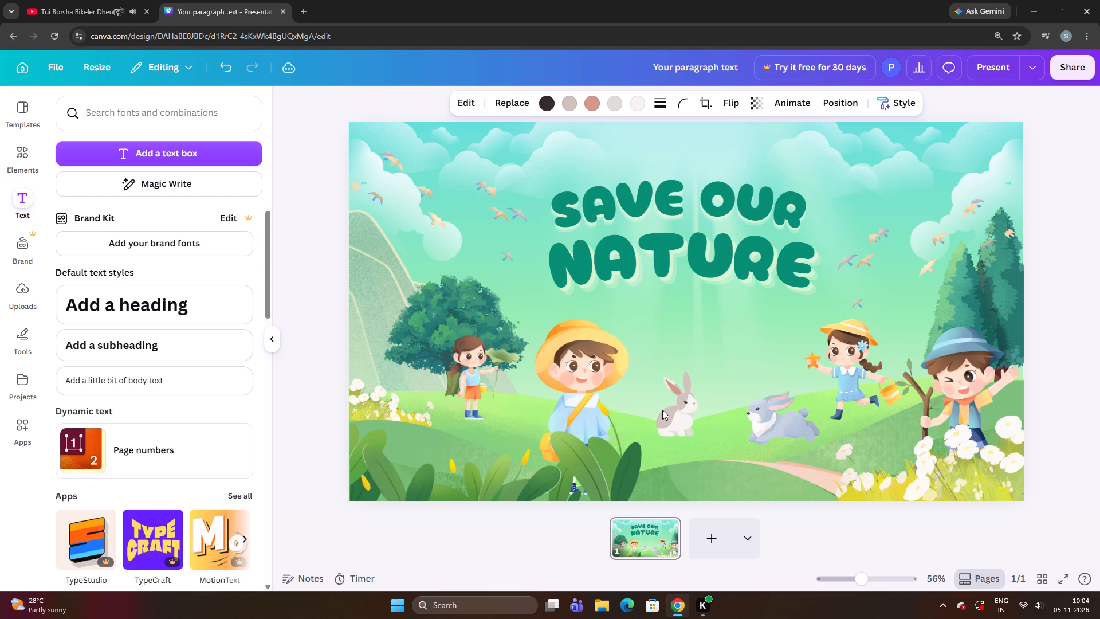
pyautogui.press('Right')
pyautogui.press('Up')
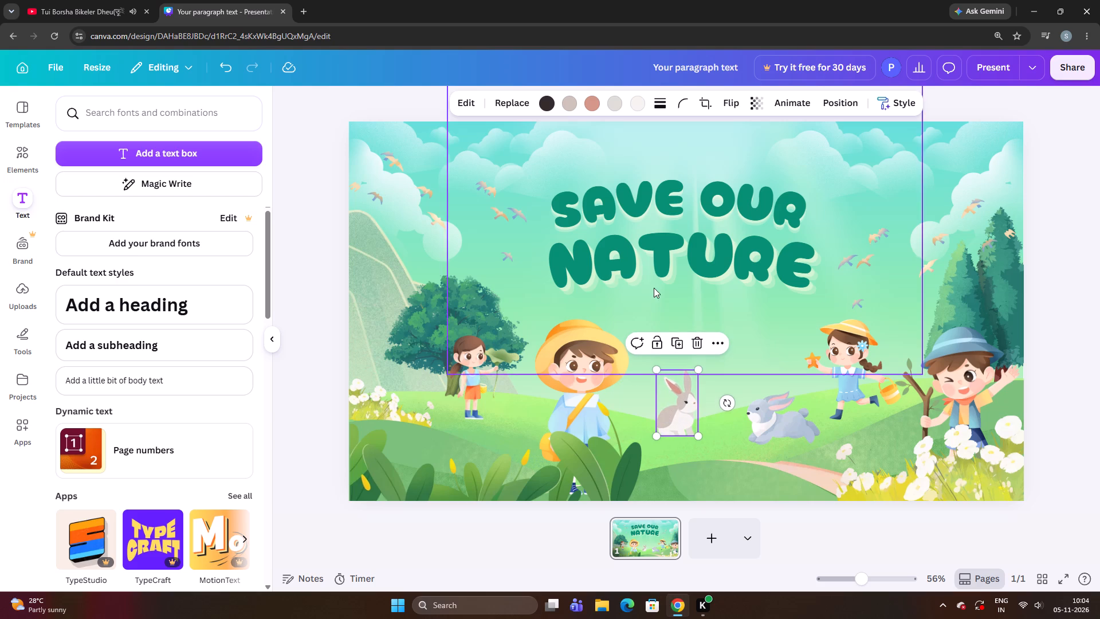
pyautogui.click(758, 348)
# Select the sitting rabbit and open its light grey chest colour for editing.
pyautogui.click(668, 438)
pyautogui.click(670, 426)
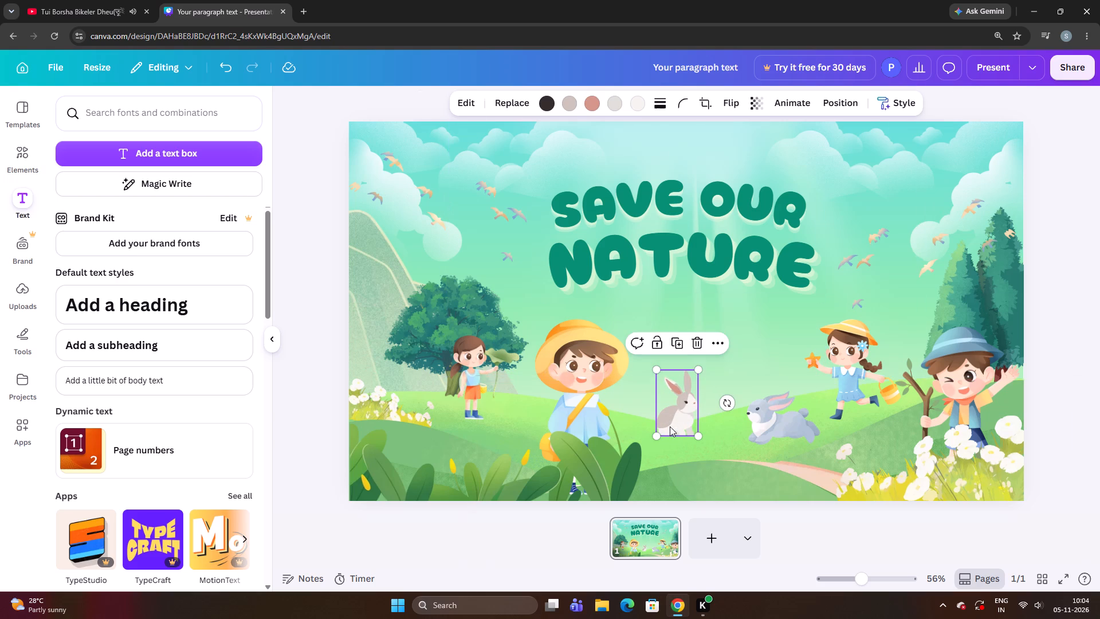
pyautogui.click(599, 106)
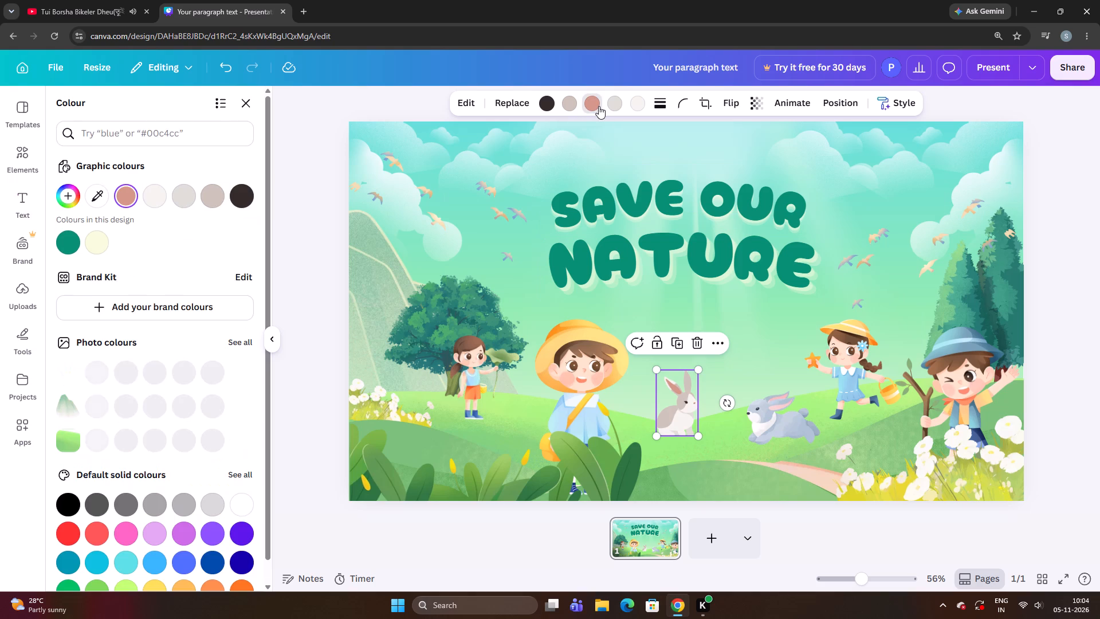
pyautogui.click(565, 105)
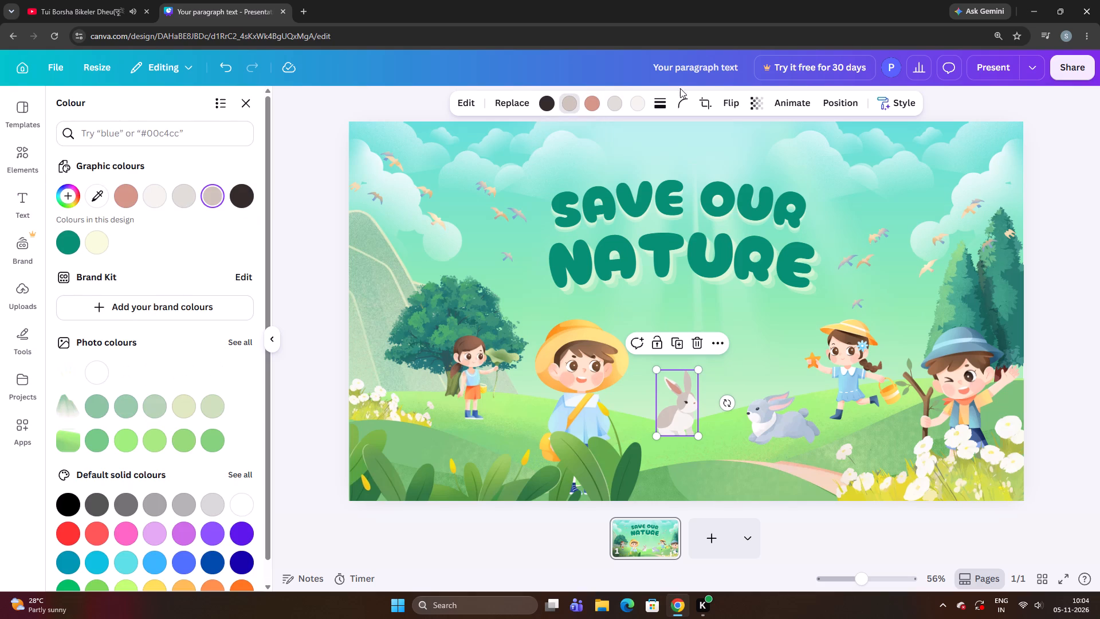
pyautogui.click(616, 104)
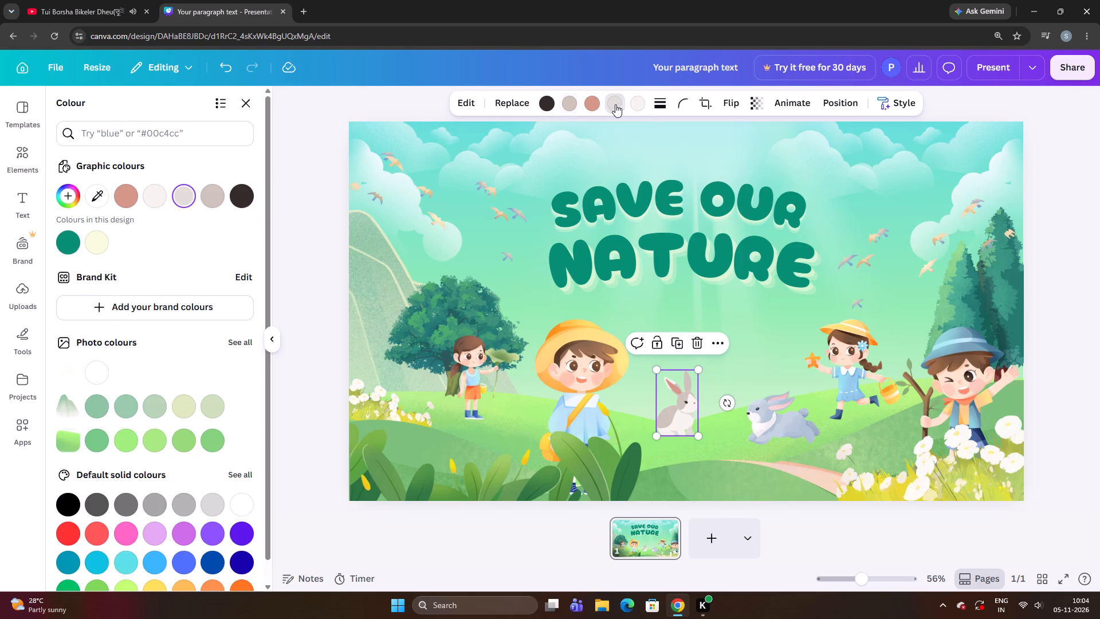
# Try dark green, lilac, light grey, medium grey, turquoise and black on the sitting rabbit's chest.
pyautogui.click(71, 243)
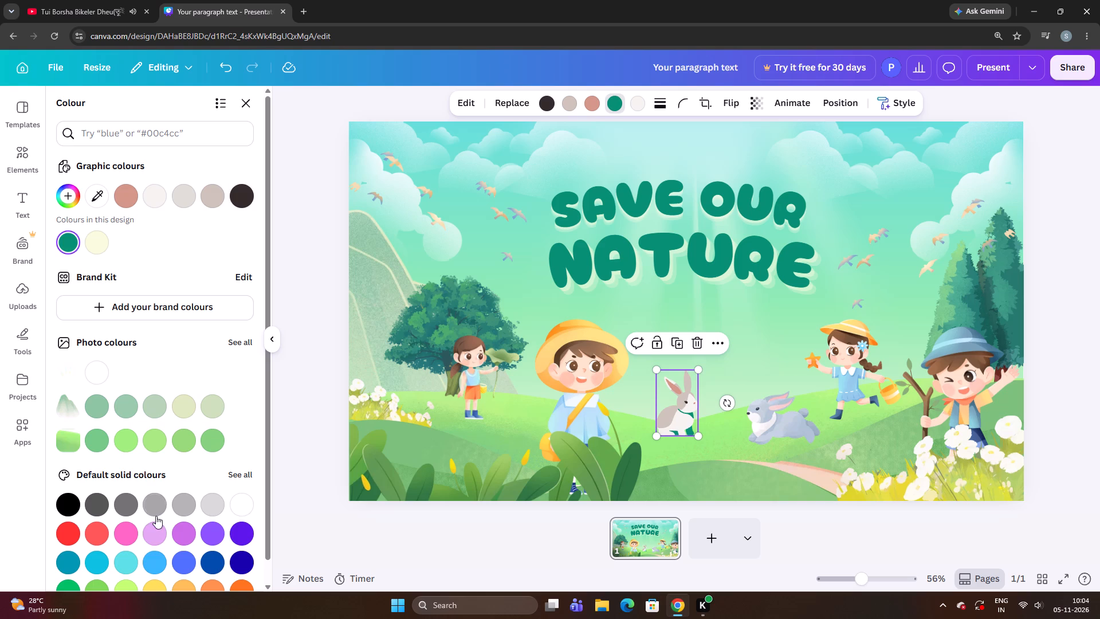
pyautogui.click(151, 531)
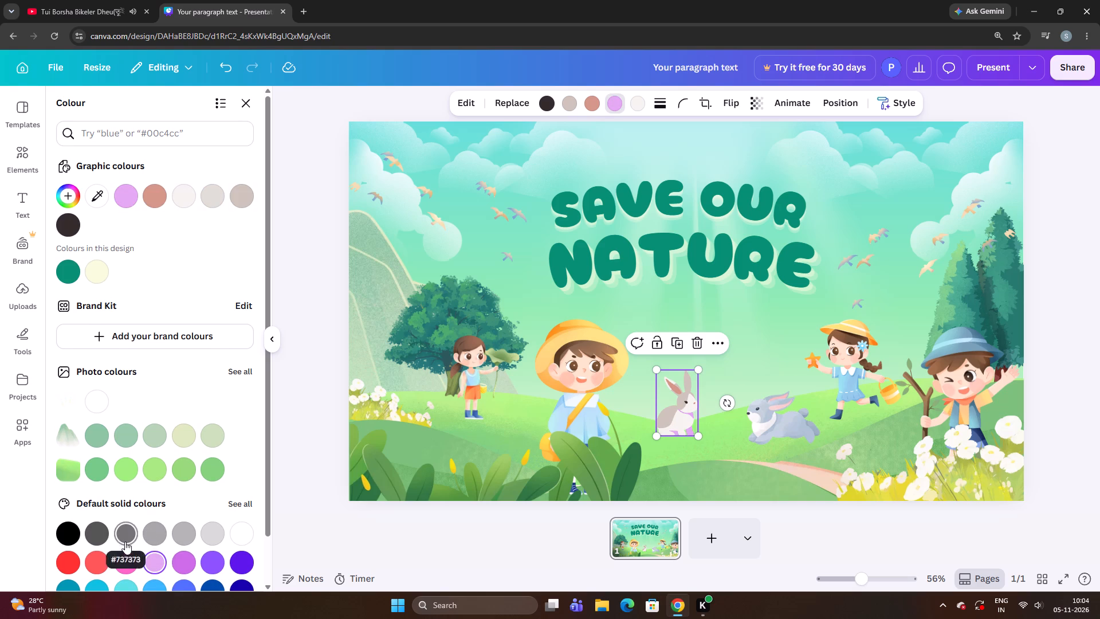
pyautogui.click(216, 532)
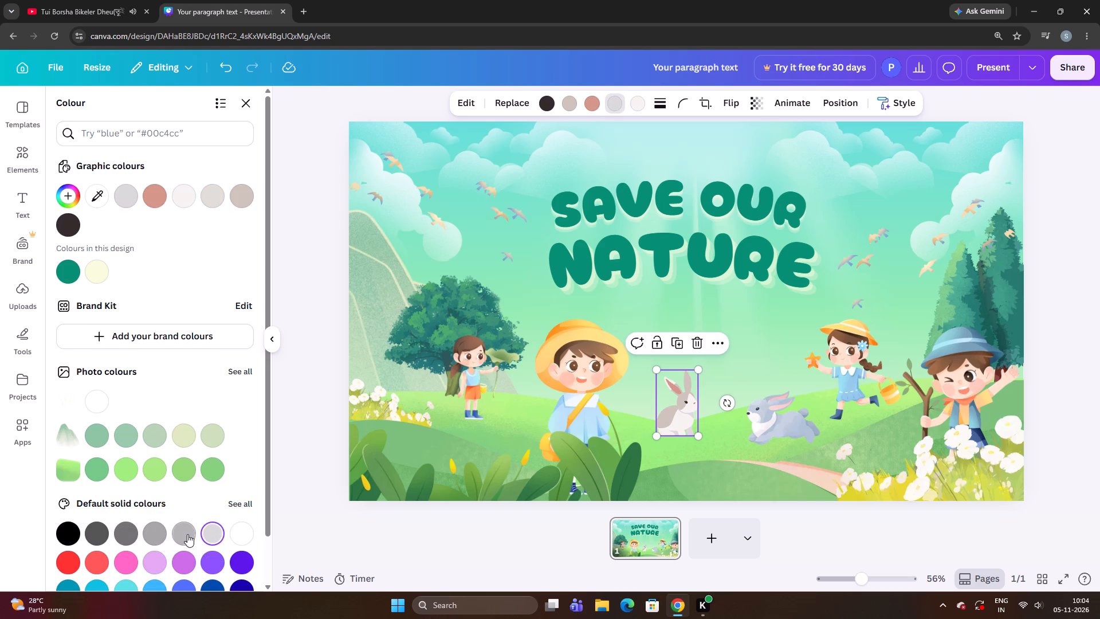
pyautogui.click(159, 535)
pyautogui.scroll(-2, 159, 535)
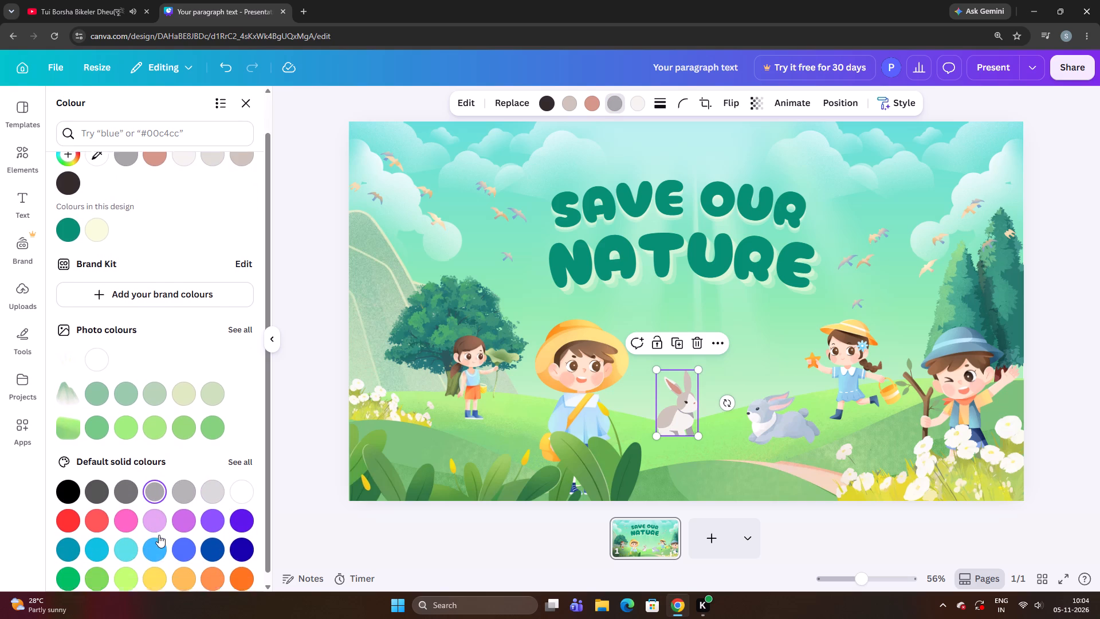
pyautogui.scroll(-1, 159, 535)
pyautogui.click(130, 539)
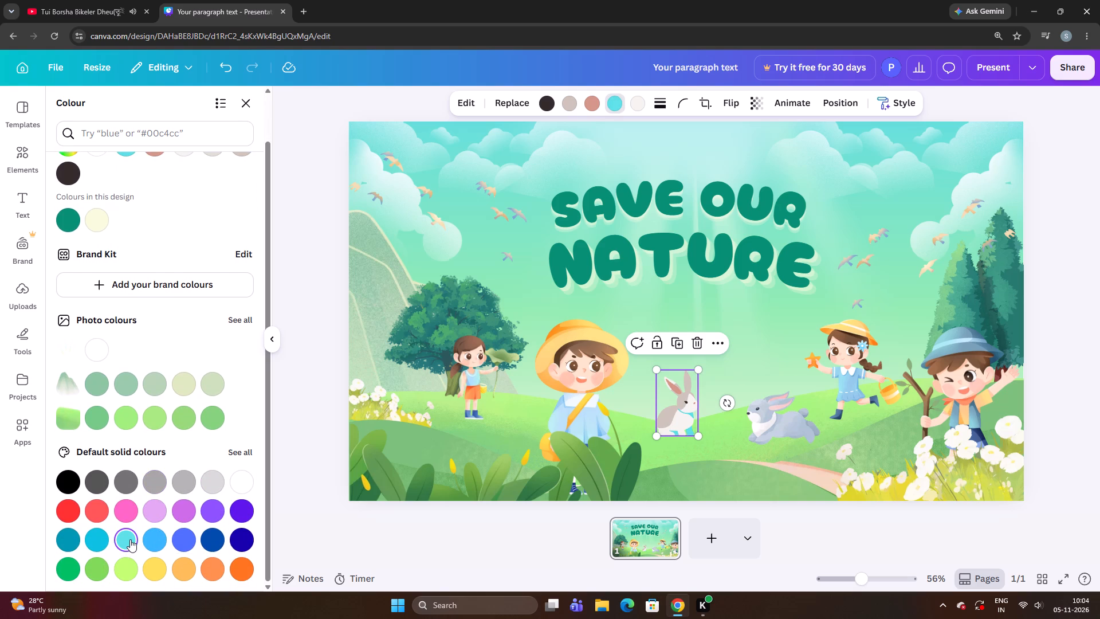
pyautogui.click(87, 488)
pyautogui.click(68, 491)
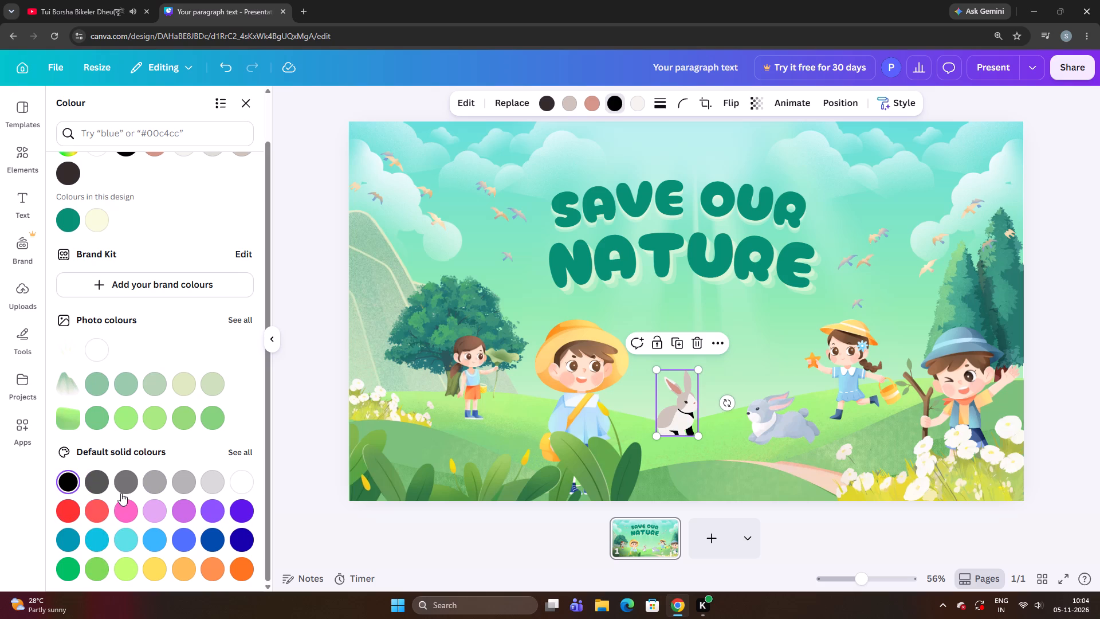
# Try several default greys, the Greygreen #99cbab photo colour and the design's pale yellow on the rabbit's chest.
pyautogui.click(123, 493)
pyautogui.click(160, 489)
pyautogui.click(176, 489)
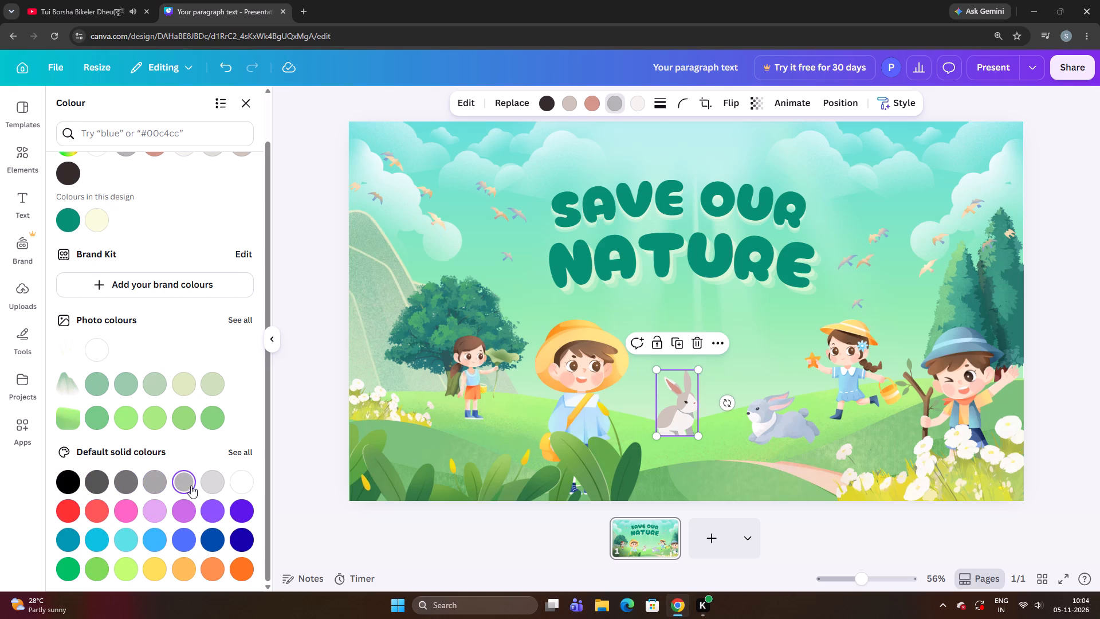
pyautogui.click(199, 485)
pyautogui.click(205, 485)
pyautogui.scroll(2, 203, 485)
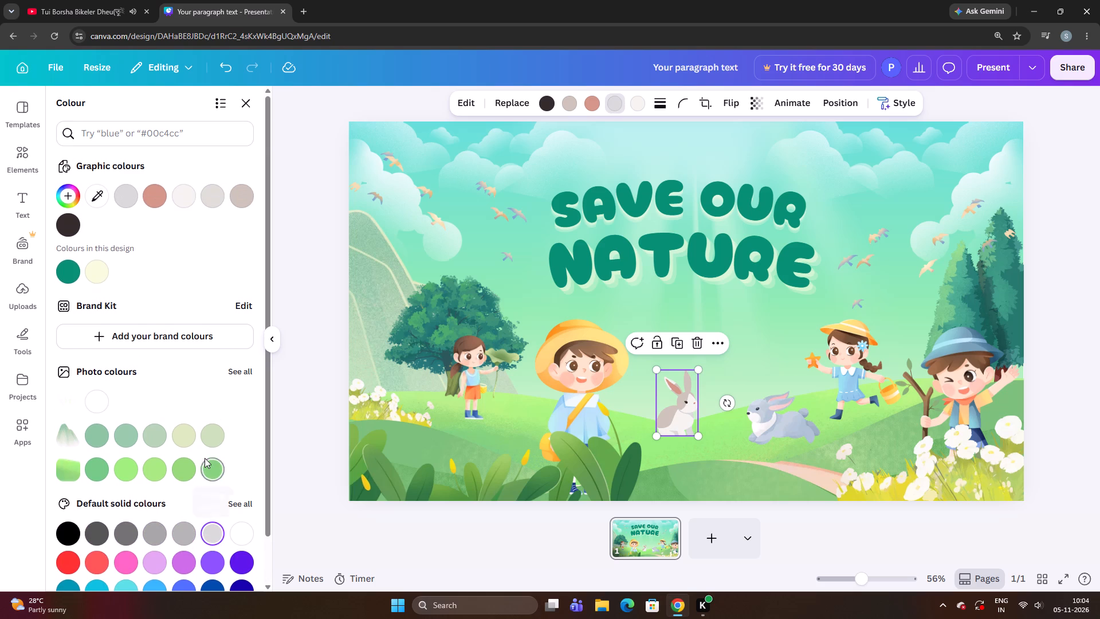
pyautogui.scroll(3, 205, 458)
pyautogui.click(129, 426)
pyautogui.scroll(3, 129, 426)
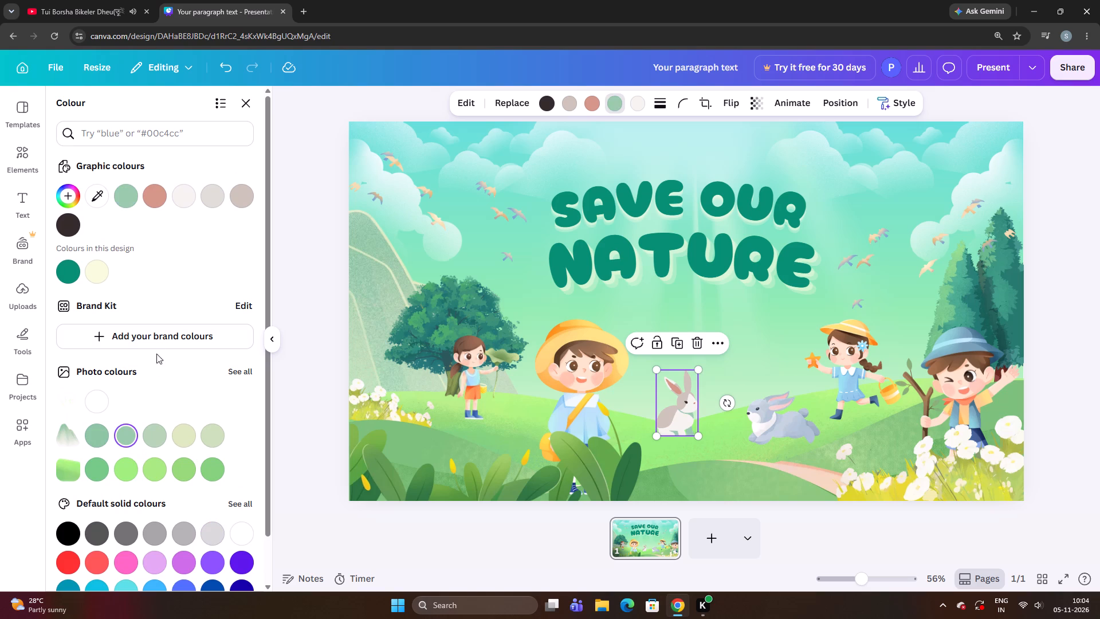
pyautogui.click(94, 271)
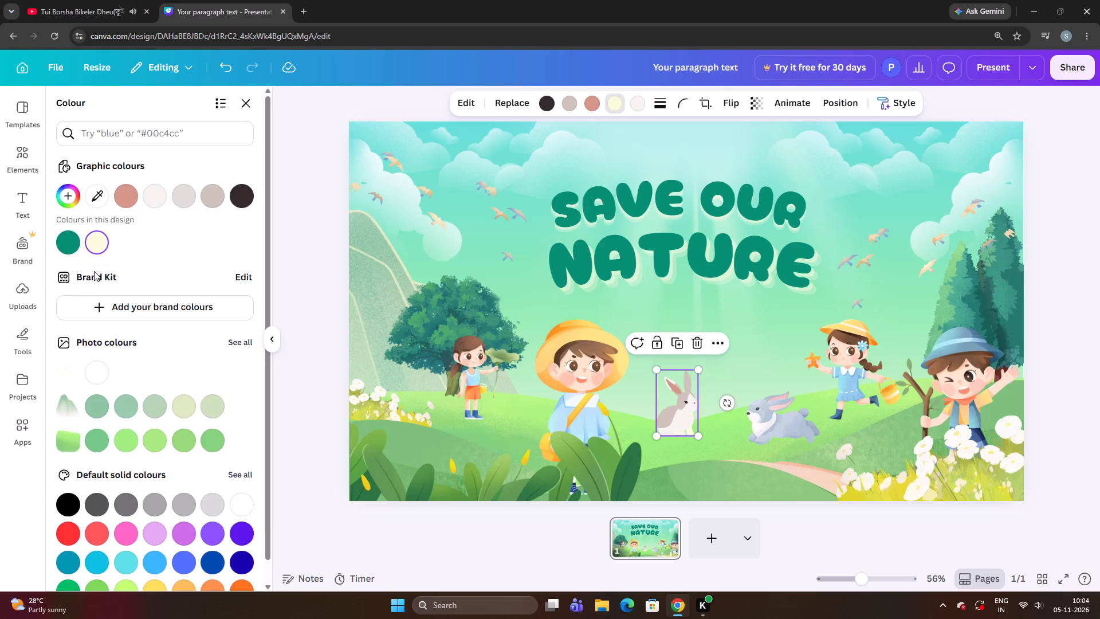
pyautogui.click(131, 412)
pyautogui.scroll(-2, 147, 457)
# Set the rabbit's chest to a medium-light grey, the third-lightest of the default solid neutrals counting white.
pyautogui.click(154, 479)
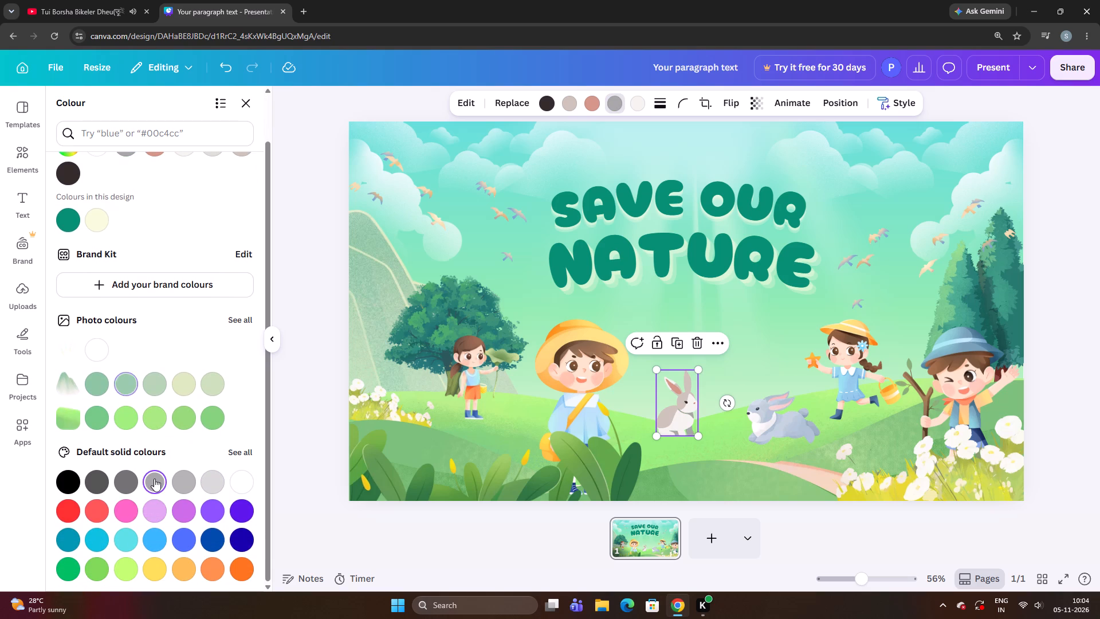
pyautogui.click(193, 488)
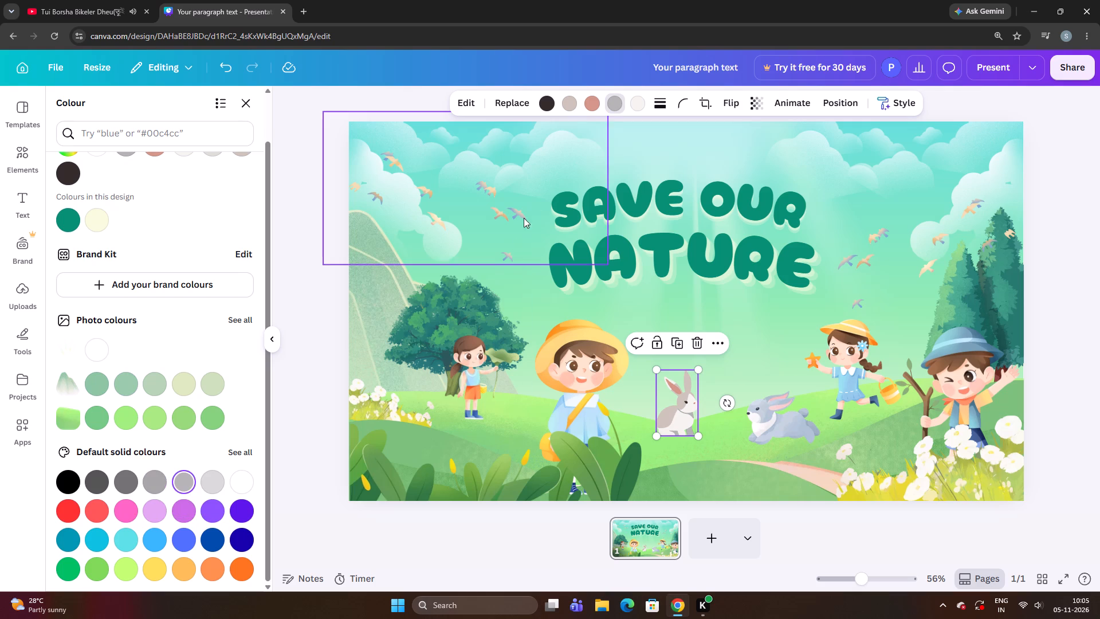
# Change the sitting rabbit's dusty pink inner-ear colour to the default bright pink.
pyautogui.click(591, 108)
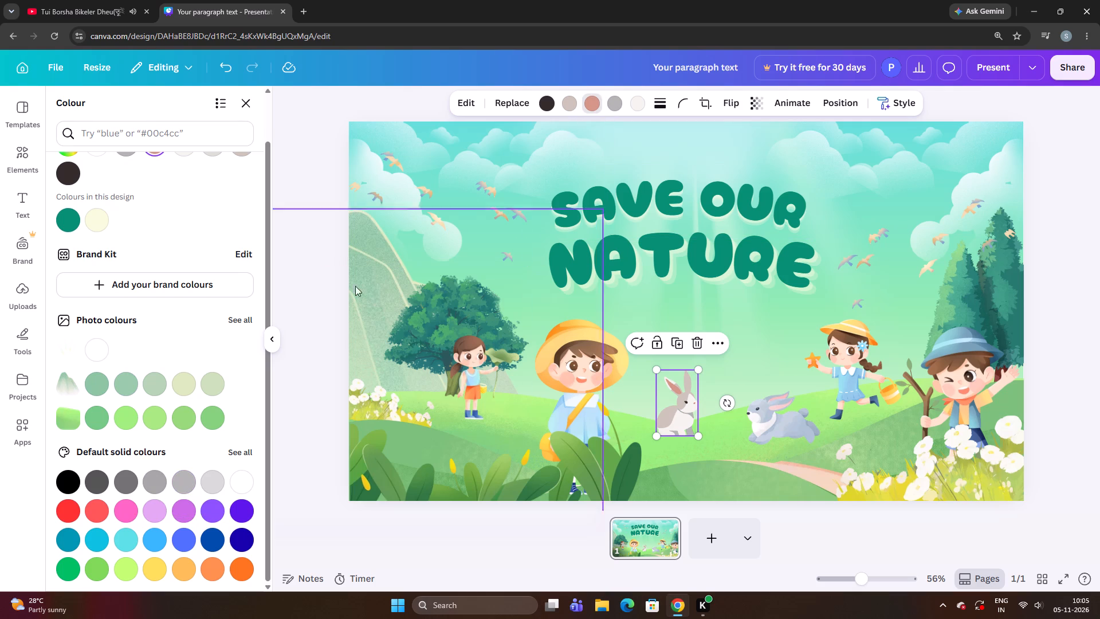
pyautogui.click(103, 514)
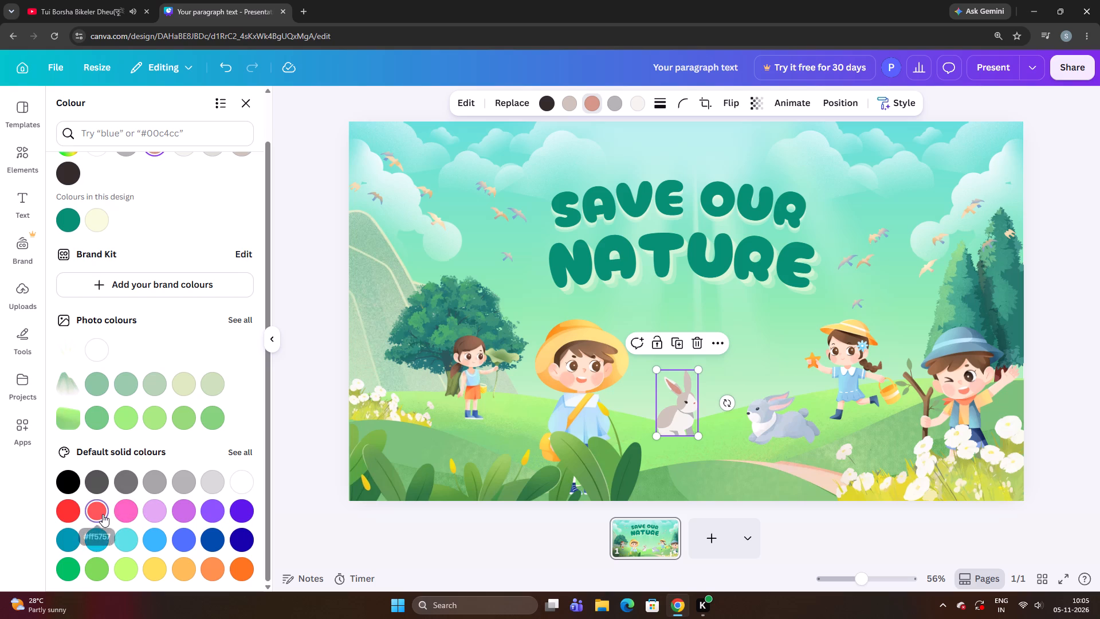
pyautogui.click(127, 516)
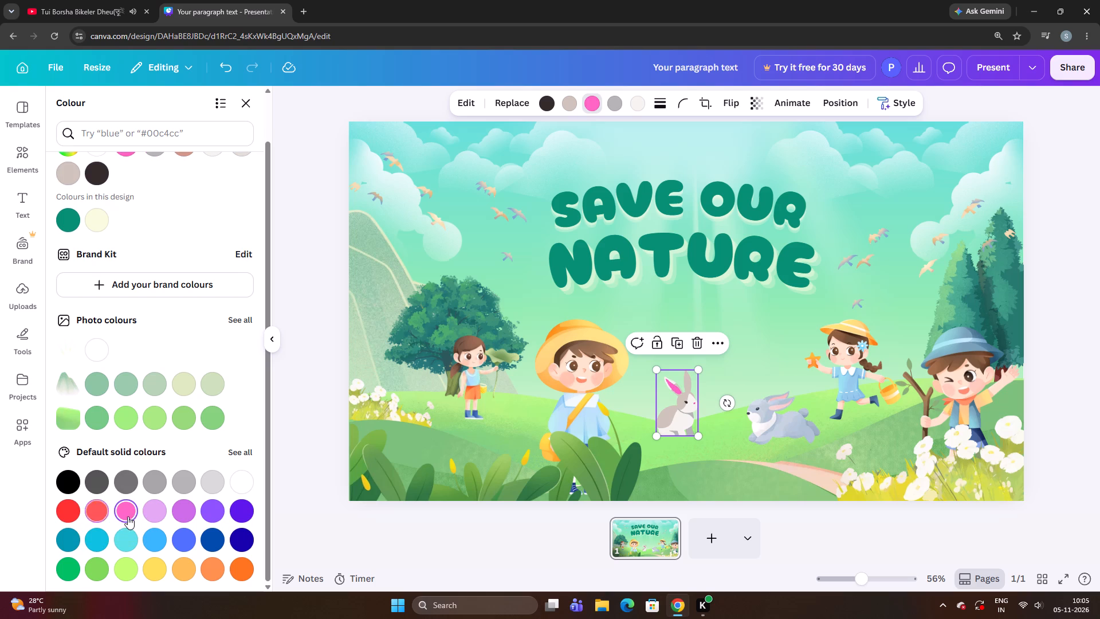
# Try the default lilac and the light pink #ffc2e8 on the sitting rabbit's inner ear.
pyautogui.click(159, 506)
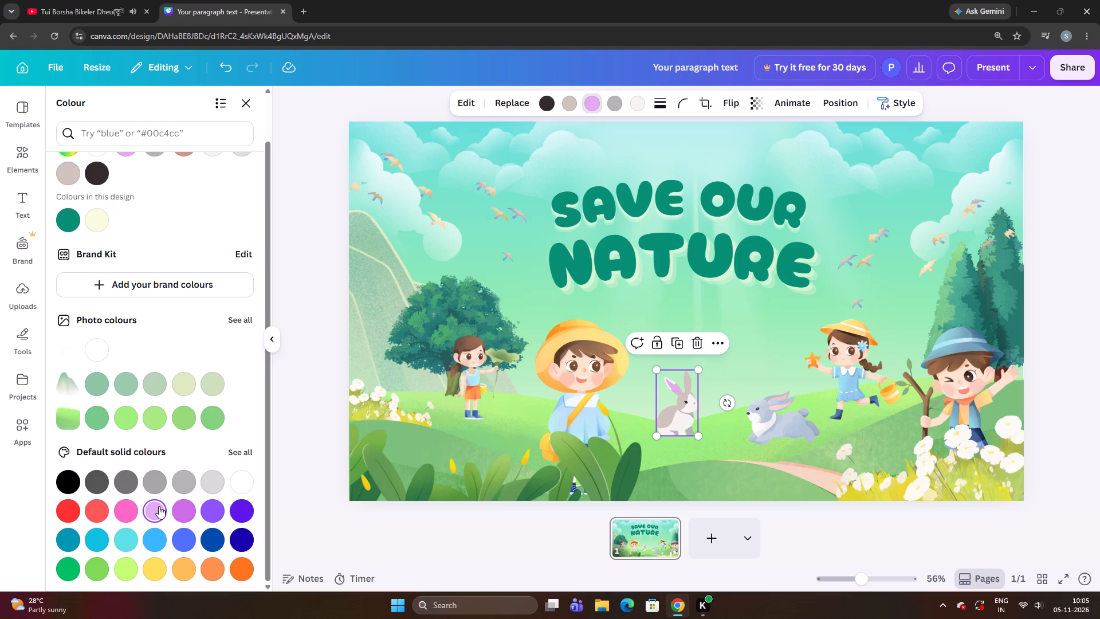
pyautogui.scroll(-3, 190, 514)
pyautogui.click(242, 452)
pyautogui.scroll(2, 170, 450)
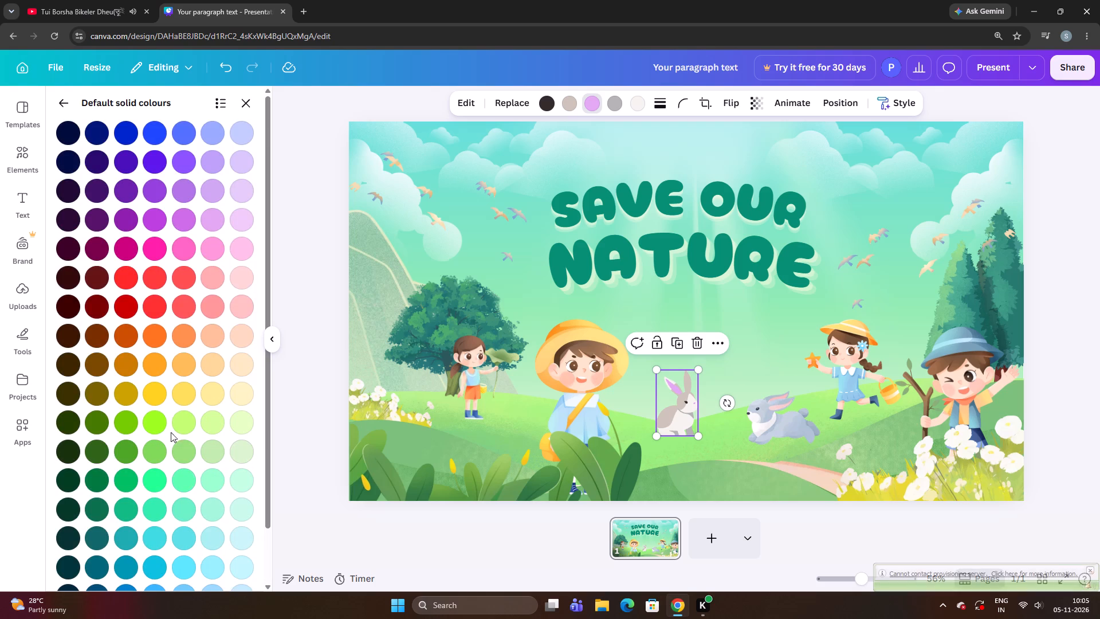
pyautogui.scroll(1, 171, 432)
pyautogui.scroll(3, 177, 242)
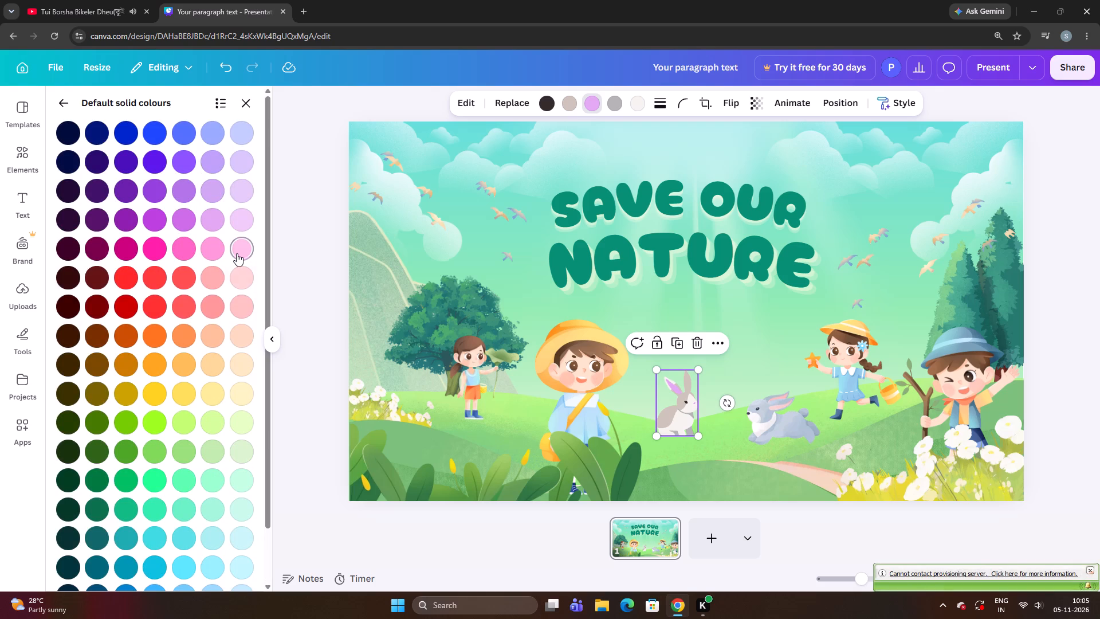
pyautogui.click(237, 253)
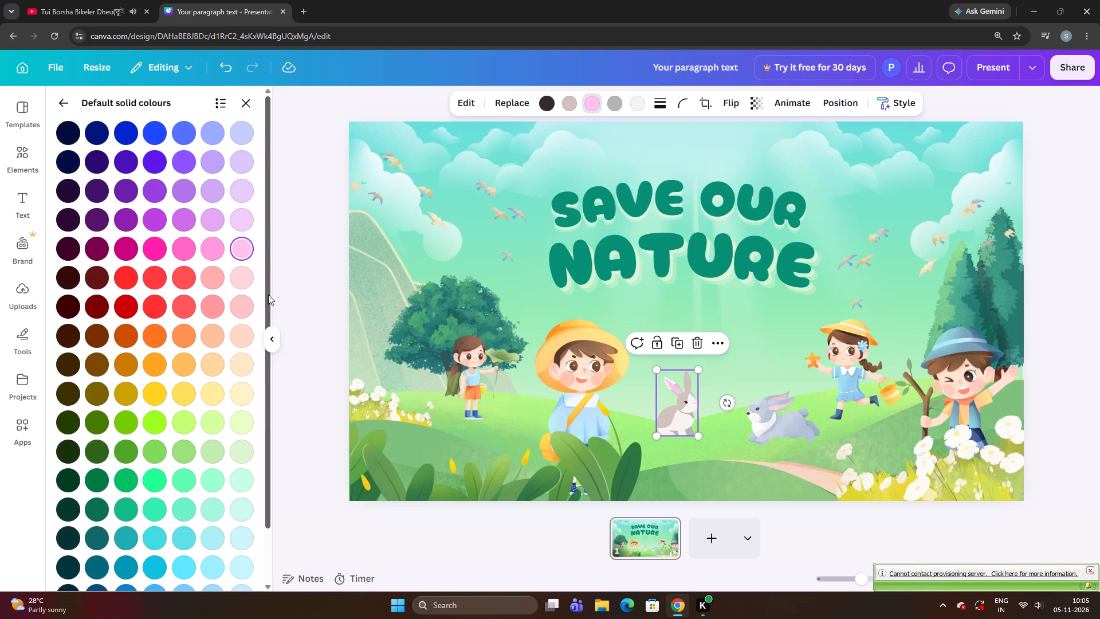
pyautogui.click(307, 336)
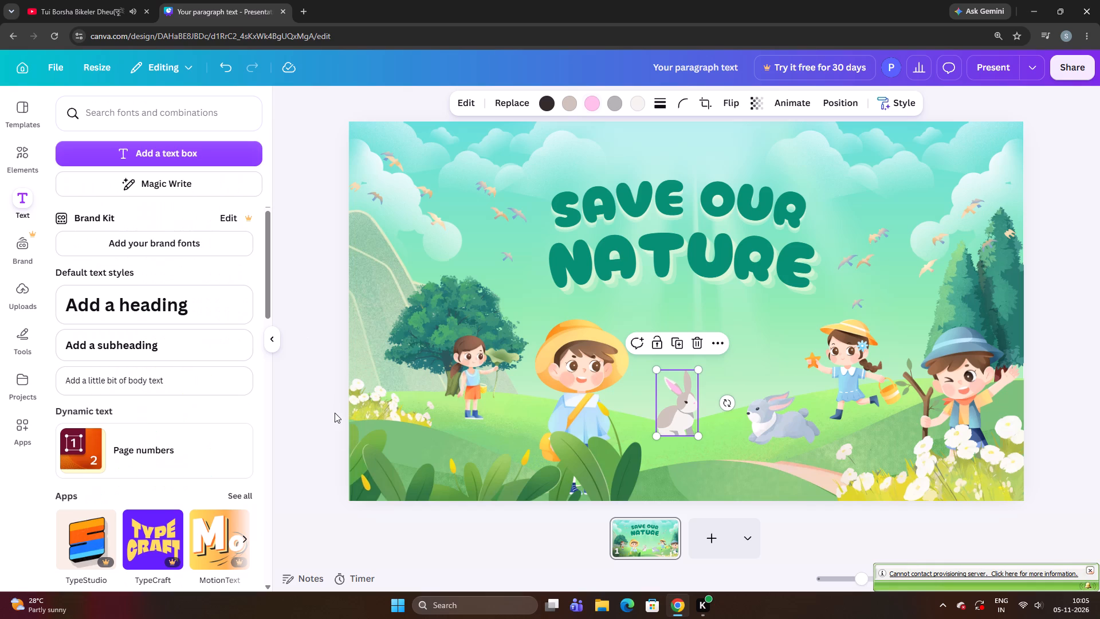
# Change the sitting rabbit's greyish-beige body to the light coral pink from the full default solid colours, comparing neighbouring pinks and peach.
pyautogui.click(568, 109)
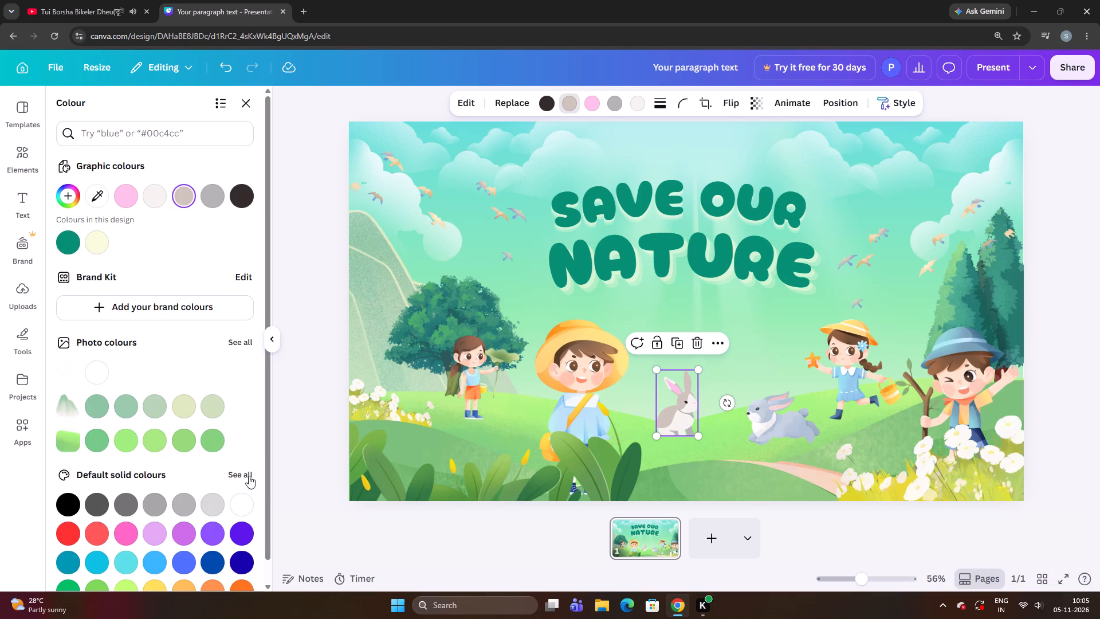
pyautogui.click(247, 460)
pyautogui.click(243, 475)
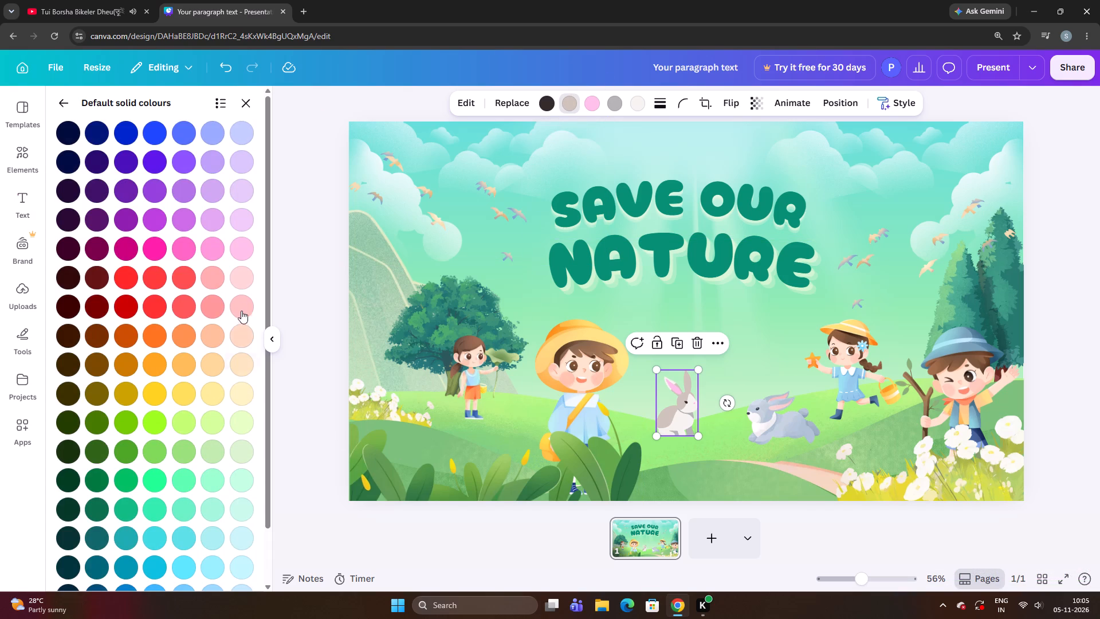
pyautogui.click(242, 304)
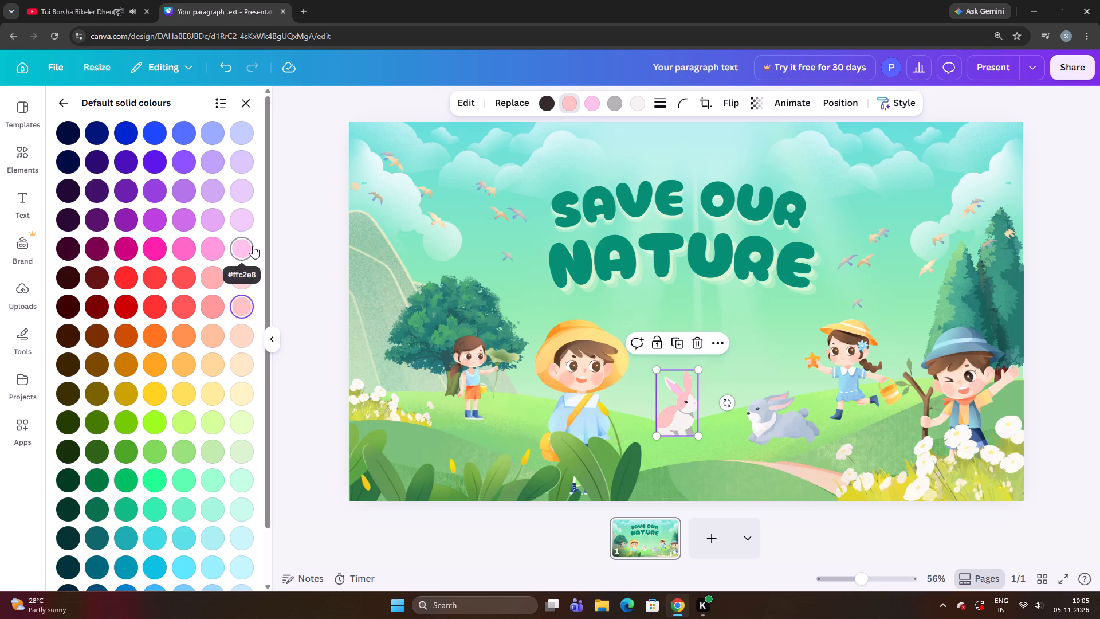
pyautogui.click(253, 246)
pyautogui.click(232, 307)
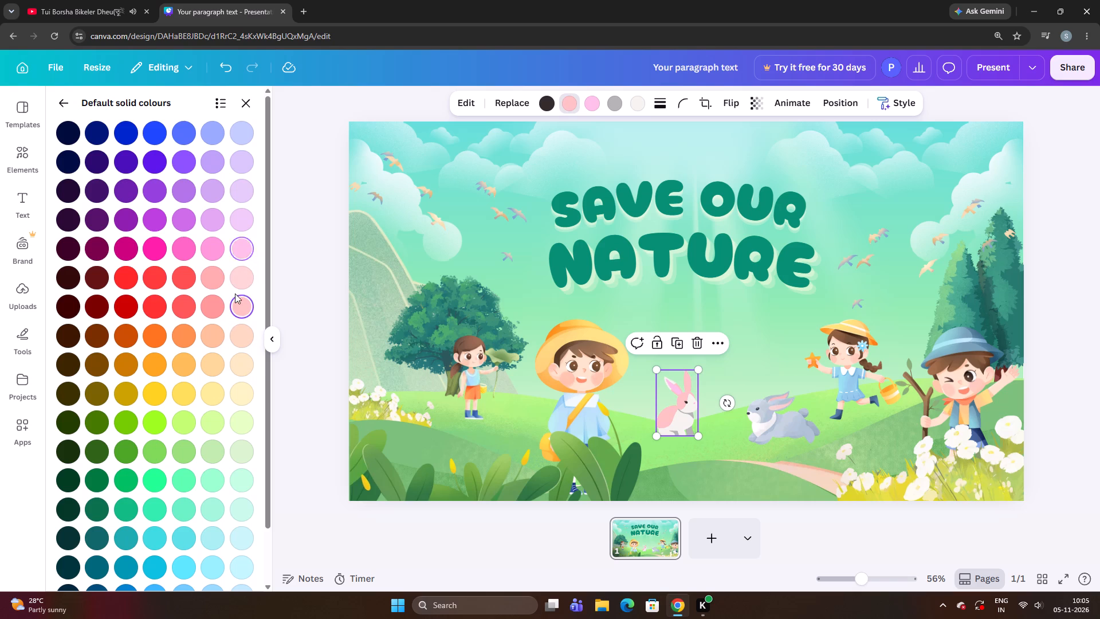
pyautogui.click(237, 281)
pyautogui.click(240, 298)
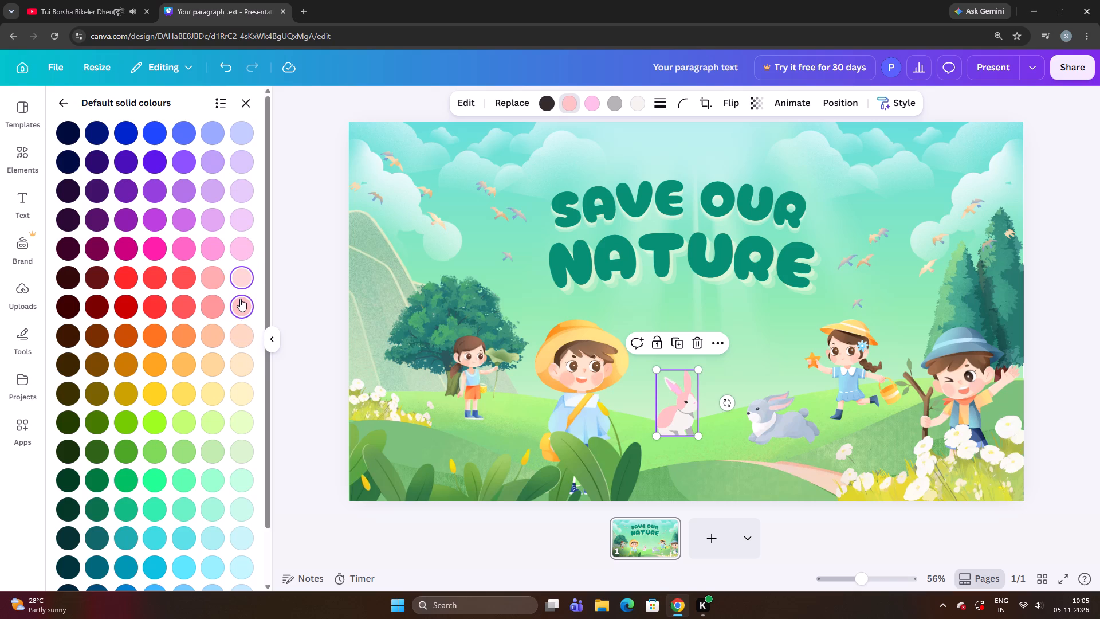
pyautogui.click(212, 308)
pyautogui.click(239, 308)
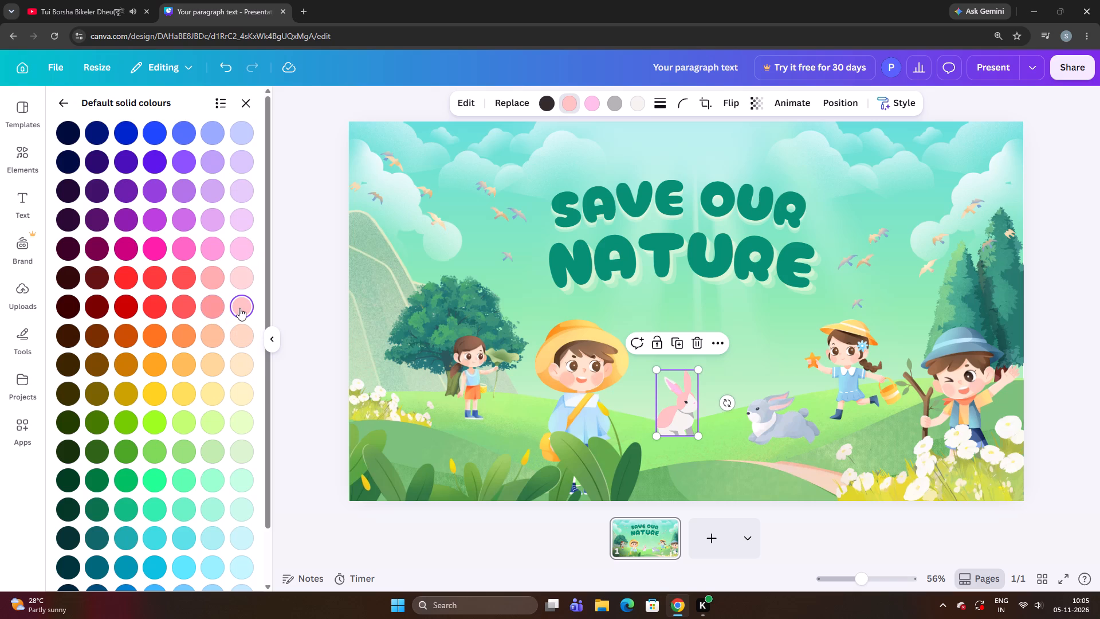
pyautogui.click(243, 330)
pyautogui.click(243, 303)
pyautogui.click(289, 335)
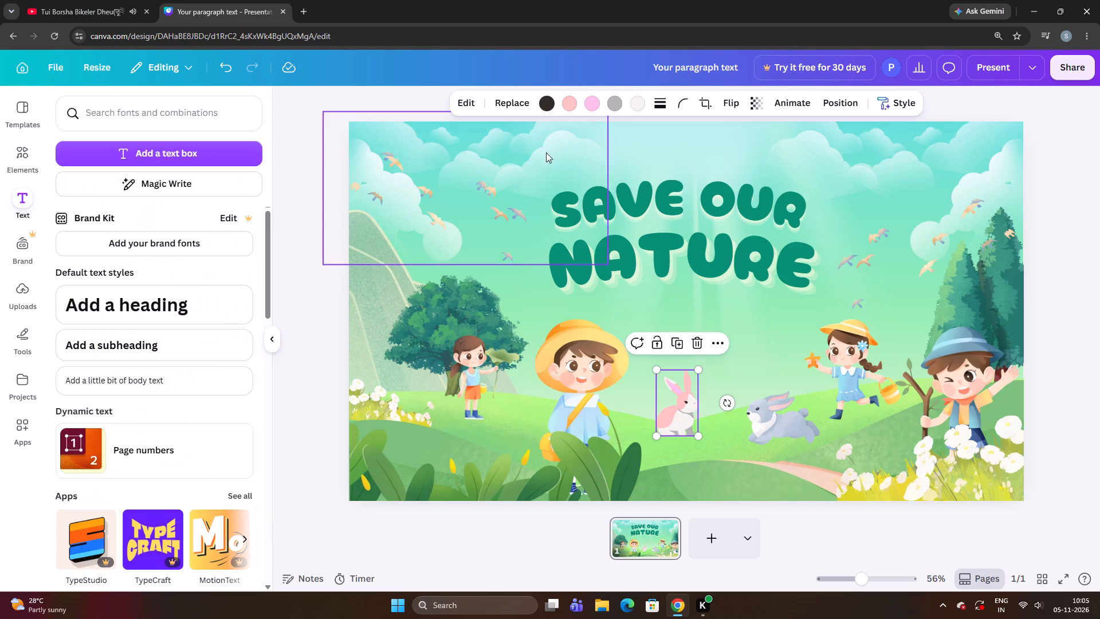
# Set the rabbit's grey chest to the same light coral pink as its body, comparing pale pink, lilac, lavender and periwinkle tints.
pyautogui.click(622, 108)
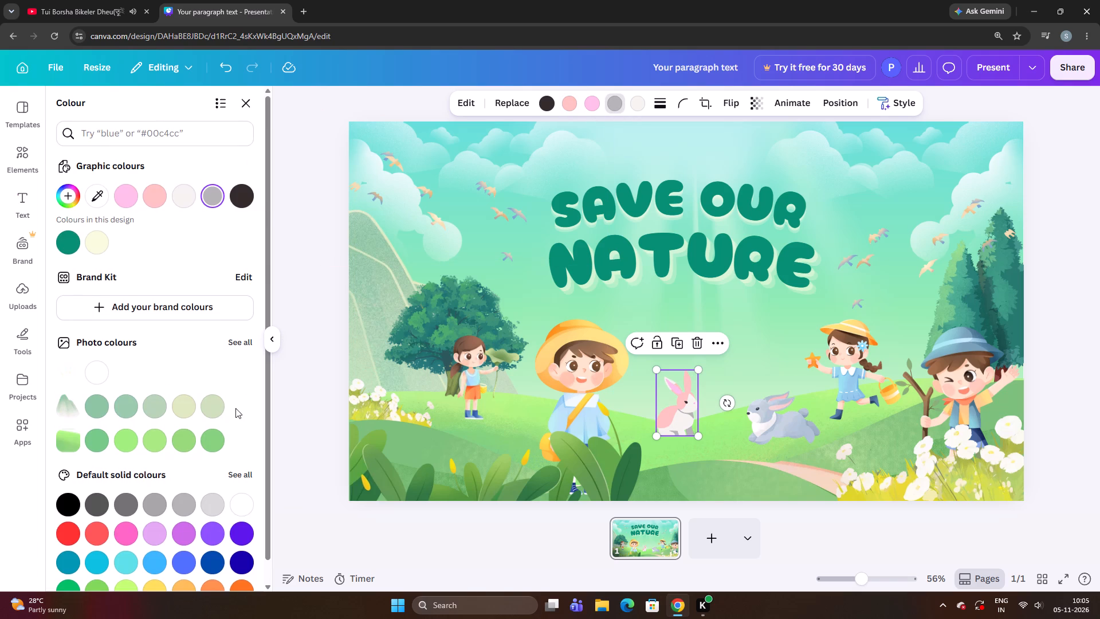
pyautogui.scroll(-3, 235, 408)
pyautogui.click(239, 449)
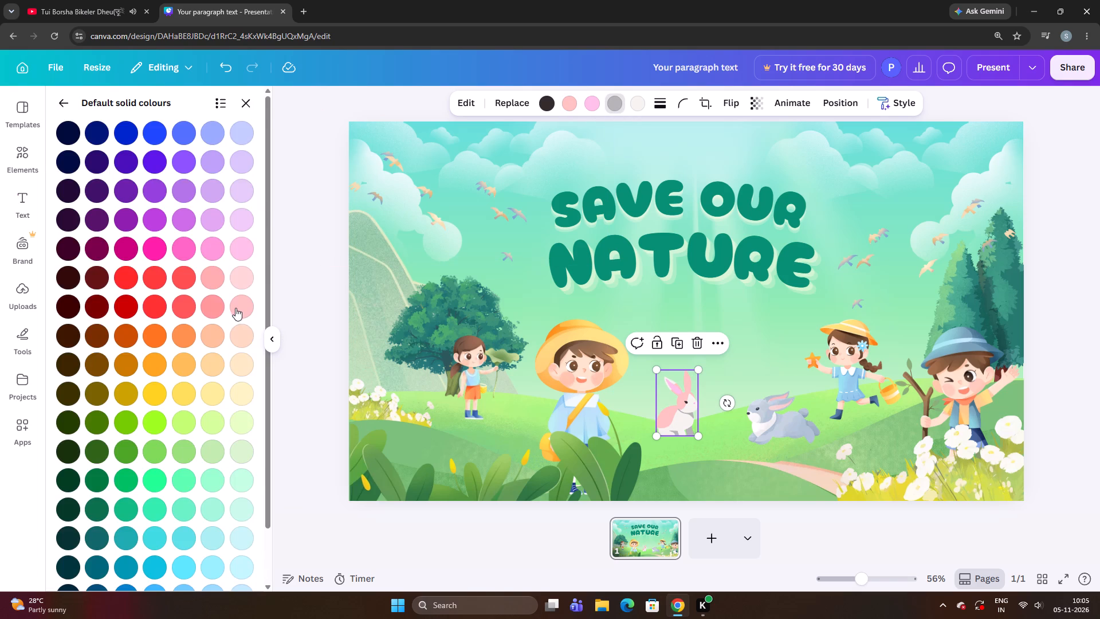
pyautogui.click(235, 306)
pyautogui.click(249, 279)
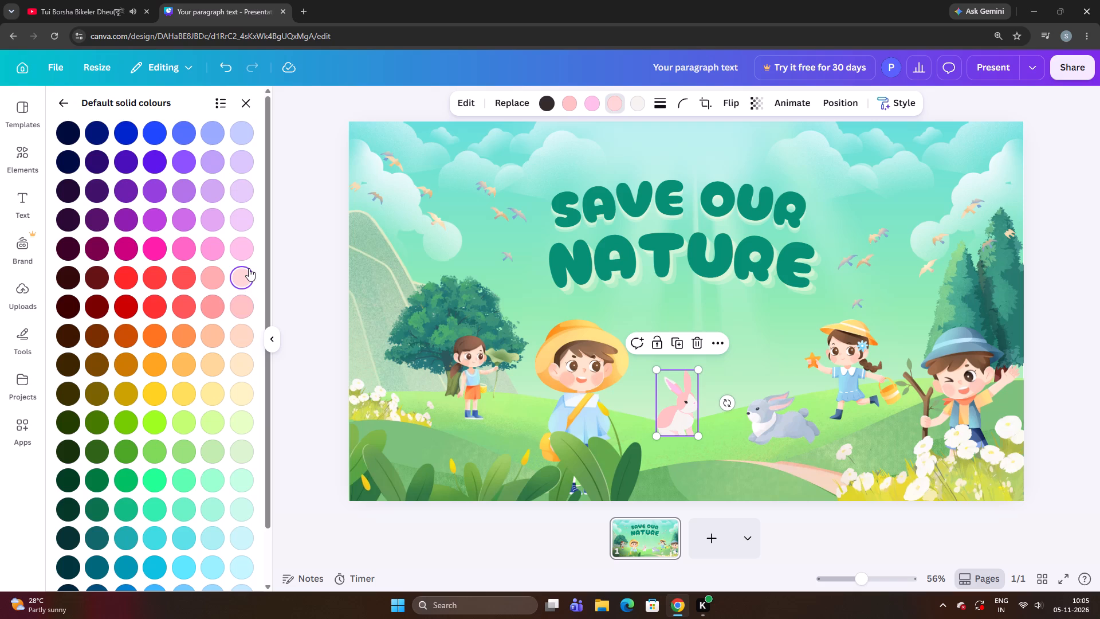
pyautogui.click(249, 268)
pyautogui.click(249, 257)
pyautogui.click(245, 221)
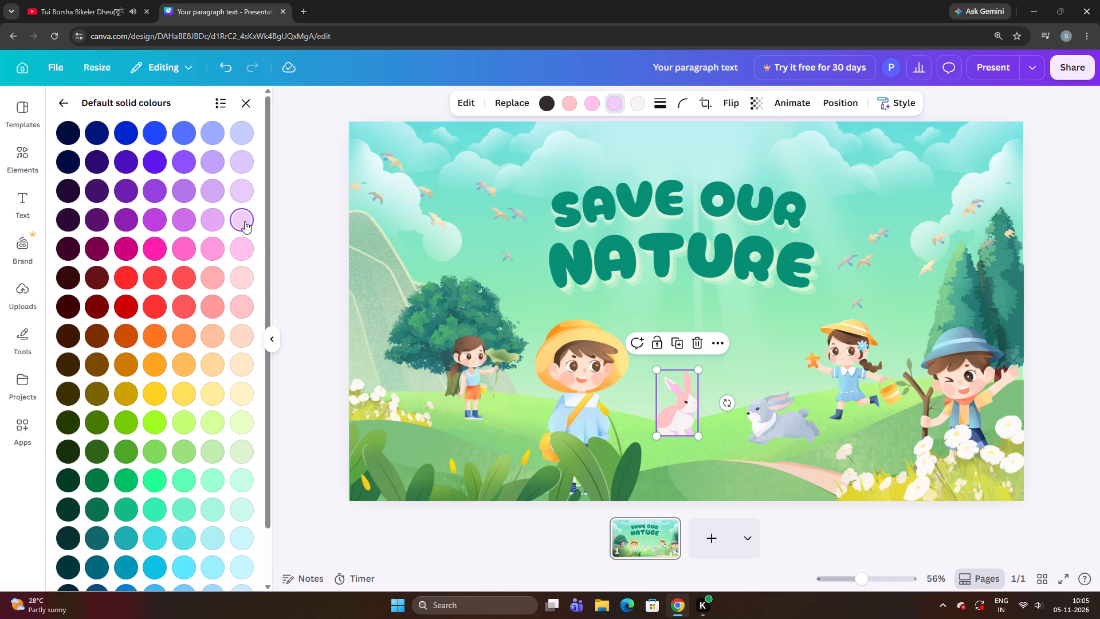
pyautogui.click(245, 189)
pyautogui.click(244, 166)
pyautogui.click(244, 142)
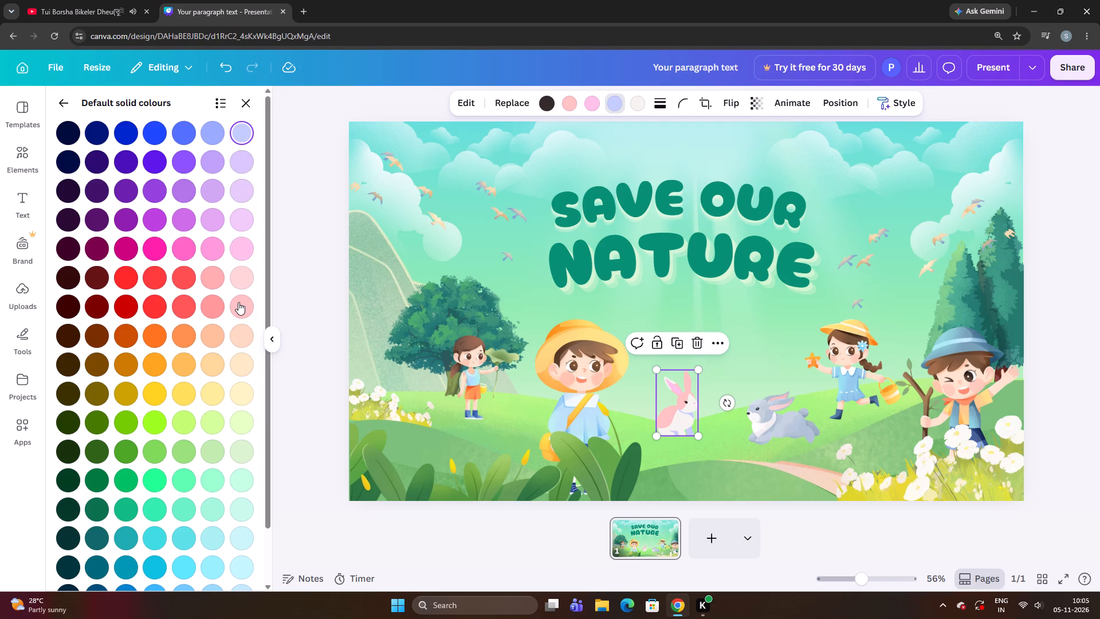
pyautogui.click(238, 302)
pyautogui.click(306, 399)
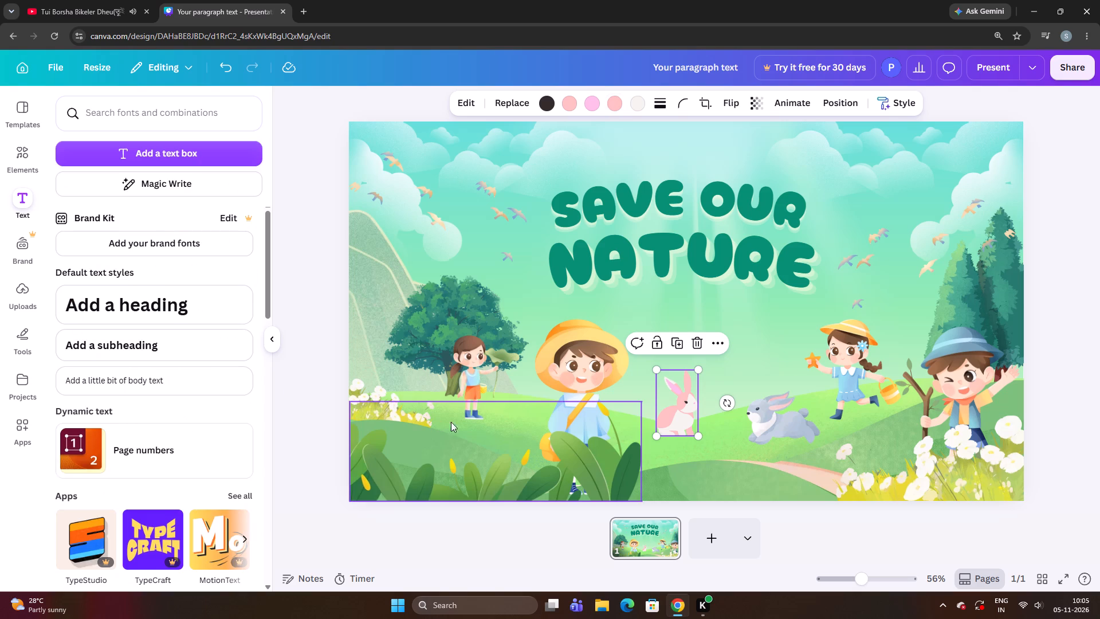
pyautogui.click(504, 426)
# Move the sitting rabbit slightly up and to the right on the grass.
pyautogui.moveTo(682, 421); pyautogui.dragTo(686, 412)
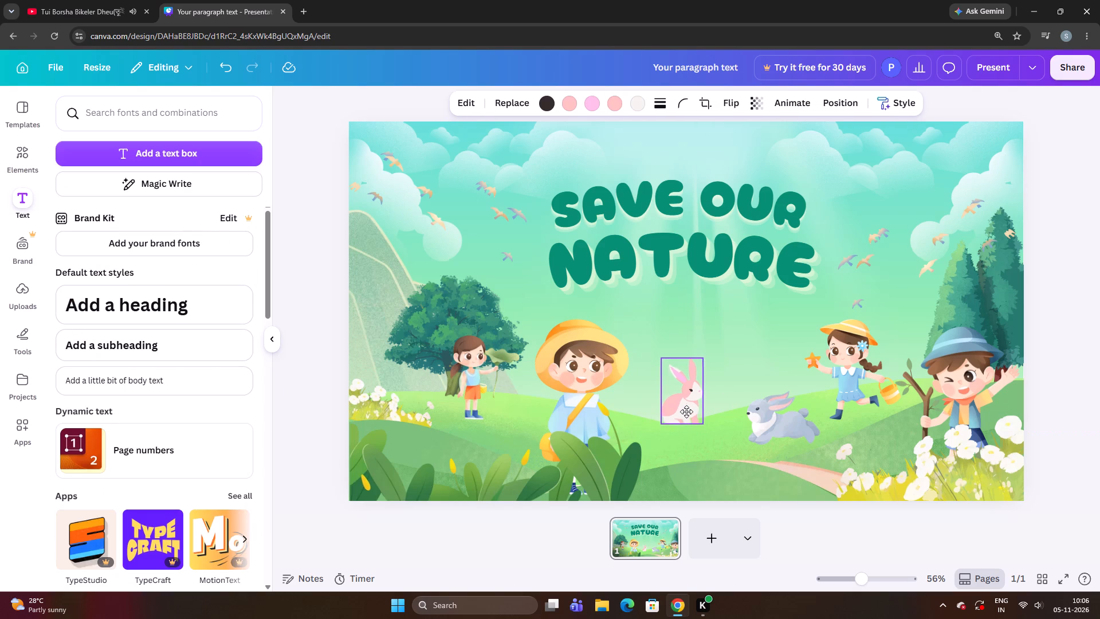
pyautogui.moveTo(686, 412); pyautogui.dragTo(687, 416)
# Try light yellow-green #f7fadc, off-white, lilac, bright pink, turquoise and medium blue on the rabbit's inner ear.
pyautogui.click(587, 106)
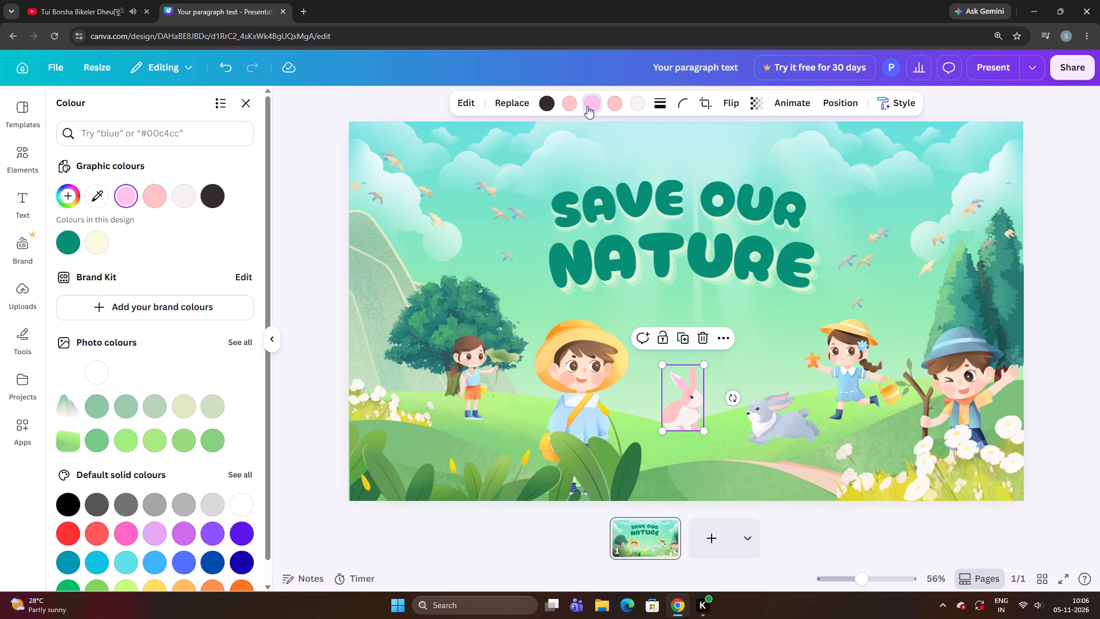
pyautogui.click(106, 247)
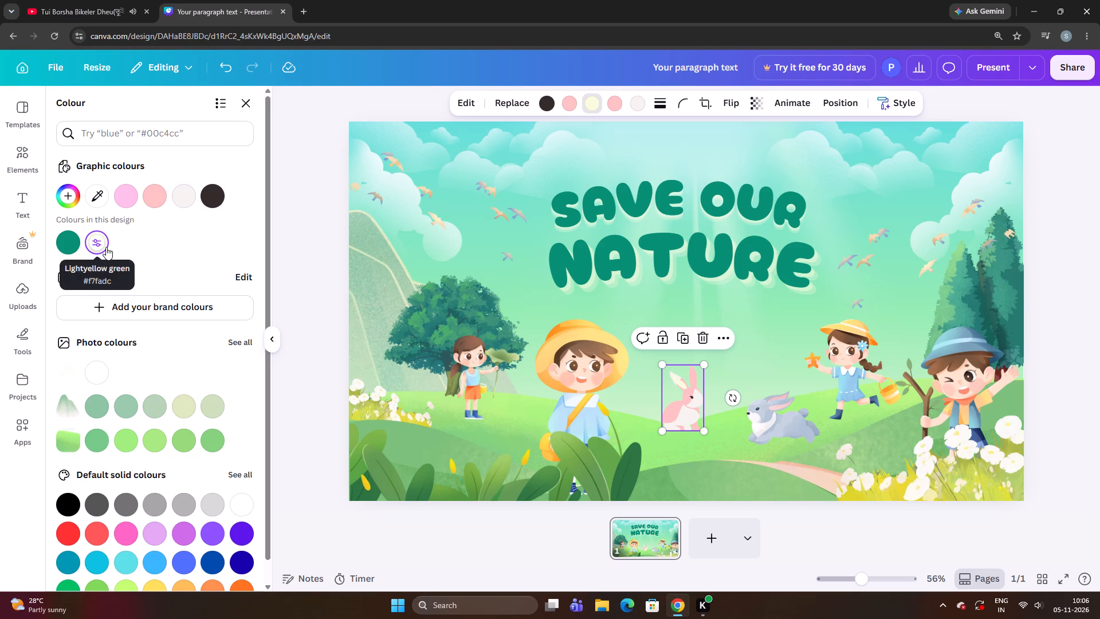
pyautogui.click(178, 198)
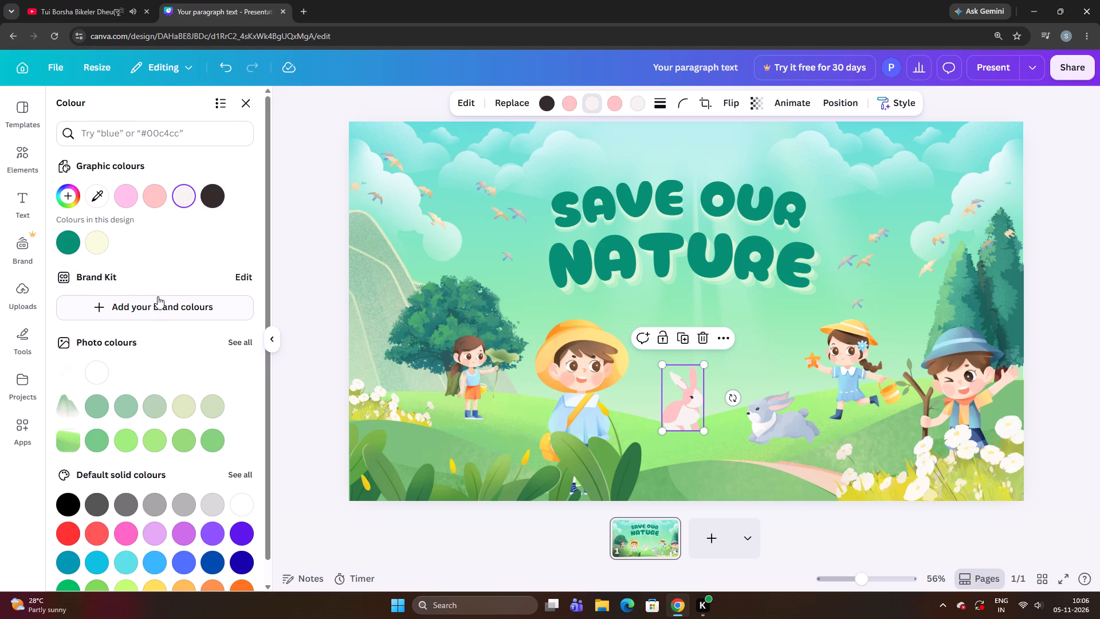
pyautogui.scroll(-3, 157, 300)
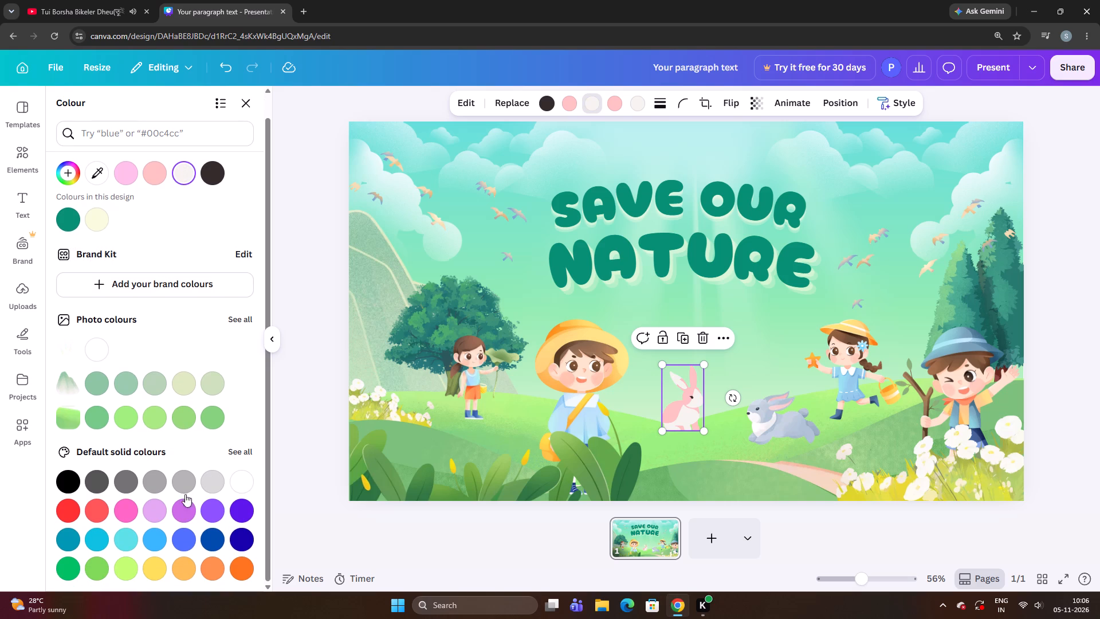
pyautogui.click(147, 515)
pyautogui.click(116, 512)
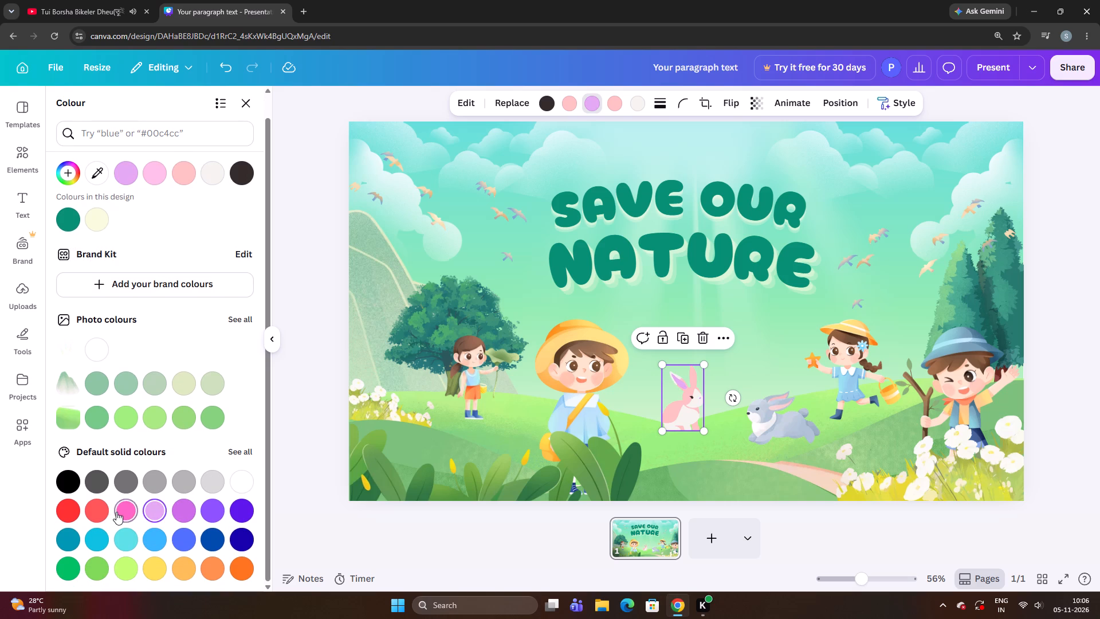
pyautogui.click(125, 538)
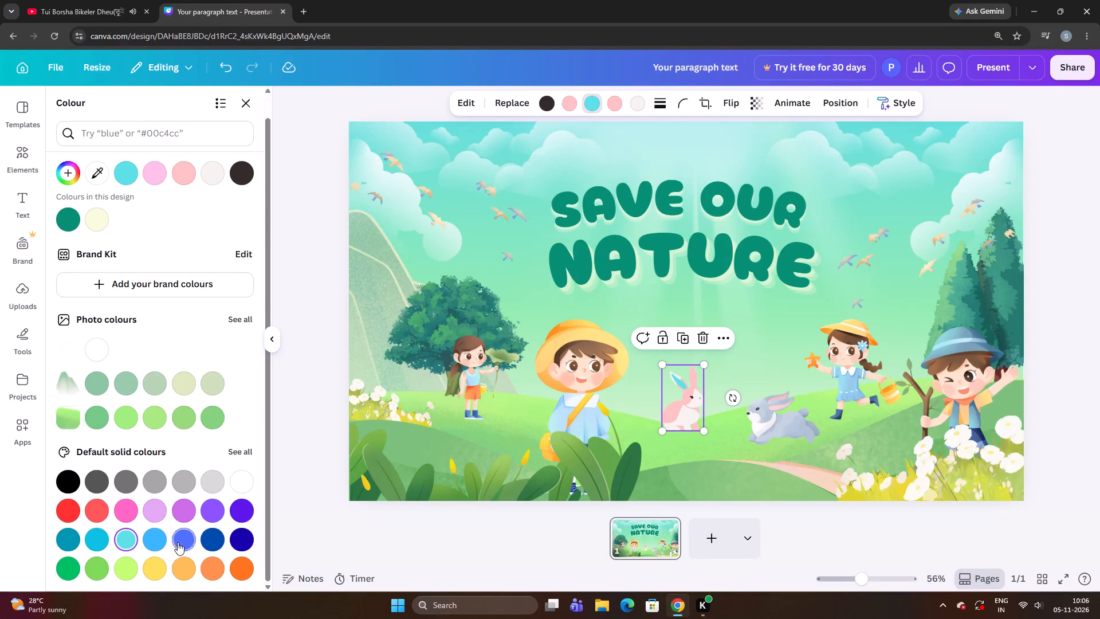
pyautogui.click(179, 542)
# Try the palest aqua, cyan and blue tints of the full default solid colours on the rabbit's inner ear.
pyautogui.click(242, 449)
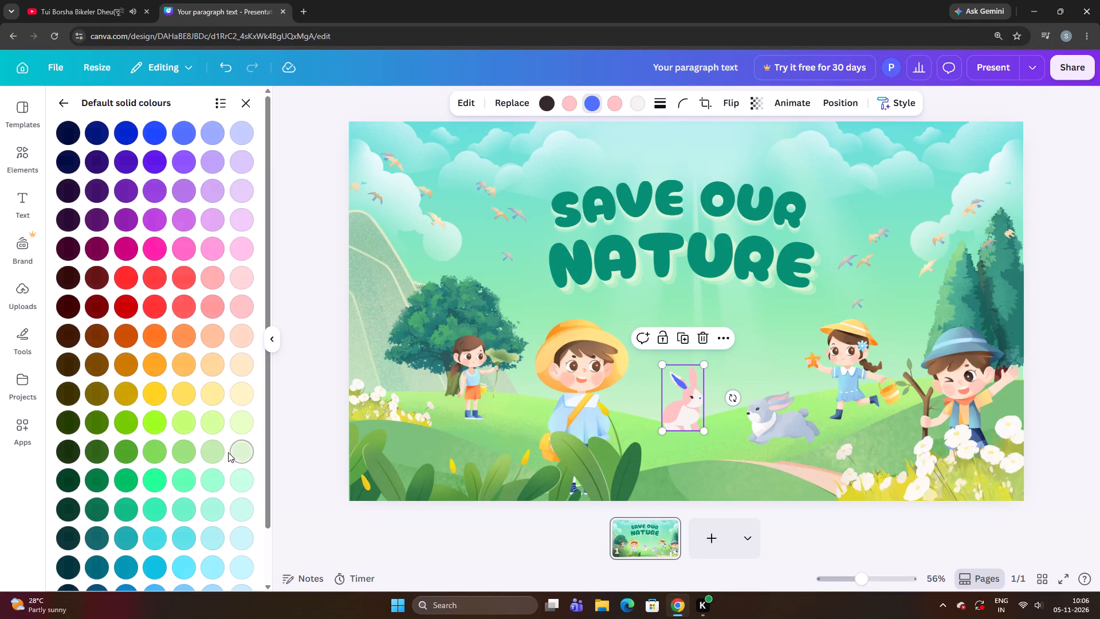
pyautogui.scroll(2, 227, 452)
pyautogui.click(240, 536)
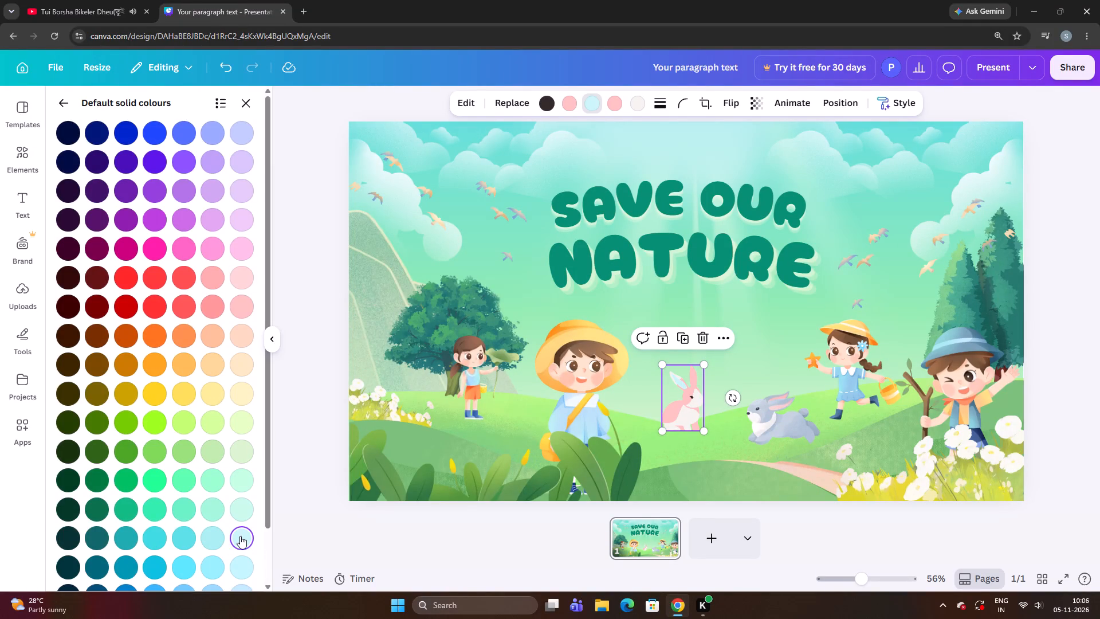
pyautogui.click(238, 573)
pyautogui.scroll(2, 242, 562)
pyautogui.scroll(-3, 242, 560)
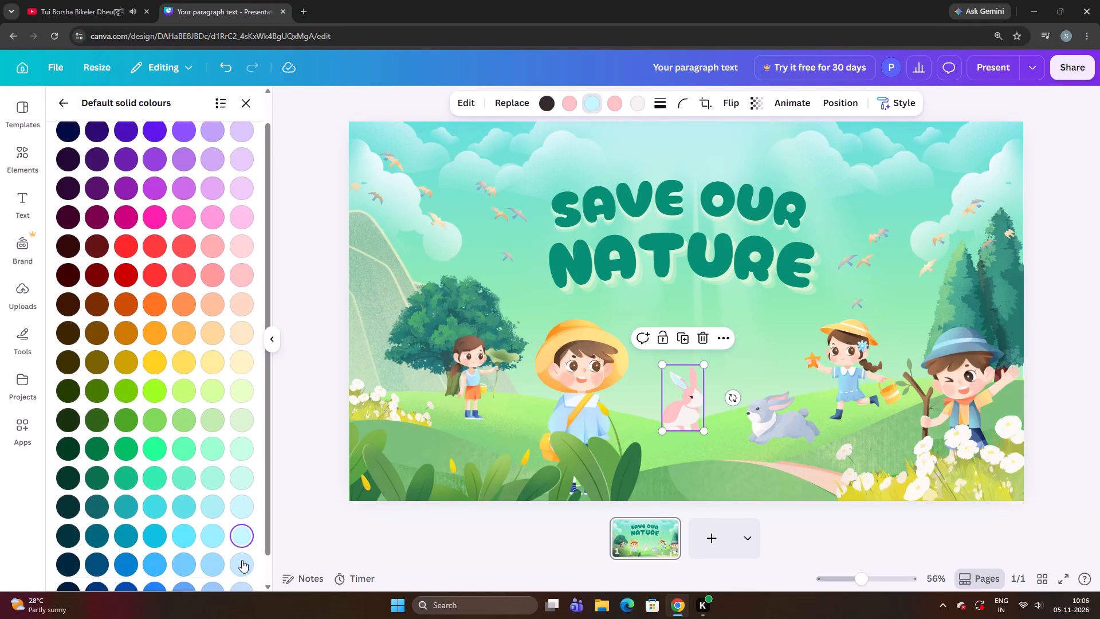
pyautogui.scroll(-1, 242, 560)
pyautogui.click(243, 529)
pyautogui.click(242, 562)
# Set the rabbit's inner ear to the palest pink of the default reds, comparing pale cream, peach and light coral pink.
pyautogui.scroll(3, 241, 549)
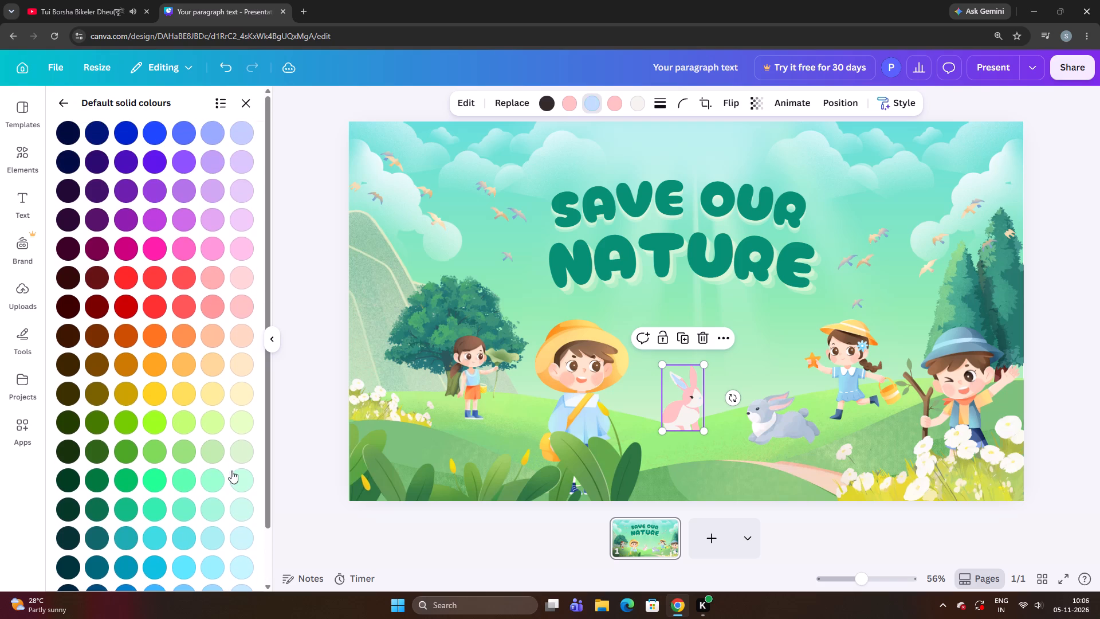
pyautogui.scroll(2, 229, 452)
pyautogui.click(250, 363)
pyautogui.click(246, 326)
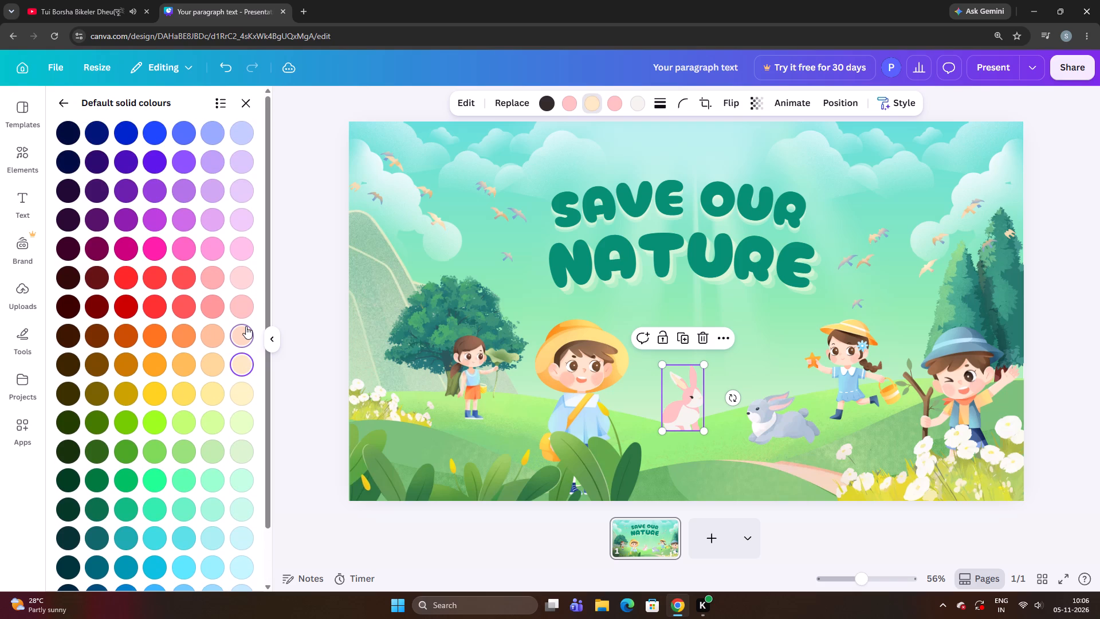
pyautogui.click(248, 309)
pyautogui.click(247, 295)
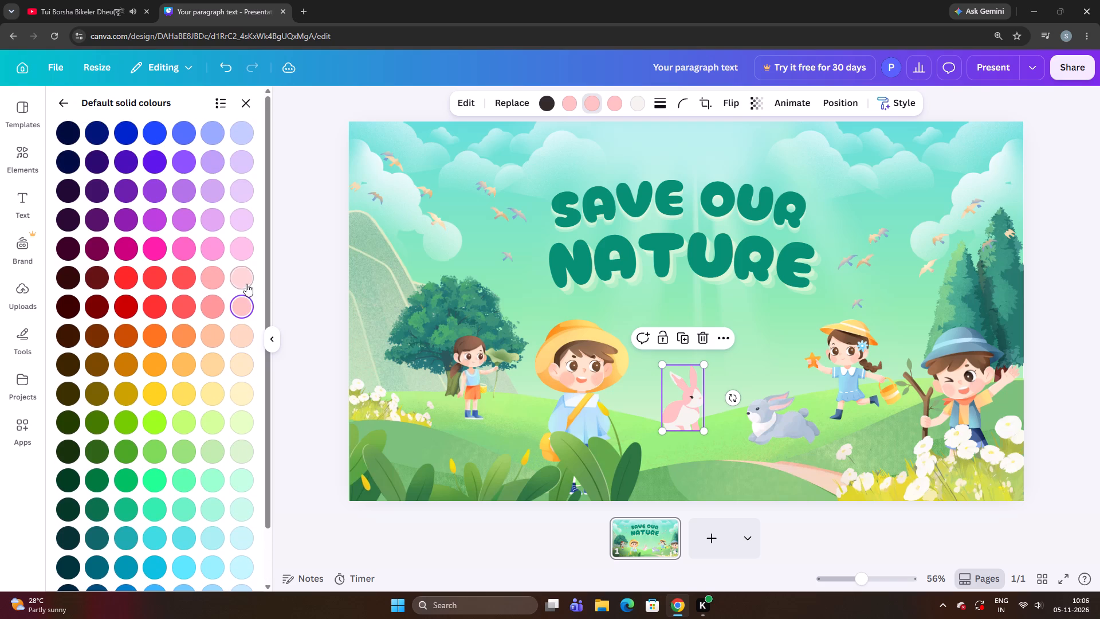
pyautogui.click(246, 284)
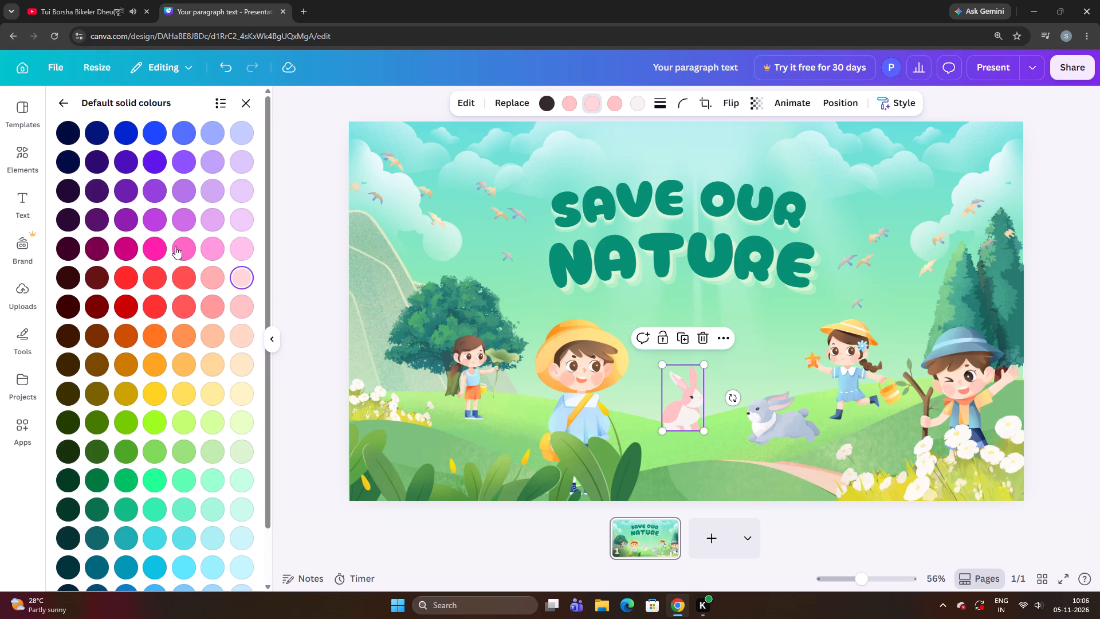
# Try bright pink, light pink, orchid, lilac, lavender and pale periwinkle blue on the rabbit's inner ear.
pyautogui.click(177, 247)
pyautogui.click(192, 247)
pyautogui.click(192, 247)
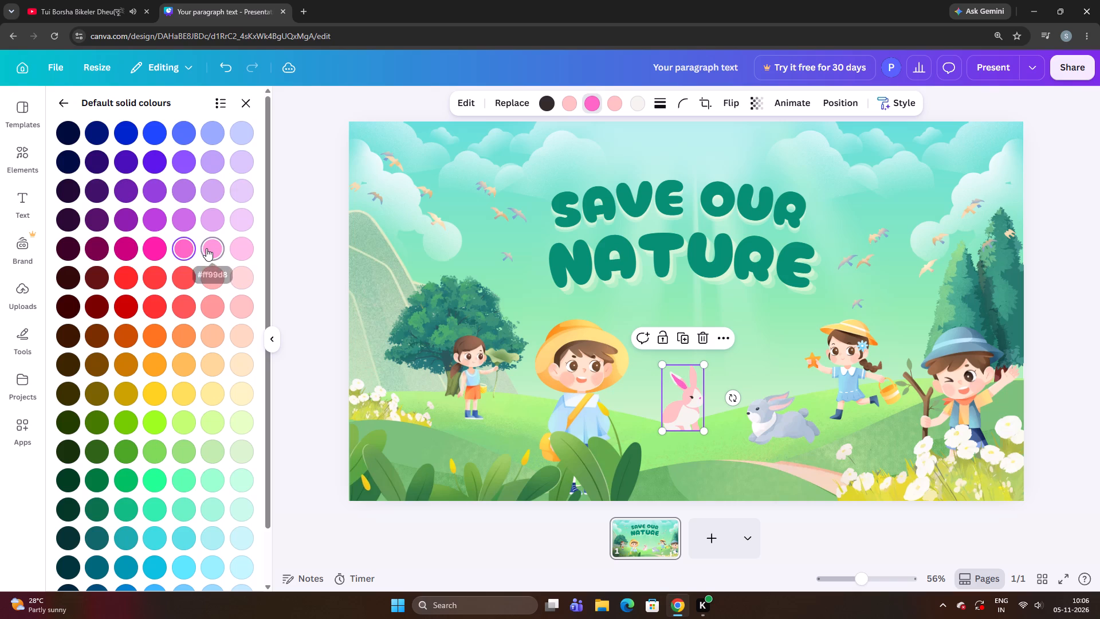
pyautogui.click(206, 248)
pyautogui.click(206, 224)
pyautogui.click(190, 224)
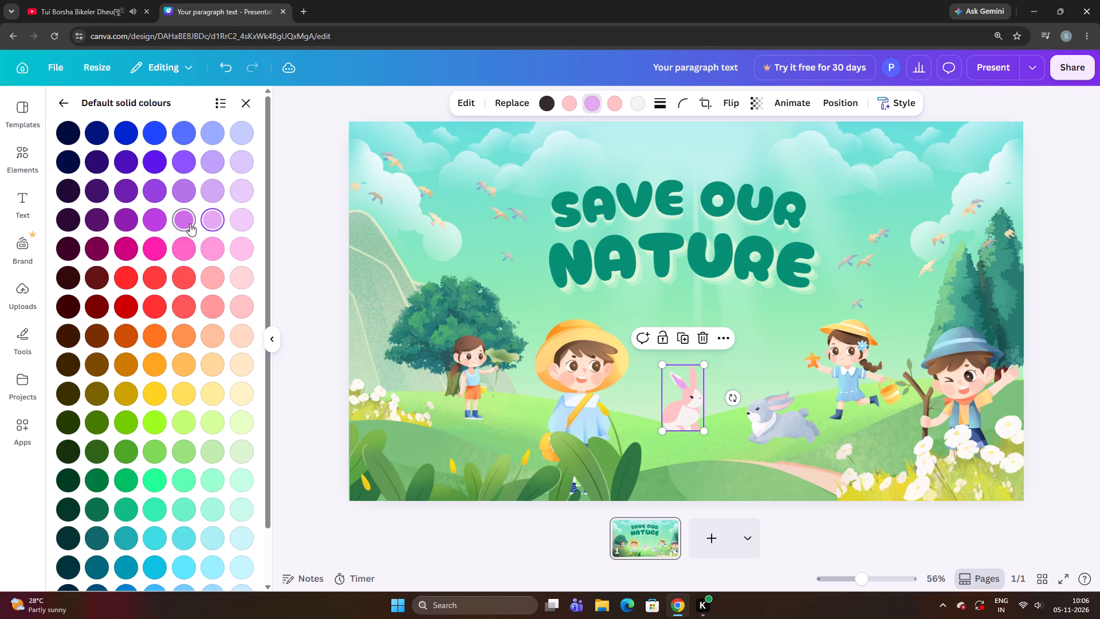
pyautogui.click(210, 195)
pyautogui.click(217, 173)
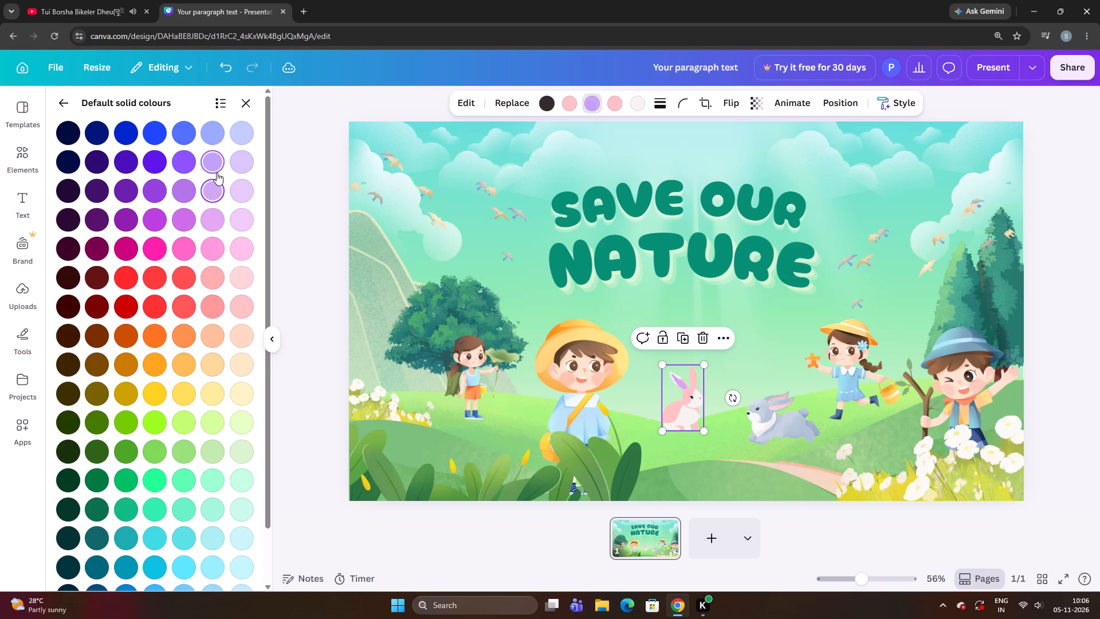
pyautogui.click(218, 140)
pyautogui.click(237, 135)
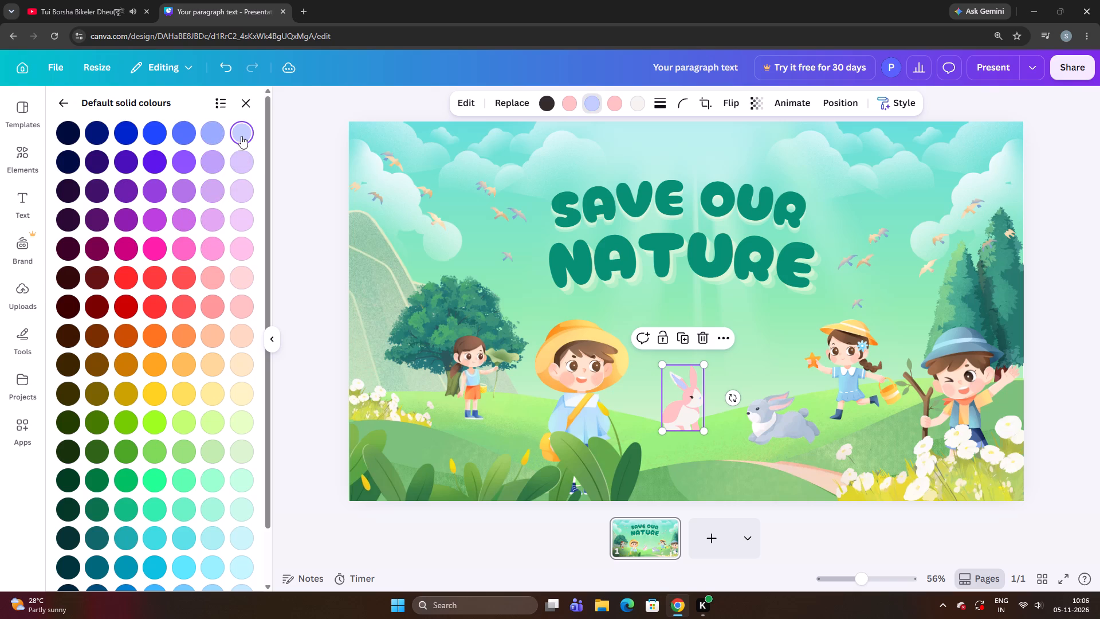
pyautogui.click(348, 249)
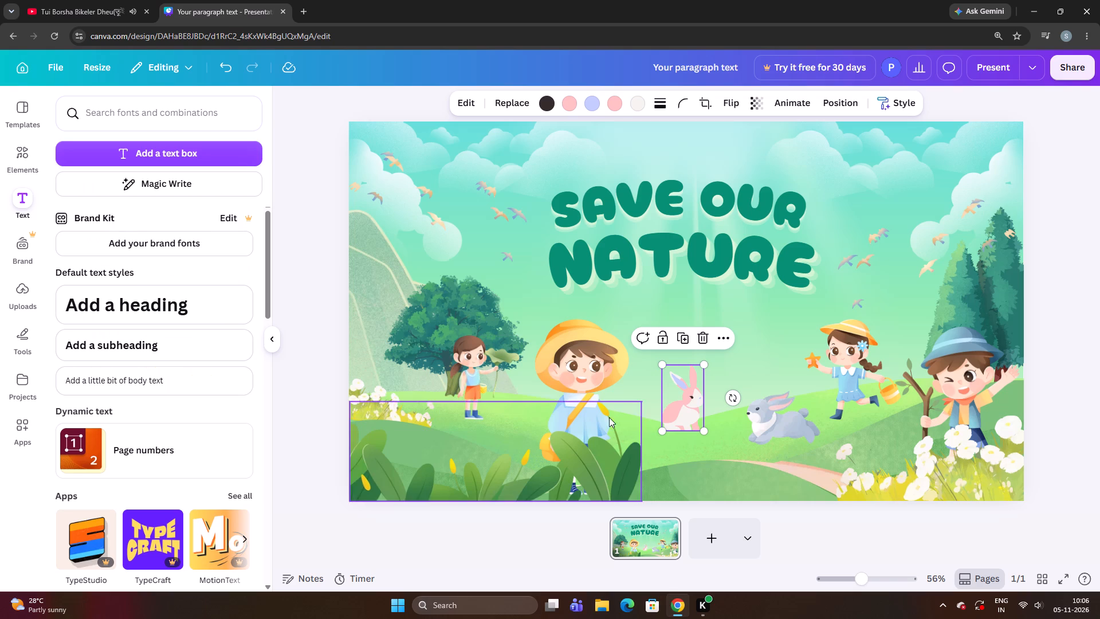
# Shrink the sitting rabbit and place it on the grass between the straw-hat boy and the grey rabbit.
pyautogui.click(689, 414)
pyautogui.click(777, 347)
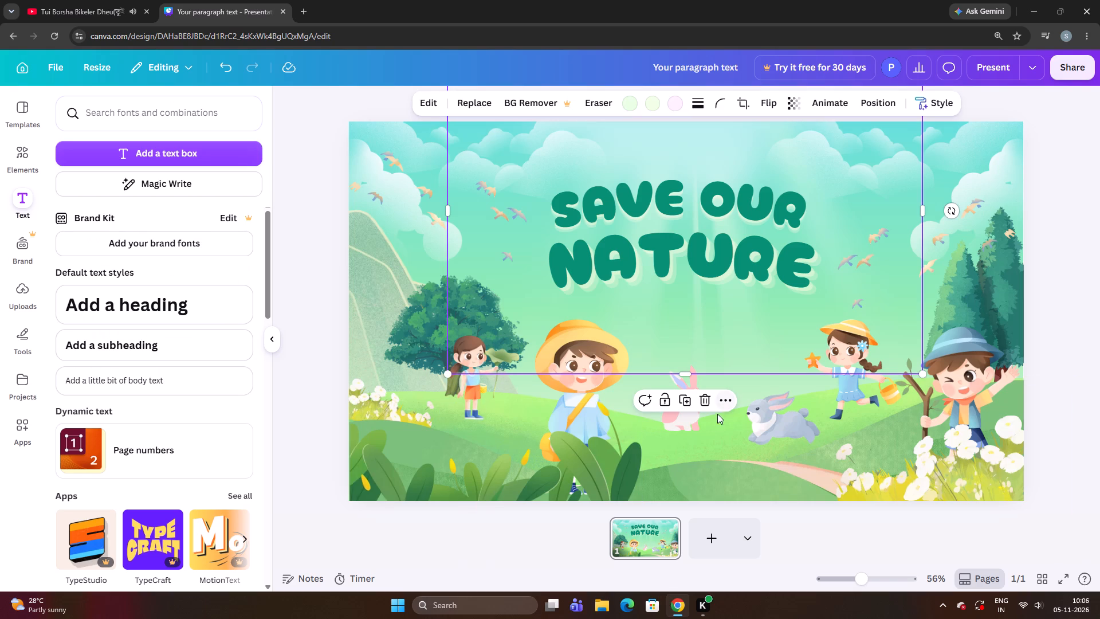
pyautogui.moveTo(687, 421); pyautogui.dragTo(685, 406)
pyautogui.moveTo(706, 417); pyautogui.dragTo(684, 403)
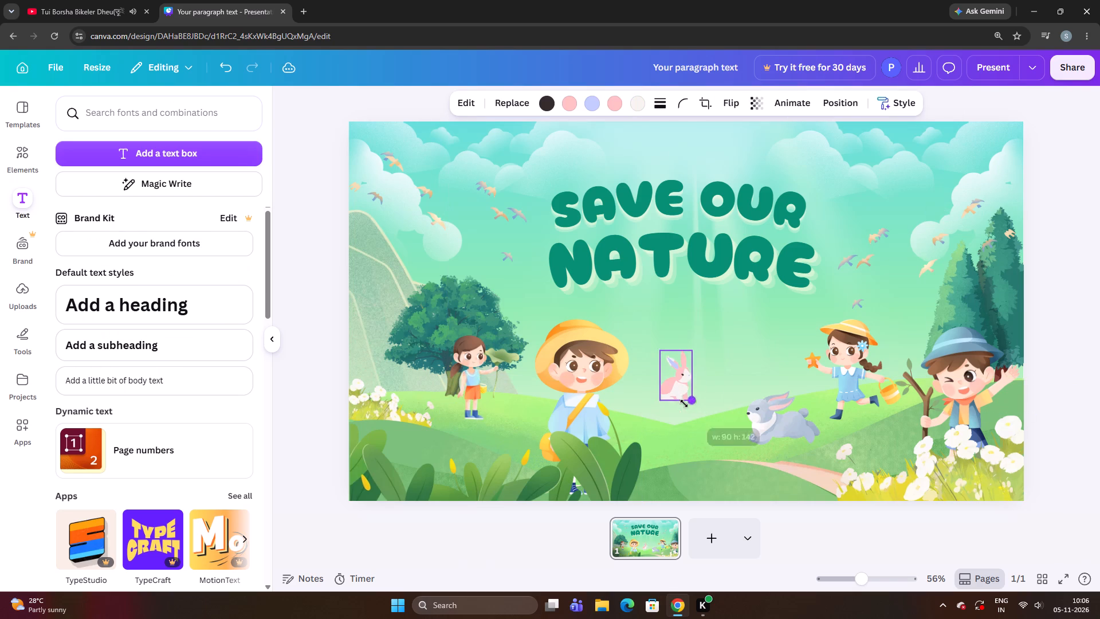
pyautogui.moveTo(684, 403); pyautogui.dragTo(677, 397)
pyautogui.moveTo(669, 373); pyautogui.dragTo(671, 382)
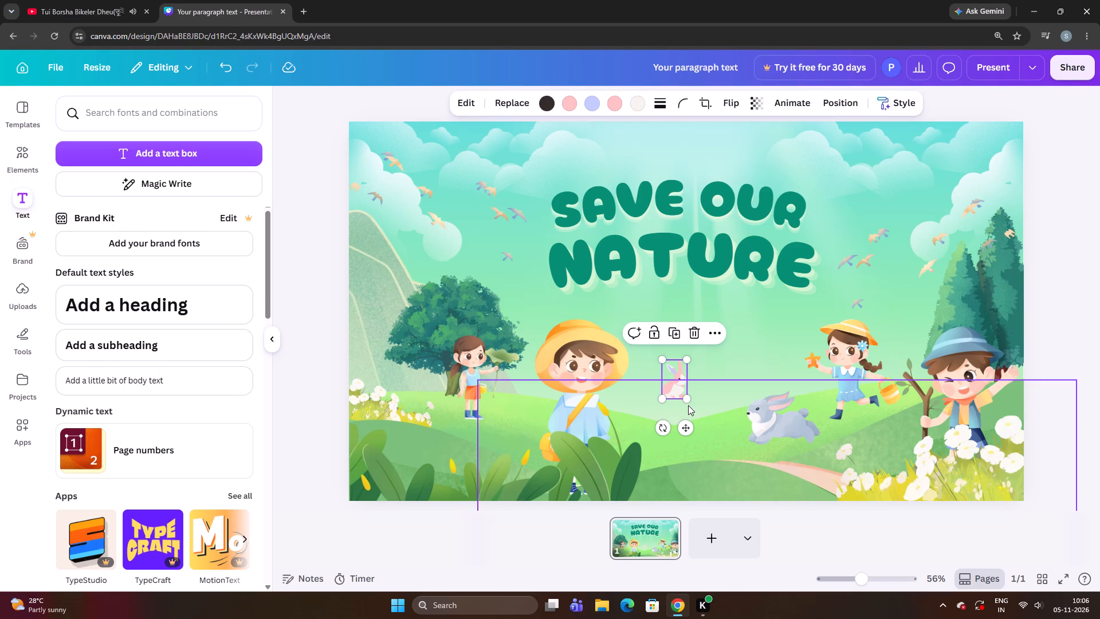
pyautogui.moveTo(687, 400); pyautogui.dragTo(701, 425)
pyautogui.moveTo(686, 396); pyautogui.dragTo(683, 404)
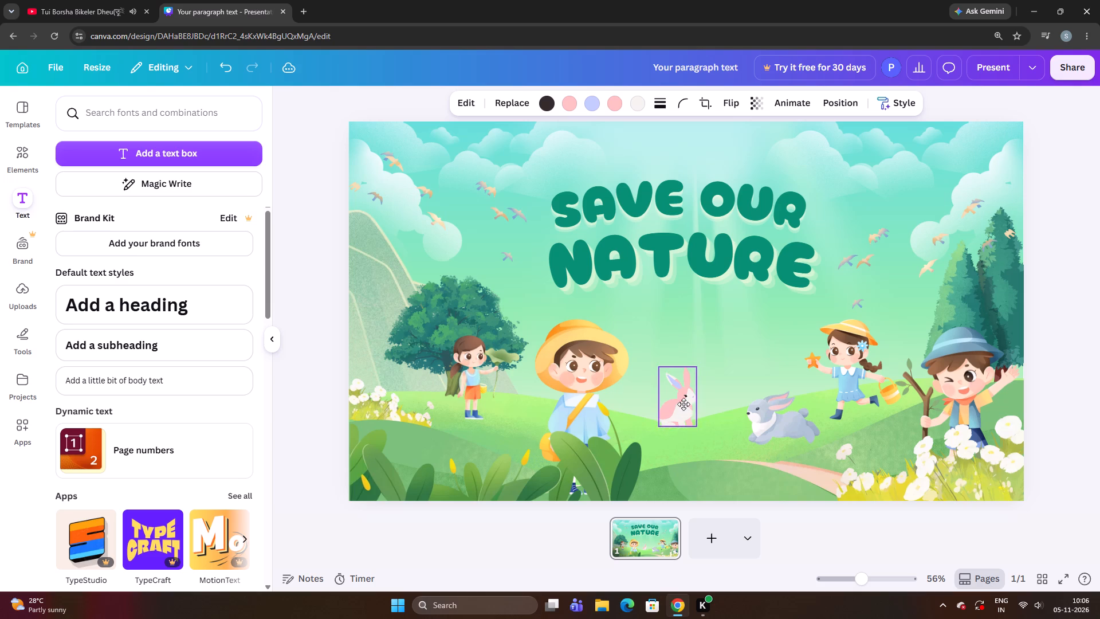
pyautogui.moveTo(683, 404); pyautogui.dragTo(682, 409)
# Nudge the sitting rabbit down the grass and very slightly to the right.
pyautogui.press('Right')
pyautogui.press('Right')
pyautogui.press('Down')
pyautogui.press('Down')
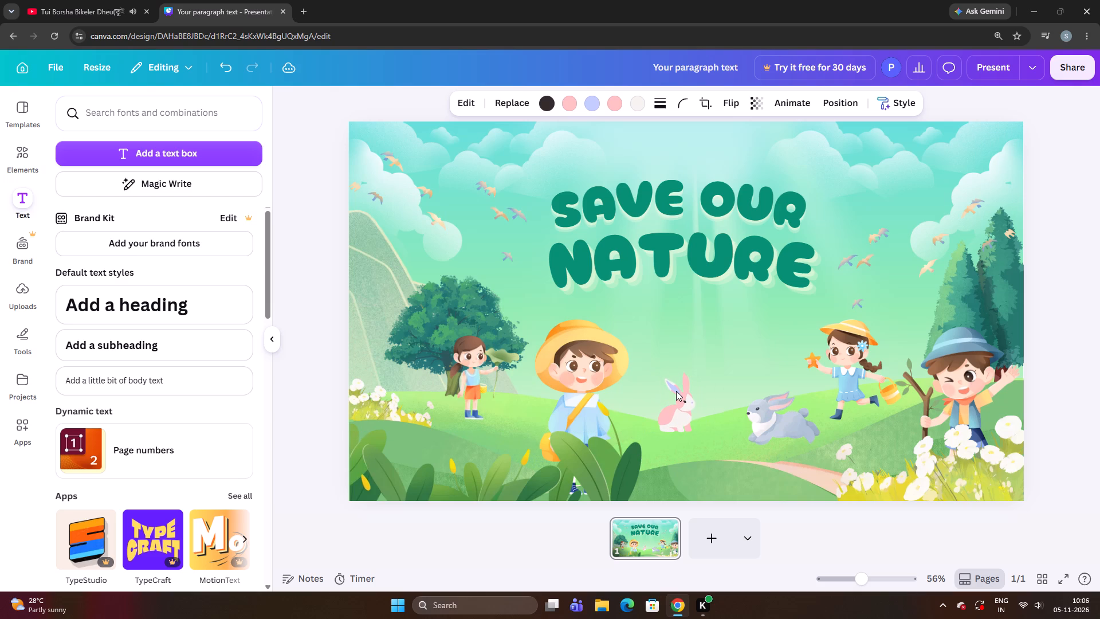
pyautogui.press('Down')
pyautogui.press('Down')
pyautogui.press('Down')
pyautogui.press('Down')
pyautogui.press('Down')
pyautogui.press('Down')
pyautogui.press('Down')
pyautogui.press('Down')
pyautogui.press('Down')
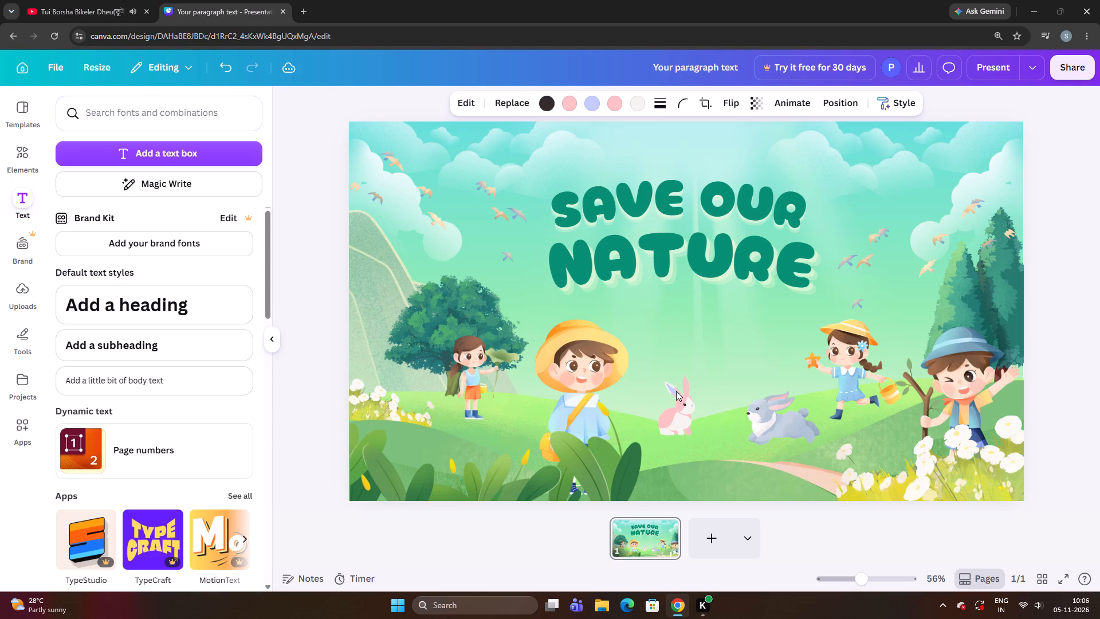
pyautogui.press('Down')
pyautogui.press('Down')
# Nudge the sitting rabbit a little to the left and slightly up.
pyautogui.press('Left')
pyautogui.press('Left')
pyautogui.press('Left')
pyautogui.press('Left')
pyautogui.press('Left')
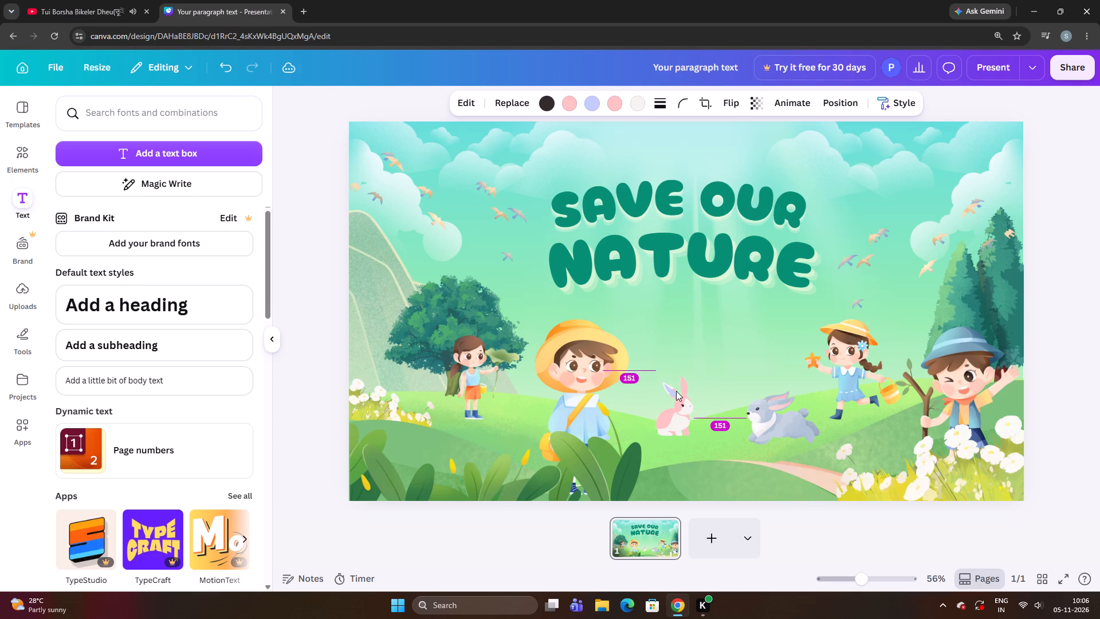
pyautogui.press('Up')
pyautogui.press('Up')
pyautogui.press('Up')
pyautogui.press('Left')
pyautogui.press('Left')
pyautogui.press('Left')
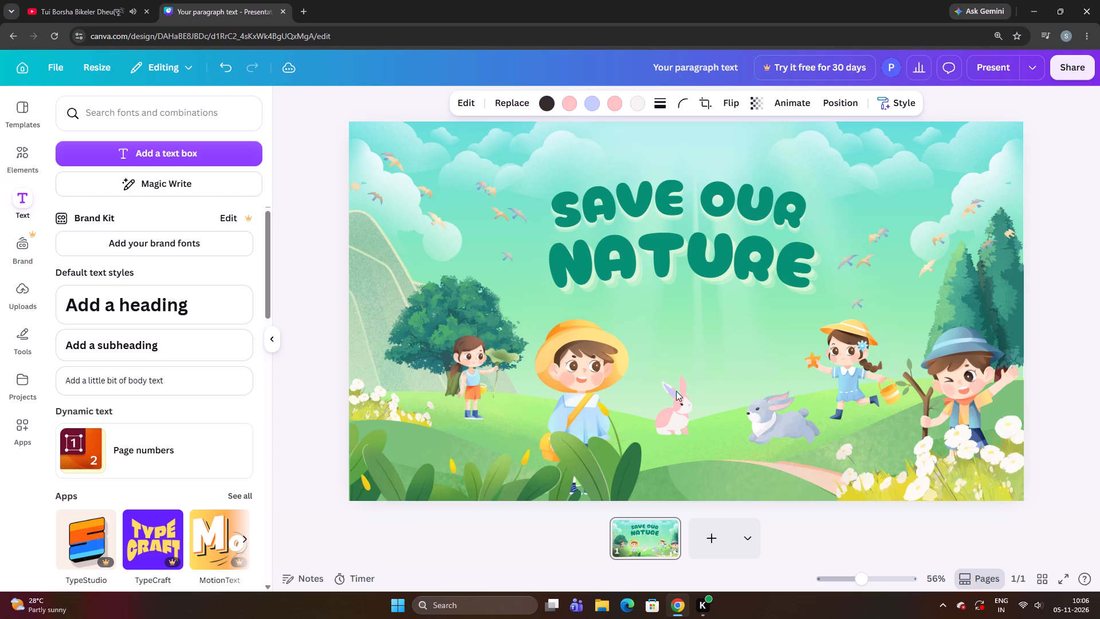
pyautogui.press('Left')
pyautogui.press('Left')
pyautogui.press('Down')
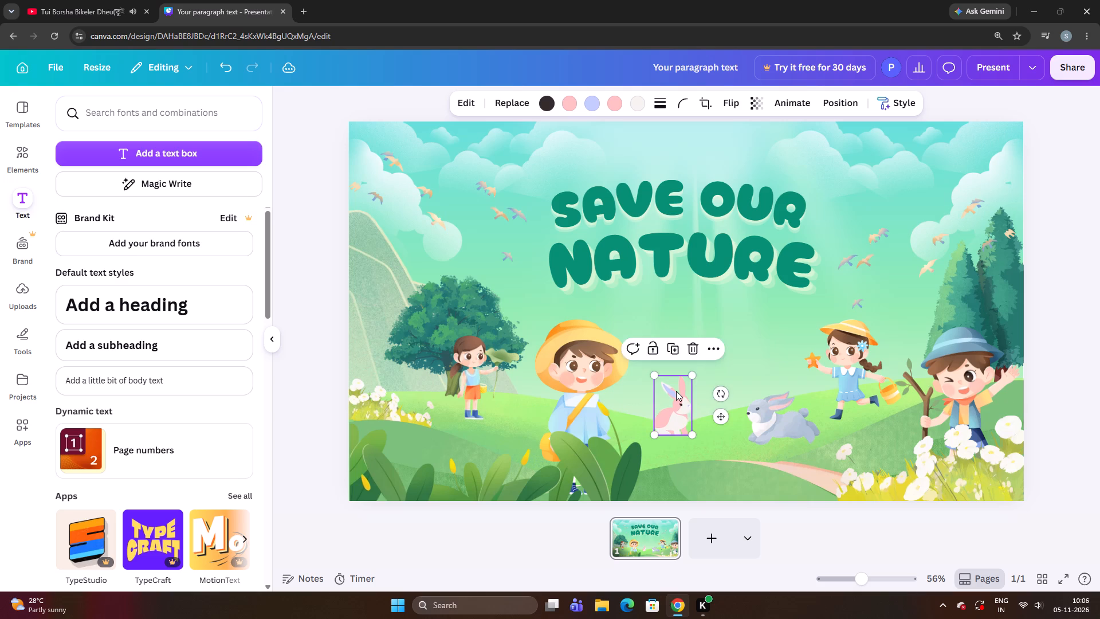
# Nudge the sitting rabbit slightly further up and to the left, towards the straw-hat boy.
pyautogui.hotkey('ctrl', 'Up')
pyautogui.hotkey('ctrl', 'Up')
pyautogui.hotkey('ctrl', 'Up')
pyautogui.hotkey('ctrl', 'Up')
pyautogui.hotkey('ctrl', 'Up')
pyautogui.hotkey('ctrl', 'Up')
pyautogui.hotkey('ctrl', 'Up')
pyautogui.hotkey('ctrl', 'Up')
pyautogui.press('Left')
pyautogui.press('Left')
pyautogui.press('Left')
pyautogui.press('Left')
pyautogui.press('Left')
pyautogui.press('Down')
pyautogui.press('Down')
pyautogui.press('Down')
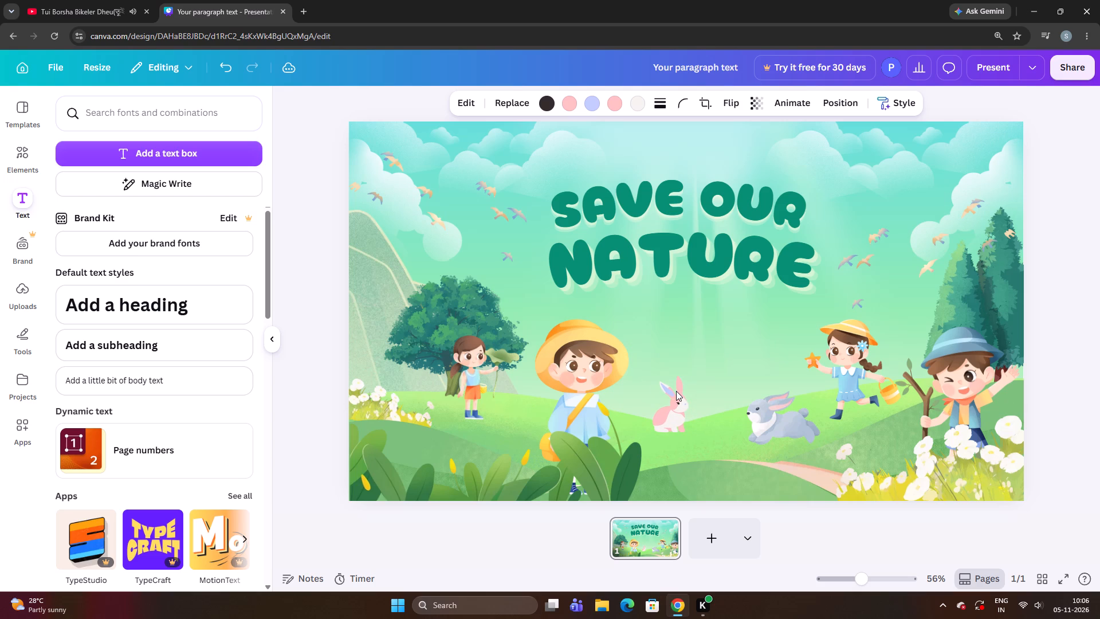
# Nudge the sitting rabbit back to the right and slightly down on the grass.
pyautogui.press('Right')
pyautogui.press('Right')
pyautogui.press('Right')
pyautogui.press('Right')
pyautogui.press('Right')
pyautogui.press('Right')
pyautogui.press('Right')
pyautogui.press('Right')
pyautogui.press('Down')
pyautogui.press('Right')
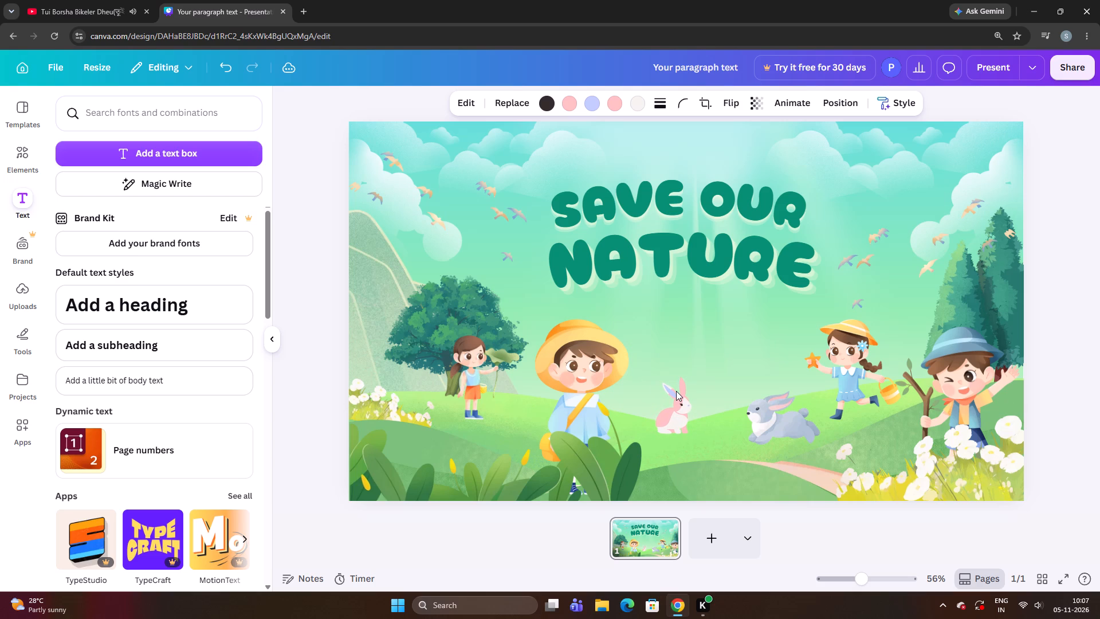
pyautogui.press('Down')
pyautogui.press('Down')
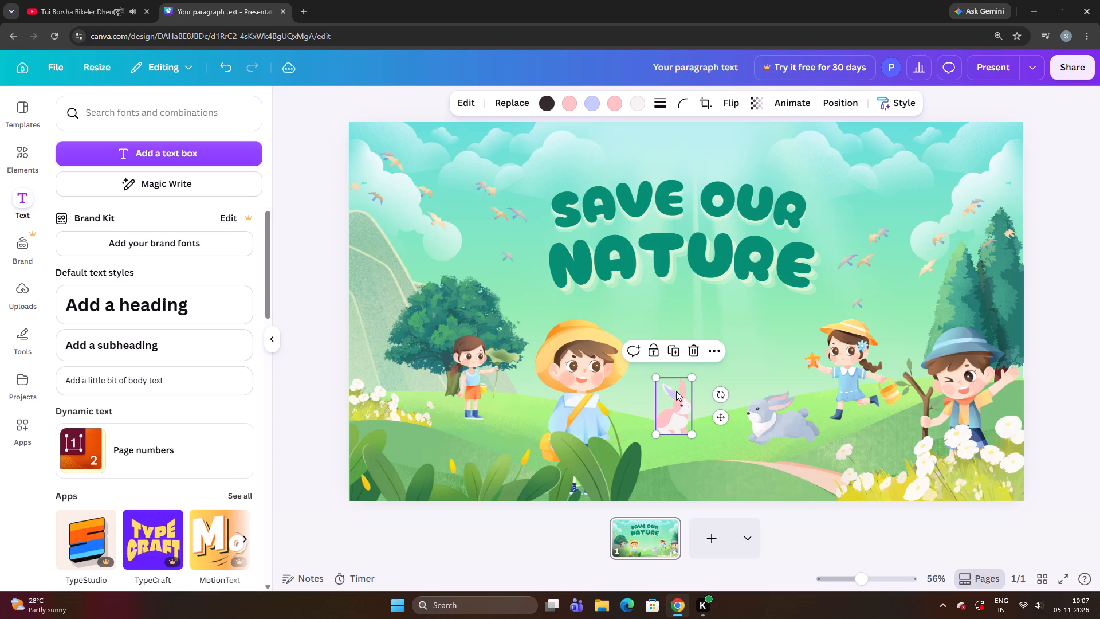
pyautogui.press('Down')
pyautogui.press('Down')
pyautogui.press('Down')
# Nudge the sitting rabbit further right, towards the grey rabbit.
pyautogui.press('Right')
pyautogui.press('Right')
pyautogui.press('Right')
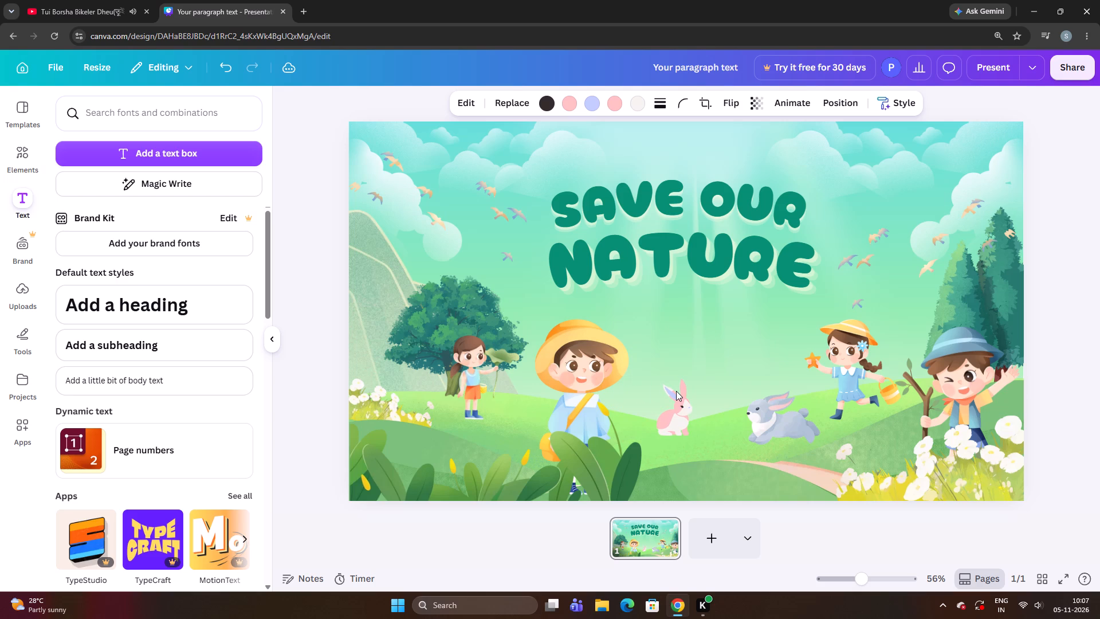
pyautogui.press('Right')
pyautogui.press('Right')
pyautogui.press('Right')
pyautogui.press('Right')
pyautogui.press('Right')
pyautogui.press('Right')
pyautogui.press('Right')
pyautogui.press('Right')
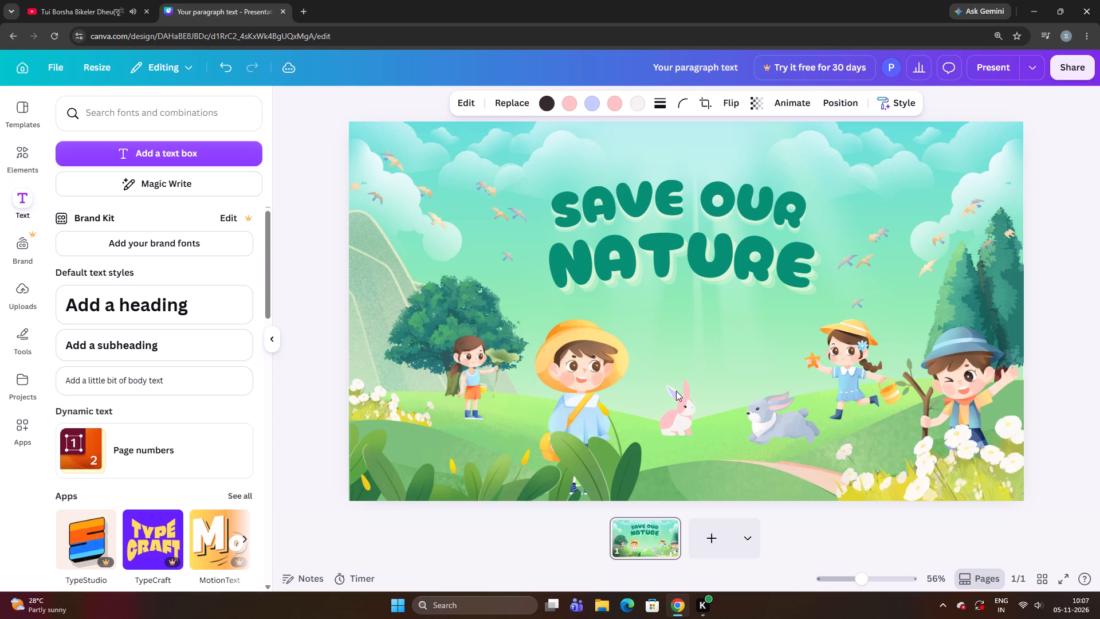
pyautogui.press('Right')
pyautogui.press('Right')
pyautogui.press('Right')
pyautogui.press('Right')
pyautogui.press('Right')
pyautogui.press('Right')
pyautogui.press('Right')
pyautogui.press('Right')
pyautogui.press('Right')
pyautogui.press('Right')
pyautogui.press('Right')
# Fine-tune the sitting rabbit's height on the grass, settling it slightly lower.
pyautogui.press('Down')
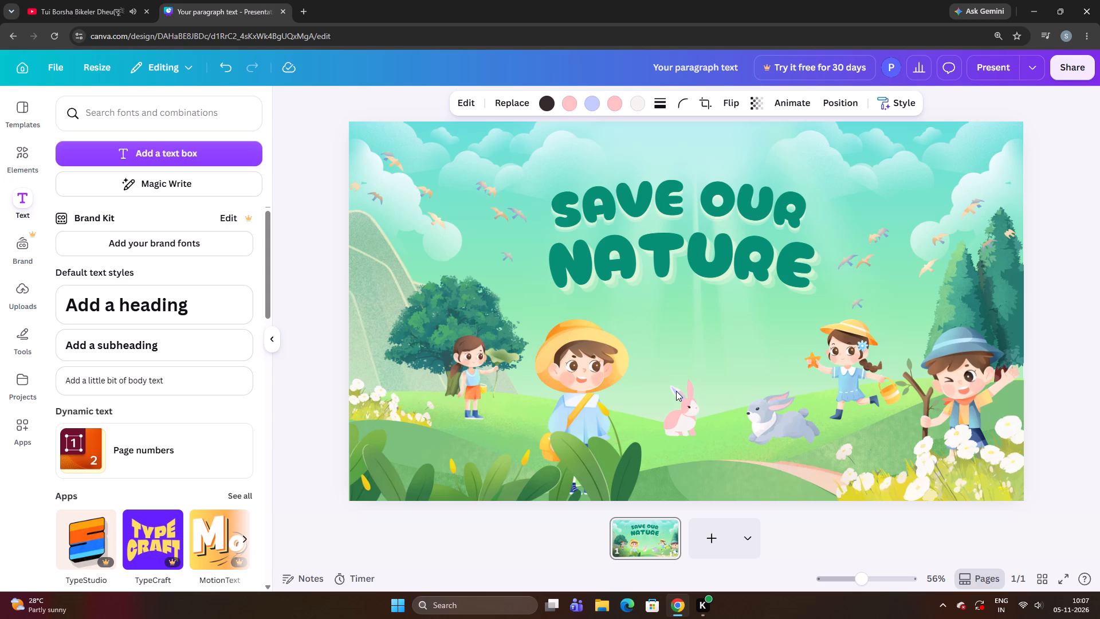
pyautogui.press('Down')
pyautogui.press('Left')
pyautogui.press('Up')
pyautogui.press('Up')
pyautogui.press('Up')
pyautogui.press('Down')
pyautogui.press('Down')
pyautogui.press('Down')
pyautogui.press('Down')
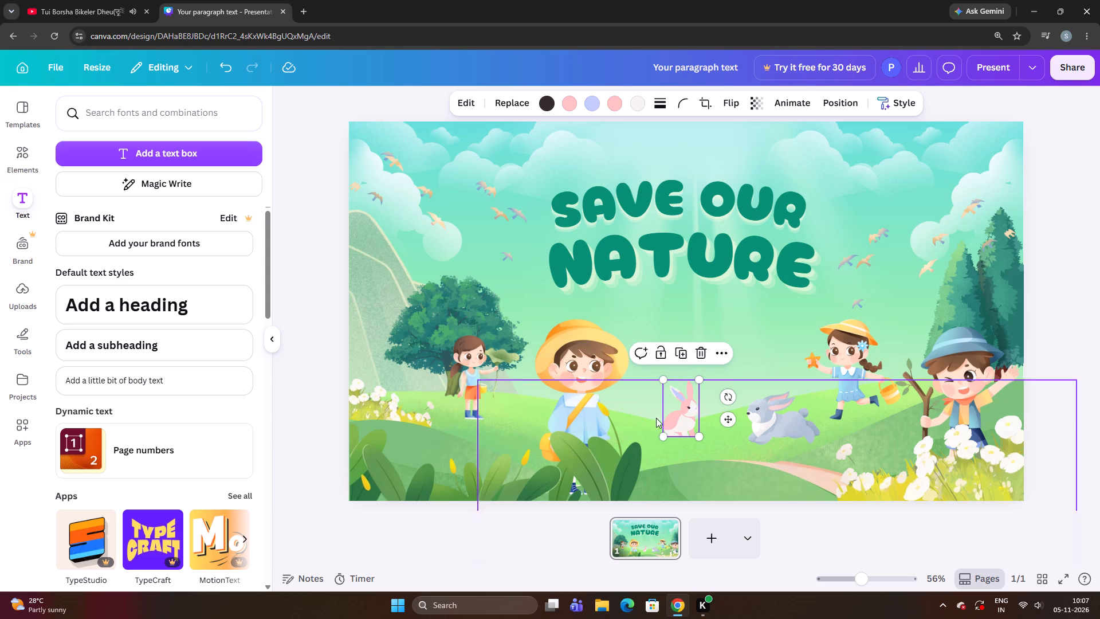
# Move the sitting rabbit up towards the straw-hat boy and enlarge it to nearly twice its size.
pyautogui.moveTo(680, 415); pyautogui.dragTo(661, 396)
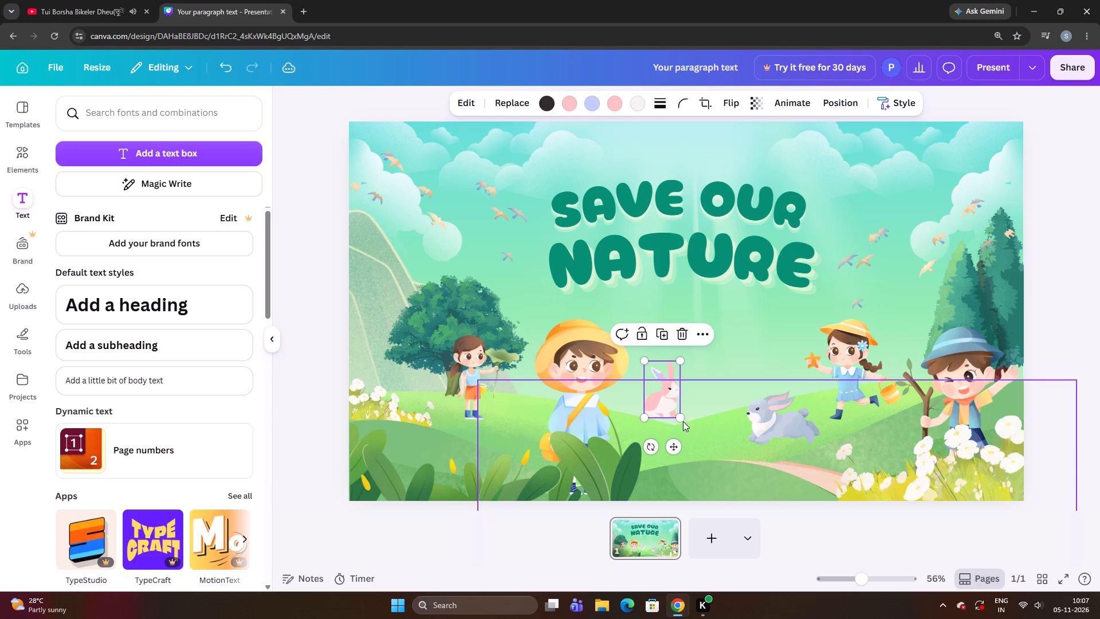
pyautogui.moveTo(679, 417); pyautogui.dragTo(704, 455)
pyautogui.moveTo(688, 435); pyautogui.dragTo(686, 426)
# Recolour the rabbit's inner ear with the pale peach skin tone sampled from the straw-hat boy's face.
pyautogui.click(595, 109)
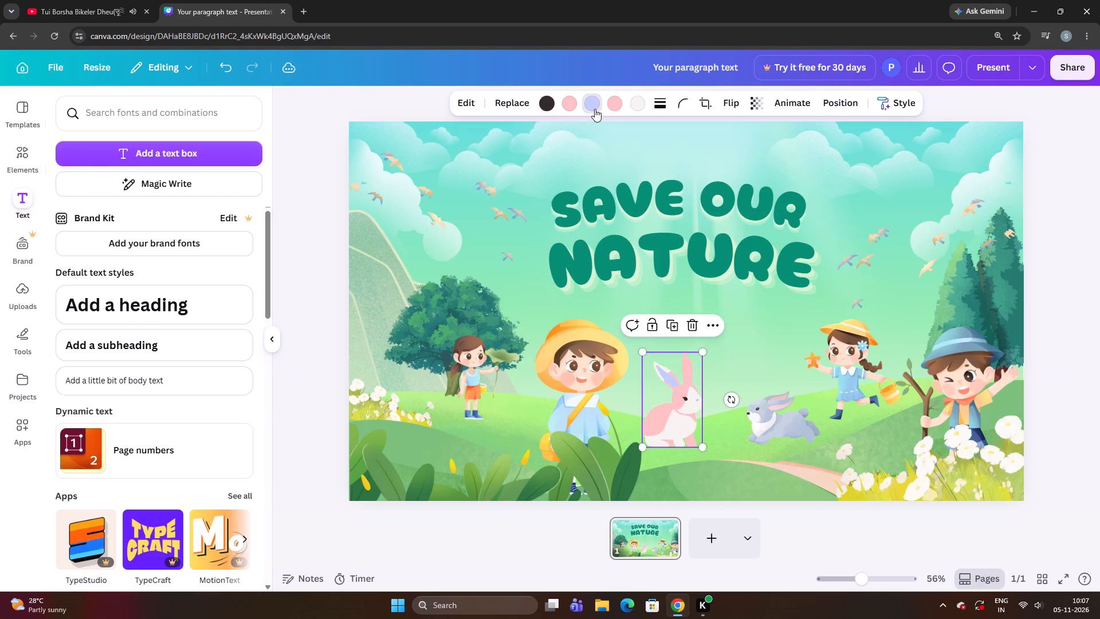
pyautogui.scroll(-4, 173, 392)
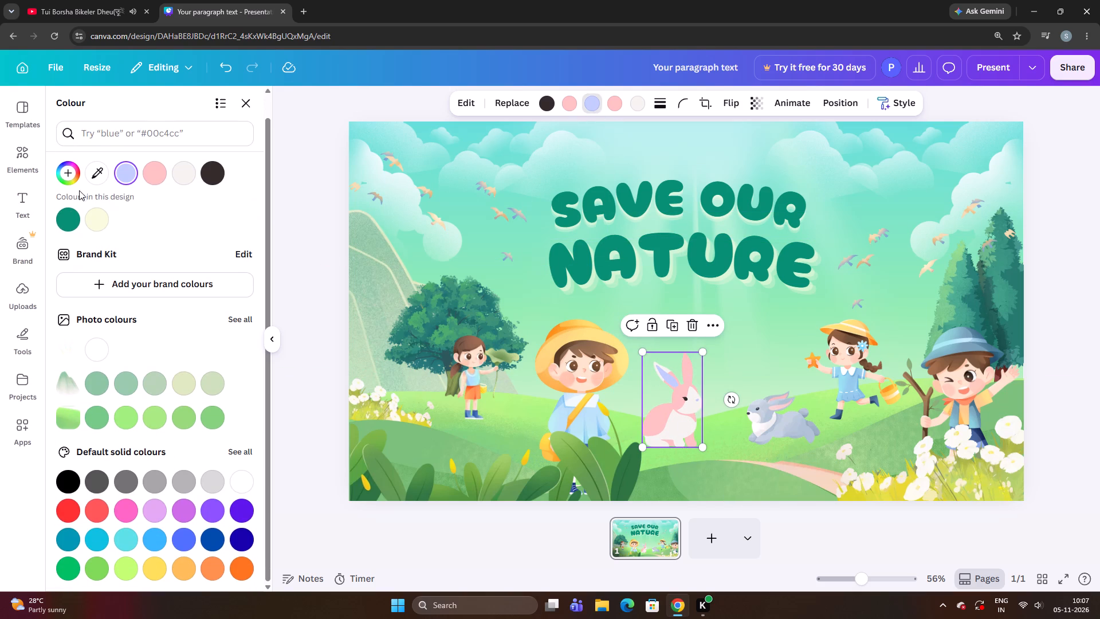
pyautogui.click(94, 175)
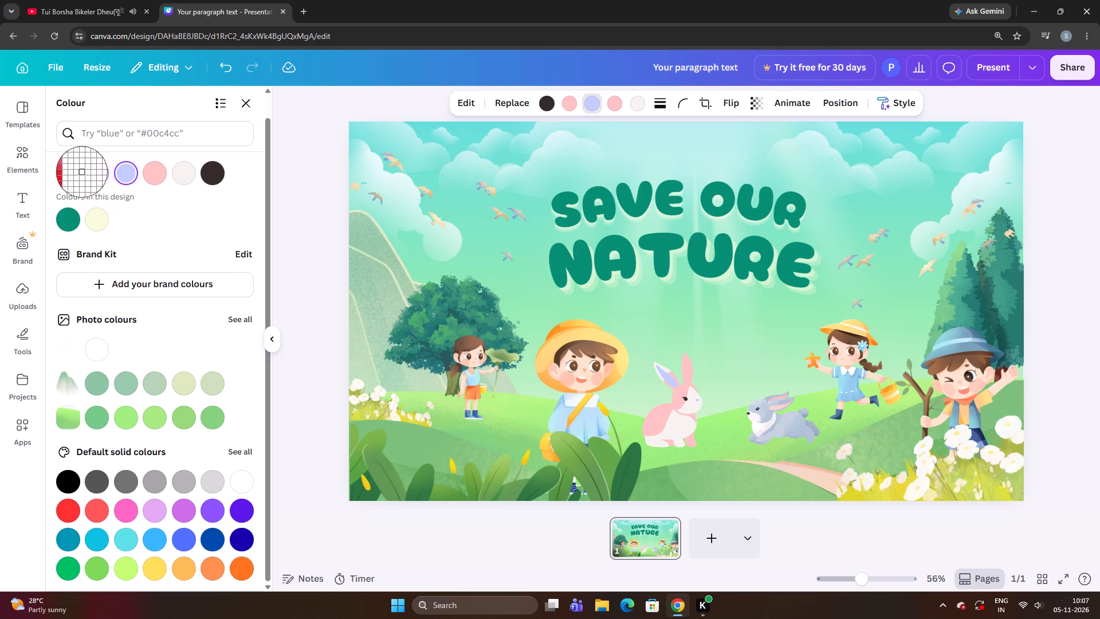
pyautogui.click(584, 377)
pyautogui.click(331, 366)
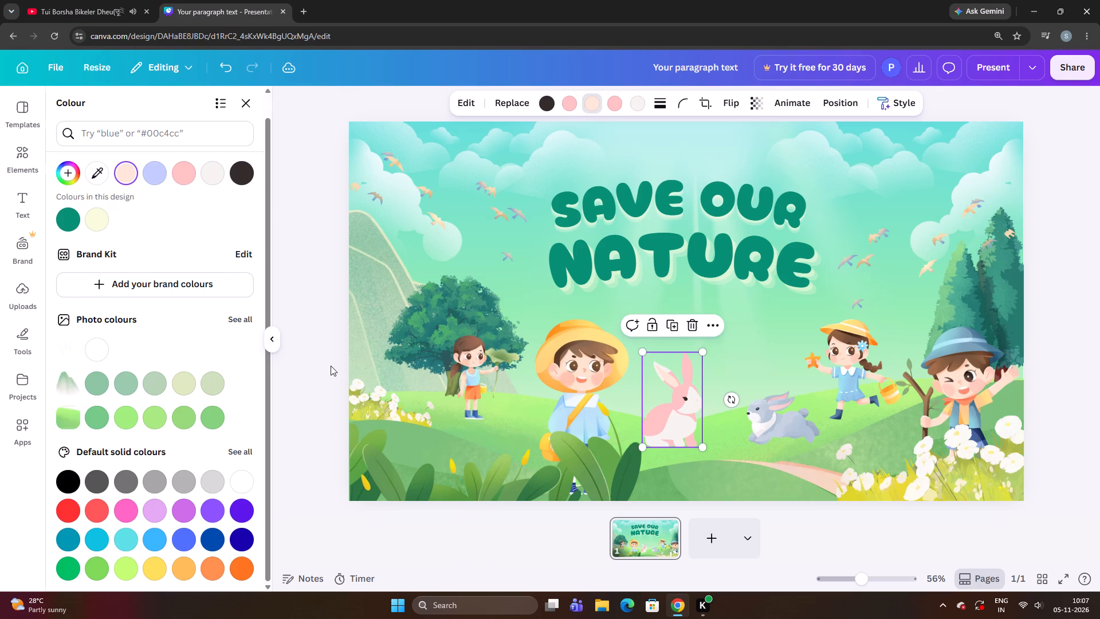
# Shrink the sitting rabbit to less than the grey rabbit's width and place it on the grass beside the straw-hat boy.
pyautogui.moveTo(667, 426); pyautogui.dragTo(678, 422)
pyautogui.moveTo(714, 445); pyautogui.dragTo(690, 422)
pyautogui.moveTo(679, 397); pyautogui.dragTo(678, 398)
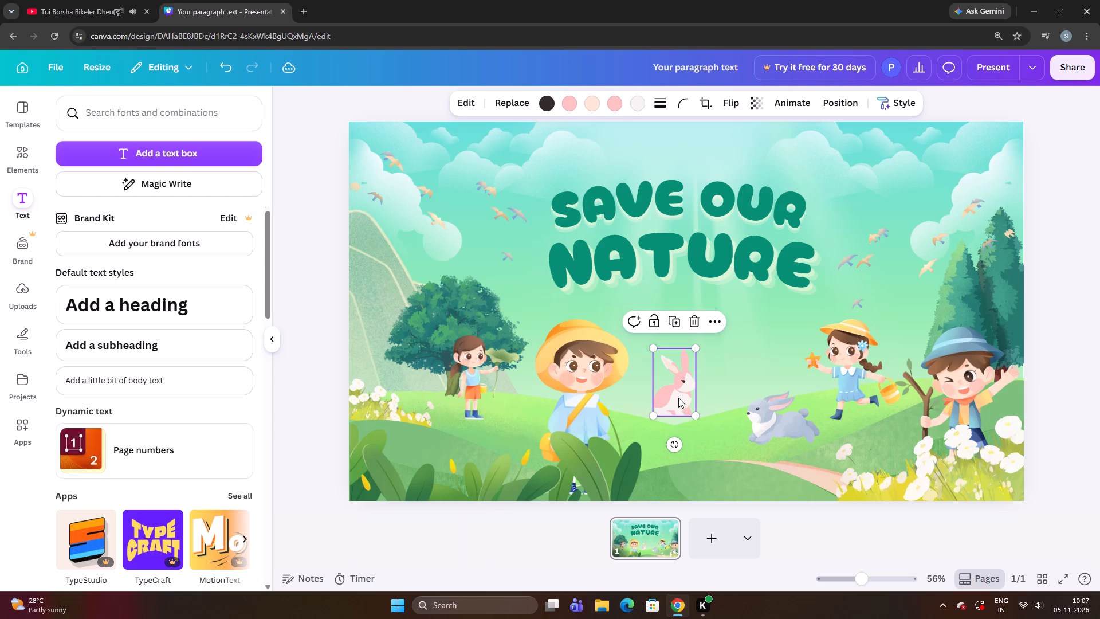
pyautogui.moveTo(678, 398); pyautogui.dragTo(678, 415)
pyautogui.click(678, 414)
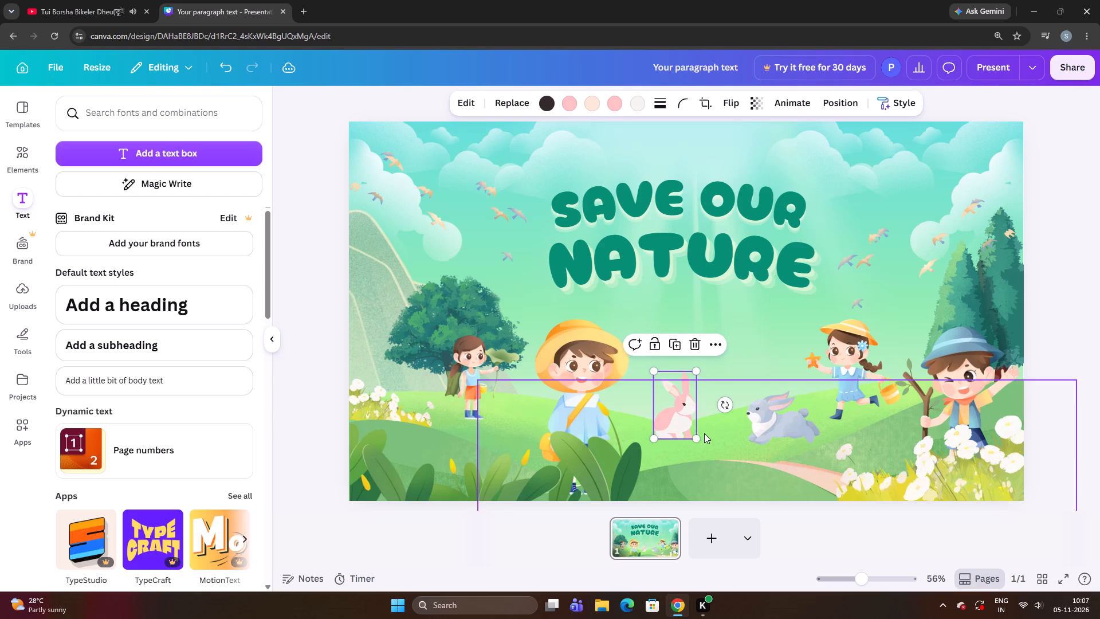
pyautogui.moveTo(699, 436); pyautogui.dragTo(683, 430)
pyautogui.moveTo(667, 409); pyautogui.dragTo(667, 419)
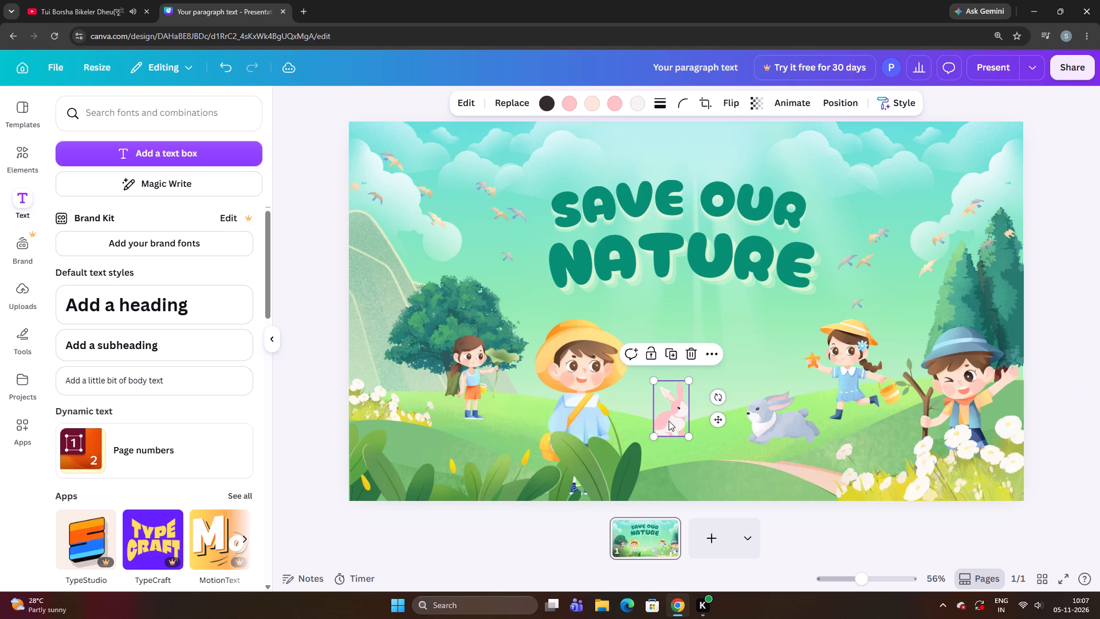
pyautogui.moveTo(669, 421); pyautogui.dragTo(658, 414)
pyautogui.click(674, 427)
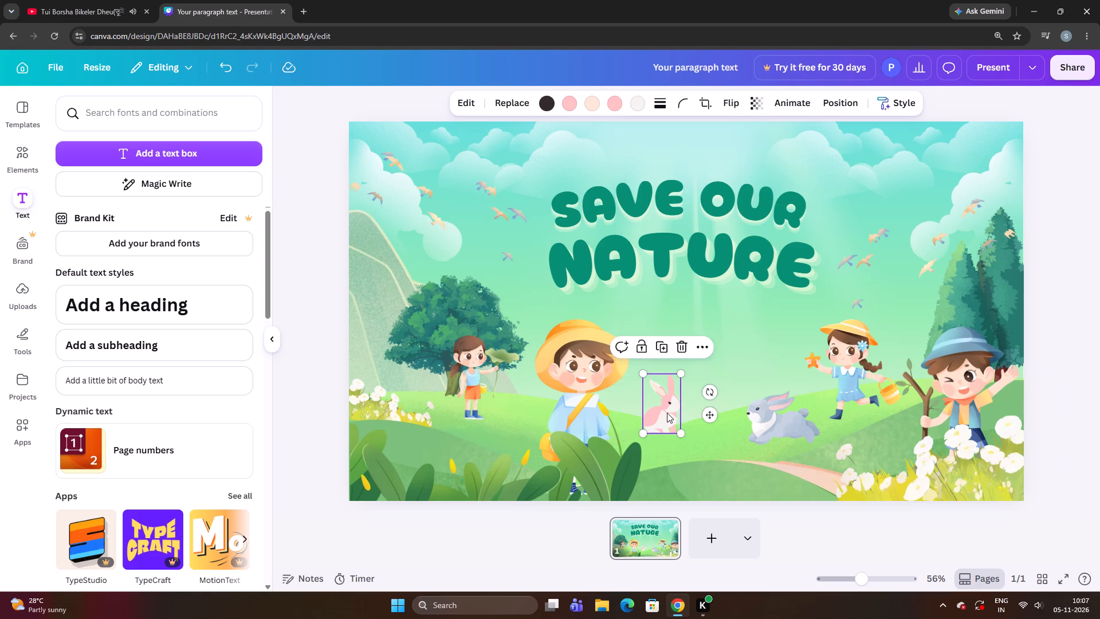
# Nudge the sitting rabbit slightly down on the grass beside the straw-hat boy.
pyautogui.click(667, 413)
pyautogui.hotkey('ctrl', 'Down')
pyautogui.hotkey('ctrl', 'Down')
pyautogui.hotkey('ctrl', 'Down')
pyautogui.hotkey('ctrl', 'Down')
pyautogui.hotkey('ctrl', 'Down')
pyautogui.hotkey('ctrl', 'Down')
pyautogui.hotkey('ctrl', 'Down')
pyautogui.hotkey('ctrl', 'Down')
pyautogui.hotkey('ctrl', 'Down')
pyautogui.hotkey('ctrl', 'Down')
pyautogui.hotkey('ctrl', 'Down')
pyautogui.hotkey('ctrl', 'Down')
pyautogui.hotkey('ctrl', 'Down')
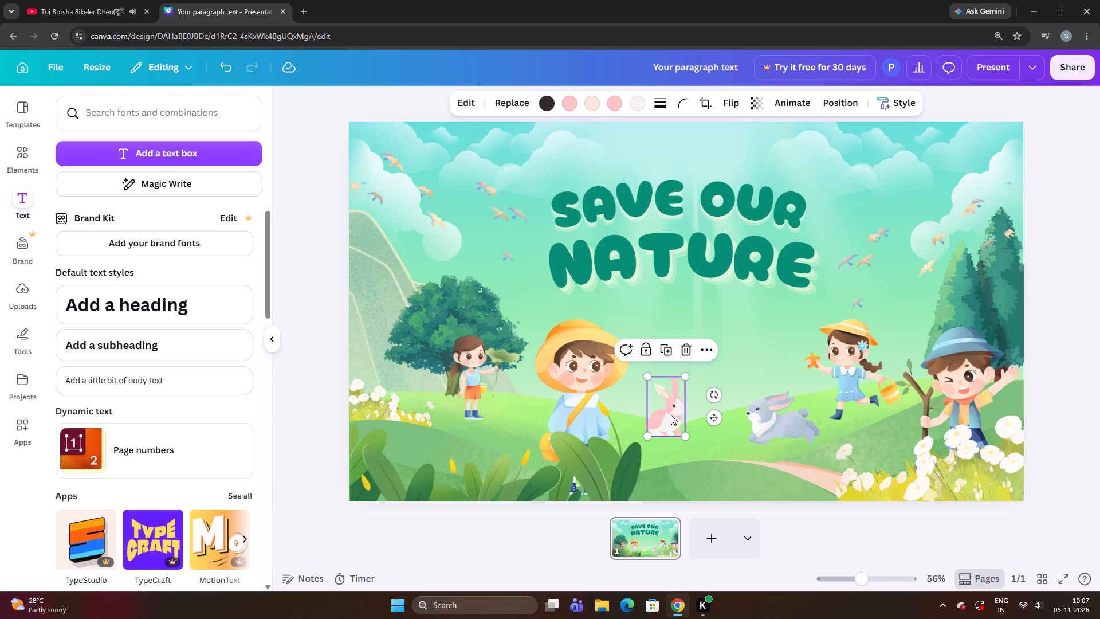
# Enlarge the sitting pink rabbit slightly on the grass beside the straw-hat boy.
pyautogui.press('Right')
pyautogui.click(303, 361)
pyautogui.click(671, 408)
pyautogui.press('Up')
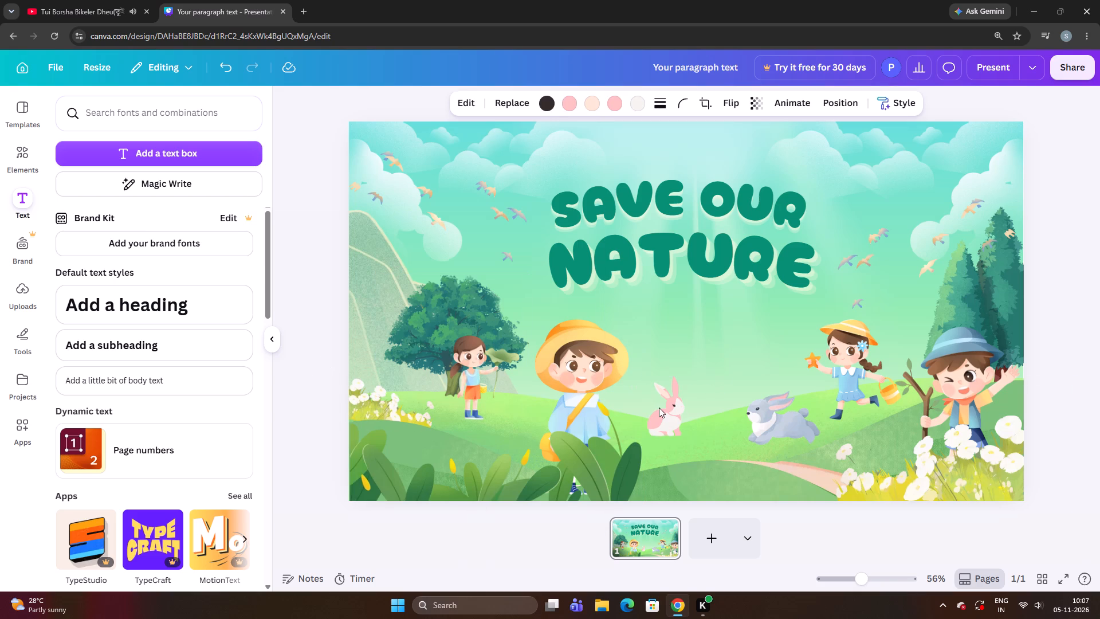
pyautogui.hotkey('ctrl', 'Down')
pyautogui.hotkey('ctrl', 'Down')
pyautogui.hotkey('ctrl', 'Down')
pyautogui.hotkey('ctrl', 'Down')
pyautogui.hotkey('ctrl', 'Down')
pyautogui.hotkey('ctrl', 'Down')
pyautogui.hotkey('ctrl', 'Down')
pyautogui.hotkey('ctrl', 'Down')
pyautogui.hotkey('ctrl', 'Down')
# Nudge the sitting rabbit up and slightly right on the grass beside the straw-hat boy.
pyautogui.press('Up')
pyautogui.press('Up')
pyautogui.press('Up')
pyautogui.press('Up')
pyautogui.press('Up')
pyautogui.press('Up')
pyautogui.press('Up')
pyautogui.press('Up')
pyautogui.press('Up')
pyautogui.press('Up')
pyautogui.press('Up')
pyautogui.press('Up')
pyautogui.press('Up')
pyautogui.press('Up')
pyautogui.press('Up')
pyautogui.press('Up')
pyautogui.press('Up')
pyautogui.press('Up')
pyautogui.press('Up')
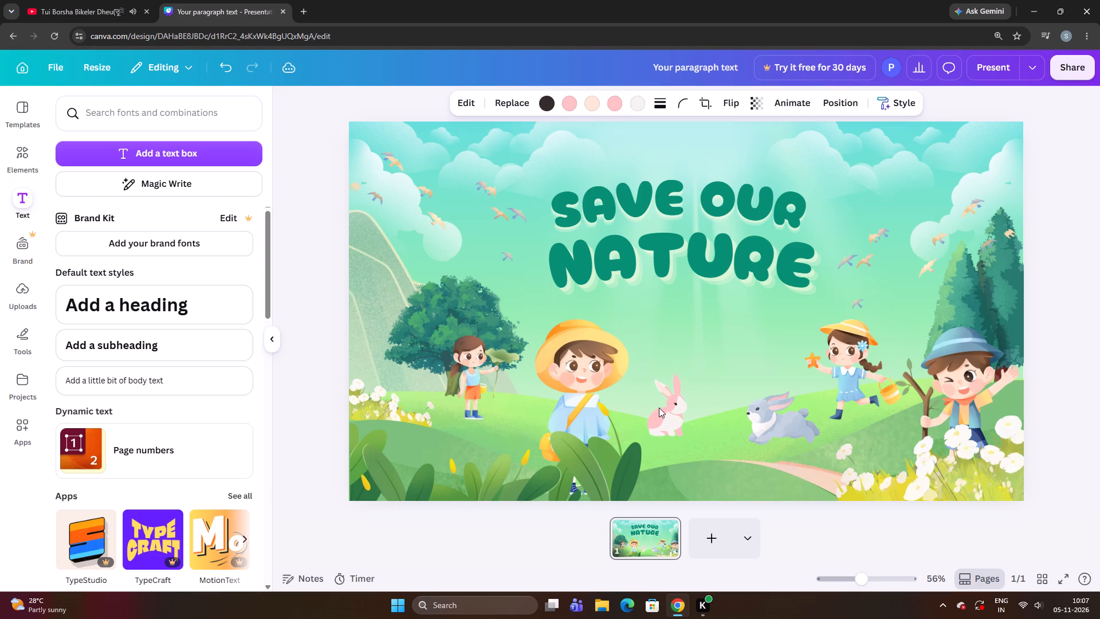
pyautogui.press('Right')
pyautogui.press('Right')
pyautogui.press('Right')
pyautogui.press('Right')
pyautogui.press('Right')
pyautogui.press('Right')
pyautogui.press('Right')
pyautogui.press('Right')
pyautogui.press('Right')
pyautogui.press('Right')
pyautogui.press('Right')
pyautogui.press('Down')
pyautogui.press('Down')
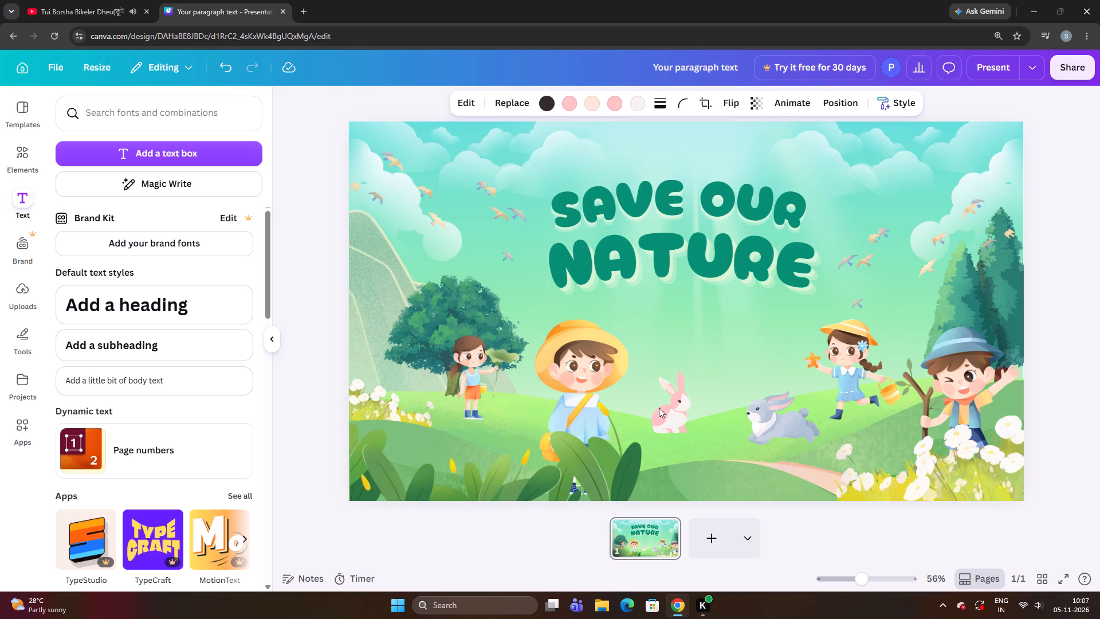
pyautogui.press('Up')
pyautogui.press('Up')
pyautogui.press('Up')
pyautogui.press('Left')
pyautogui.press('Down')
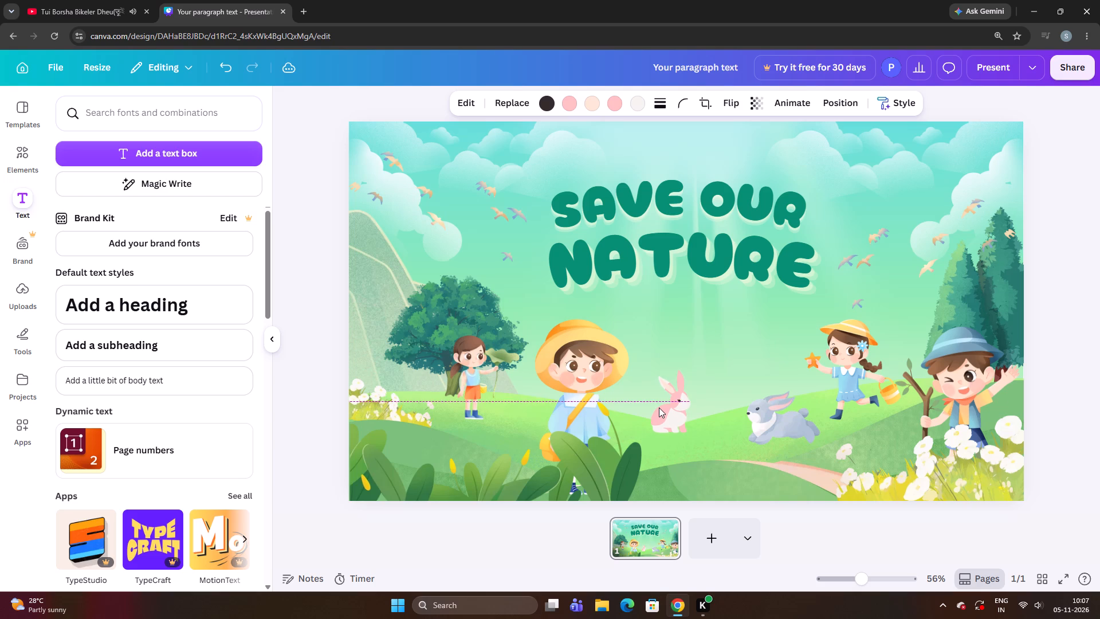
pyautogui.press('Right')
pyautogui.press('Right')
pyautogui.press('Left')
pyautogui.press('Up')
pyautogui.press('Up')
pyautogui.press('Up')
pyautogui.press('Up')
pyautogui.press('Up')
pyautogui.press('Up')
pyautogui.press('Up')
pyautogui.press('Up')
pyautogui.press('Up')
pyautogui.press('Up')
pyautogui.press('Up')
pyautogui.press('Up')
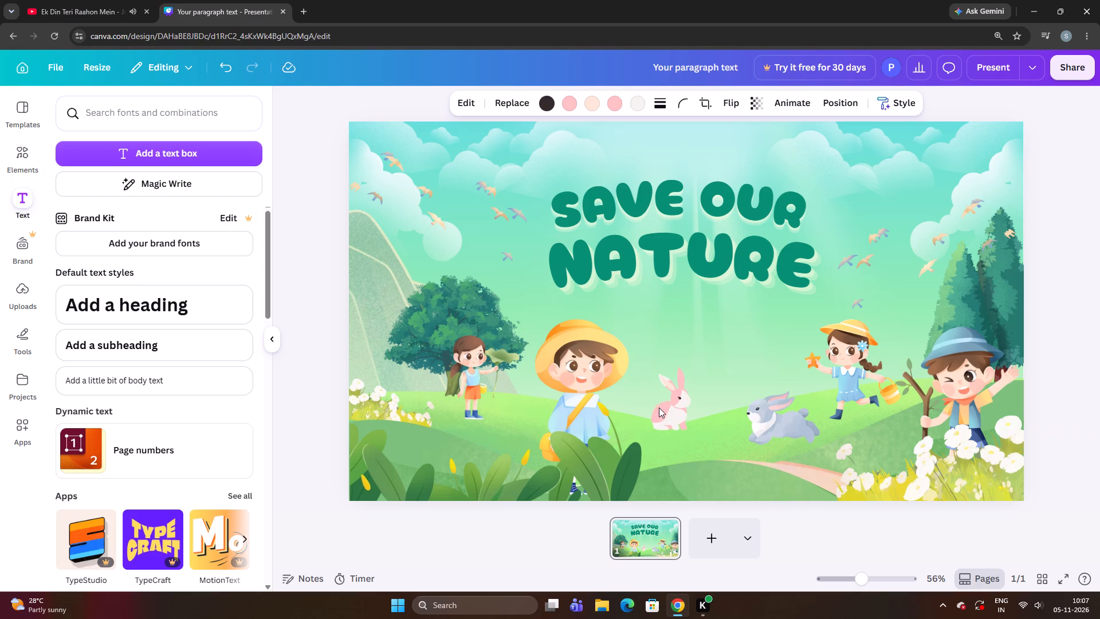
# Shrink the sitting rabbit to roughly four fifths of its size.
pyautogui.hotkey('ctrl', 'Up')
pyautogui.hotkey('ctrl', 'Up')
pyautogui.hotkey('ctrl', 'Up')
pyautogui.hotkey('ctrl', 'Up')
pyautogui.hotkey('ctrl', 'Up')
pyautogui.hotkey('ctrl', 'Up')
pyautogui.hotkey('ctrl', 'Up')
pyautogui.hotkey('ctrl', 'Up')
pyautogui.hotkey('ctrl', 'Up')
pyautogui.hotkey('ctrl', 'Up')
pyautogui.hotkey('ctrl', 'Up')
pyautogui.hotkey('ctrl', 'Up')
pyautogui.hotkey('ctrl', 'Up')
pyautogui.hotkey('ctrl', 'Up')
pyautogui.hotkey('ctrl', 'Up')
pyautogui.hotkey('ctrl', 'Up')
pyautogui.hotkey('ctrl', 'Up')
pyautogui.hotkey('ctrl', 'Up')
pyautogui.hotkey('ctrl', 'Up')
pyautogui.hotkey('ctrl', 'Up')
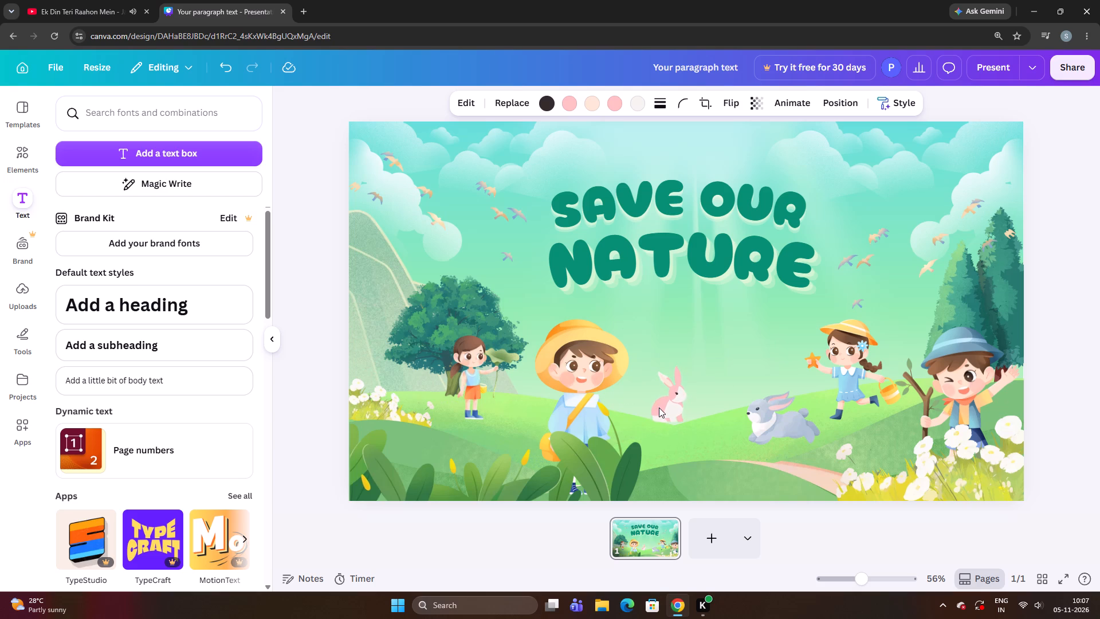
# Nudge the sitting rabbit down onto the grass and slightly towards the grey rabbit.
pyautogui.press('Down')
pyautogui.press('Down')
pyautogui.press('Down')
pyautogui.press('Down')
pyautogui.press('Down')
pyautogui.press('Down')
pyautogui.press('Down')
pyautogui.press('Down')
pyautogui.press('Down')
pyautogui.press('Down')
pyautogui.press('Down')
pyautogui.press('Down')
pyautogui.press('Down')
pyautogui.press('Down')
pyautogui.press('Down')
pyautogui.press('Down')
pyautogui.press('Down')
pyautogui.press('Down')
pyautogui.press('Down')
pyautogui.press('Down')
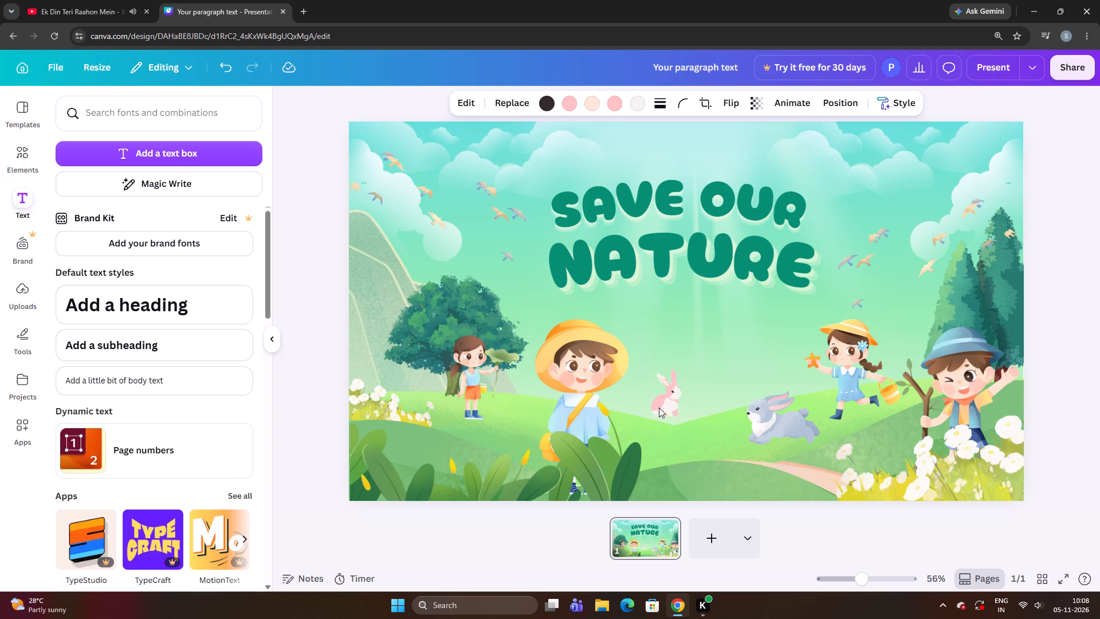
pyautogui.press('Right')
pyautogui.press('Right')
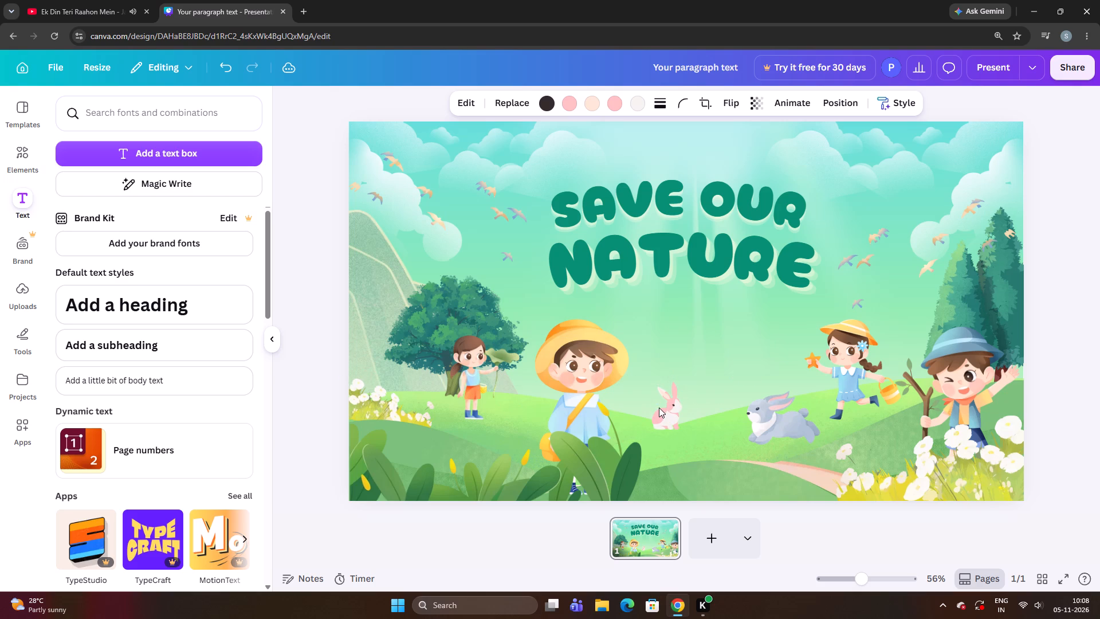
pyautogui.press('Right')
pyautogui.press('Right')
pyautogui.press('Right')
pyautogui.press('Right')
pyautogui.press('Right')
pyautogui.press('Right')
# Shrink the sitting rabbit slightly more and nudge it a little closer to the grey rabbit.
pyautogui.hotkey('ctrl', 'Up')
pyautogui.press('Right')
pyautogui.press('Right')
pyautogui.press('Right')
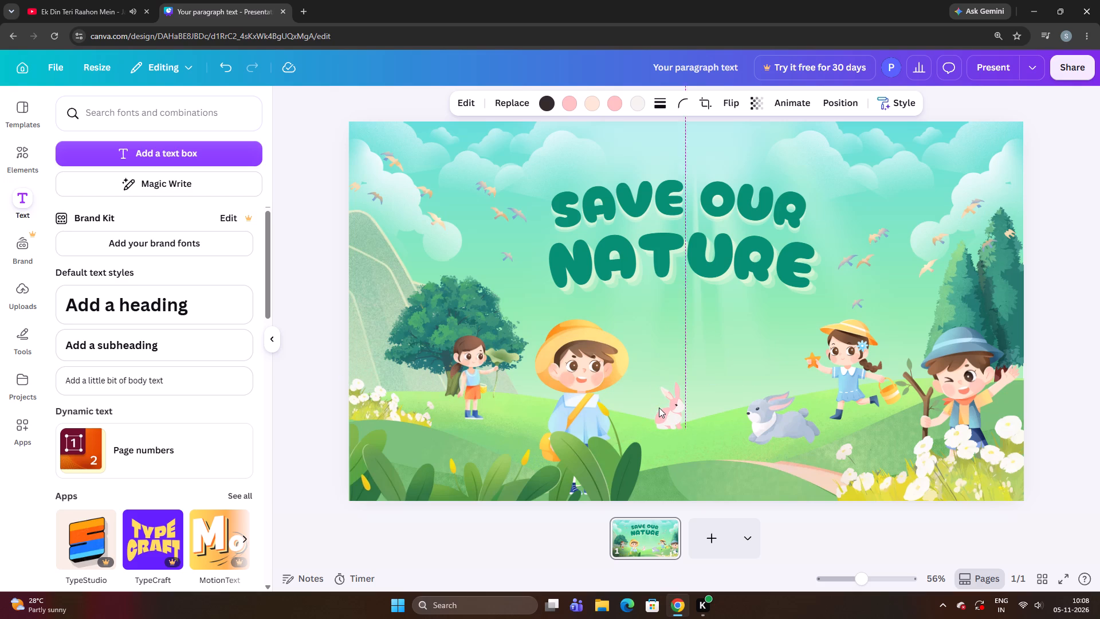
pyautogui.press('Right')
pyautogui.press('Right')
pyautogui.press('Right')
pyautogui.press('Right')
pyautogui.press('Right')
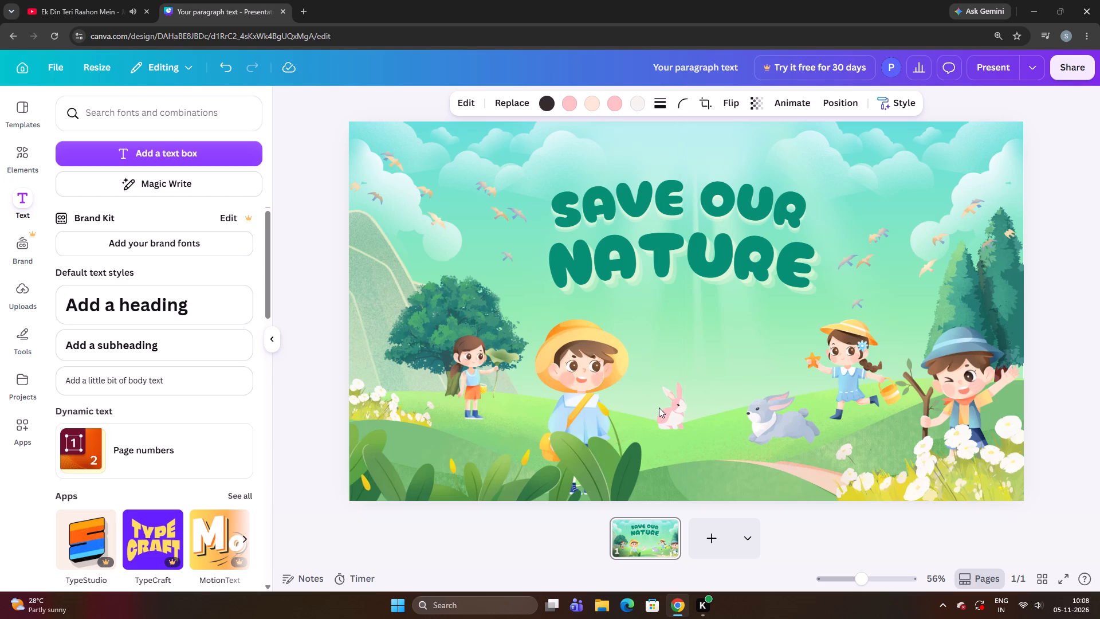
pyautogui.hotkey('ctrl', 'Up')
pyautogui.hotkey('ctrl', 'Up')
pyautogui.press('Up')
pyautogui.press('Up')
pyautogui.press('Up')
pyautogui.press('Down')
pyautogui.press('Down')
pyautogui.press('Down')
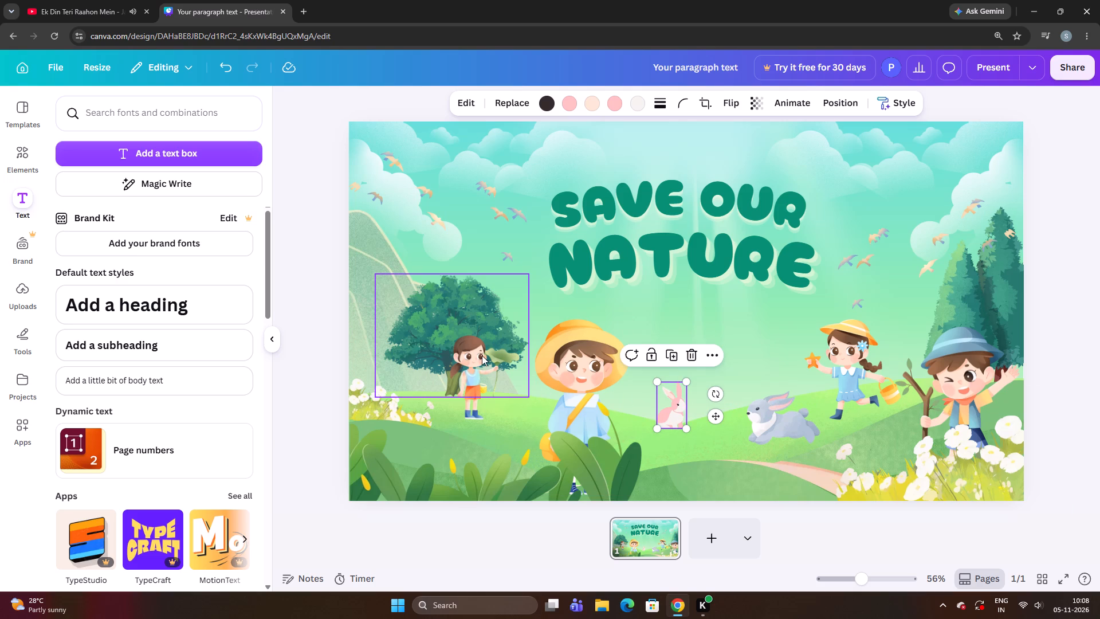
# Add the recently used blue butterflies graphic, shrink it to about half its size and move it over the tree and girl.
pyautogui.click(462, 241)
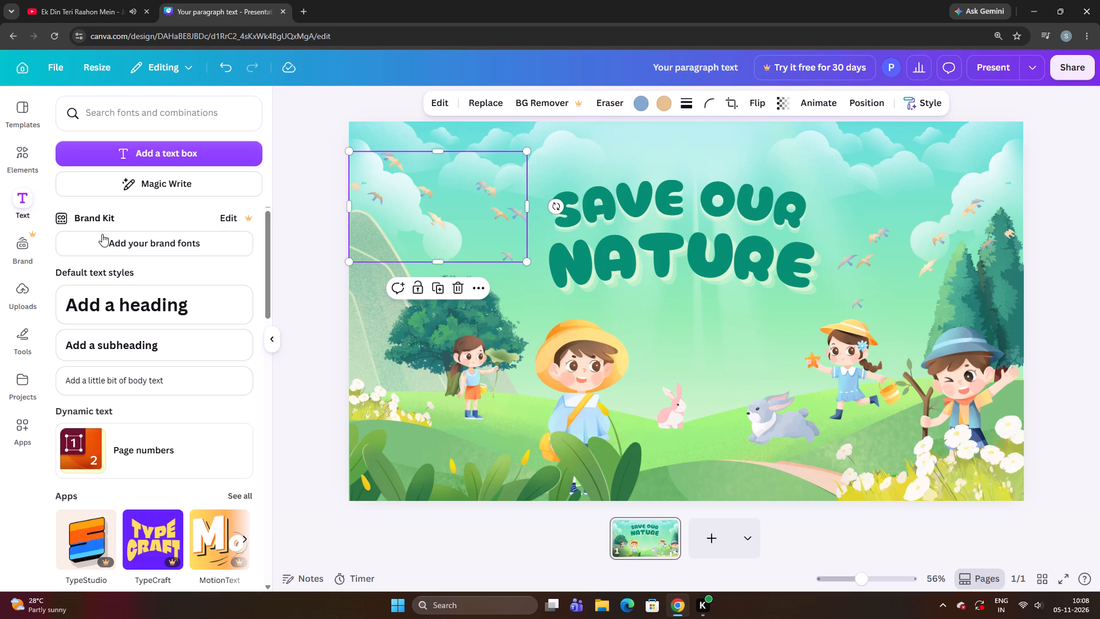
pyautogui.click(29, 170)
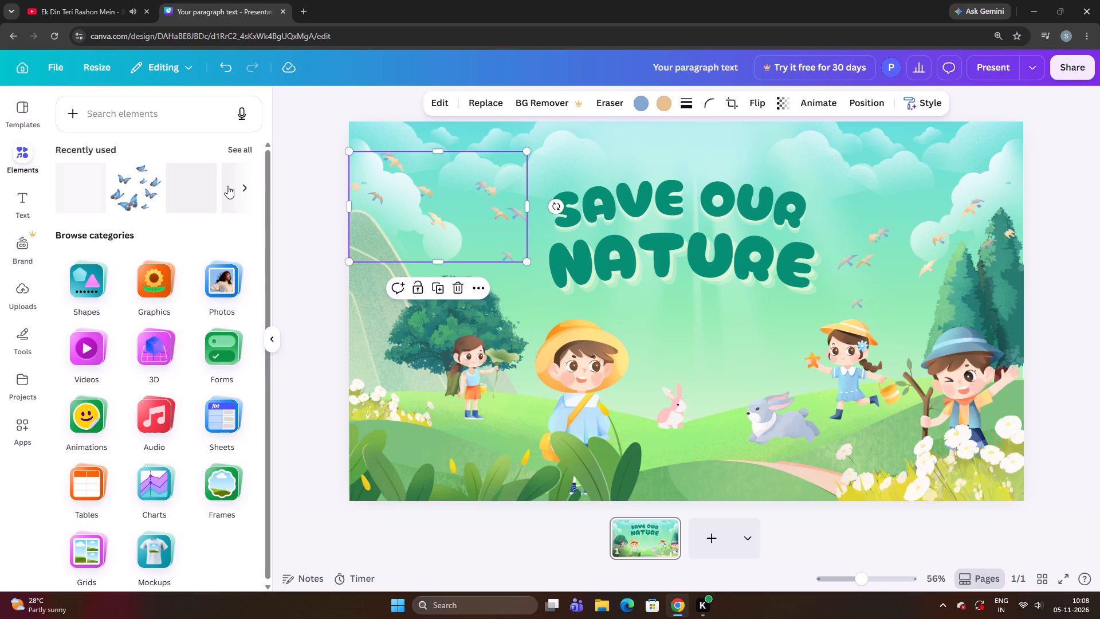
pyautogui.click(135, 198)
pyautogui.moveTo(695, 403); pyautogui.dragTo(579, 398)
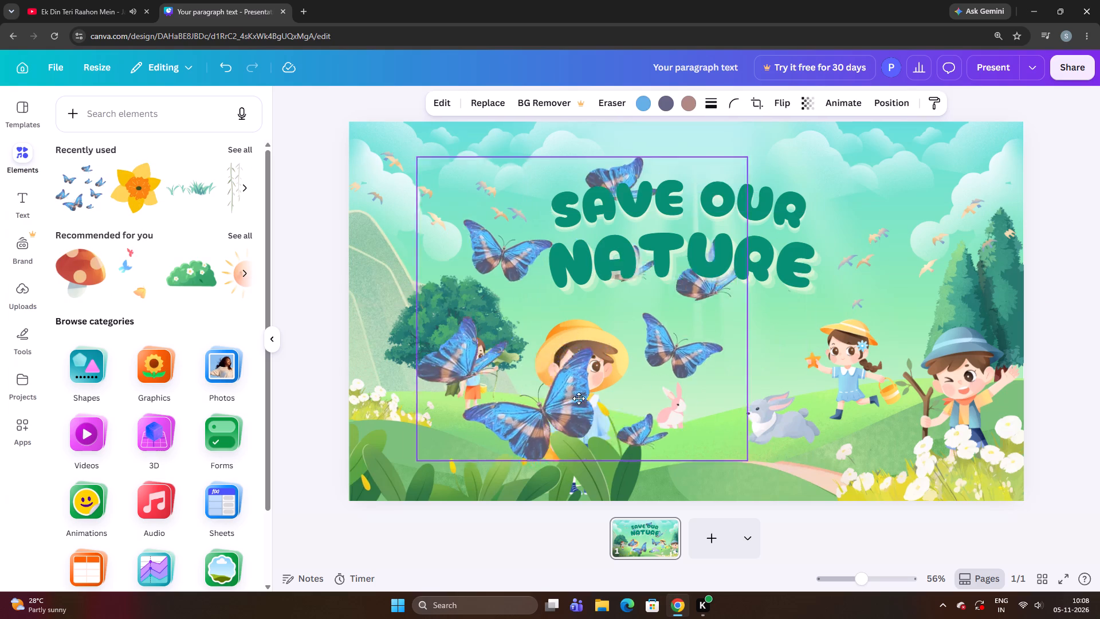
pyautogui.moveTo(579, 398); pyautogui.dragTo(430, 401)
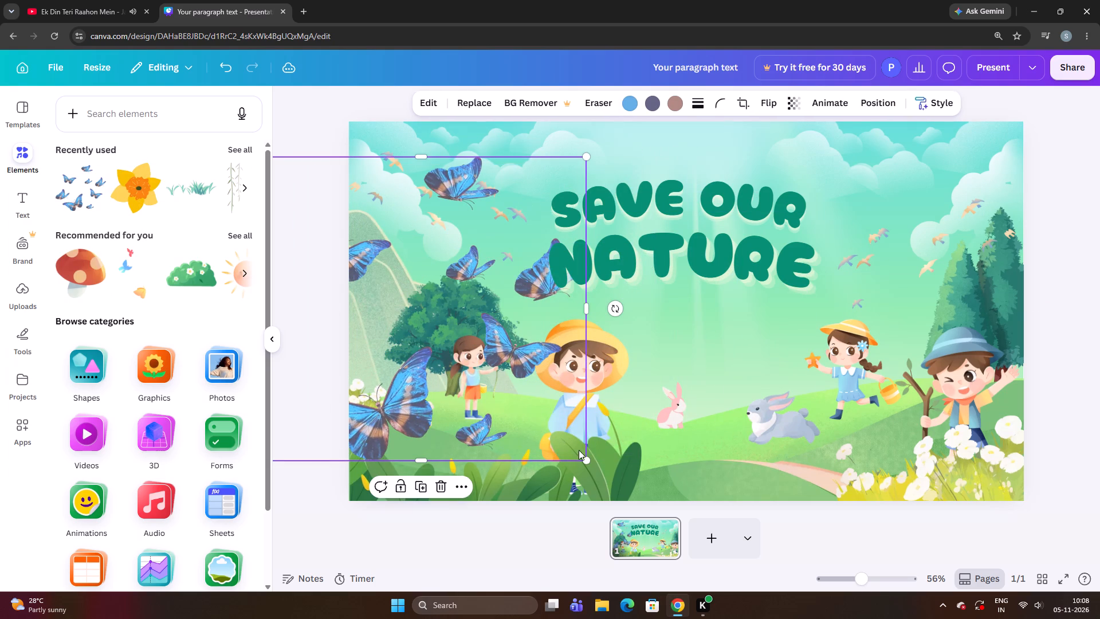
pyautogui.moveTo(585, 460); pyautogui.dragTo(437, 323)
pyautogui.moveTo(399, 278); pyautogui.dragTo(438, 307)
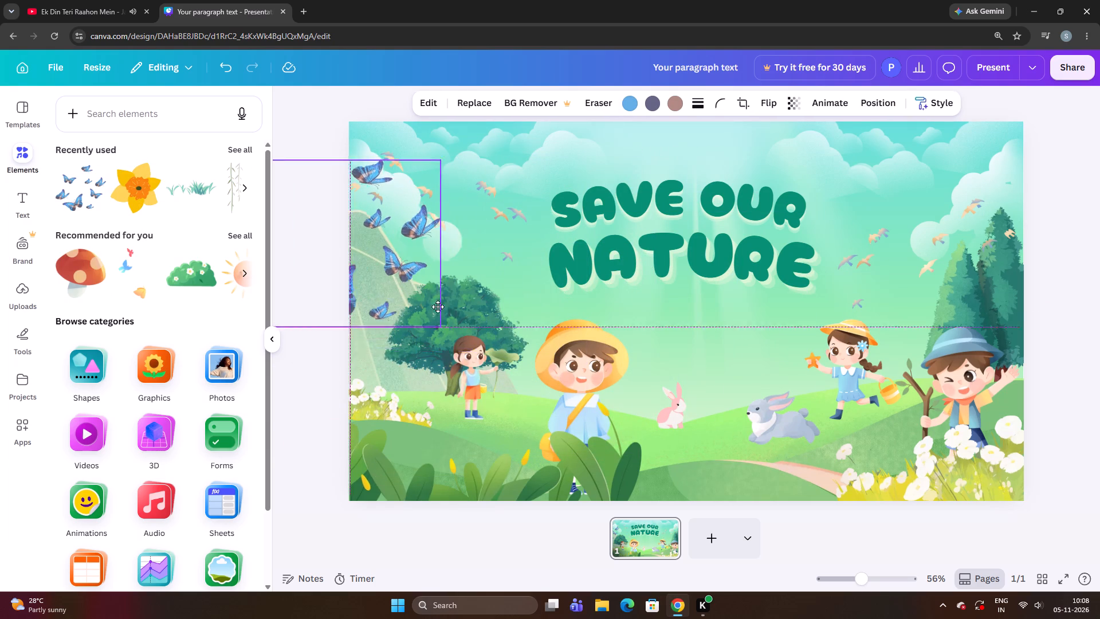
pyautogui.moveTo(438, 307); pyautogui.dragTo(496, 357)
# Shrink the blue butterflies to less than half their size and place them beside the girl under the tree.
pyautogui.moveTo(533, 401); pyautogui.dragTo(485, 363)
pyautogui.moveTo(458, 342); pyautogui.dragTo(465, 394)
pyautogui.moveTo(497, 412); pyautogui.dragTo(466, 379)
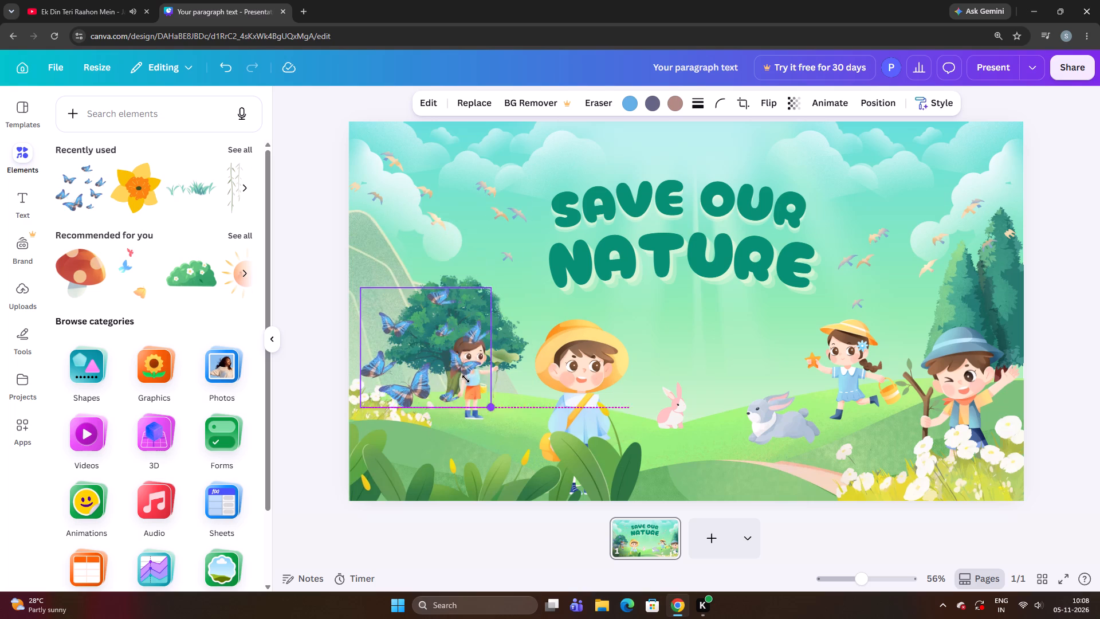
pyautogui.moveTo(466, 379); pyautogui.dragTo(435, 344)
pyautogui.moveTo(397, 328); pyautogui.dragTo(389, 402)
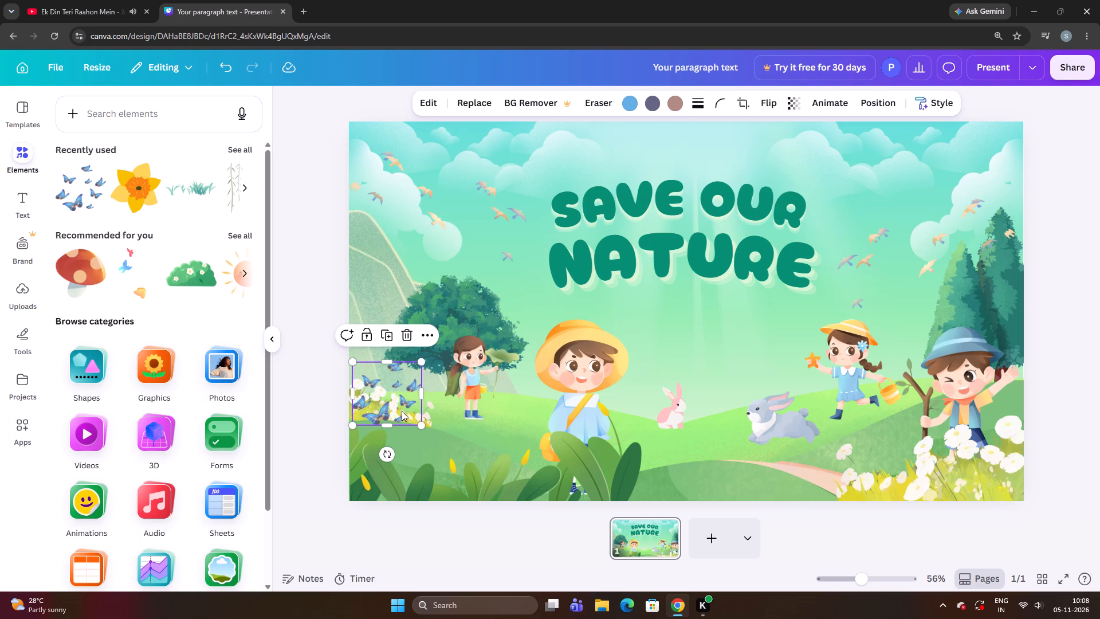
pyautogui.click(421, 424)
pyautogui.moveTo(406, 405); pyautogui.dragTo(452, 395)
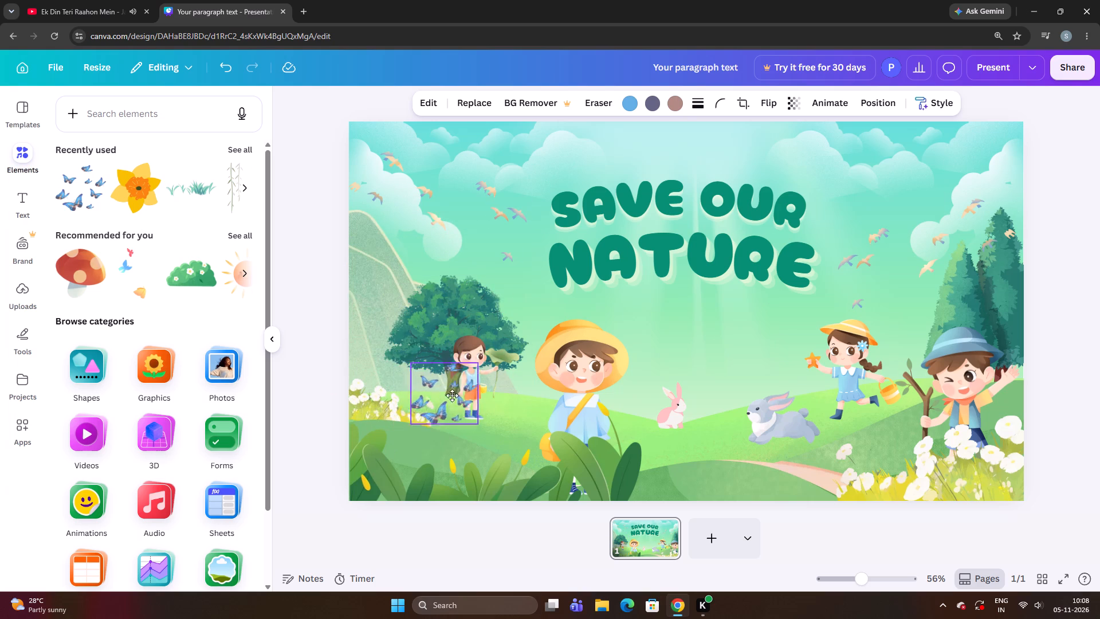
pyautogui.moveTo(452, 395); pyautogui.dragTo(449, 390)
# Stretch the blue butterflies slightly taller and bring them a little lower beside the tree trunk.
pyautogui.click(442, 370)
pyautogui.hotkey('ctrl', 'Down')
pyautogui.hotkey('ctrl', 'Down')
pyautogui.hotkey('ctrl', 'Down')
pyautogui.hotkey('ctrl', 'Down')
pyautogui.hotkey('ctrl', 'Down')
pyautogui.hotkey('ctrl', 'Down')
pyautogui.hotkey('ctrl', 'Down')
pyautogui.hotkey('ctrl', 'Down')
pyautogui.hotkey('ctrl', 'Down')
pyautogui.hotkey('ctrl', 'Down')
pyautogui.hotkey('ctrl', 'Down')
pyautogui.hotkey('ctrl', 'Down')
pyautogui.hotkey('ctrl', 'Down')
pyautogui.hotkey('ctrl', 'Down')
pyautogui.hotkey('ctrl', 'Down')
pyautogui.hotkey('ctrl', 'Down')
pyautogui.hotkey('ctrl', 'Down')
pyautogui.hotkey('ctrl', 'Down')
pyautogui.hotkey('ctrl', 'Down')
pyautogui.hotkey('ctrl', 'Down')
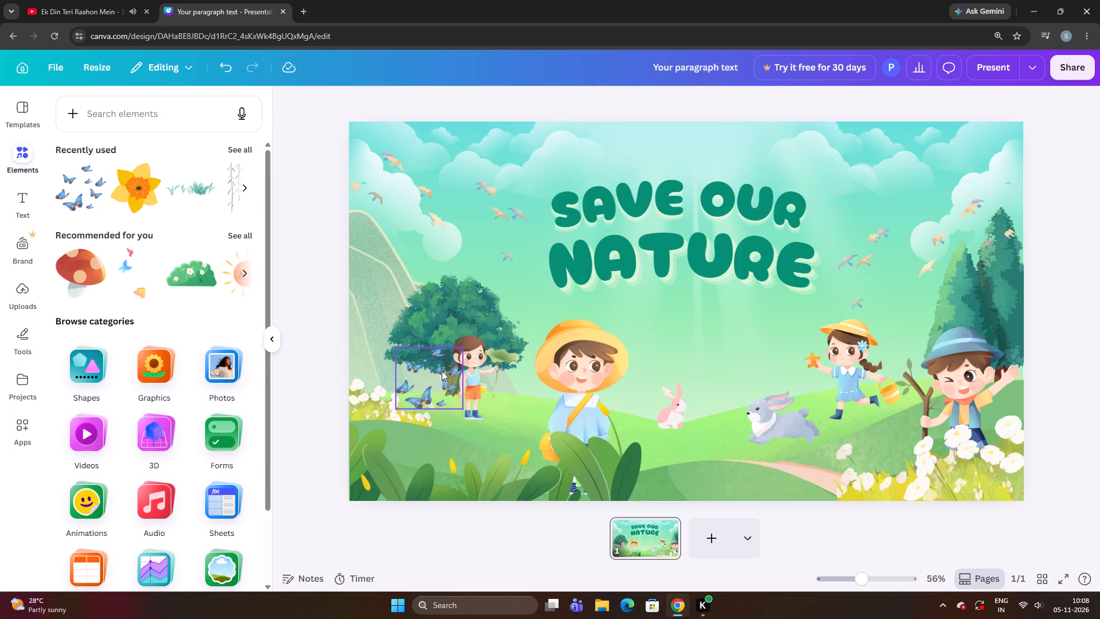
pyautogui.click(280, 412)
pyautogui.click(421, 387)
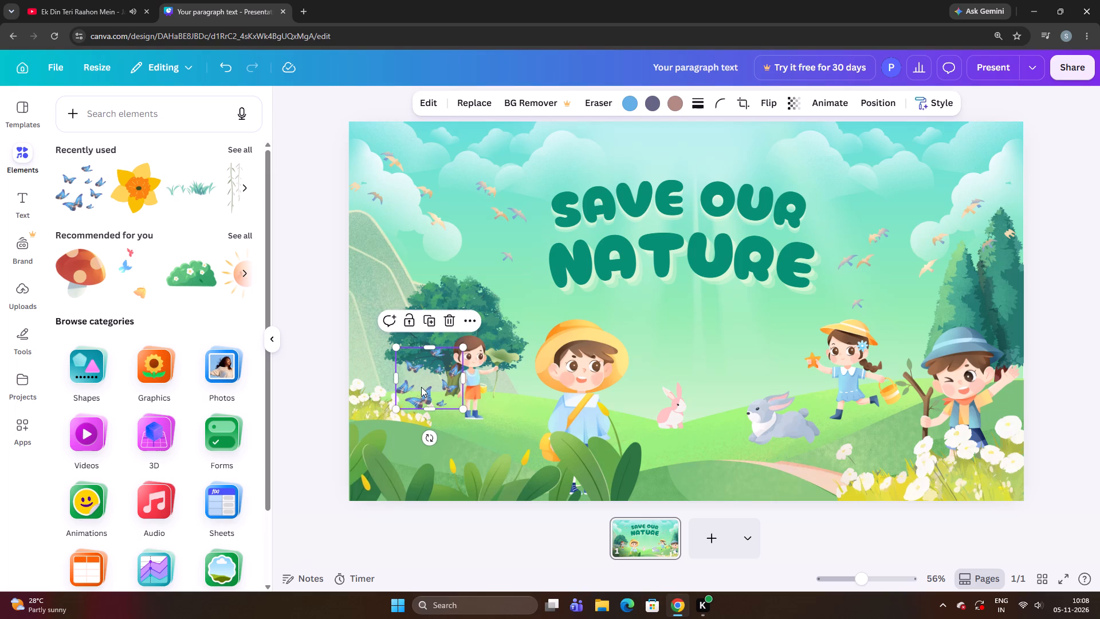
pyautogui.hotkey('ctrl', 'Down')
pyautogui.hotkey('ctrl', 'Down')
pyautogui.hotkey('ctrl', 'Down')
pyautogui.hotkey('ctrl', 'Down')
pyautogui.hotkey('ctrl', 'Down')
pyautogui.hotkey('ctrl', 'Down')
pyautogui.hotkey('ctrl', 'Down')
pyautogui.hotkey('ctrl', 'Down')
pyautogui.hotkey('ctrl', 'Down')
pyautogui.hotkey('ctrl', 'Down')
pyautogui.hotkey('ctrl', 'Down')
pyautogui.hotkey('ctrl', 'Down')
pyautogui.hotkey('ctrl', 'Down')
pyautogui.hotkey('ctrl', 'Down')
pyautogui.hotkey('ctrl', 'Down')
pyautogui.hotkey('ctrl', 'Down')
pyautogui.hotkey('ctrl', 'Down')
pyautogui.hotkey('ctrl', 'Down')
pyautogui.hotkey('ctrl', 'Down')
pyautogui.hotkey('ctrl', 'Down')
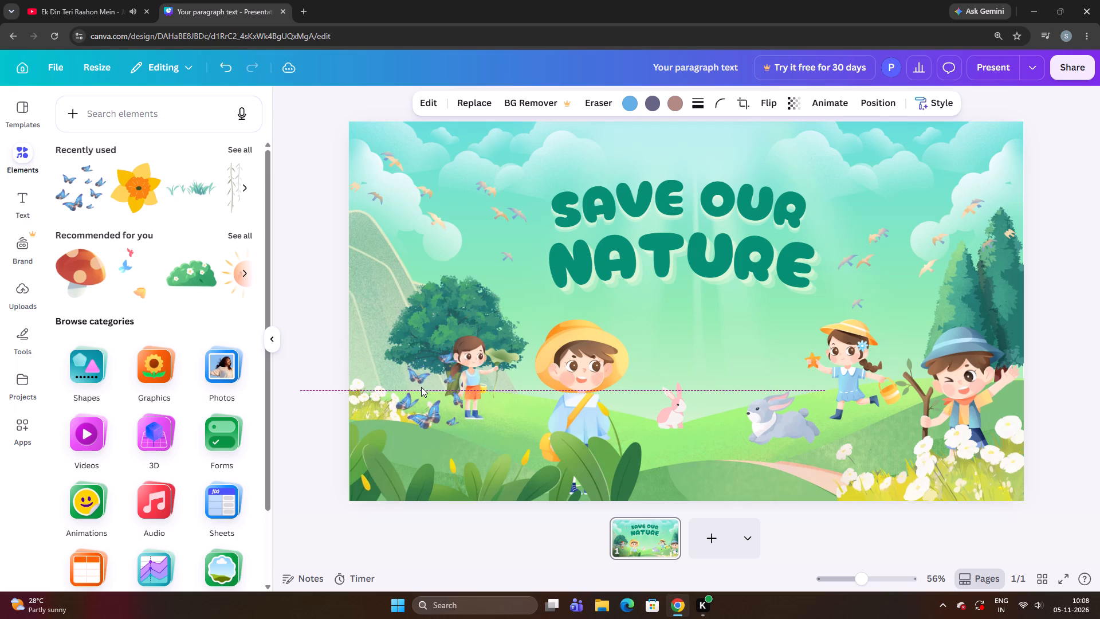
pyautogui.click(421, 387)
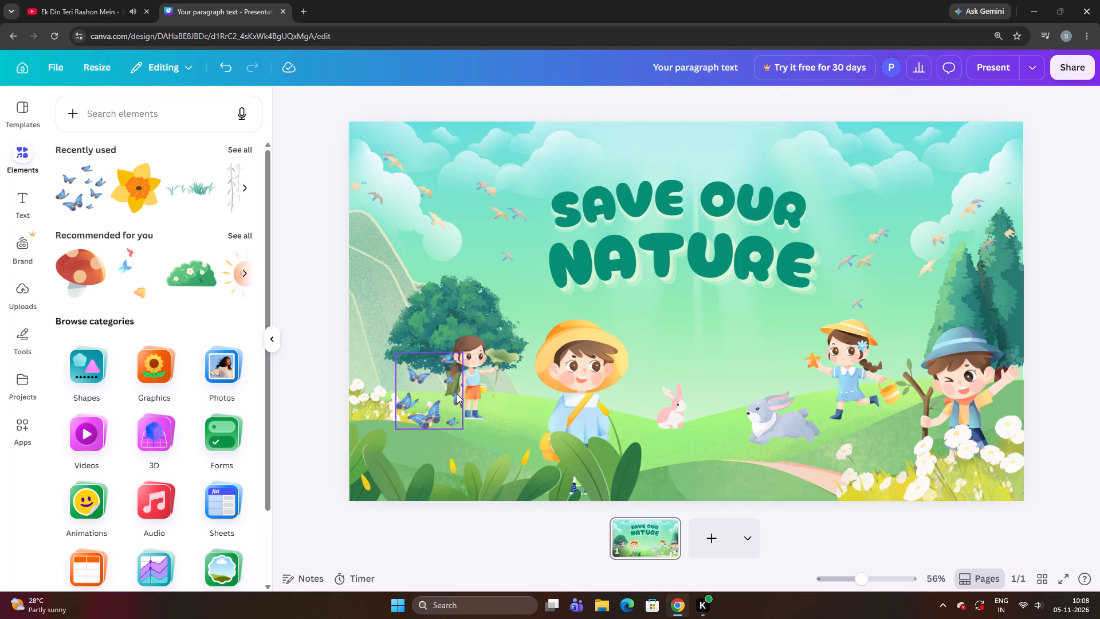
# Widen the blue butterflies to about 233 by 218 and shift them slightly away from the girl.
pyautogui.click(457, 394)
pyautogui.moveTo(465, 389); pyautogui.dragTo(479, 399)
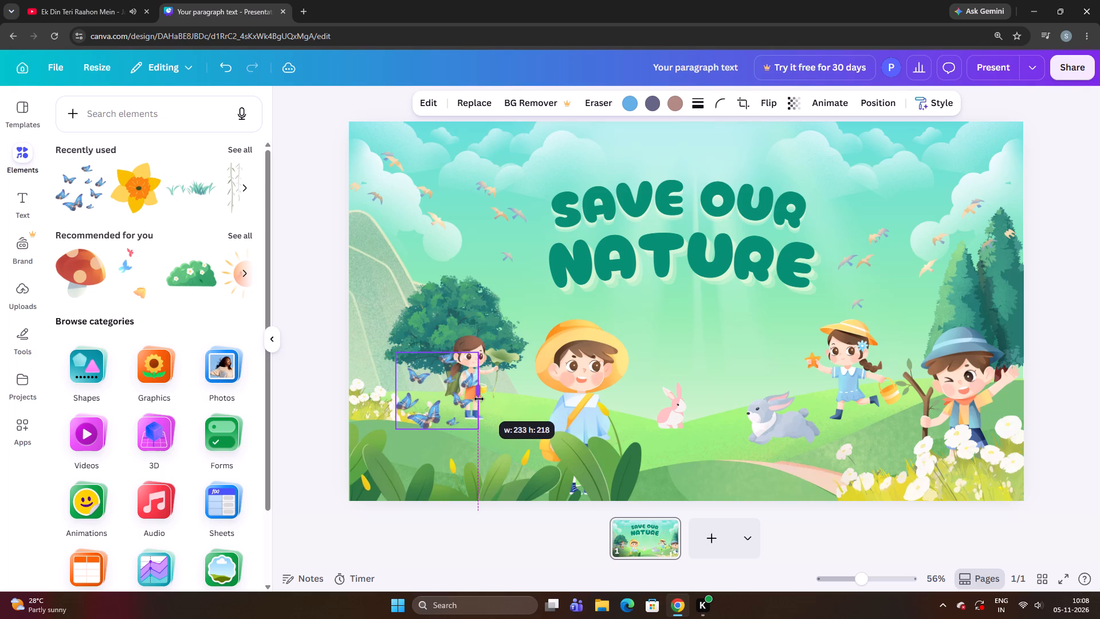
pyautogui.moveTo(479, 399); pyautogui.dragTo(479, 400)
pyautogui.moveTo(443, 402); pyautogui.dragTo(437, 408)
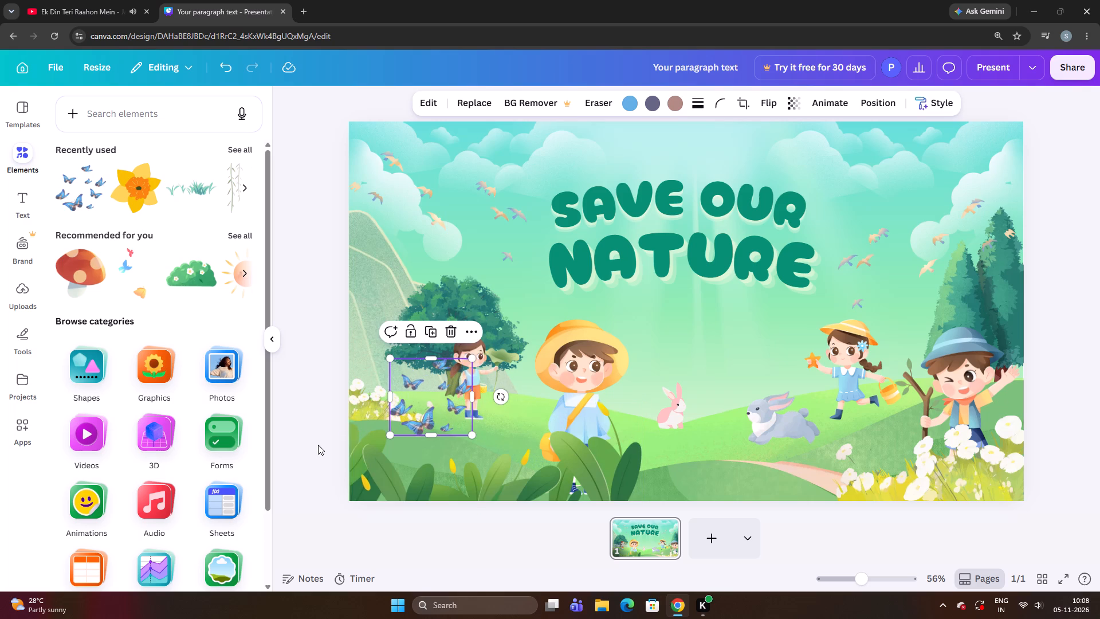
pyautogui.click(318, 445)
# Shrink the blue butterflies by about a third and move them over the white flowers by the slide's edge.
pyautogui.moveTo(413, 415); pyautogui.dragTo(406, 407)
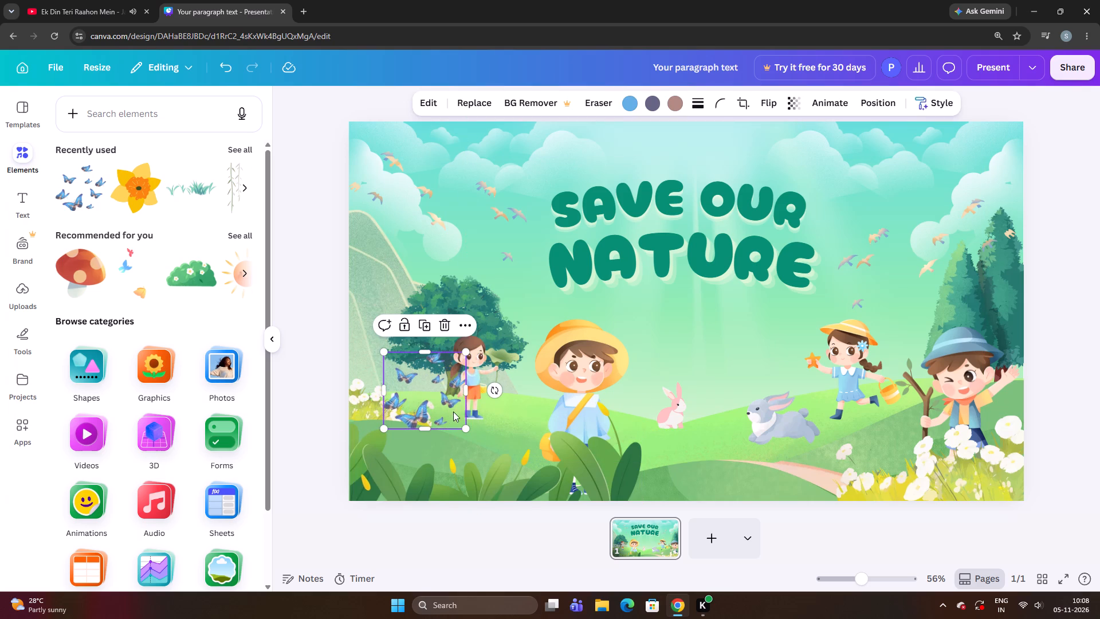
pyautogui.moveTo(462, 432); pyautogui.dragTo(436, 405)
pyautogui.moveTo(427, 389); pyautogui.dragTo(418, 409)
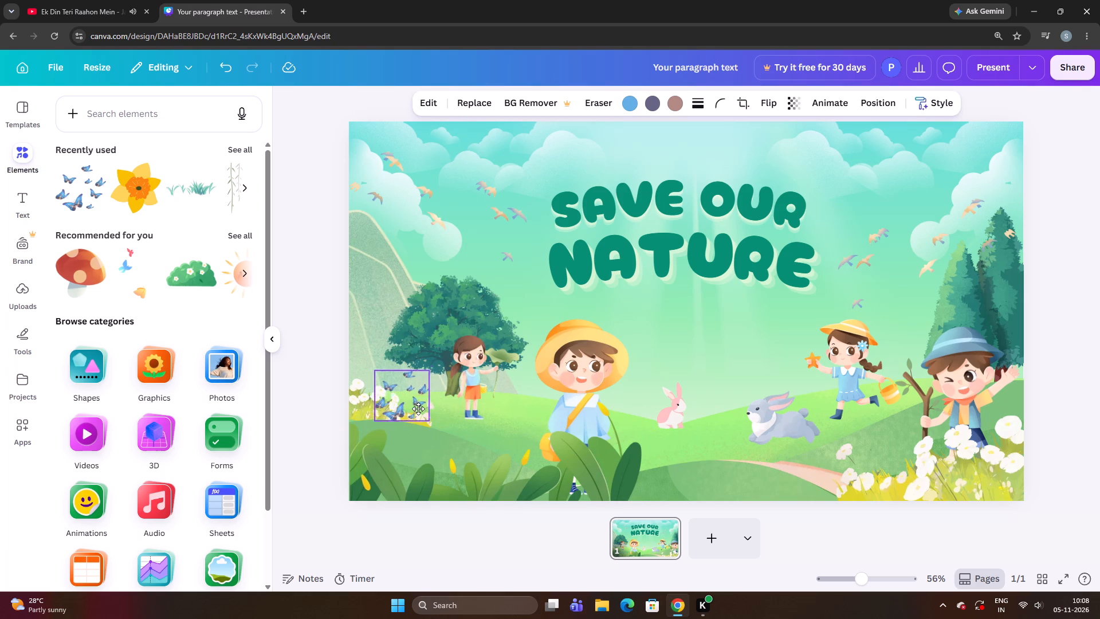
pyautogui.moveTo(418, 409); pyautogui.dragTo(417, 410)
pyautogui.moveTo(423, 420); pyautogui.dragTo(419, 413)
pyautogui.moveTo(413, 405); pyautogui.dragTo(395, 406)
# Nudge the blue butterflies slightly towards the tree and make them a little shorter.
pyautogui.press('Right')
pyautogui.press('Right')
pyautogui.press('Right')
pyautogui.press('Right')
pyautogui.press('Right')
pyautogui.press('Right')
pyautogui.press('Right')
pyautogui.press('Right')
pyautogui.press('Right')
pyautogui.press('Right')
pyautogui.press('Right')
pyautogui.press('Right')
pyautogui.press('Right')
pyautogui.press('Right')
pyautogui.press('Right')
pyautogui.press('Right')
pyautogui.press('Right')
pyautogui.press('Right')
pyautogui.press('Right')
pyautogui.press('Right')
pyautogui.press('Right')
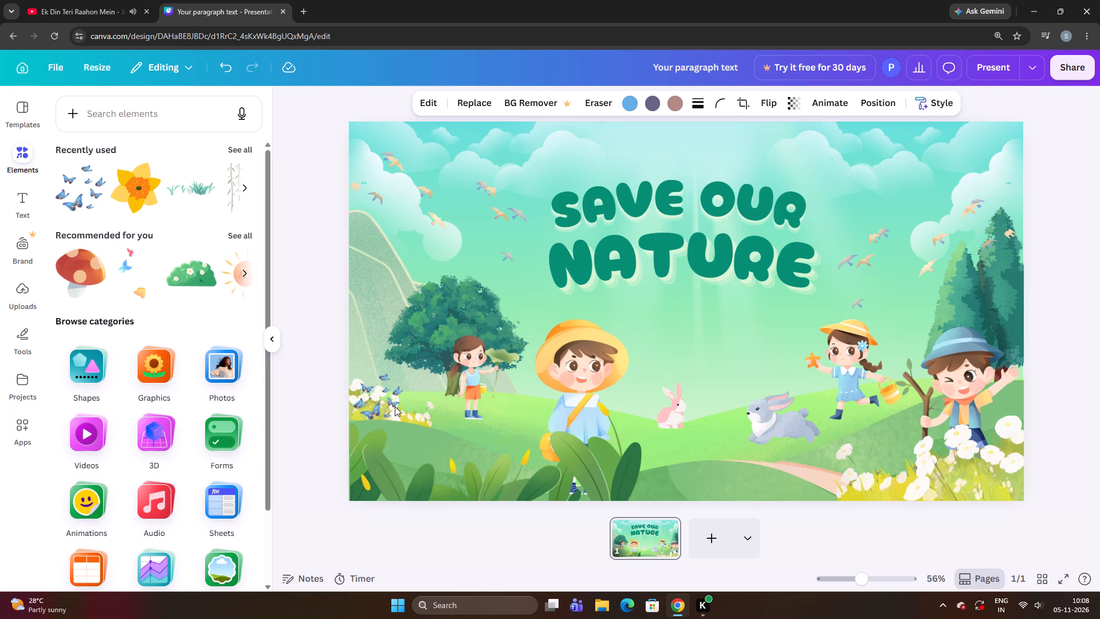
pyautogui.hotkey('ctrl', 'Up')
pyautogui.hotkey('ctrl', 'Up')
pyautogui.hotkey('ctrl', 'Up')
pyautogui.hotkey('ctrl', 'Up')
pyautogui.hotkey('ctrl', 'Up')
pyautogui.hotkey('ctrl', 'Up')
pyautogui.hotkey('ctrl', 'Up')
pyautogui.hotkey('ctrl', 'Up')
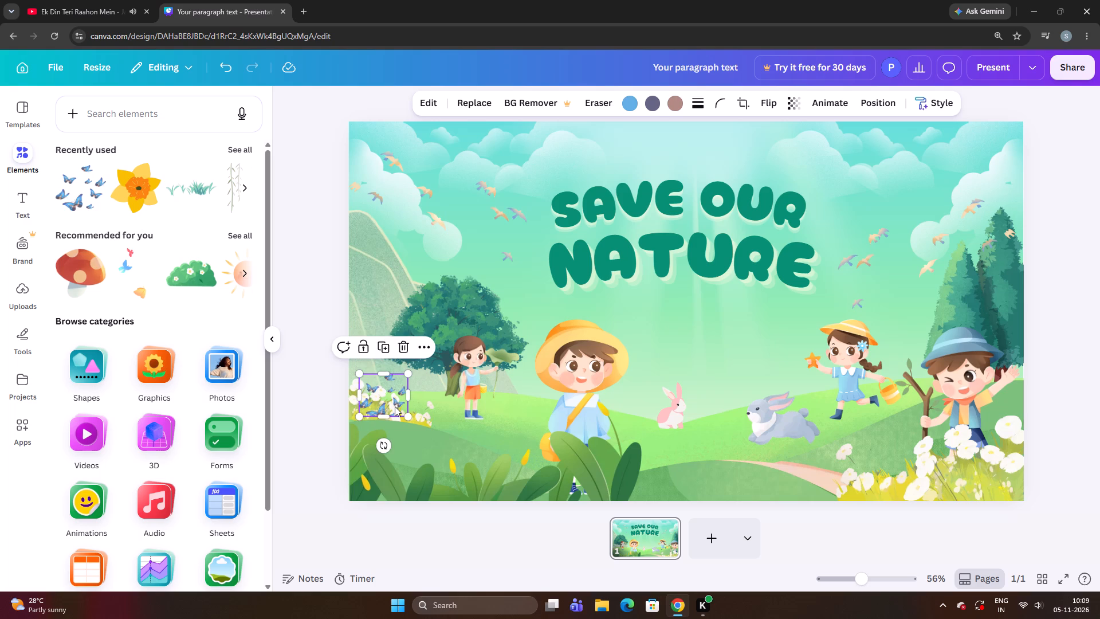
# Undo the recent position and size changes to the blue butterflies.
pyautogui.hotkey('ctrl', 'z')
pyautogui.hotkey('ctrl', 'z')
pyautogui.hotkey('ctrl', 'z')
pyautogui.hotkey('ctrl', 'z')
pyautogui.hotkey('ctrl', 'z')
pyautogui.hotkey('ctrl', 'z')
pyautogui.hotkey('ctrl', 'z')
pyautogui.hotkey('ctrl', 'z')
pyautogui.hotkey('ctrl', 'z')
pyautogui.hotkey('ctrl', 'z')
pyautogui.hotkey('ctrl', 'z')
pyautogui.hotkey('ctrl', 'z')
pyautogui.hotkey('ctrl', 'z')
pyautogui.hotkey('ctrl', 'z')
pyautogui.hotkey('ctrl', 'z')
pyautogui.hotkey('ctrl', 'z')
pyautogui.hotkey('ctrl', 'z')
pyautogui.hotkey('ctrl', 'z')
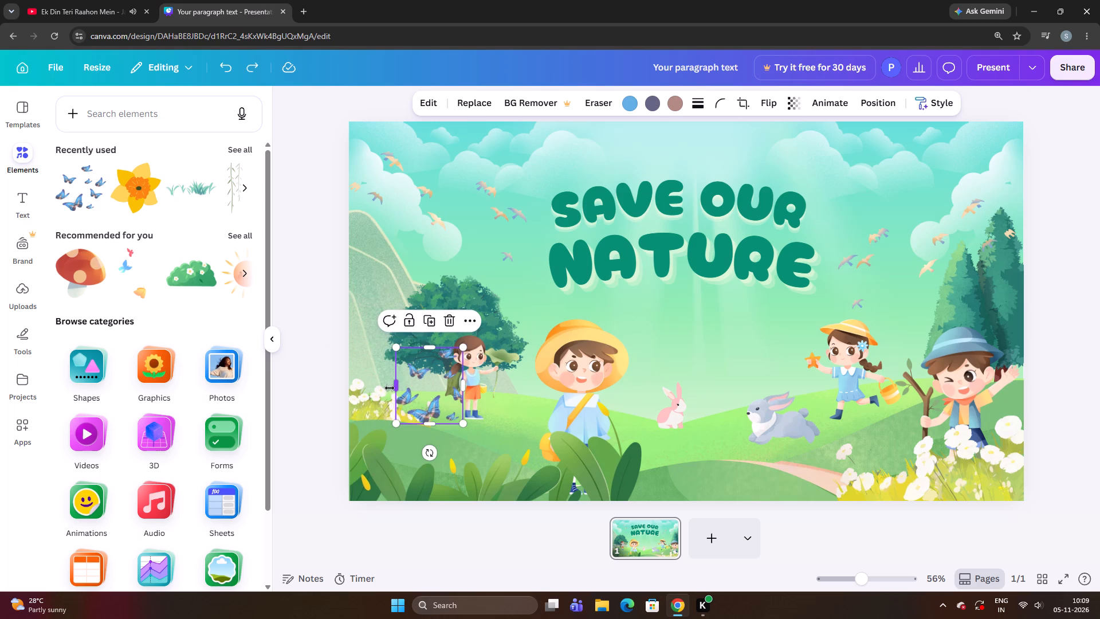
# Delete the blue butterflies beside the tree.
pyautogui.click(453, 312)
# Add the recently used blue butterflies graphic, shrink it to about half its size and move it over the tree.
pyautogui.click(81, 187)
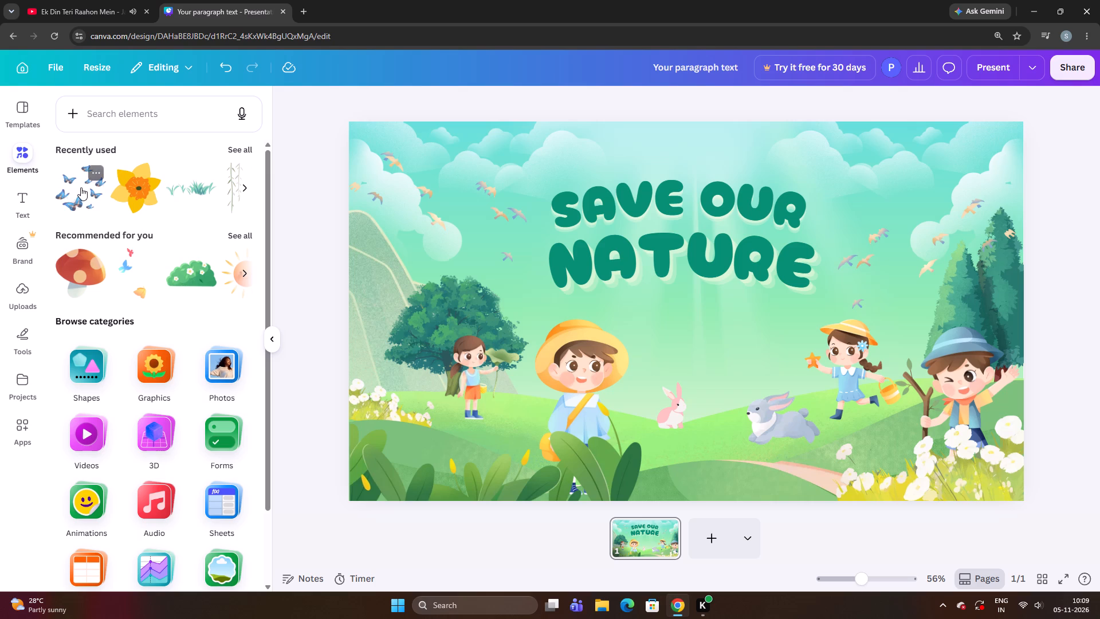
pyautogui.moveTo(618, 340); pyautogui.dragTo(427, 348)
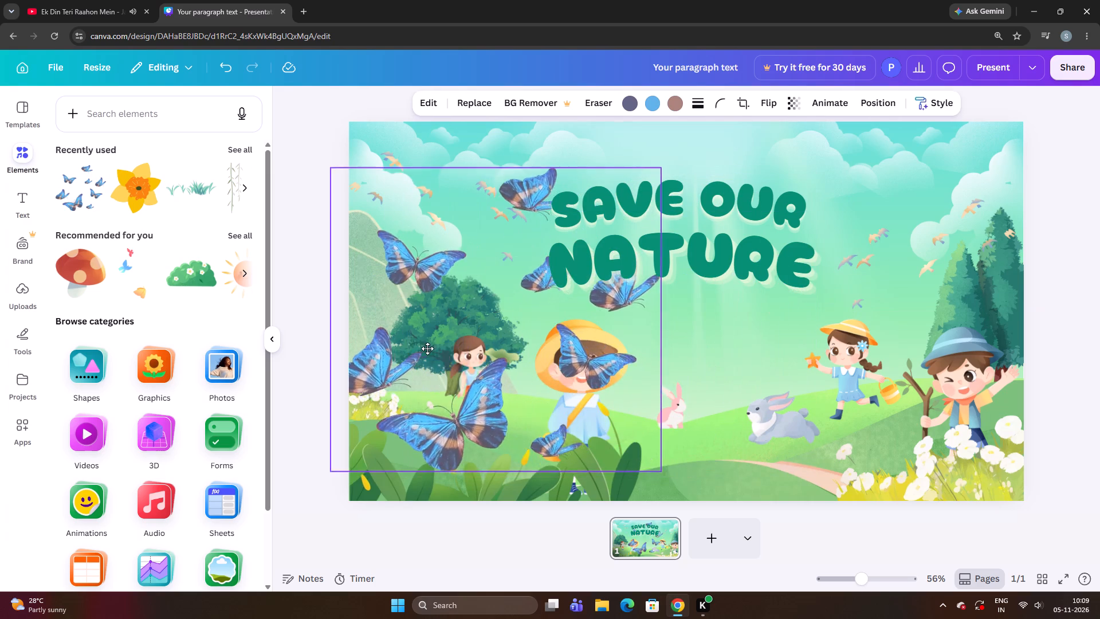
pyautogui.moveTo(427, 348); pyautogui.dragTo(320, 292)
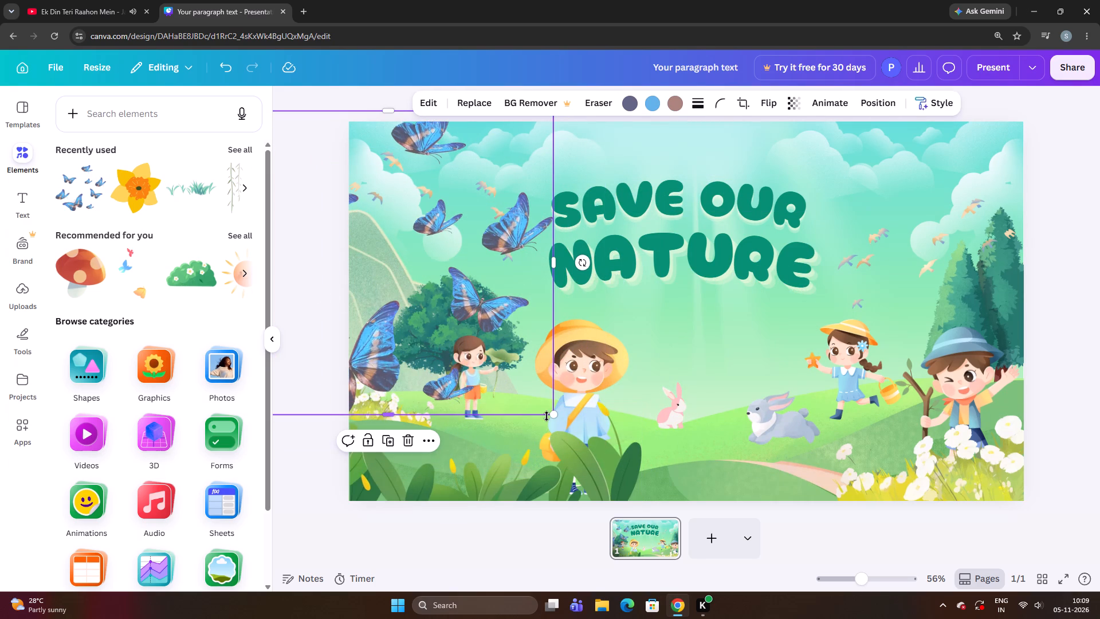
pyautogui.moveTo(554, 416); pyautogui.dragTo(496, 369)
pyautogui.moveTo(418, 316); pyautogui.dragTo(525, 374)
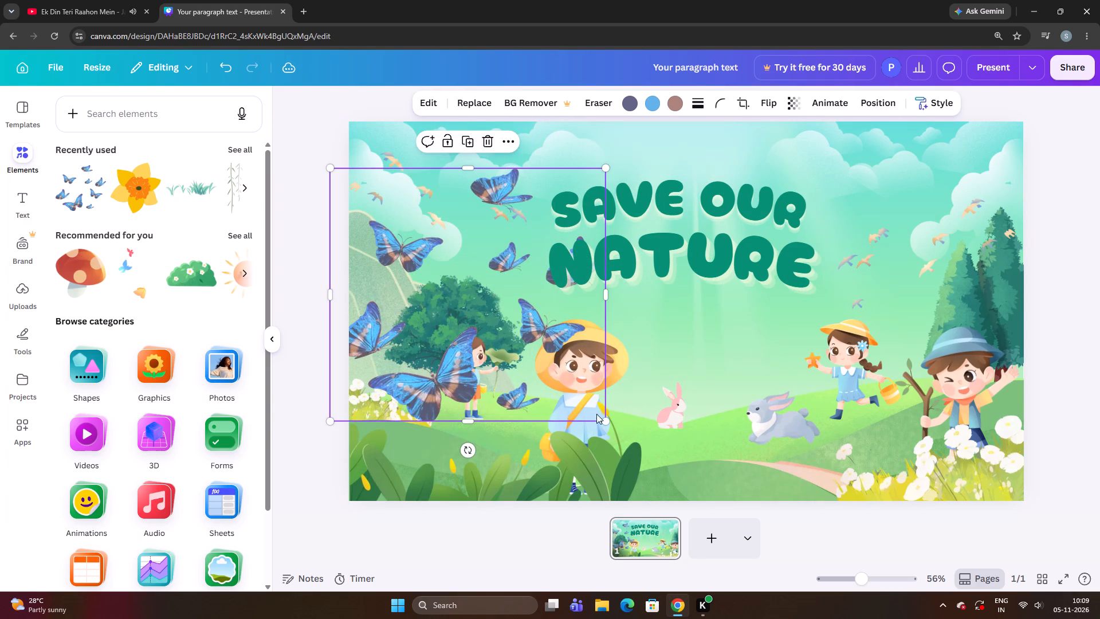
pyautogui.moveTo(606, 419); pyautogui.dragTo(553, 379)
pyautogui.moveTo(458, 325); pyautogui.dragTo(485, 366)
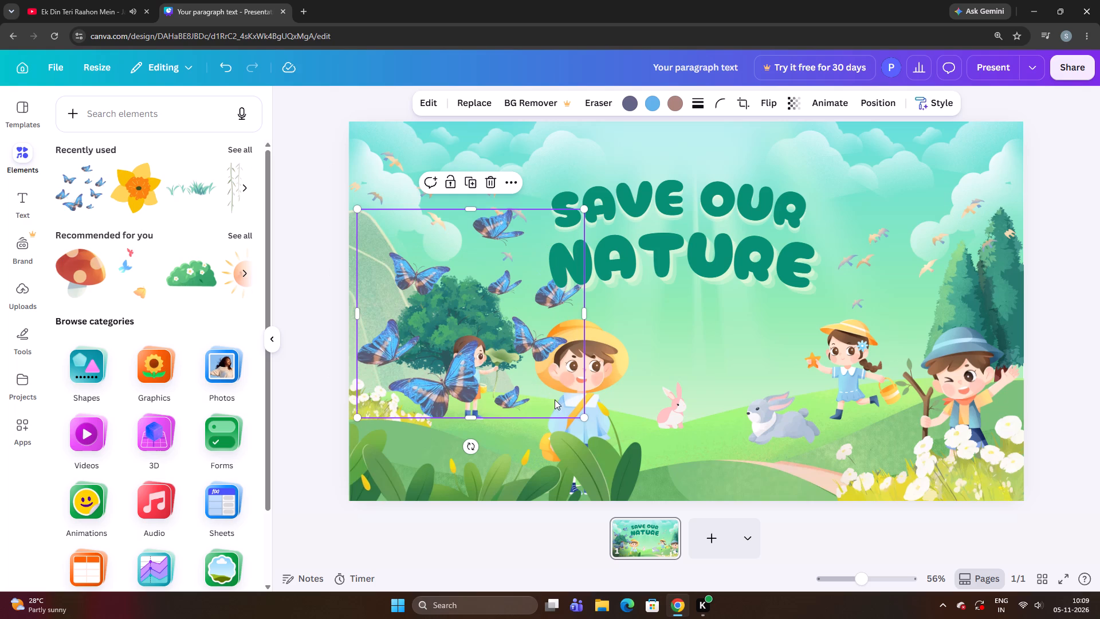
pyautogui.moveTo(581, 419); pyautogui.dragTo(527, 382)
pyautogui.moveTo(490, 344); pyautogui.dragTo(497, 393)
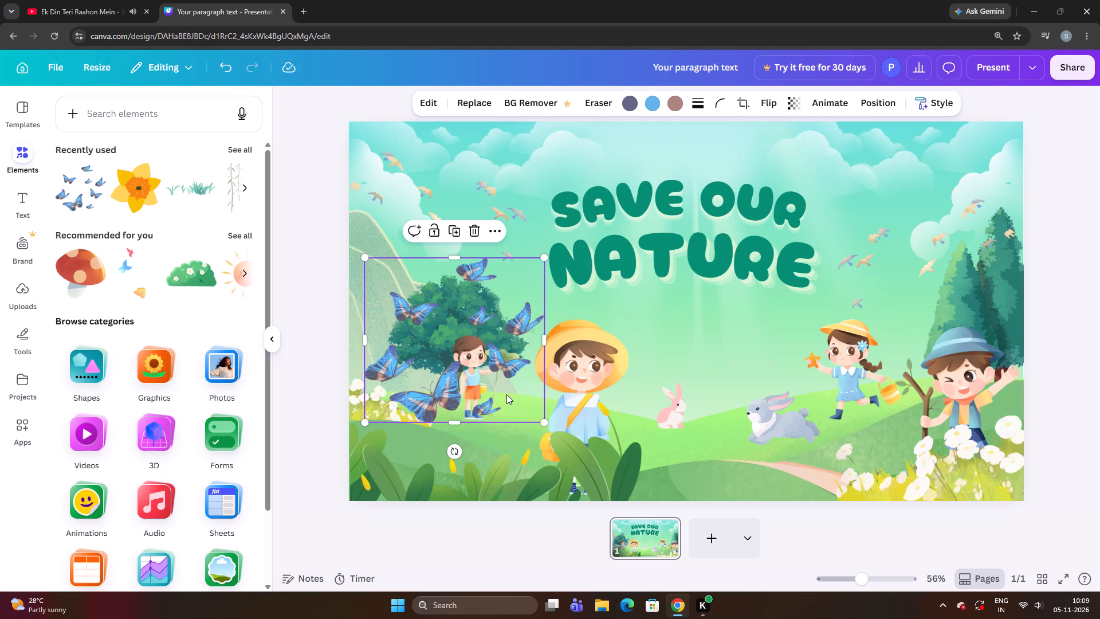
# Shrink the blue butterflies further to about 220 by 202, keeping them over the tree.
pyautogui.moveTo(541, 422); pyautogui.dragTo(517, 397)
pyautogui.moveTo(481, 369); pyautogui.dragTo(484, 381)
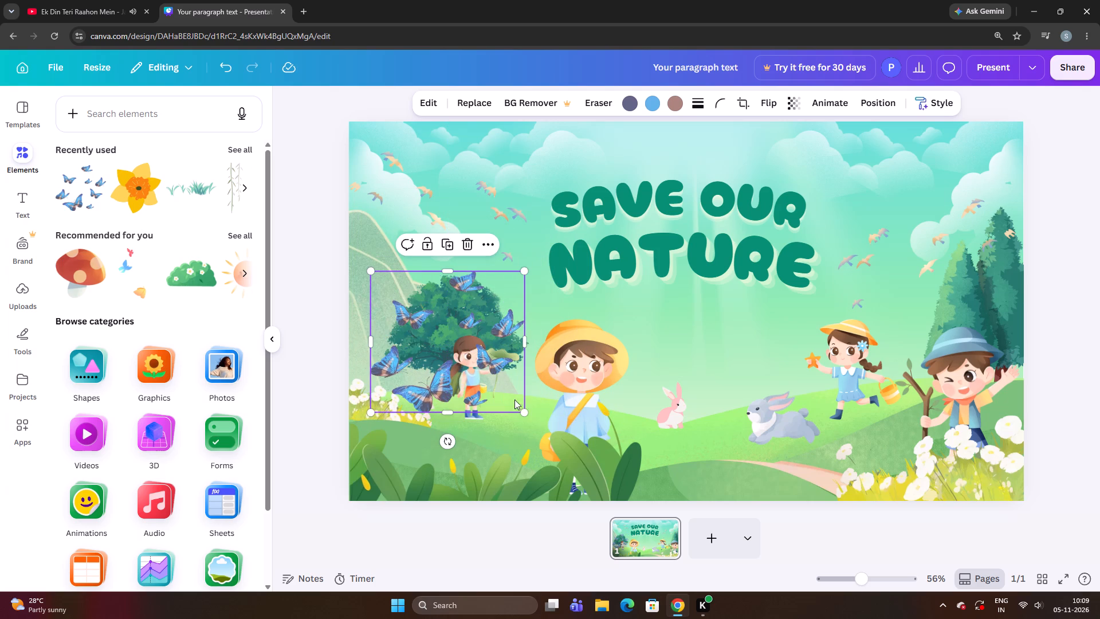
pyautogui.moveTo(524, 408); pyautogui.dragTo(501, 389)
pyautogui.moveTo(473, 362); pyautogui.dragTo(484, 385)
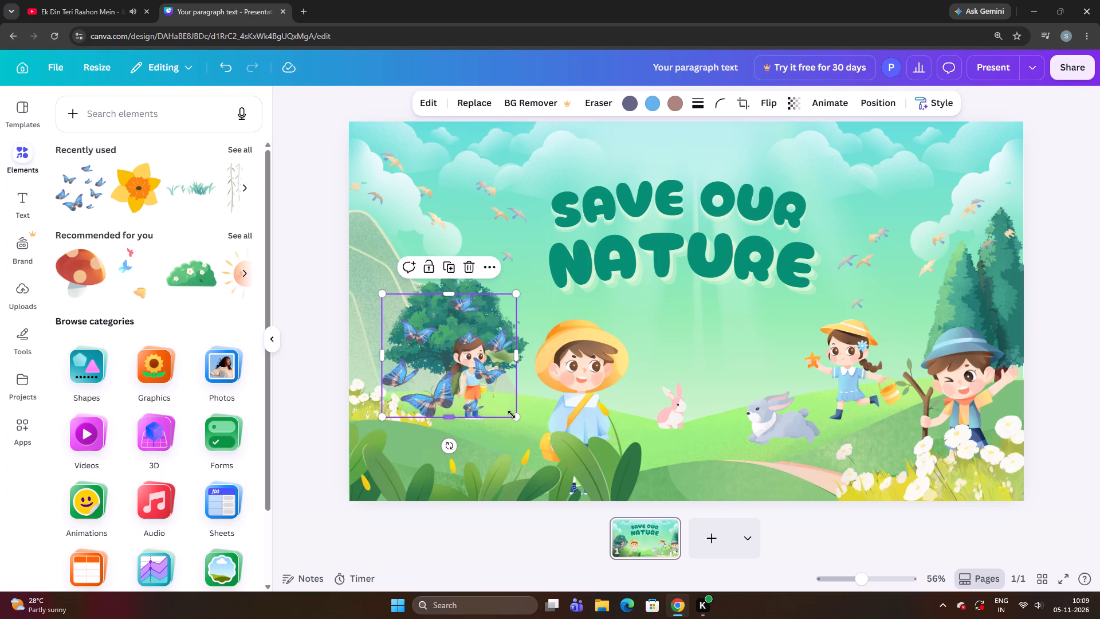
pyautogui.moveTo(512, 414); pyautogui.dragTo(478, 380)
pyautogui.moveTo(458, 358); pyautogui.dragTo(455, 379)
pyautogui.moveTo(478, 403); pyautogui.dragTo(460, 379)
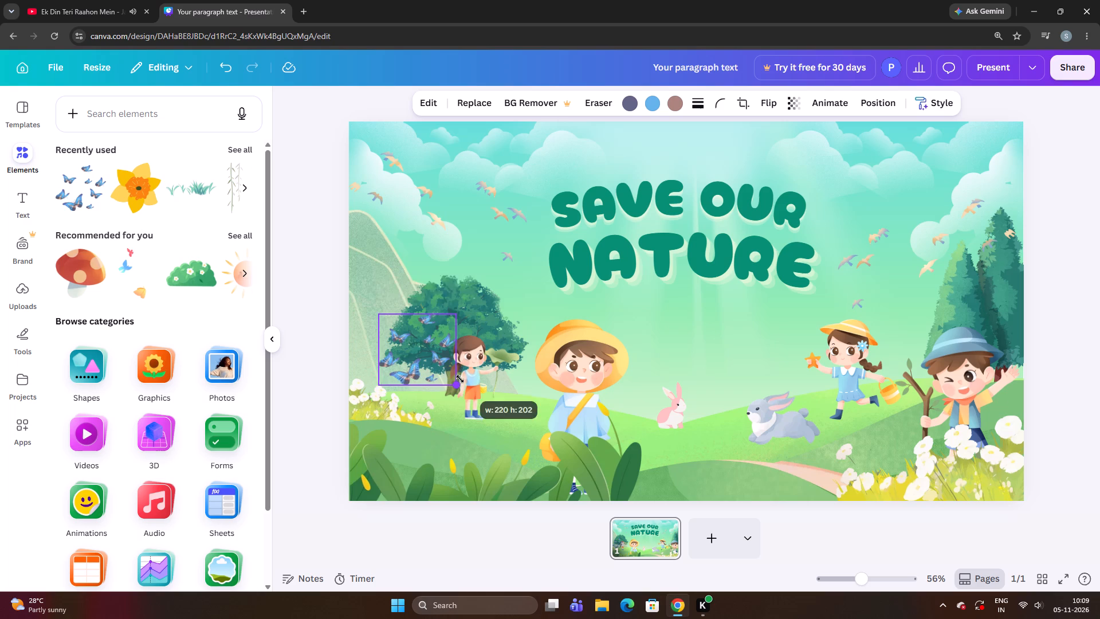
pyautogui.moveTo(460, 379); pyautogui.dragTo(459, 378)
# Shrink the blue butterflies by about another third and move them down onto the white flowers beside the tree.
pyautogui.moveTo(432, 363); pyautogui.dragTo(425, 393)
pyautogui.moveTo(446, 410); pyautogui.dragTo(438, 405)
pyautogui.moveTo(417, 382); pyautogui.dragTo(409, 405)
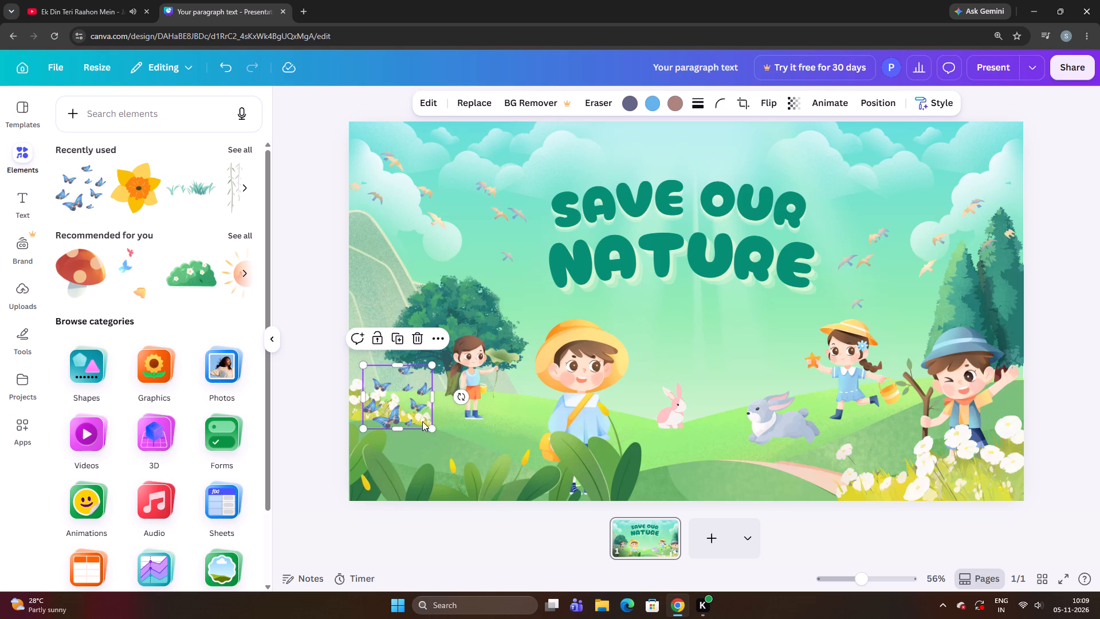
pyautogui.moveTo(429, 429); pyautogui.dragTo(419, 421)
pyautogui.moveTo(403, 400); pyautogui.dragTo(403, 408)
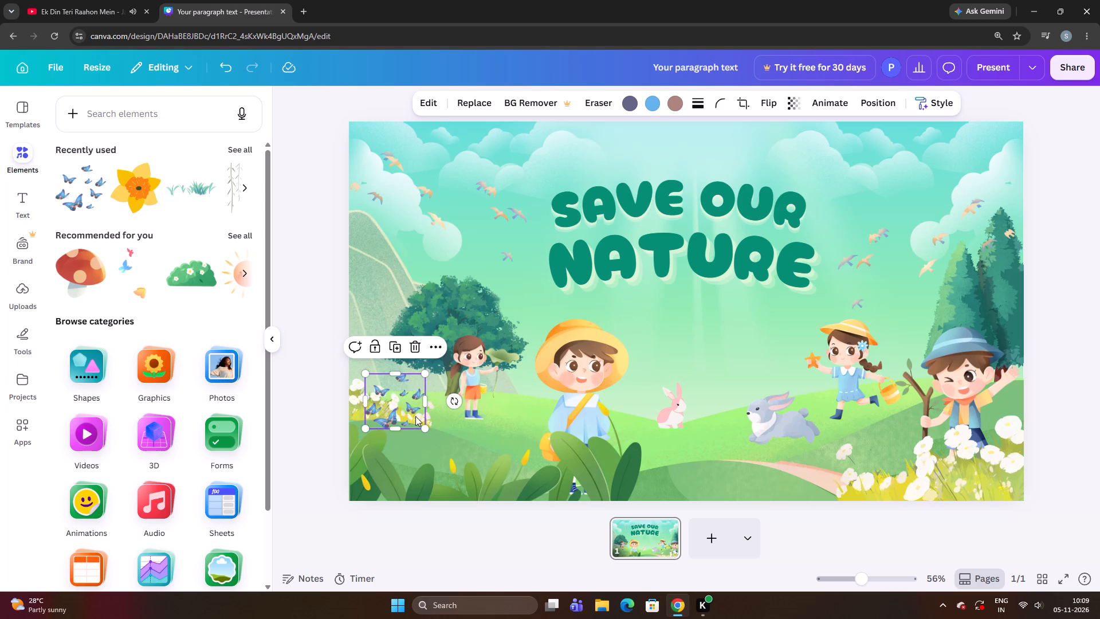
pyautogui.moveTo(425, 429); pyautogui.dragTo(413, 420)
pyautogui.moveTo(396, 404); pyautogui.dragTo(390, 409)
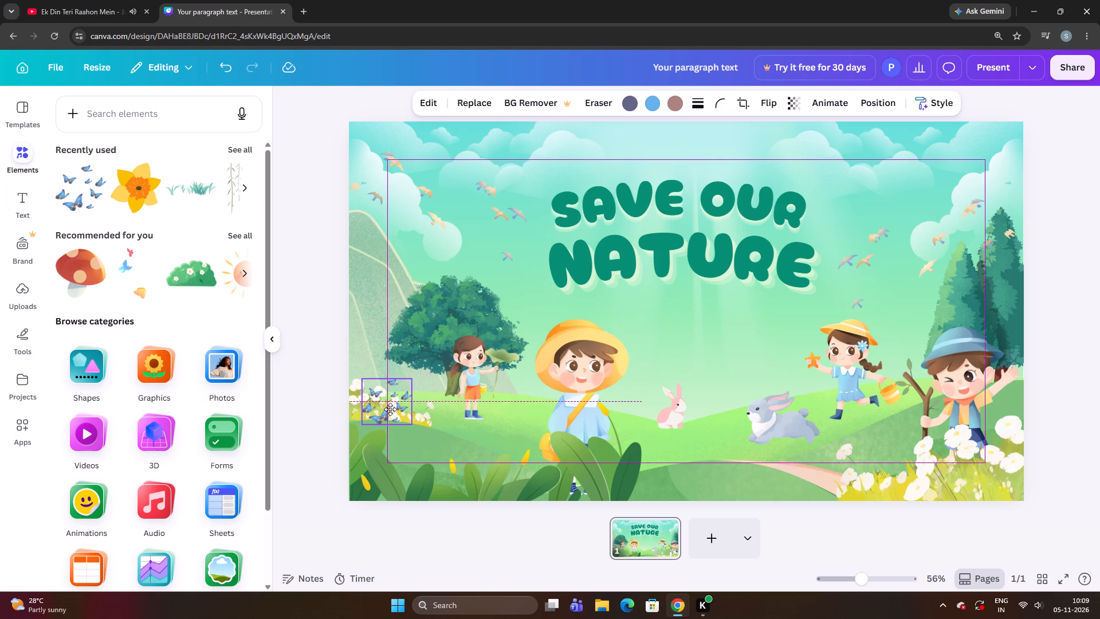
pyautogui.moveTo(390, 409); pyautogui.dragTo(386, 410)
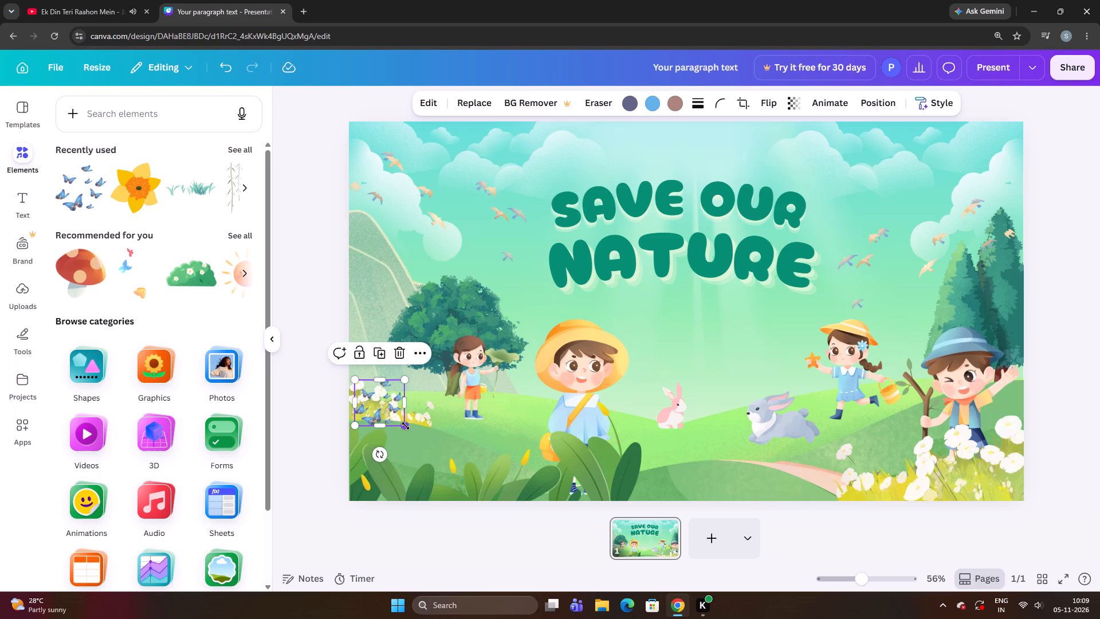
# Enlarge the blue butterflies very slightly and adjust their position so they hover just above the white flowers.
pyautogui.click(406, 426)
pyautogui.moveTo(386, 401); pyautogui.dragTo(392, 398)
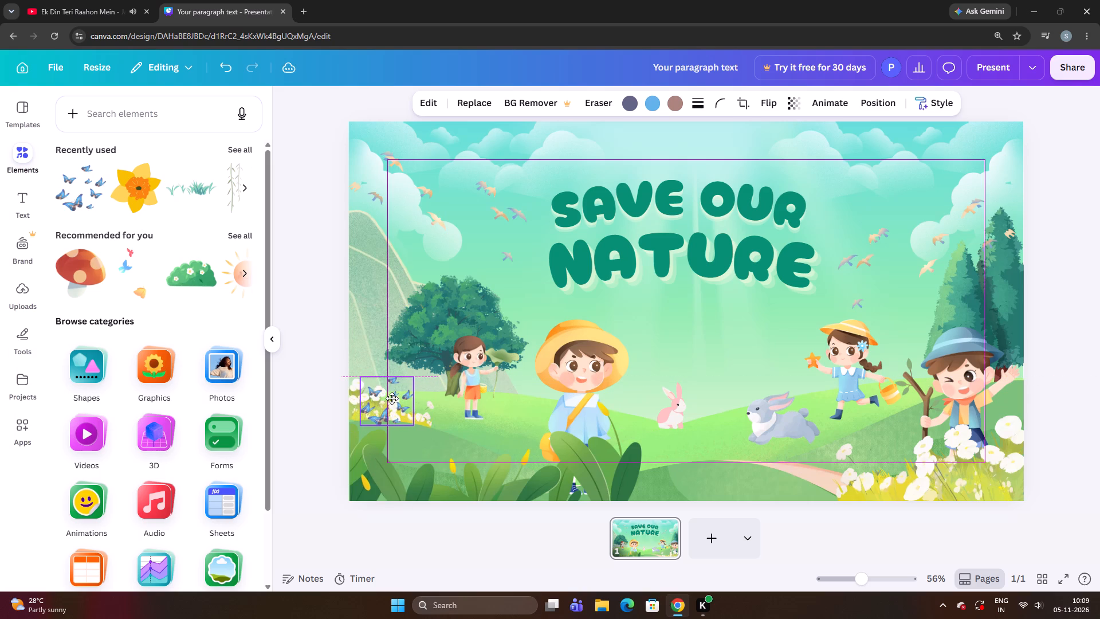
pyautogui.moveTo(392, 398); pyautogui.dragTo(391, 397)
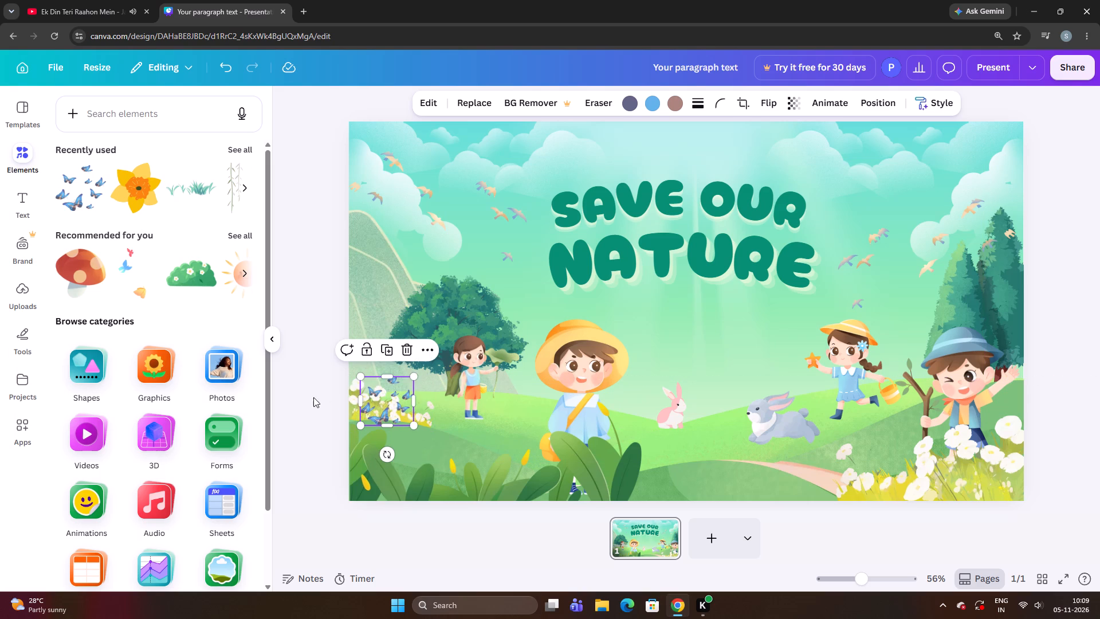
pyautogui.click(301, 417)
pyautogui.moveTo(380, 410); pyautogui.dragTo(375, 401)
pyautogui.click(323, 427)
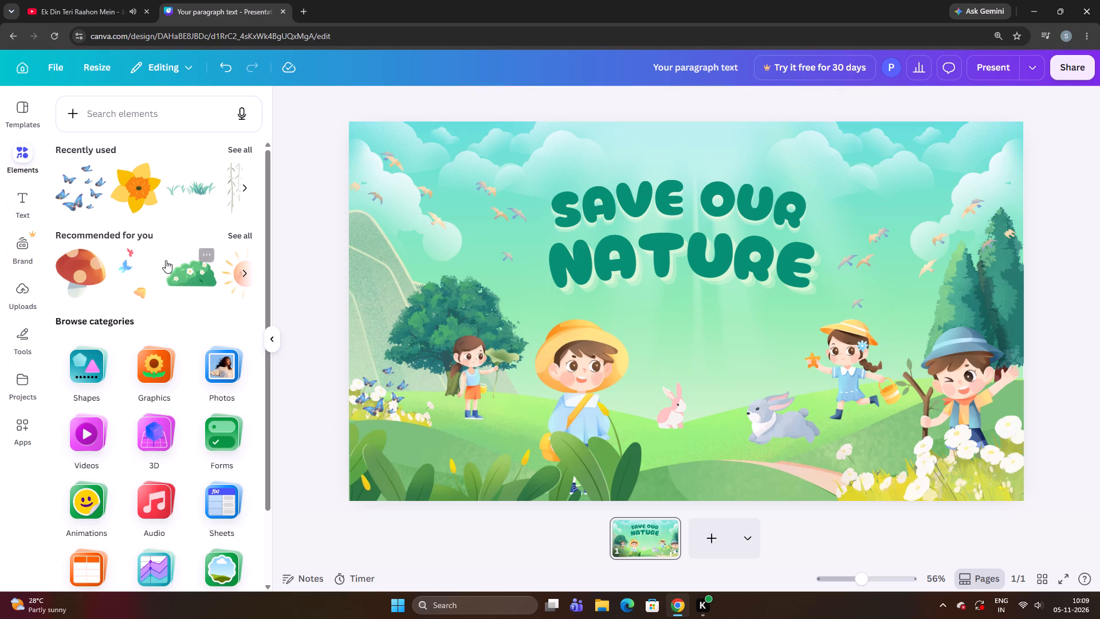
# Add the smiling orange sun graphic from the recommended elements, shrink it to about half its size and place it over the tree.
pyautogui.click(235, 228)
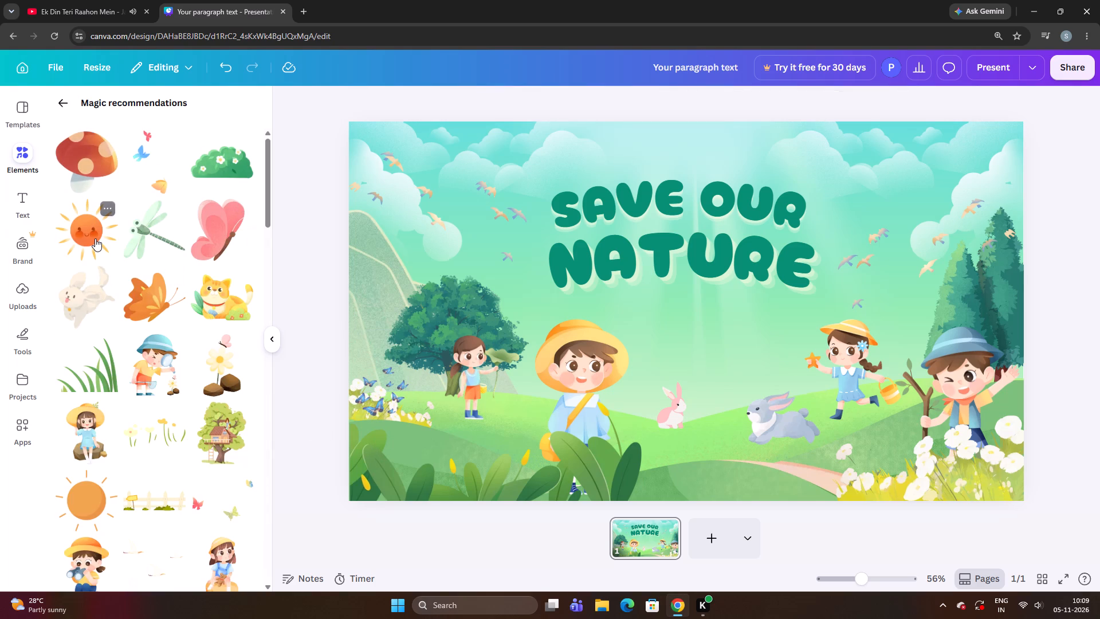
pyautogui.click(95, 238)
pyautogui.moveTo(668, 380); pyautogui.dragTo(437, 358)
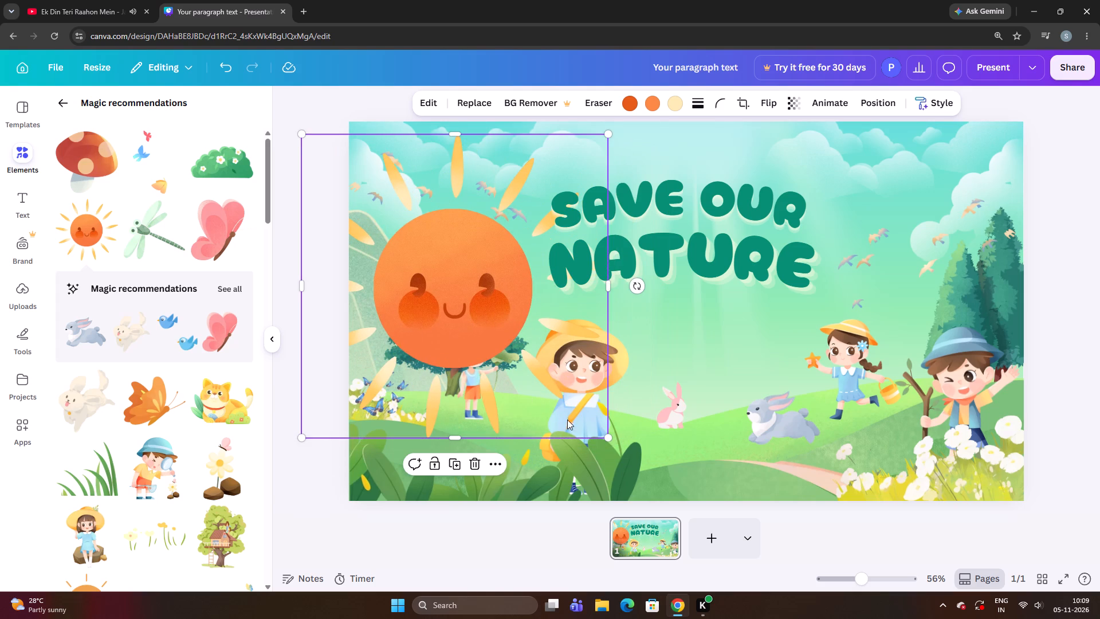
pyautogui.moveTo(607, 434); pyautogui.dragTo(506, 326)
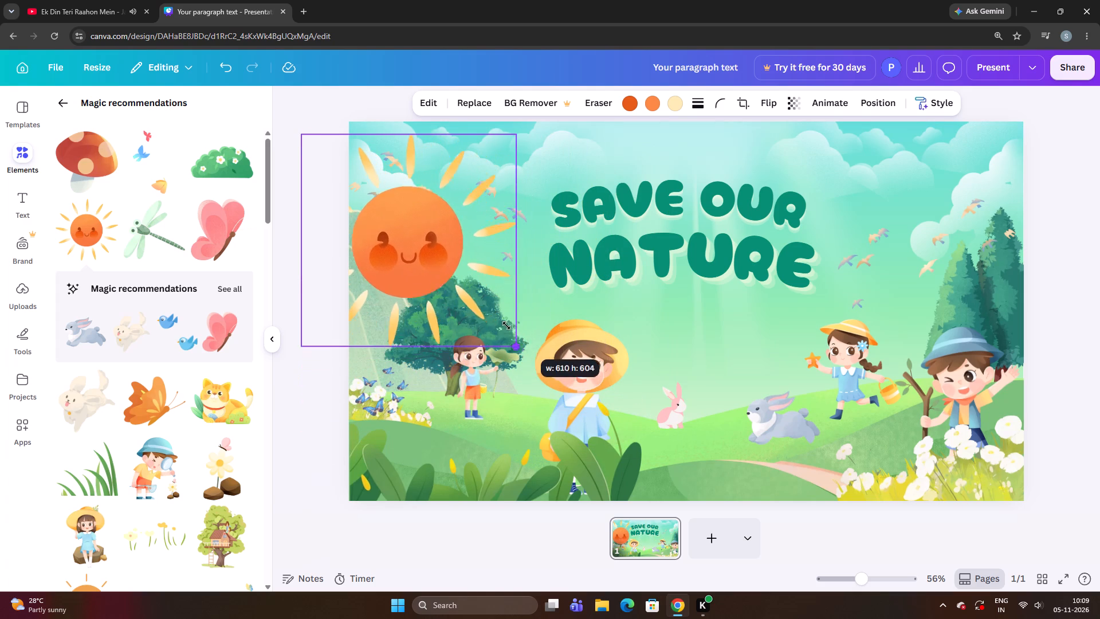
pyautogui.moveTo(506, 326); pyautogui.dragTo(489, 312)
pyautogui.moveTo(426, 259); pyautogui.dragTo(531, 334)
pyautogui.moveTo(594, 393); pyautogui.dragTo(555, 362)
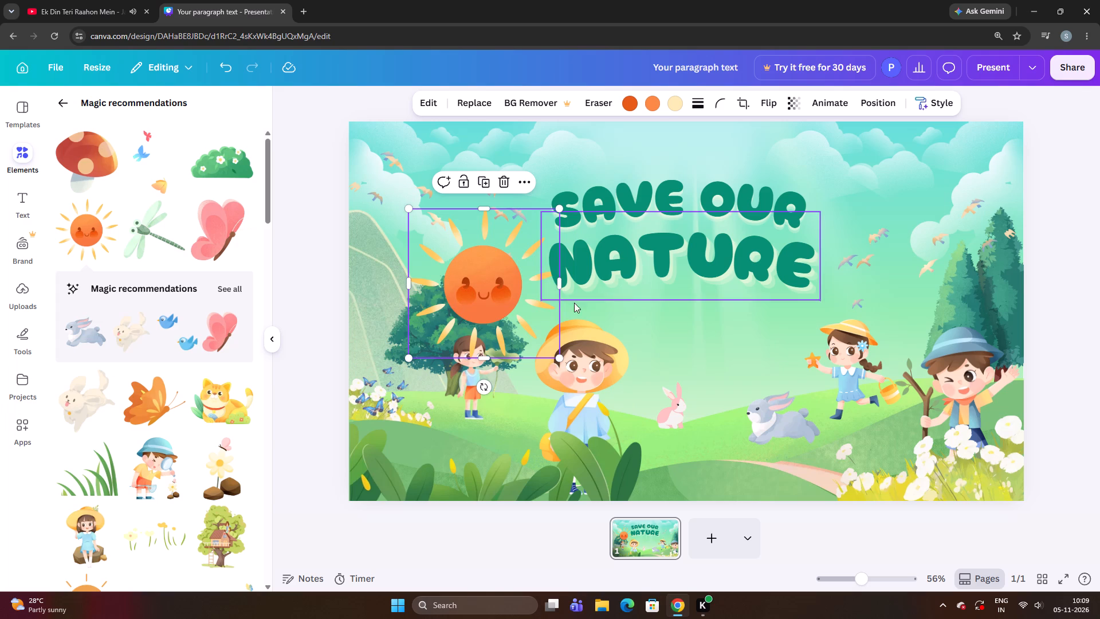
pyautogui.moveTo(493, 324); pyautogui.dragTo(514, 350)
pyautogui.moveTo(520, 352); pyautogui.dragTo(518, 350)
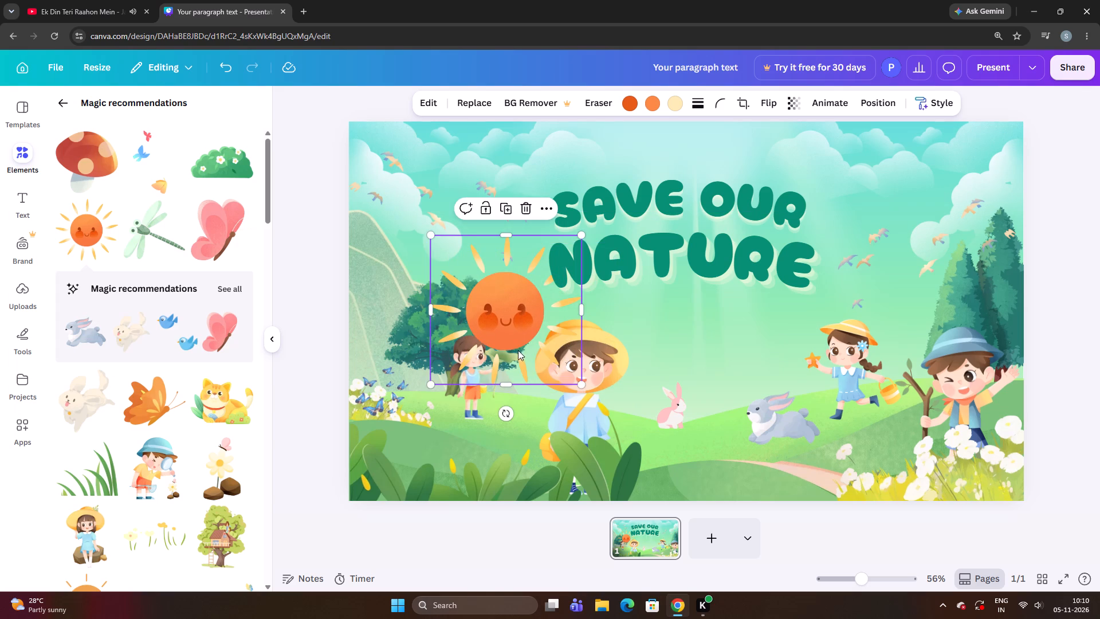
pyautogui.moveTo(518, 350); pyautogui.dragTo(505, 336)
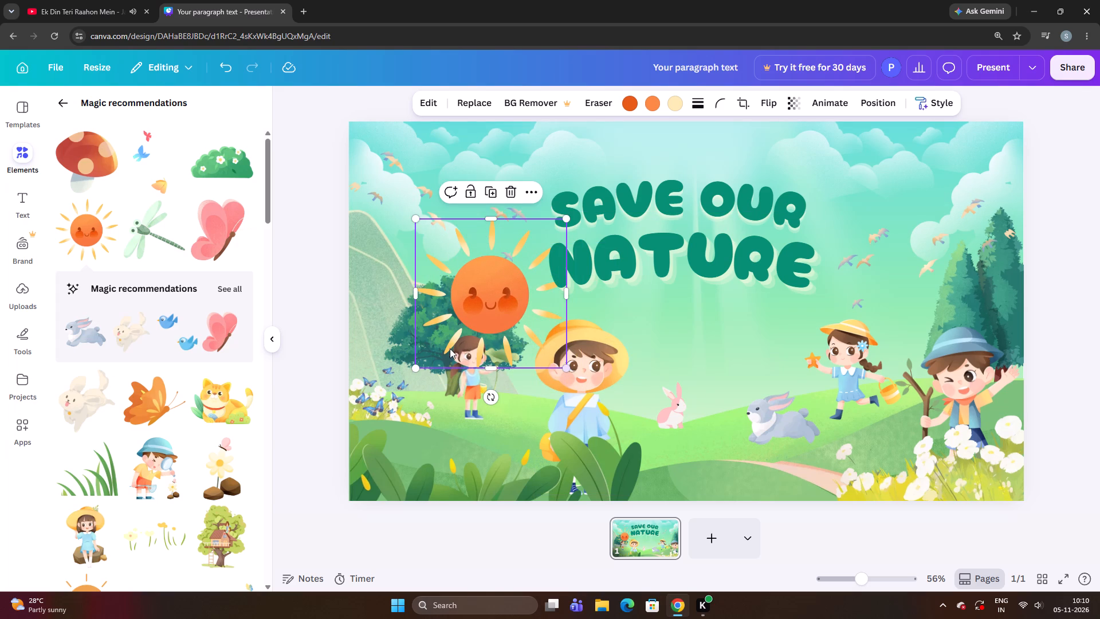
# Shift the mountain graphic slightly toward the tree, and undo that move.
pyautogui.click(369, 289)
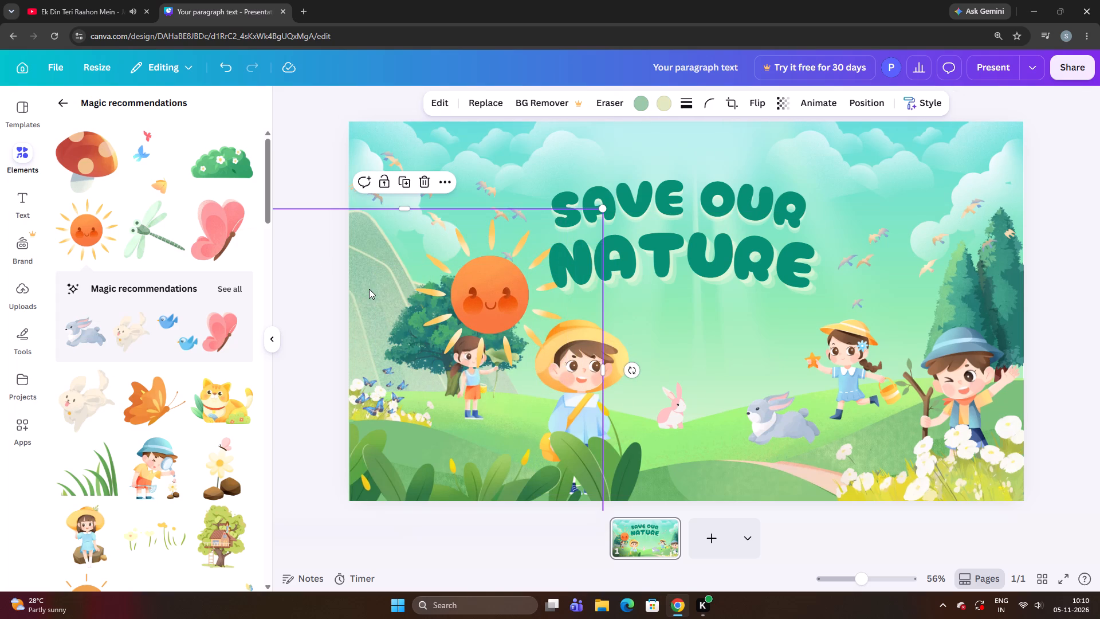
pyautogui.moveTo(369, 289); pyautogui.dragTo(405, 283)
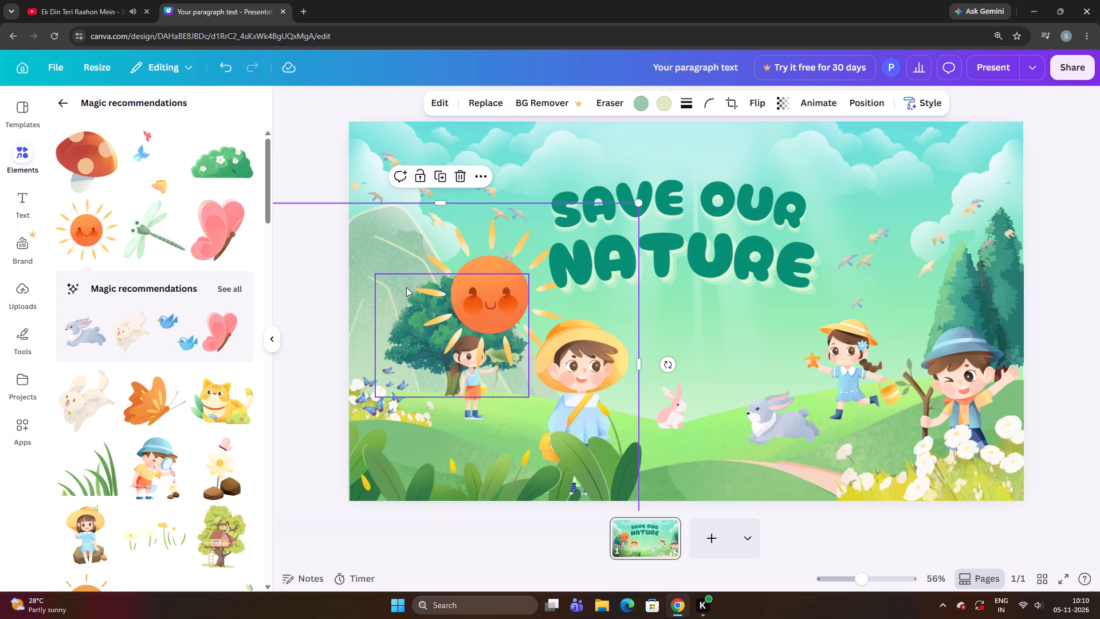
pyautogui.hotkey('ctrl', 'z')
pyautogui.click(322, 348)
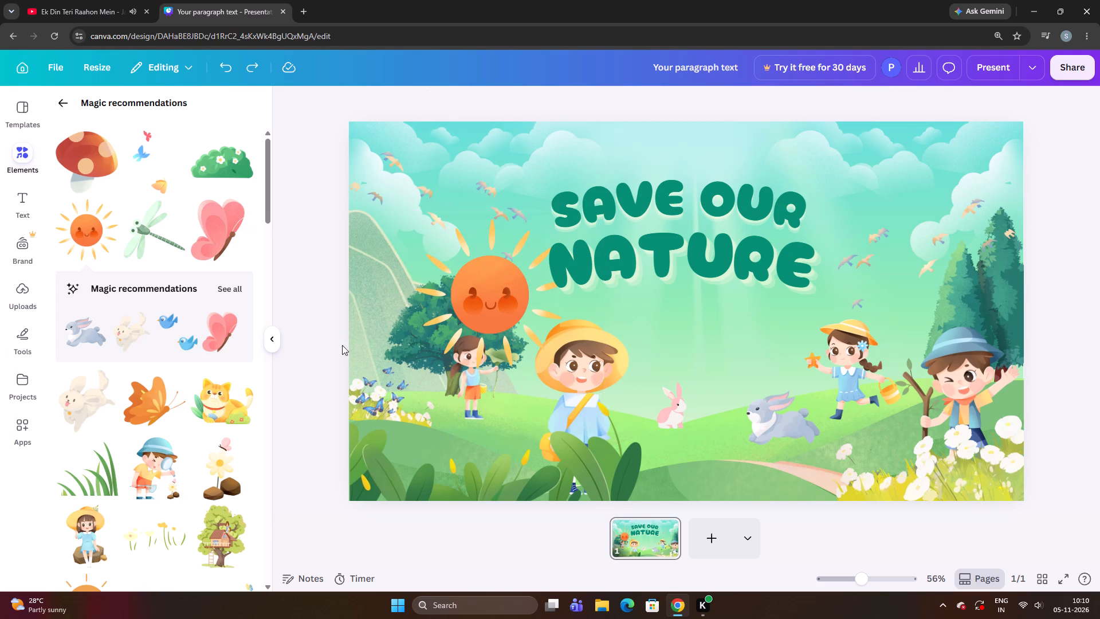
# Shrink the smiling sun to about 171 by 170 and move it onto the top of the word SAVE.
pyautogui.moveTo(443, 333); pyautogui.dragTo(552, 324)
pyautogui.moveTo(552, 324); pyautogui.dragTo(544, 335)
pyautogui.moveTo(665, 370); pyautogui.dragTo(573, 277)
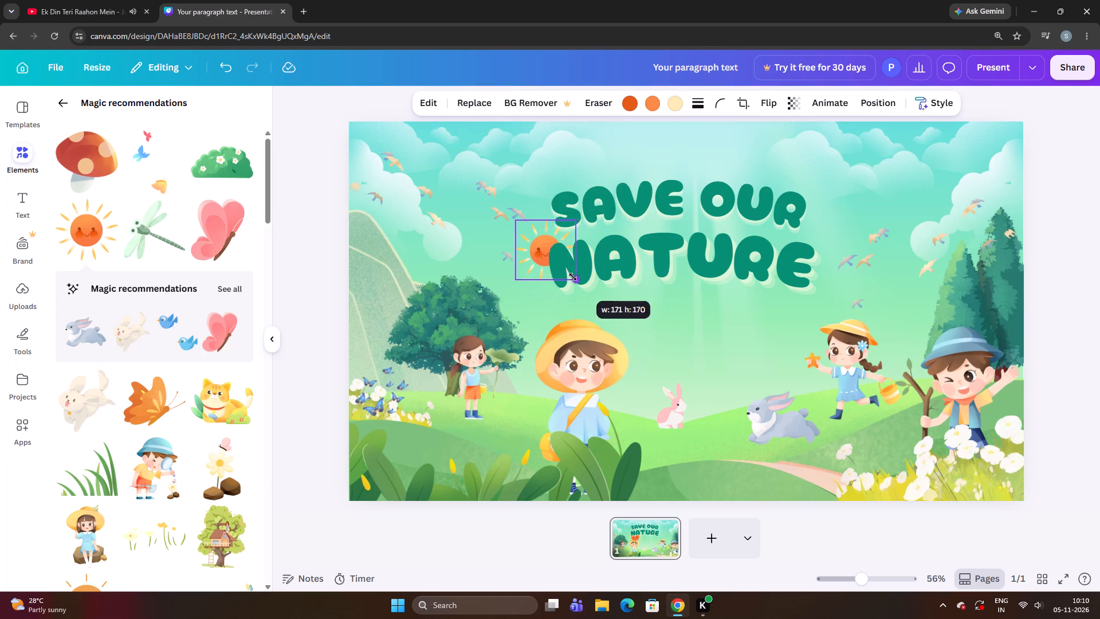
pyautogui.moveTo(573, 277); pyautogui.dragTo(574, 277)
pyautogui.moveTo(533, 248); pyautogui.dragTo(592, 174)
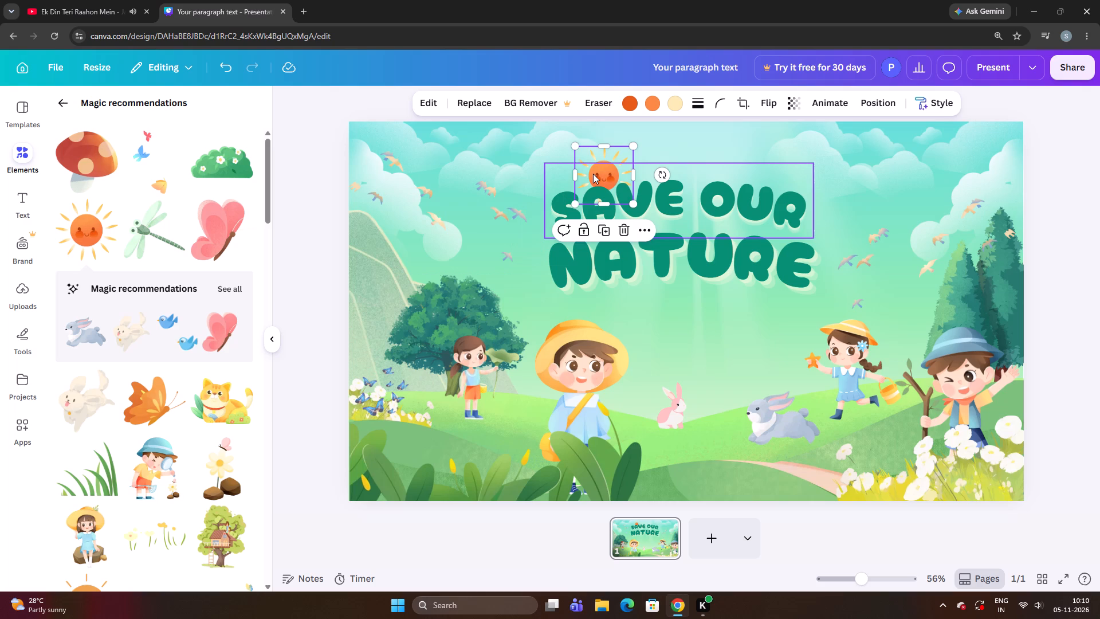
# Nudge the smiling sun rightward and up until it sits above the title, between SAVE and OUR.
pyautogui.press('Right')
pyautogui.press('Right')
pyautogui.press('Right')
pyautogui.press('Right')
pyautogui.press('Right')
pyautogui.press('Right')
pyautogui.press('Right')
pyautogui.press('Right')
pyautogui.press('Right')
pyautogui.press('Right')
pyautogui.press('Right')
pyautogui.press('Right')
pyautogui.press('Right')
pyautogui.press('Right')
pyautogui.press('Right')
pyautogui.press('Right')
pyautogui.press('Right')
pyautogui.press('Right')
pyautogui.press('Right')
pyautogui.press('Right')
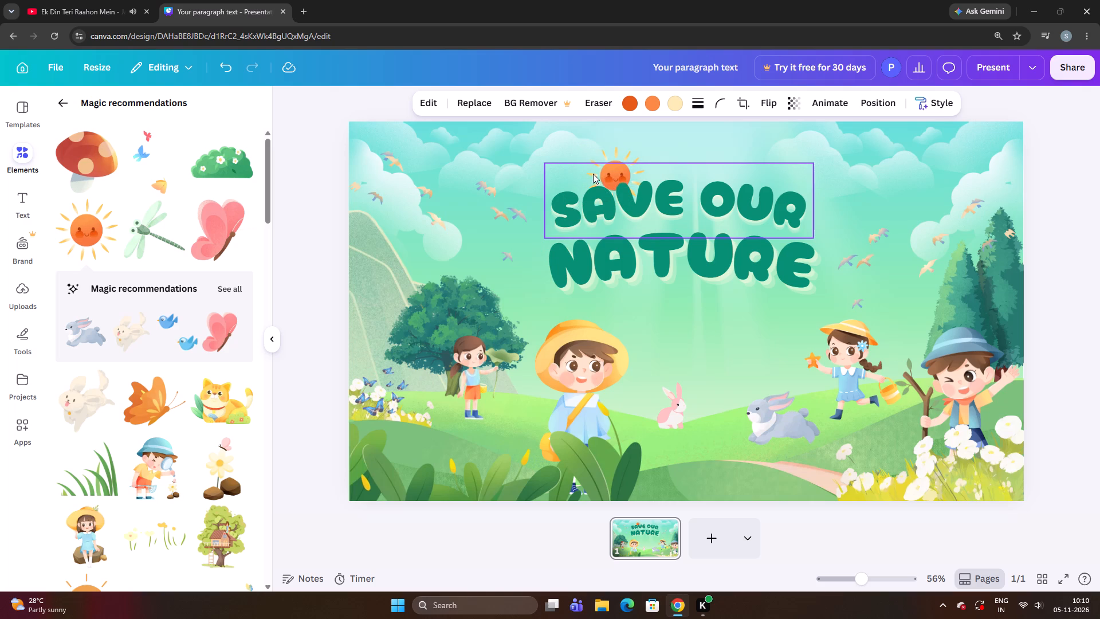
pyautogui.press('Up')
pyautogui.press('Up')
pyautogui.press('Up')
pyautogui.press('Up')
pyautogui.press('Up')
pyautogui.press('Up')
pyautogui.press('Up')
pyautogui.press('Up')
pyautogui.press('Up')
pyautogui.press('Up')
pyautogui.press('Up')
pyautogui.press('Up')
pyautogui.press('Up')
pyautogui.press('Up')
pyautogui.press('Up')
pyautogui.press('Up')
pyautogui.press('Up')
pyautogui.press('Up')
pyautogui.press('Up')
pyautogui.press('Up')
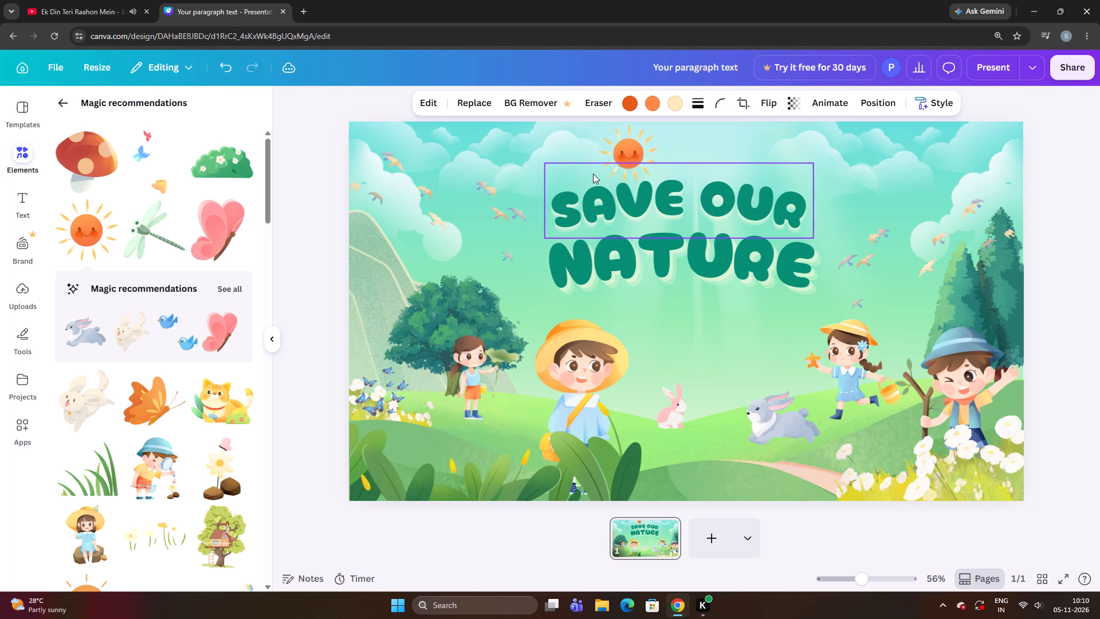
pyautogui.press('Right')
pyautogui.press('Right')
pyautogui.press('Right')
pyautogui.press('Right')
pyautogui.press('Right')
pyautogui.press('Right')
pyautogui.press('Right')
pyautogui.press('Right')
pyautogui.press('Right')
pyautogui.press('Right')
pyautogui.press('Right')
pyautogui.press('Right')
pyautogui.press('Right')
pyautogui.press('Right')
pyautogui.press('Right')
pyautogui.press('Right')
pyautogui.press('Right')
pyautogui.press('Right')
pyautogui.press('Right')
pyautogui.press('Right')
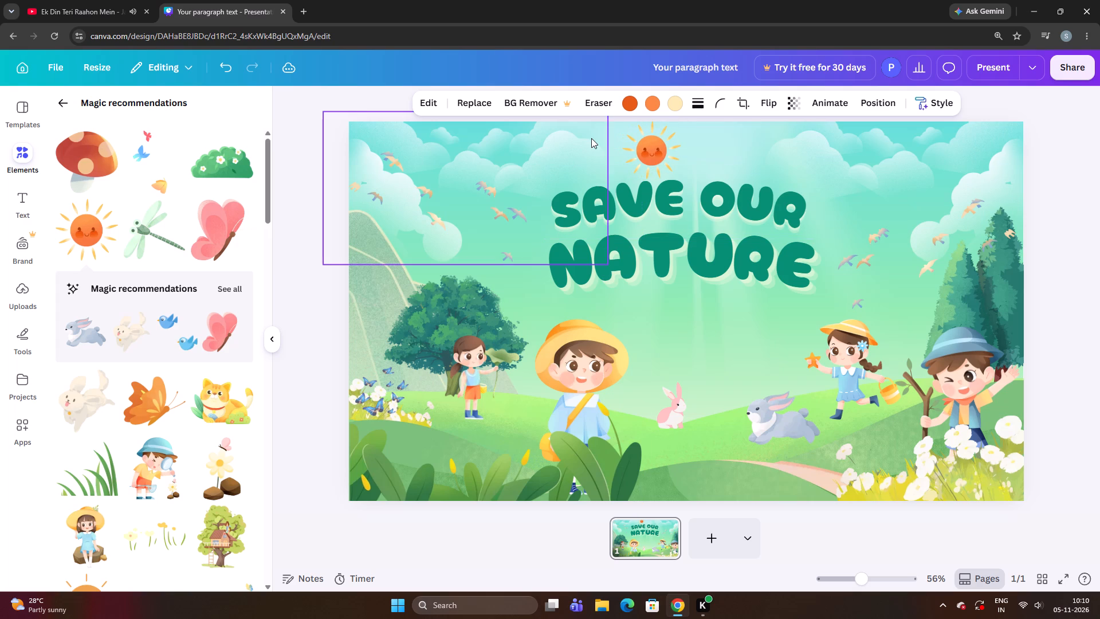
# Move the smiling sun to the top edge of the slide, over the cloud at the upper right.
pyautogui.moveTo(658, 156); pyautogui.dragTo(919, 143)
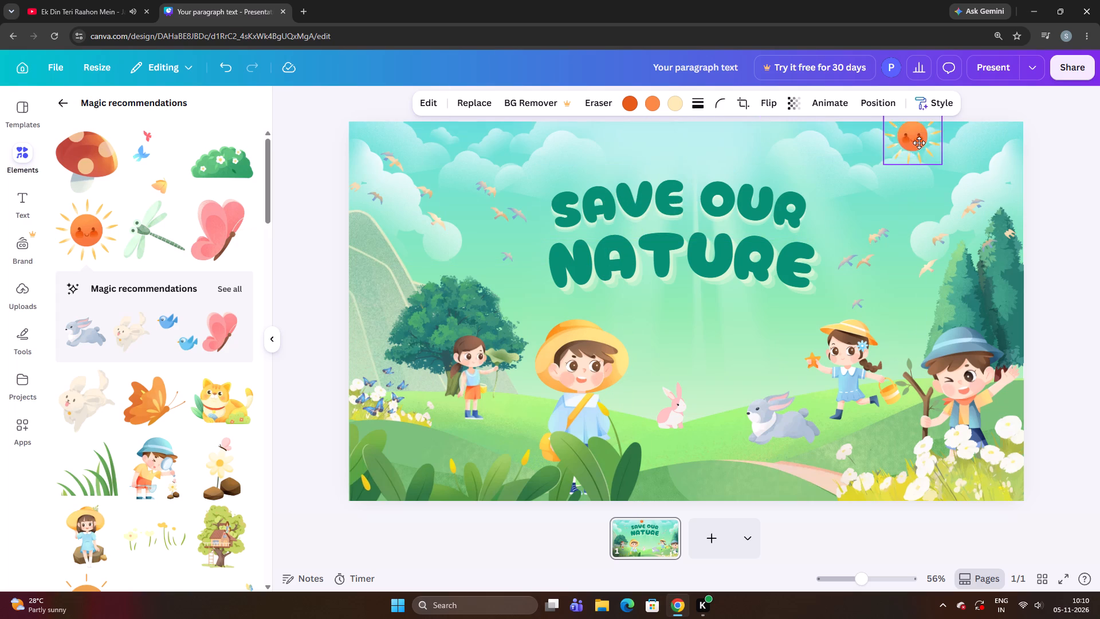
pyautogui.moveTo(919, 143); pyautogui.dragTo(912, 155)
pyautogui.click(903, 161)
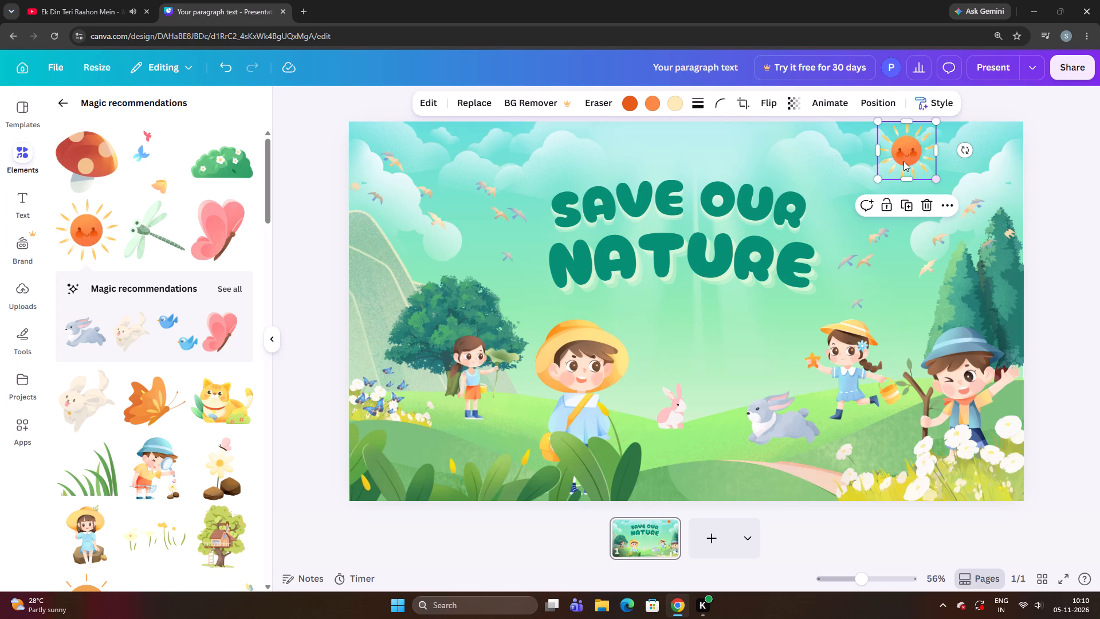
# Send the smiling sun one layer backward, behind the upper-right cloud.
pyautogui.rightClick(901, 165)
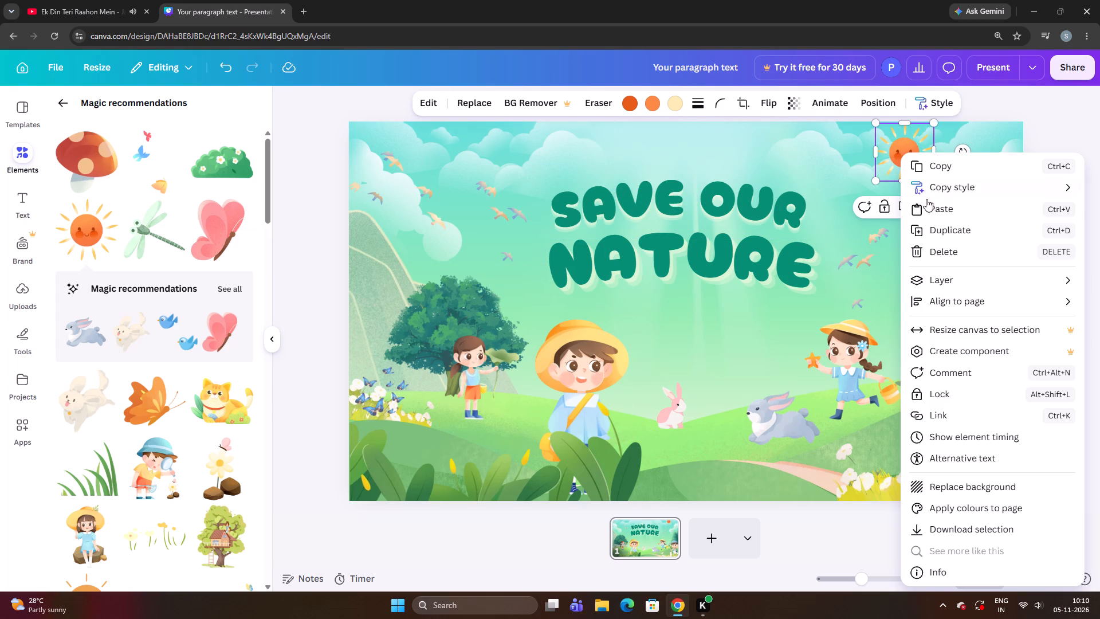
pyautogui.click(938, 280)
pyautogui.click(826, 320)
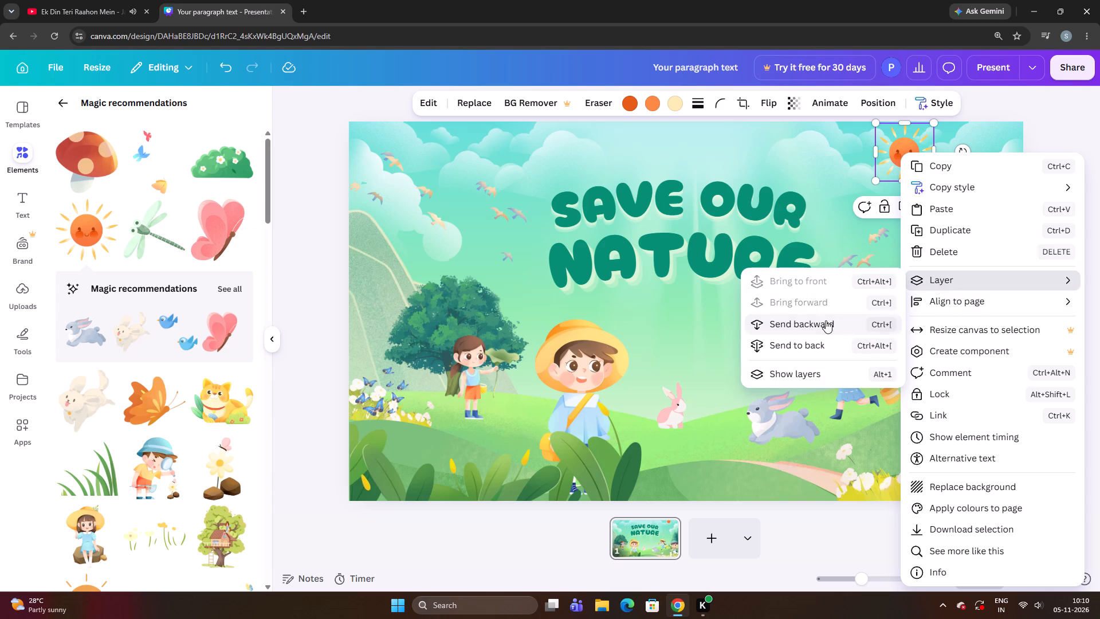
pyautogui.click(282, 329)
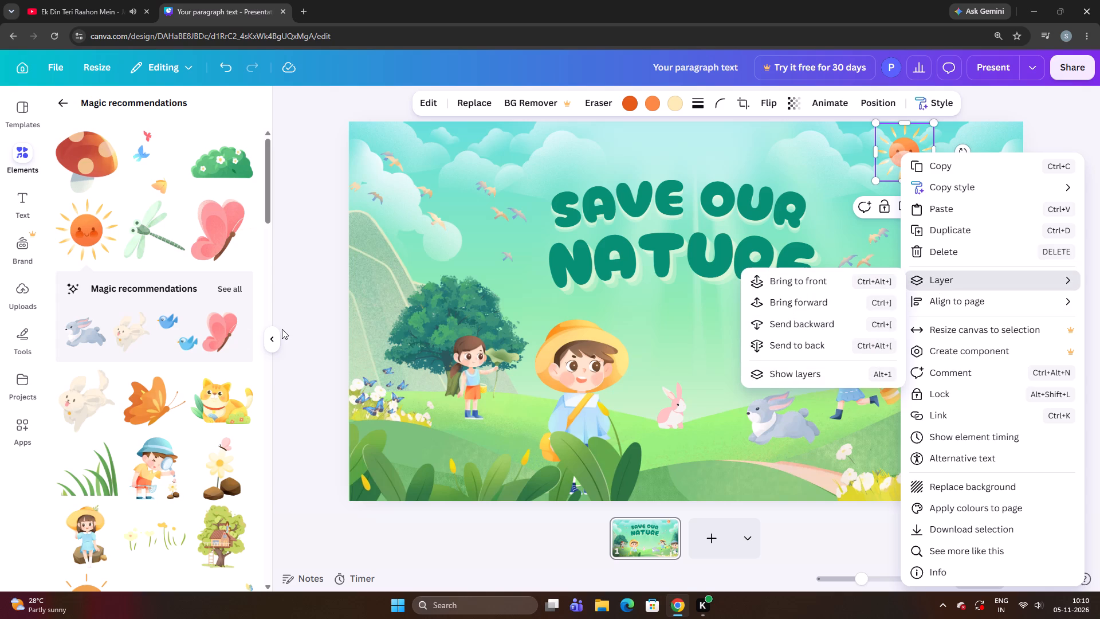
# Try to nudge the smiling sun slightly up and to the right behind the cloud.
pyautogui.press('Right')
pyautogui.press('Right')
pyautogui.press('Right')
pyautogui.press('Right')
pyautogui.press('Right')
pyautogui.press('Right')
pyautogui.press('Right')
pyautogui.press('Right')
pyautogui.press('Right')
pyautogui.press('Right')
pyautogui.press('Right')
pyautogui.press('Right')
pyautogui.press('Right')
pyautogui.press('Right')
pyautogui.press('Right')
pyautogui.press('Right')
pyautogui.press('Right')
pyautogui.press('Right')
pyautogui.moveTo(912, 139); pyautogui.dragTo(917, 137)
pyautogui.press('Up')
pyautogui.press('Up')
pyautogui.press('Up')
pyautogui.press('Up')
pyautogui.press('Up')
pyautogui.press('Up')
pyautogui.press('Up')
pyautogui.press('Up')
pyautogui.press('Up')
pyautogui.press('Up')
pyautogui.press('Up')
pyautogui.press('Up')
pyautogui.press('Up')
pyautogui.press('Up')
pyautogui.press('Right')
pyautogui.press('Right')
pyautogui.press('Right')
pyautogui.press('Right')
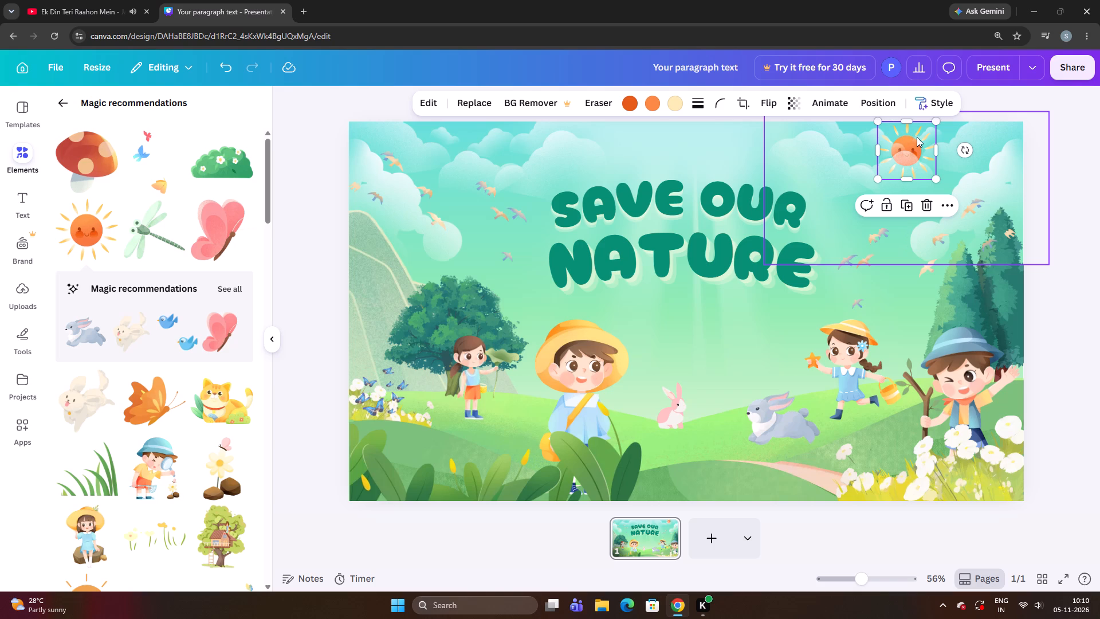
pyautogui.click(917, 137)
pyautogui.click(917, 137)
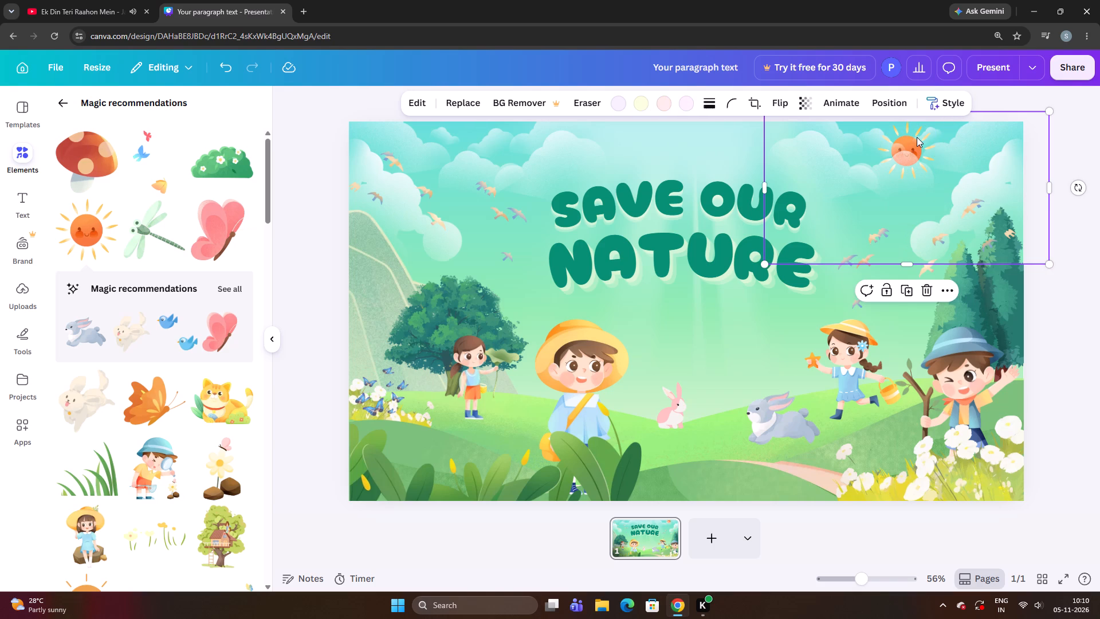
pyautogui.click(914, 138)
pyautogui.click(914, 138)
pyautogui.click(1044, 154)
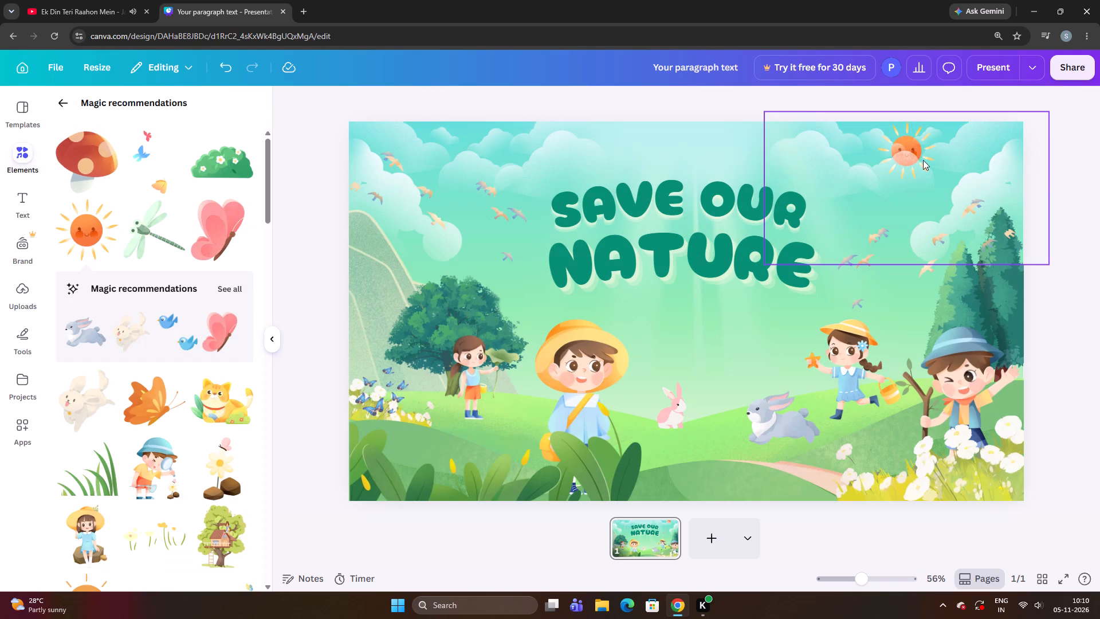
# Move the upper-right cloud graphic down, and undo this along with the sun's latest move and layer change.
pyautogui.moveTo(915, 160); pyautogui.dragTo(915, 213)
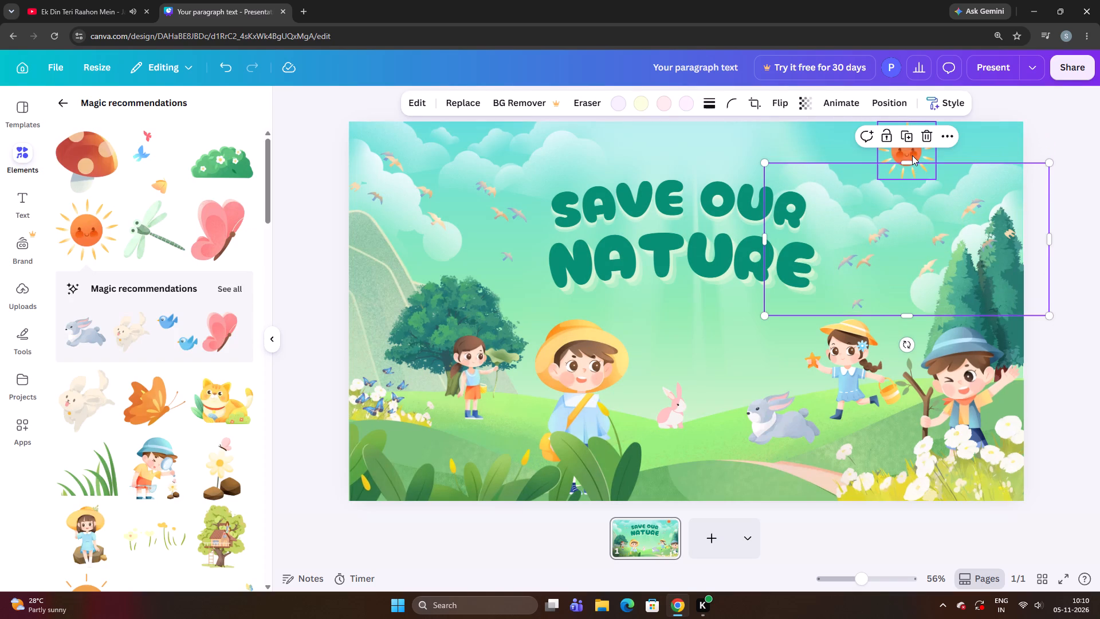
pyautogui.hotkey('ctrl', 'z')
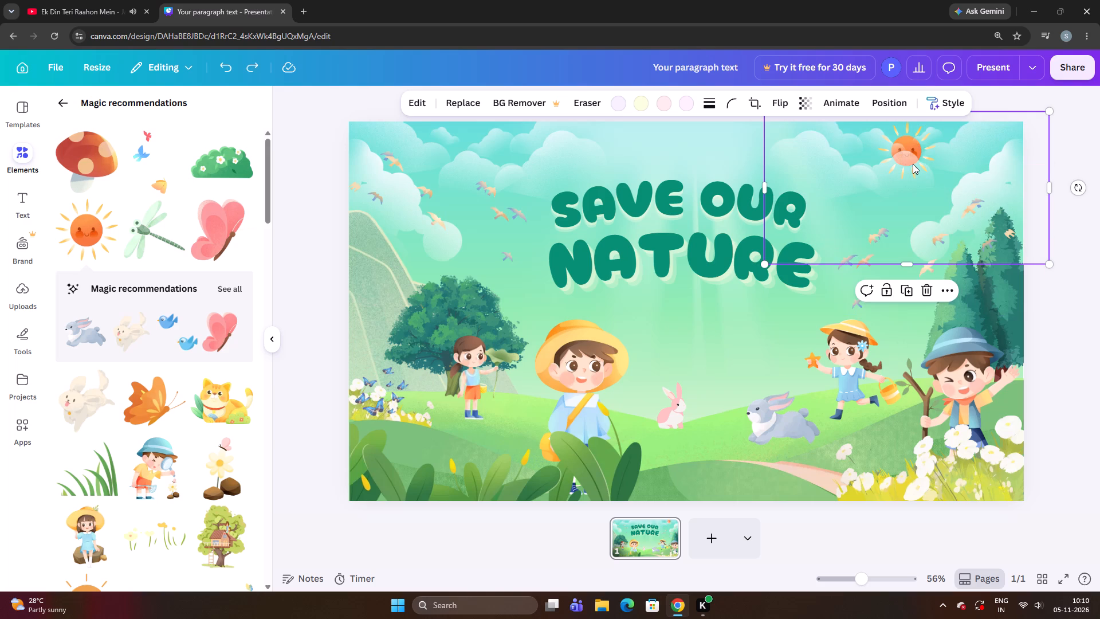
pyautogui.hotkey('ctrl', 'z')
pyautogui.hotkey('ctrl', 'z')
# Move the smiling sun down into the open sky beside the word OUR, just above the birds, and nudge it slightly right.
pyautogui.moveTo(913, 155); pyautogui.dragTo(907, 177)
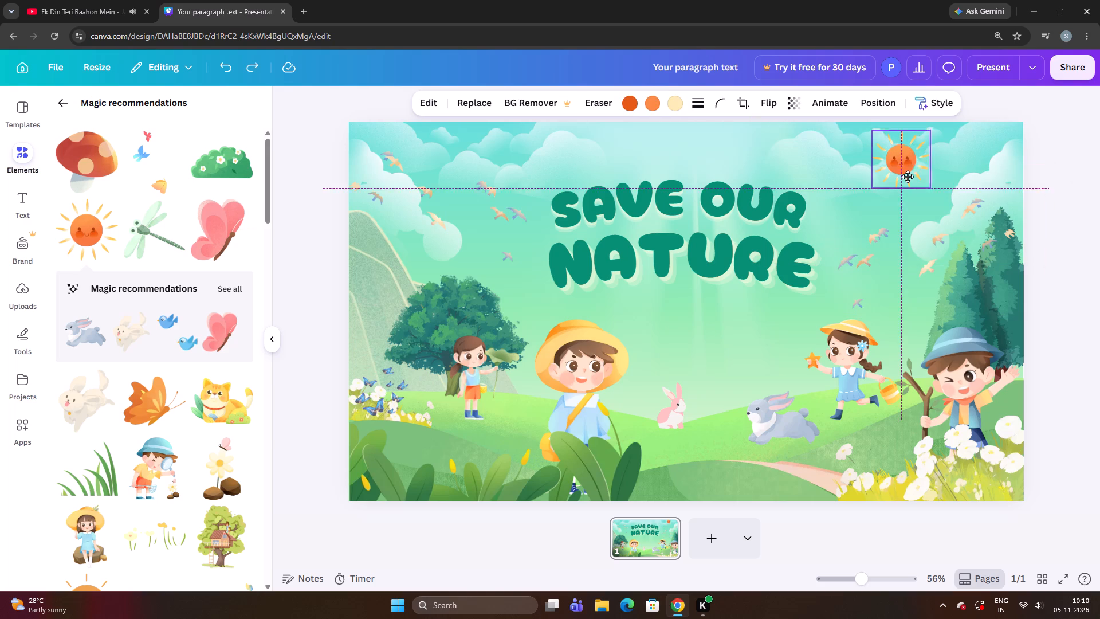
pyautogui.moveTo(907, 177); pyautogui.dragTo(897, 193)
pyautogui.moveTo(897, 193); pyautogui.dragTo(895, 194)
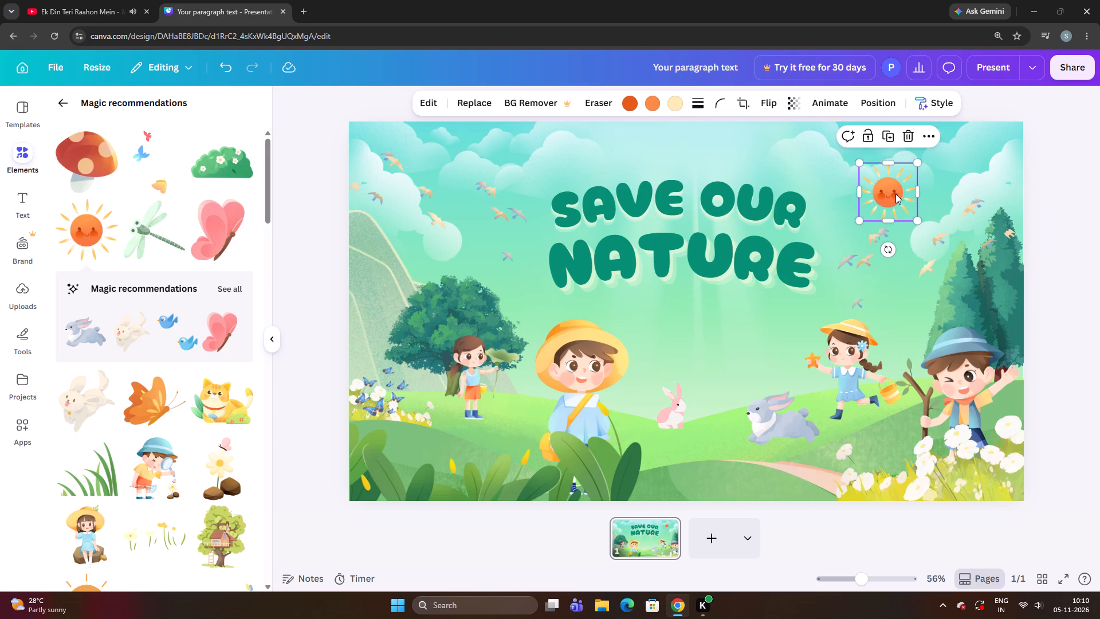
pyautogui.moveTo(895, 194); pyautogui.dragTo(886, 198)
pyautogui.press('Right')
pyautogui.press('Right')
pyautogui.press('Right')
pyautogui.press('Right')
pyautogui.press('Right')
pyautogui.press('Right')
pyautogui.press('Right')
pyautogui.press('Right')
pyautogui.press('Right')
pyautogui.press('Right')
pyautogui.press('Right')
pyautogui.press('Right')
pyautogui.press('Right')
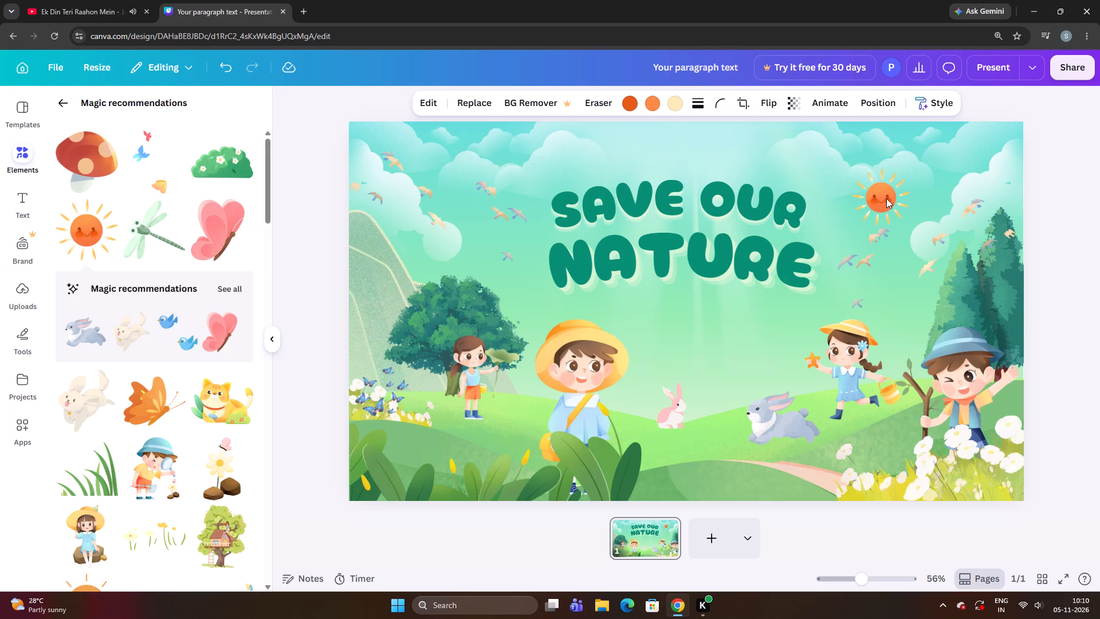
# Send the smiling sun beside the title one layer backward.
pyautogui.moveTo(886, 198); pyautogui.dragTo(805, 345, button='right')
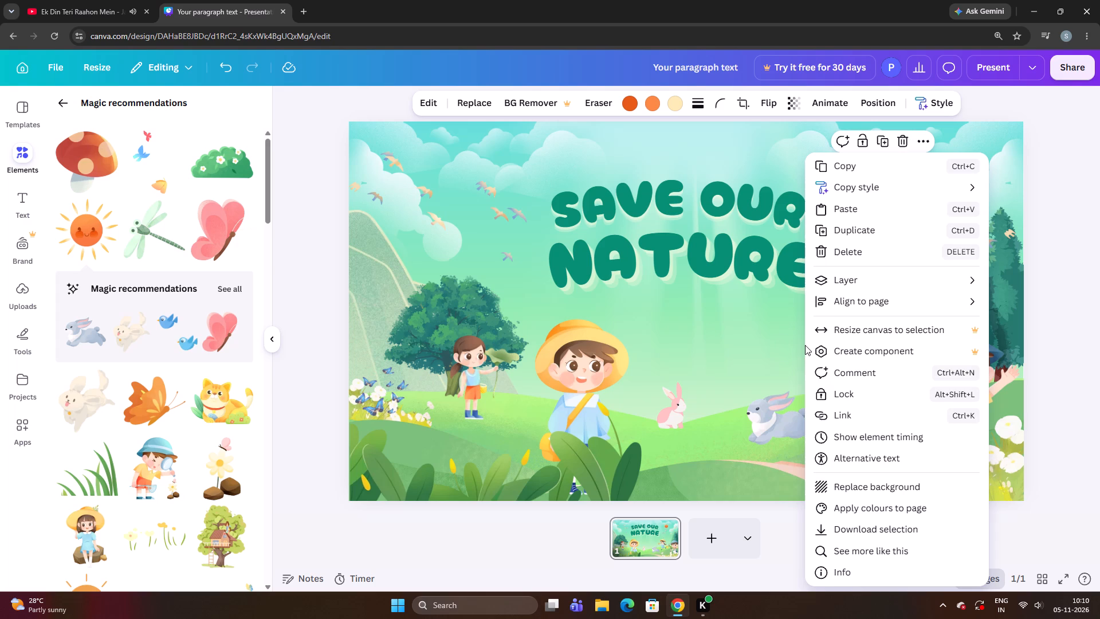
pyautogui.click(887, 268)
pyautogui.click(886, 280)
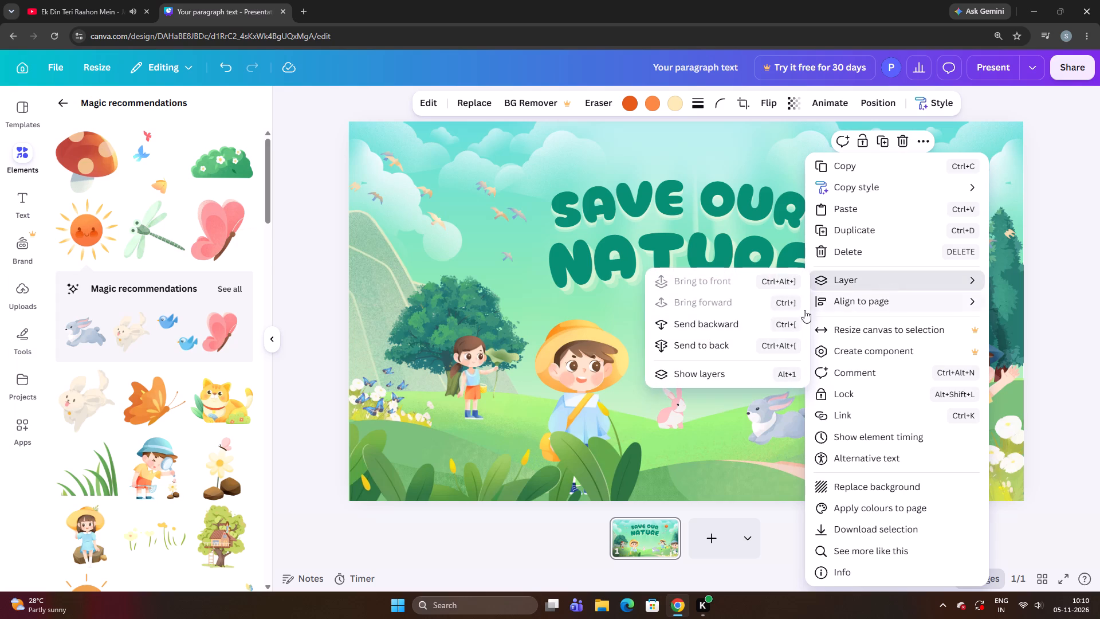
pyautogui.click(740, 327)
pyautogui.click(642, 383)
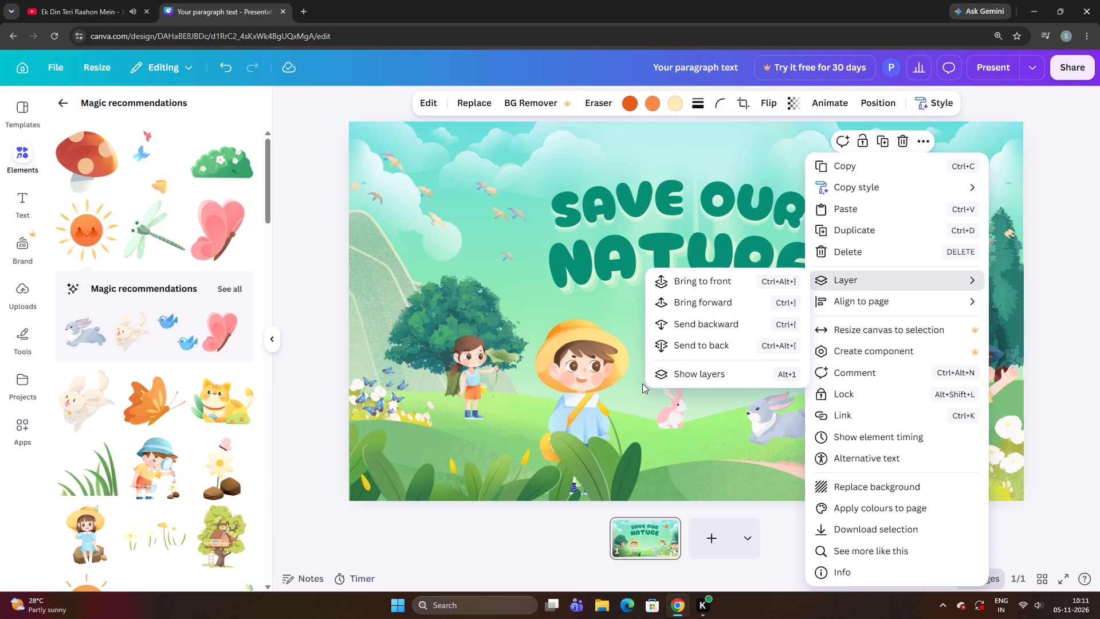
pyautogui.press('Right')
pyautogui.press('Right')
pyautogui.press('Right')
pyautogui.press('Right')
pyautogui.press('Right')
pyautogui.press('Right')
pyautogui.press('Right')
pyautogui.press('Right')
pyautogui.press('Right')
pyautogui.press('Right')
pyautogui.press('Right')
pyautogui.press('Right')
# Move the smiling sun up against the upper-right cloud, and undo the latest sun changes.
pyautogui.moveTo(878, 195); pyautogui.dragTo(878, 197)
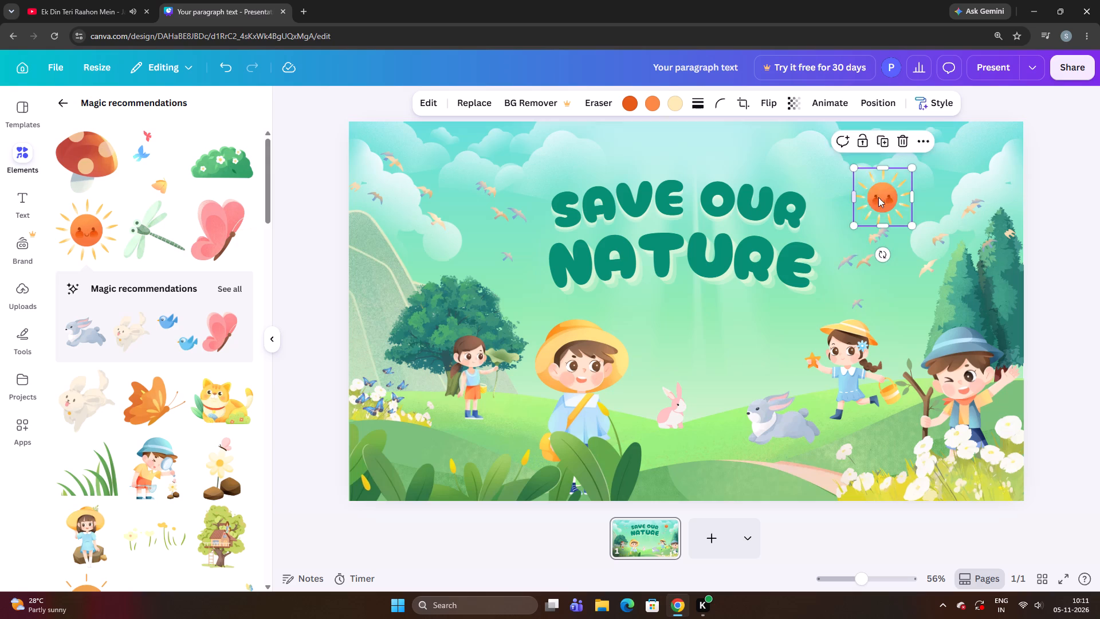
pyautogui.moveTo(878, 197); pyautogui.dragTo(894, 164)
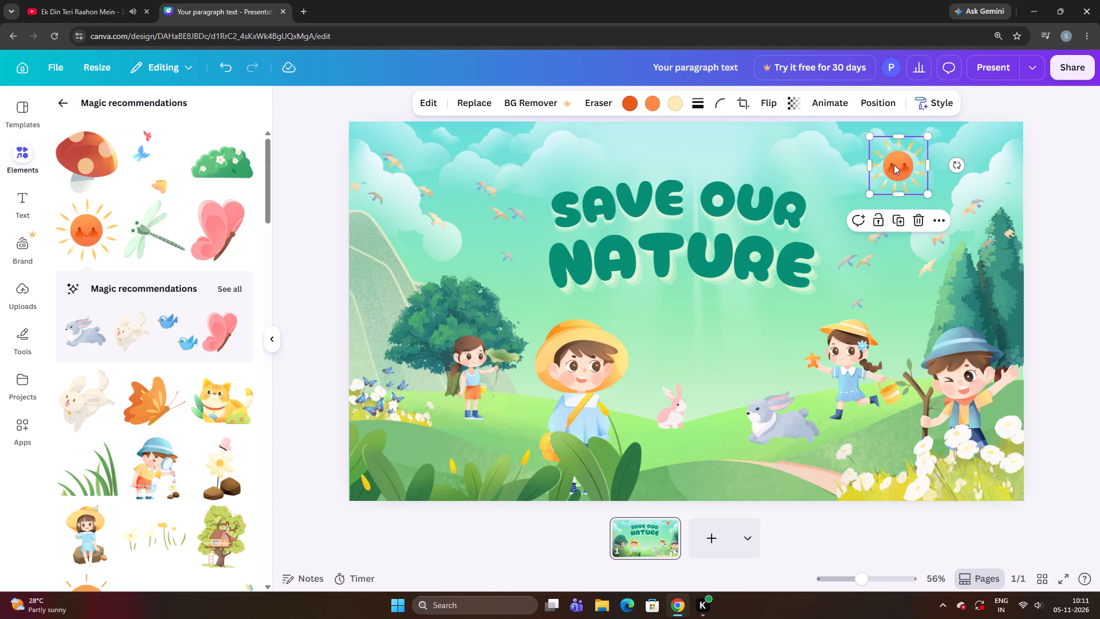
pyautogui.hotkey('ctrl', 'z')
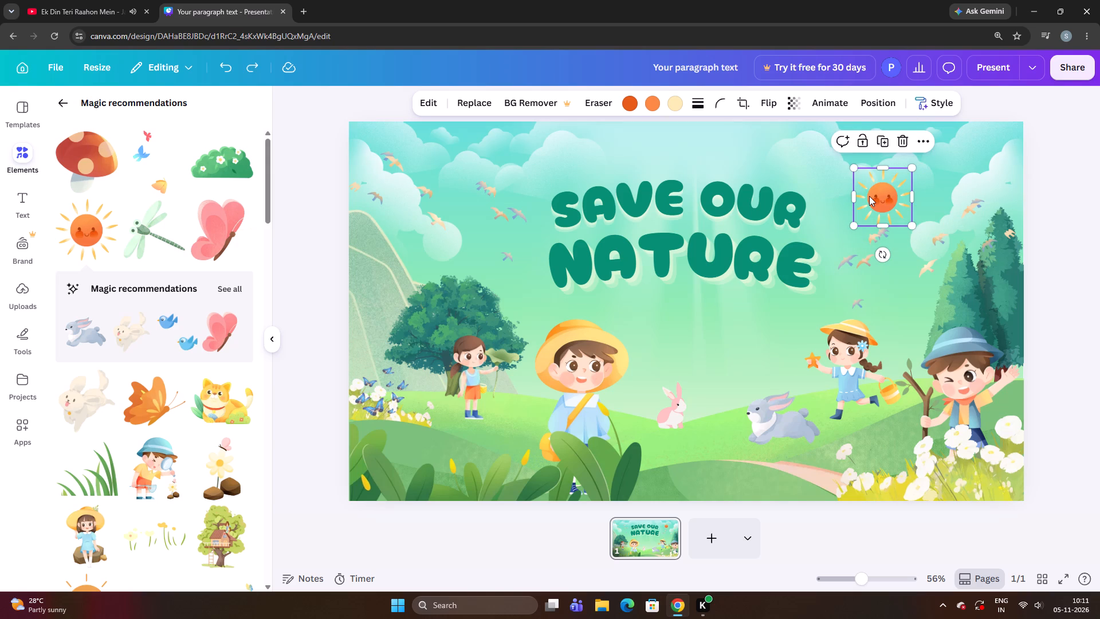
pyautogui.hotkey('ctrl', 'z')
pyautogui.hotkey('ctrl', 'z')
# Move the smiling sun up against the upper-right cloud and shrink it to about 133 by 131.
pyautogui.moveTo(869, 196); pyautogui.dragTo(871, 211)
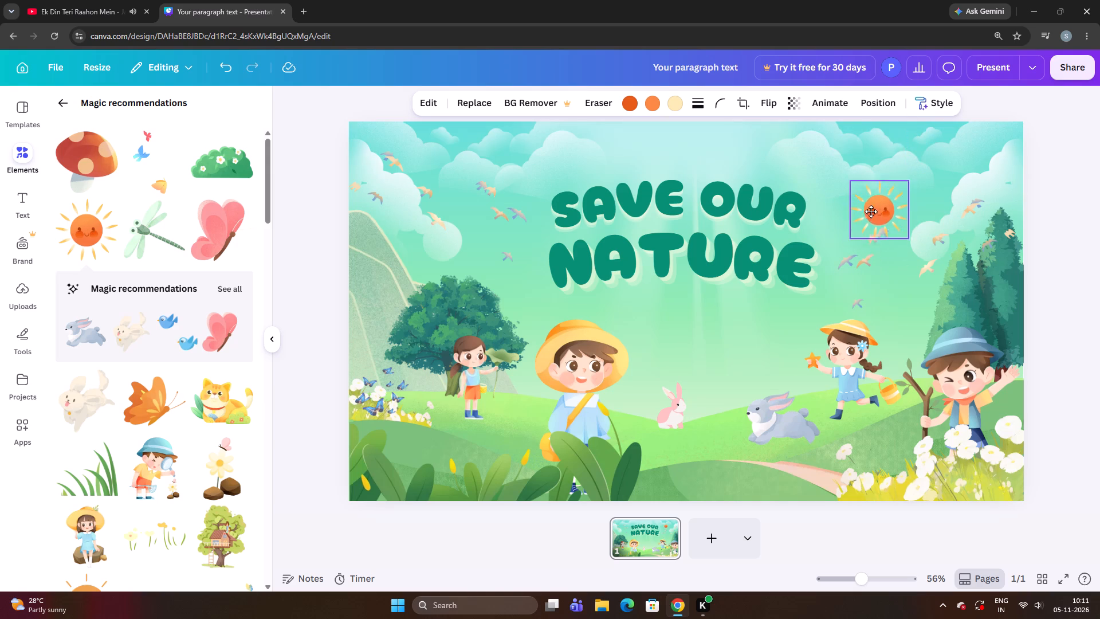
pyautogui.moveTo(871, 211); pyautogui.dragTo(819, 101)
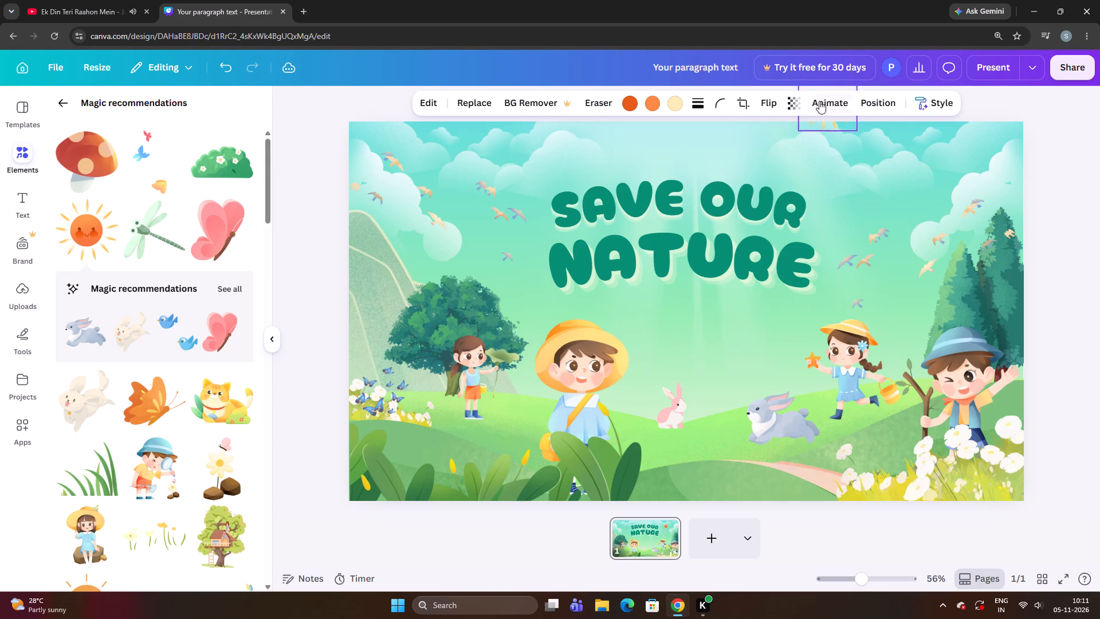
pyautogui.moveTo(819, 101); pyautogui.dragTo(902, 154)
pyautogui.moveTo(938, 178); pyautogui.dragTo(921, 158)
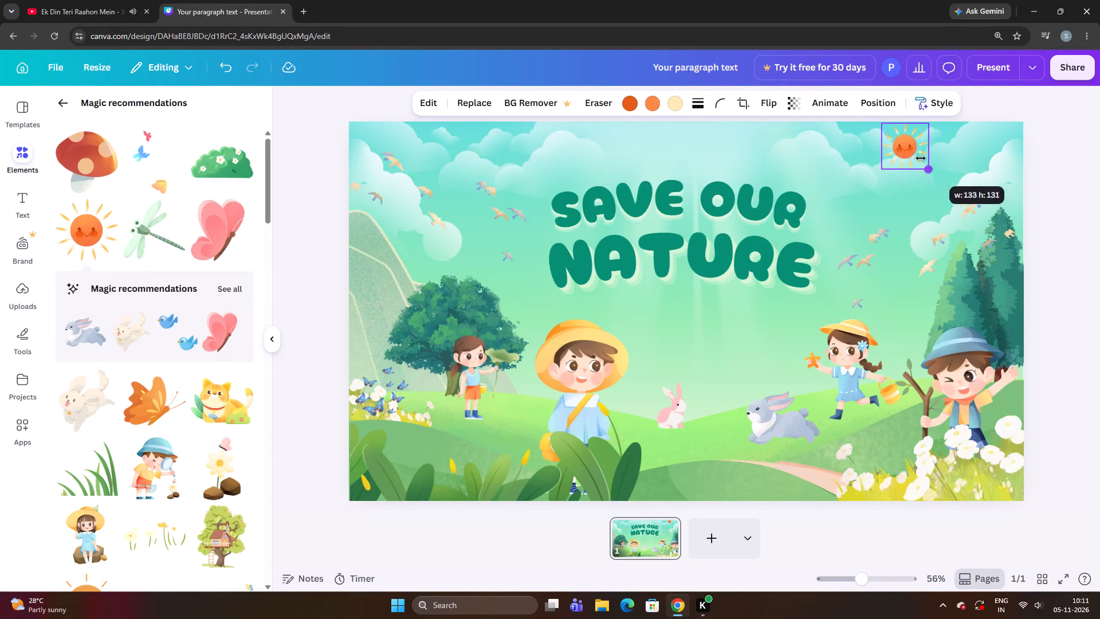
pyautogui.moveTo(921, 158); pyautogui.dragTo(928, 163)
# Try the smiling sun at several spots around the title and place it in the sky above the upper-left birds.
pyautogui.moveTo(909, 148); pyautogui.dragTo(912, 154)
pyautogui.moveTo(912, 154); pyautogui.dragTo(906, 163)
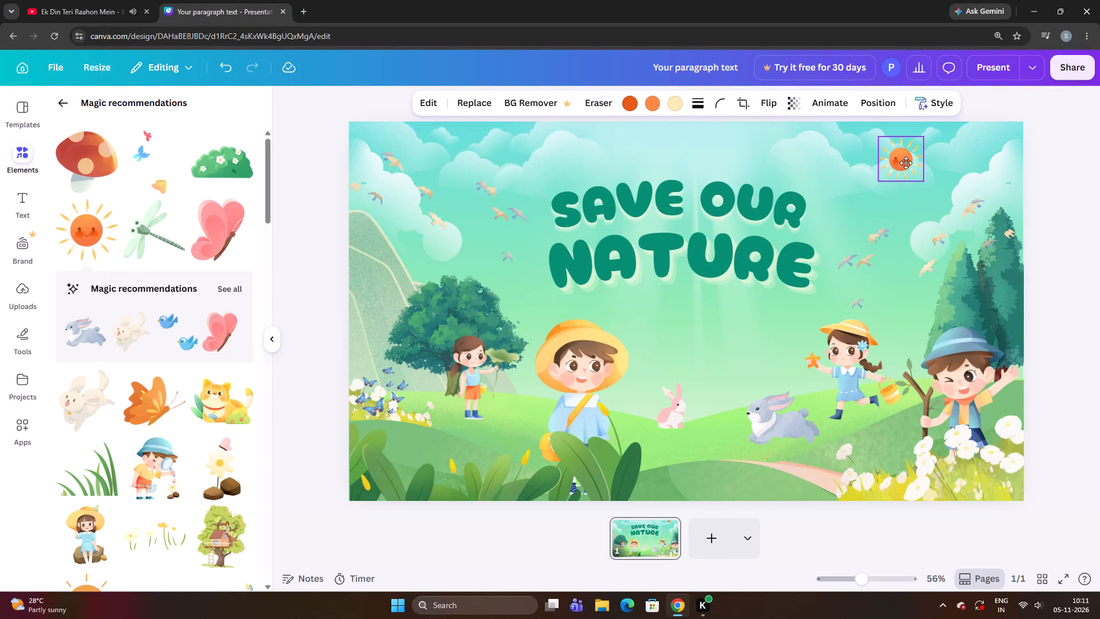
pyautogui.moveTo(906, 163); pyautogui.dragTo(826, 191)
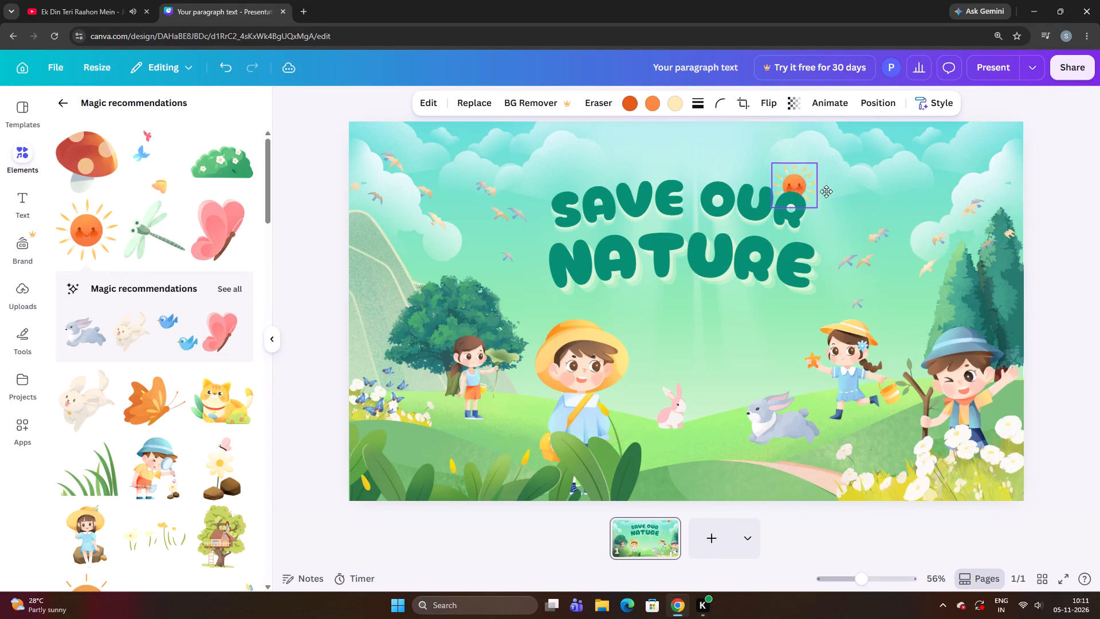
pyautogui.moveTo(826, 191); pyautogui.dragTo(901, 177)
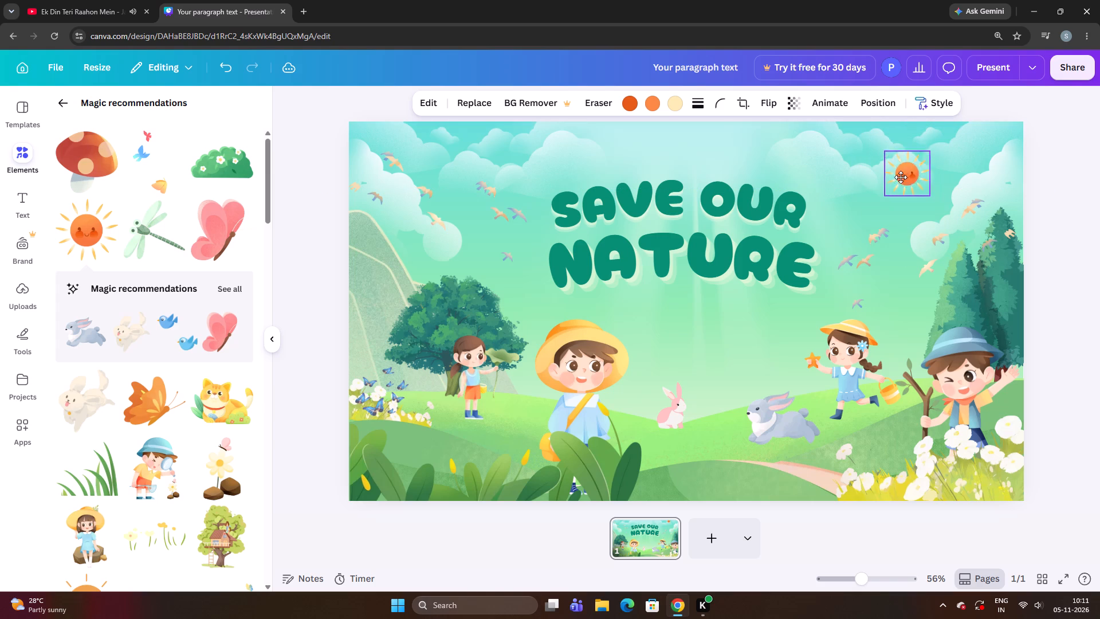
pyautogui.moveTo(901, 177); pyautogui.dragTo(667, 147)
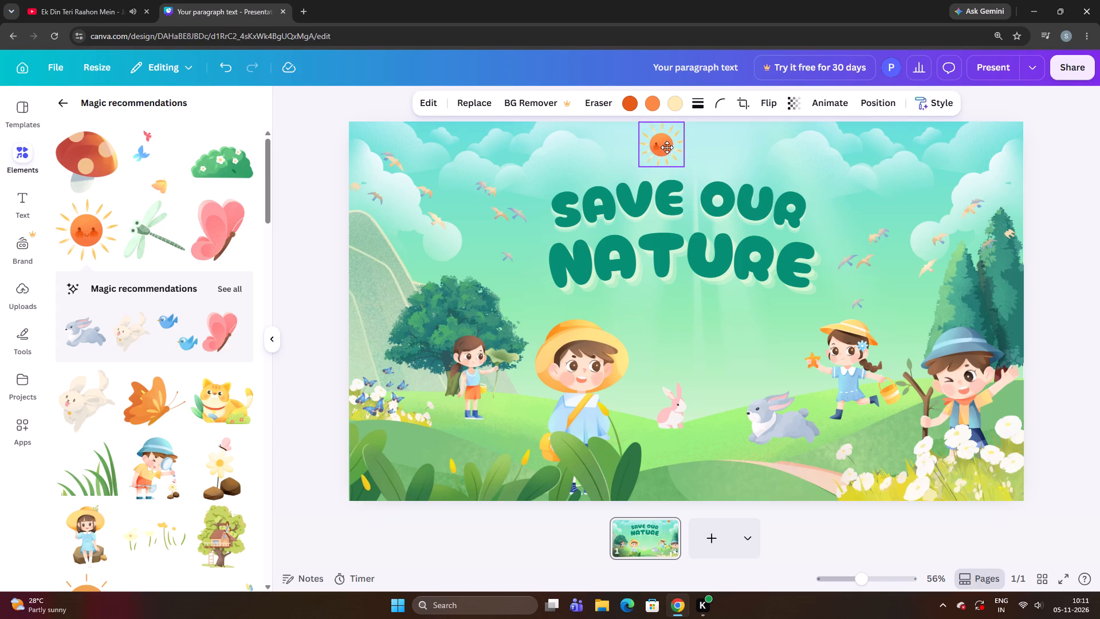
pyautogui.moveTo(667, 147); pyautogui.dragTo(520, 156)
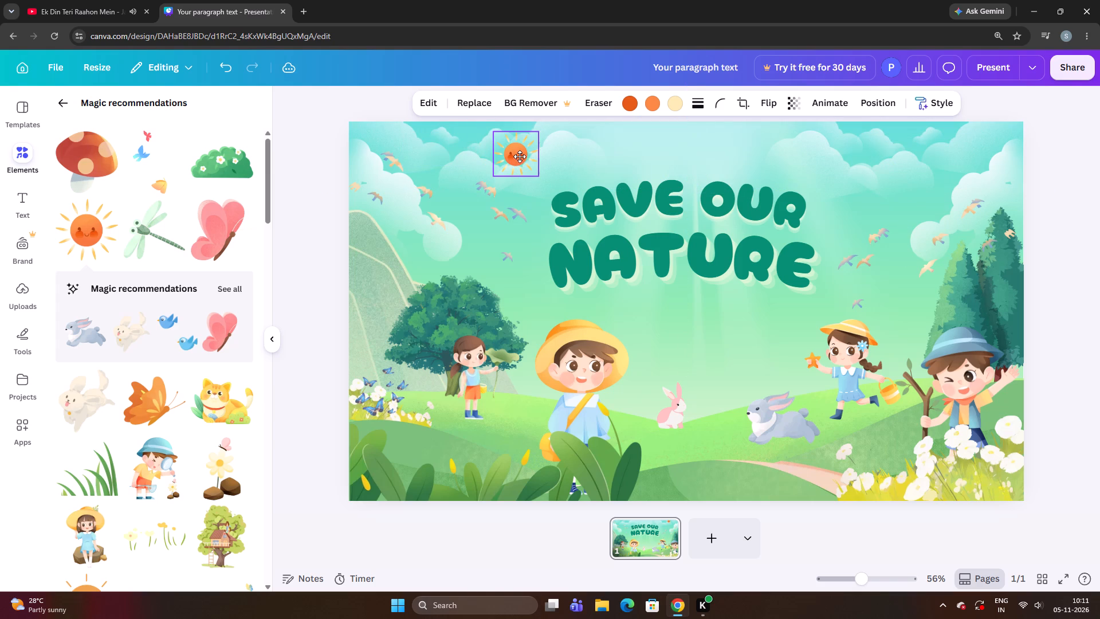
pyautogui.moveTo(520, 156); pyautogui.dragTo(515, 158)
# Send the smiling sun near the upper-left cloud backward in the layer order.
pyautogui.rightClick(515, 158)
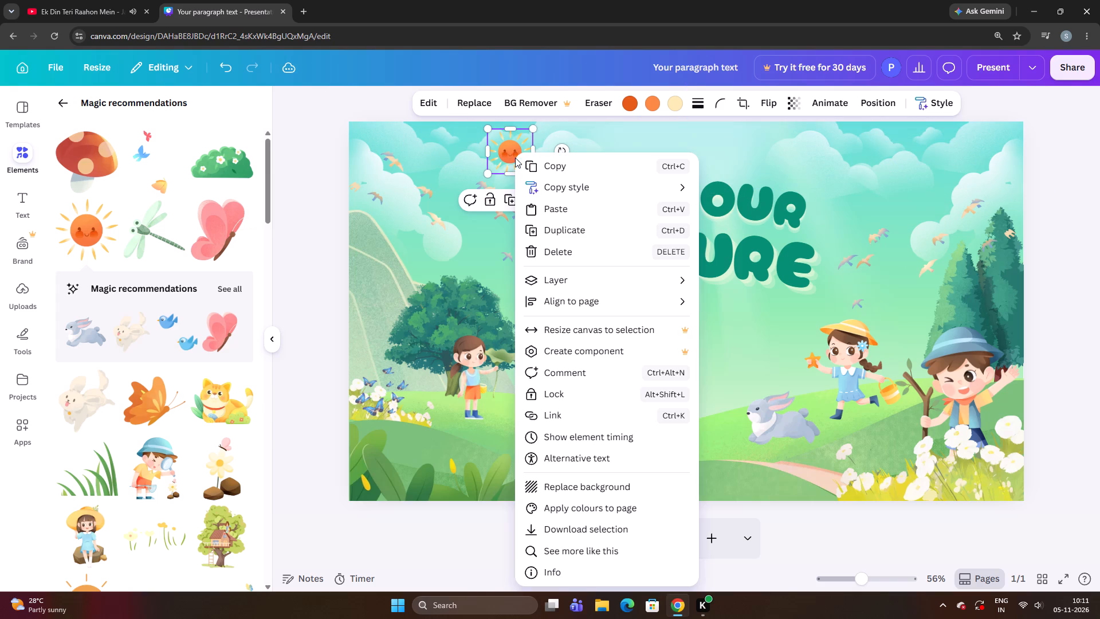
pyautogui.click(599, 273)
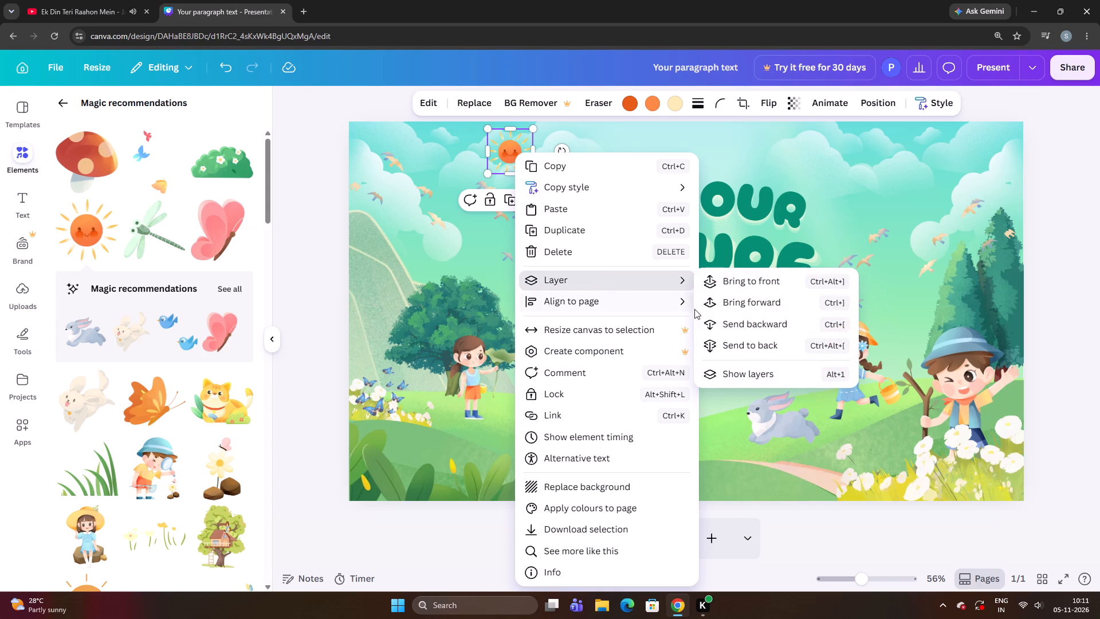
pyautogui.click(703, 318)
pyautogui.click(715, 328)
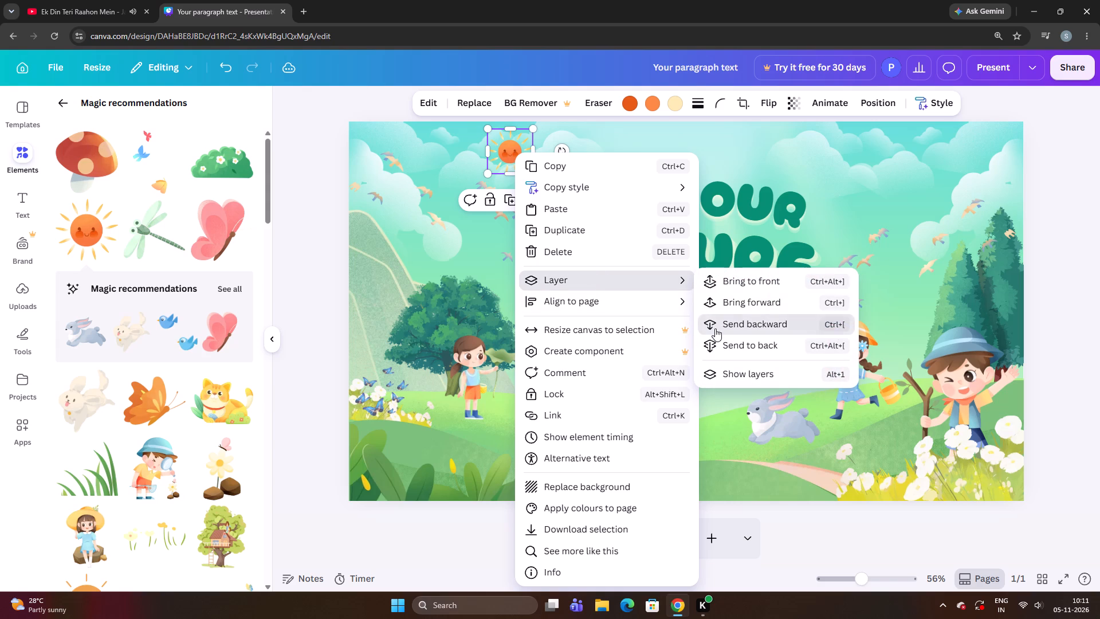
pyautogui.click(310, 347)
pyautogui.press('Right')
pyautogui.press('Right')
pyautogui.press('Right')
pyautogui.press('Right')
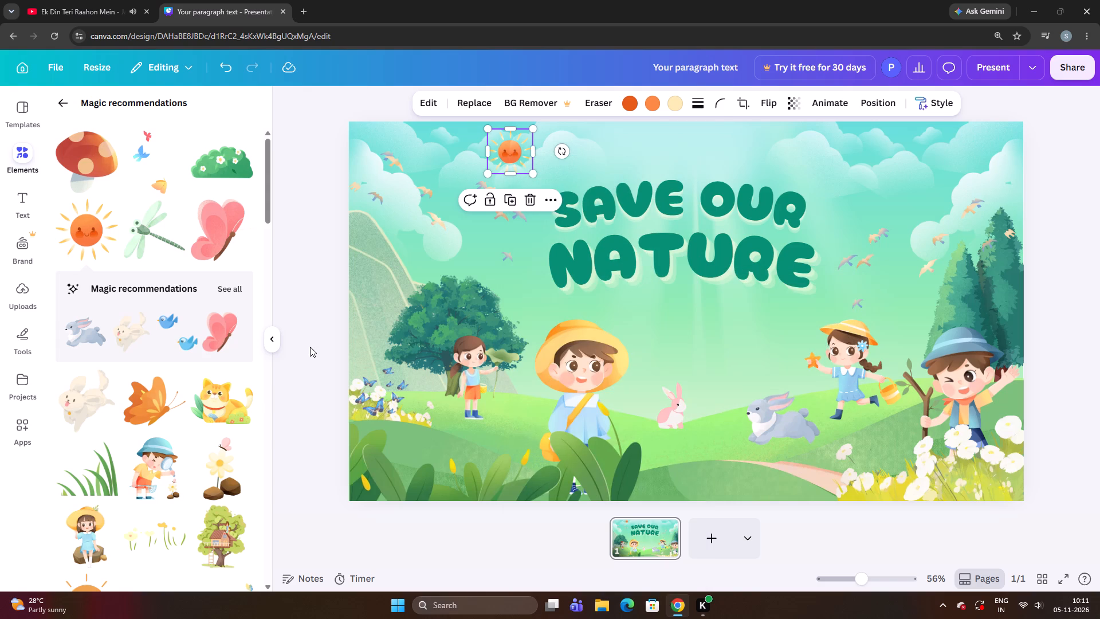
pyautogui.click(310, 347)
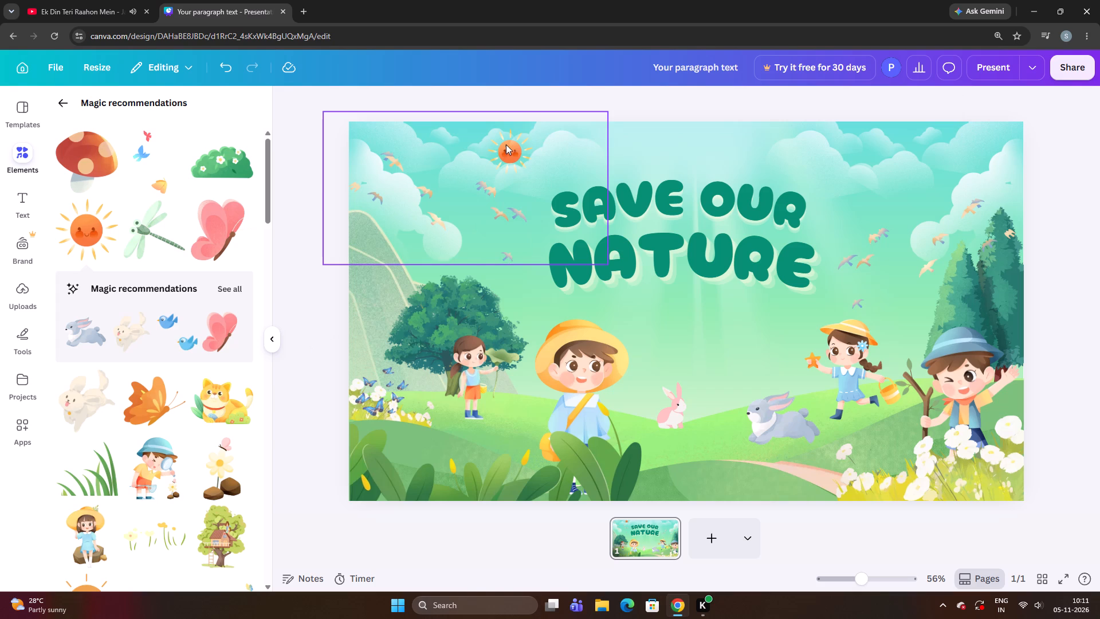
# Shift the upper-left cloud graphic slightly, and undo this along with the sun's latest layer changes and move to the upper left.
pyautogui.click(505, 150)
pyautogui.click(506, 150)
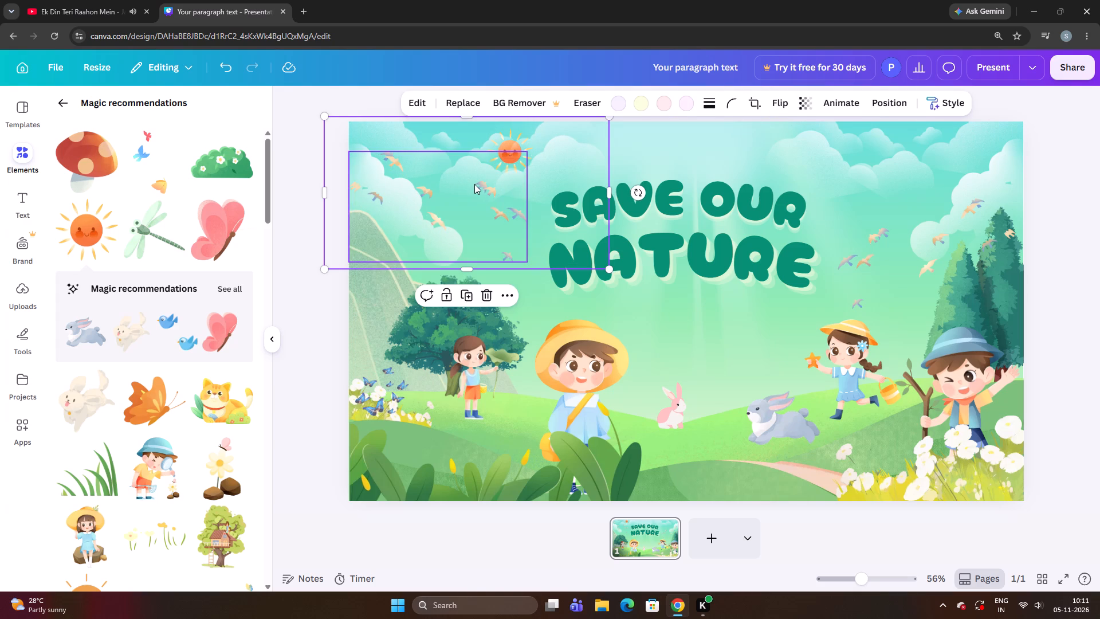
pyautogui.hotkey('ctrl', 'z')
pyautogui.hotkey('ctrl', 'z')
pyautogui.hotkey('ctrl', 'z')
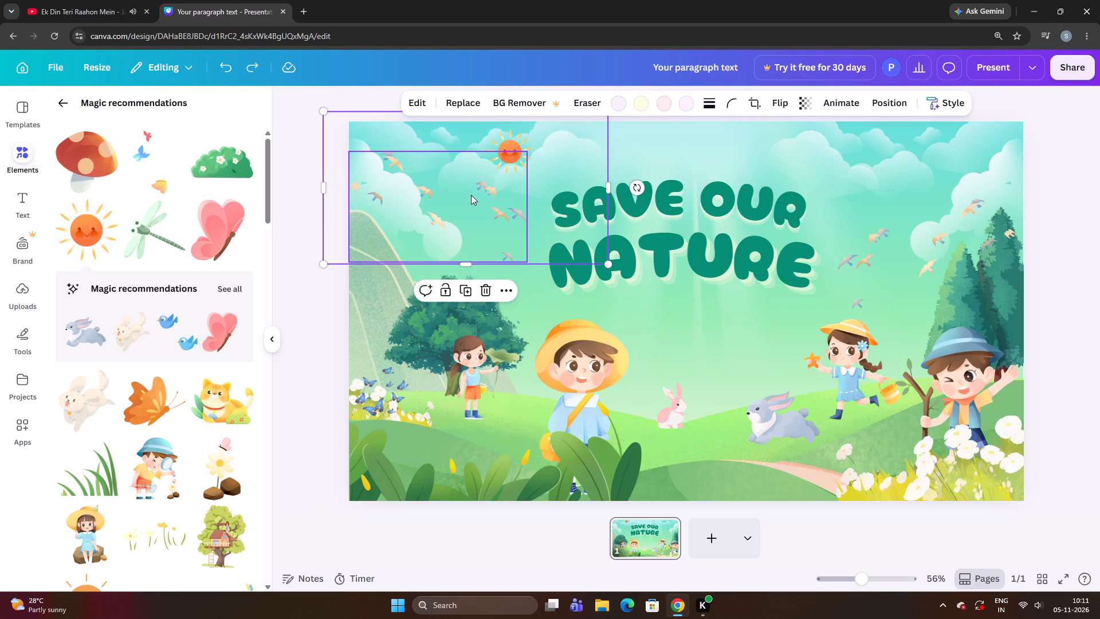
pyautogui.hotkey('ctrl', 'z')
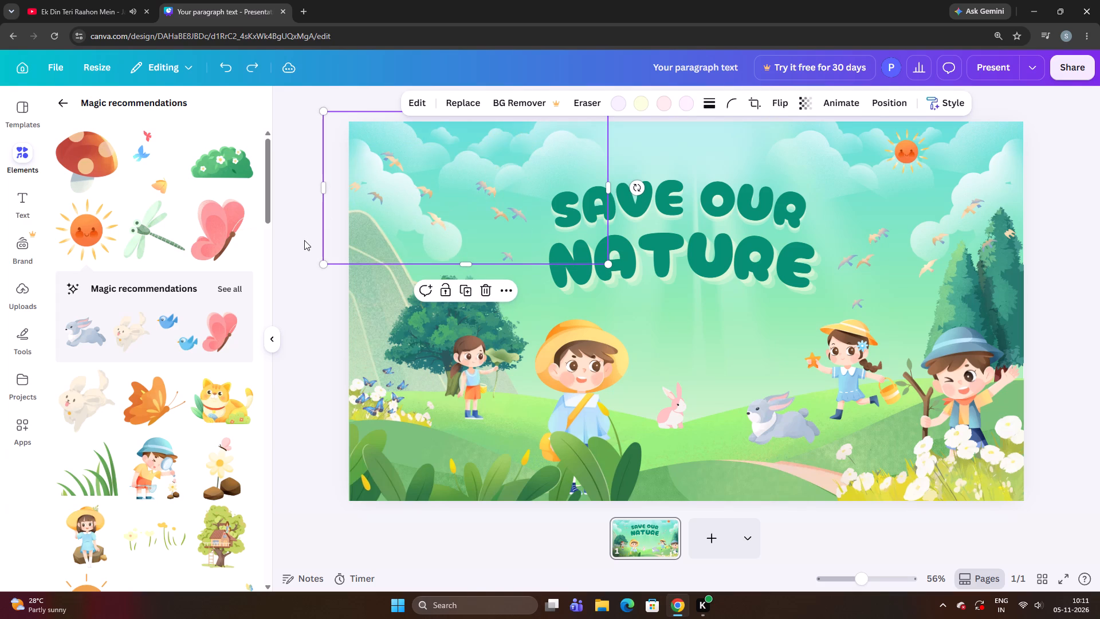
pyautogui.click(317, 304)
# Move the smiling sun over to the sky beside the upper-left cloud, and delete it from the slide.
pyautogui.moveTo(920, 158); pyautogui.dragTo(871, 181)
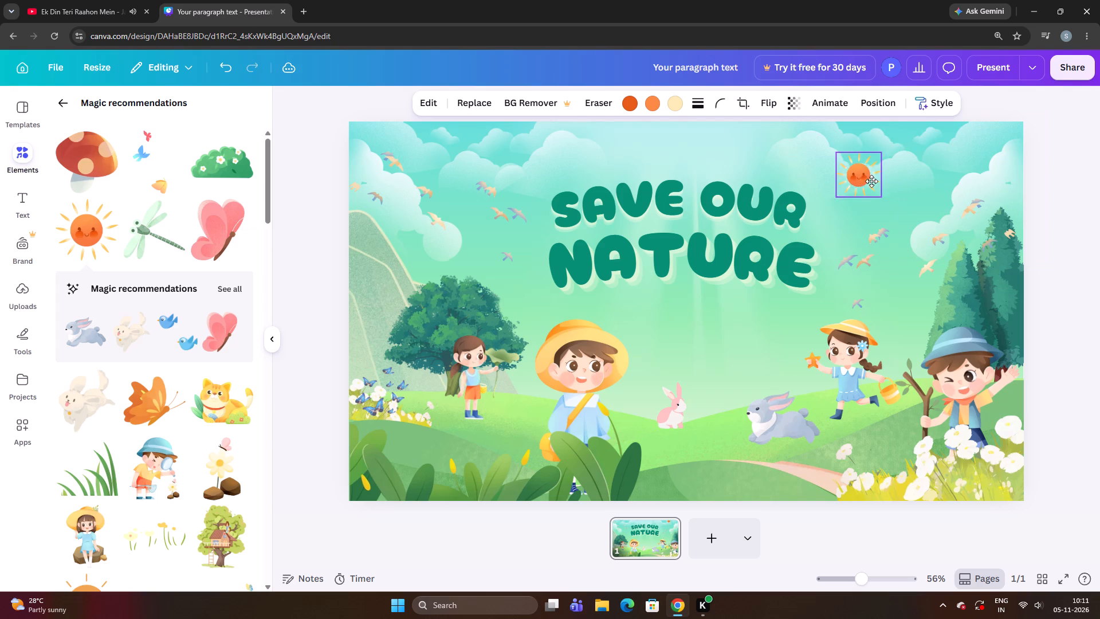
pyautogui.moveTo(871, 181); pyautogui.dragTo(683, 160)
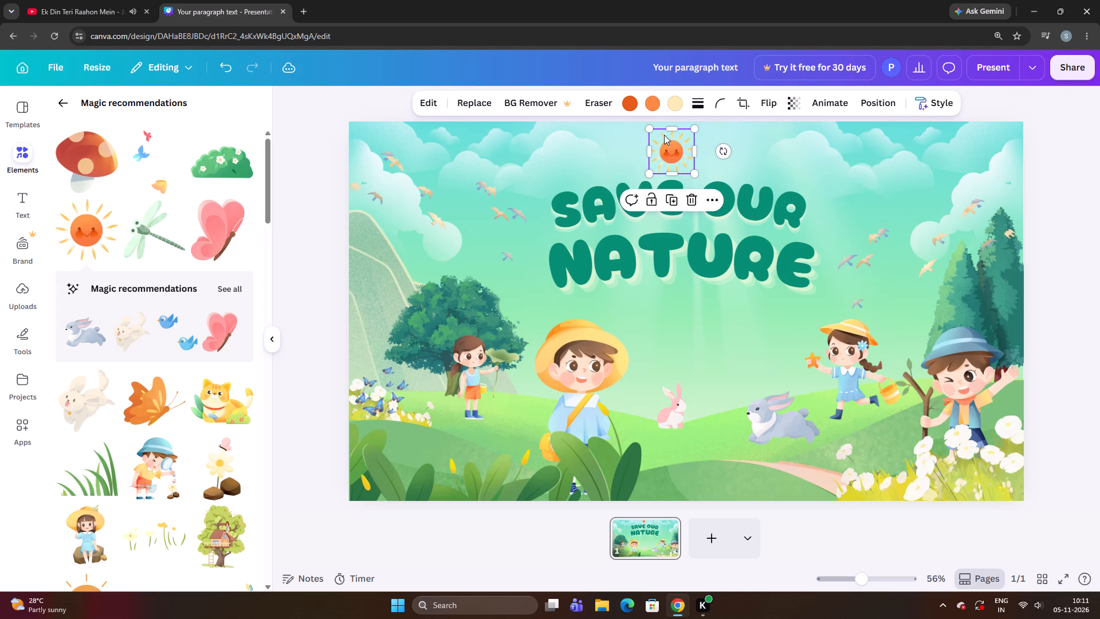
pyautogui.moveTo(670, 148); pyautogui.dragTo(527, 163)
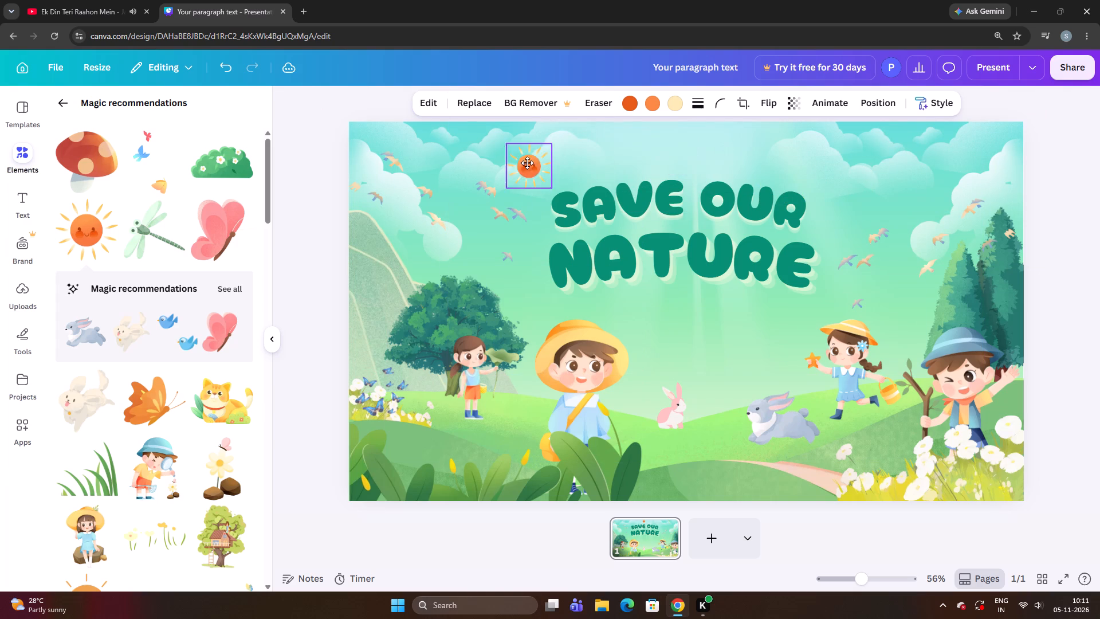
pyautogui.moveTo(527, 163); pyautogui.dragTo(499, 167)
pyautogui.click(525, 216)
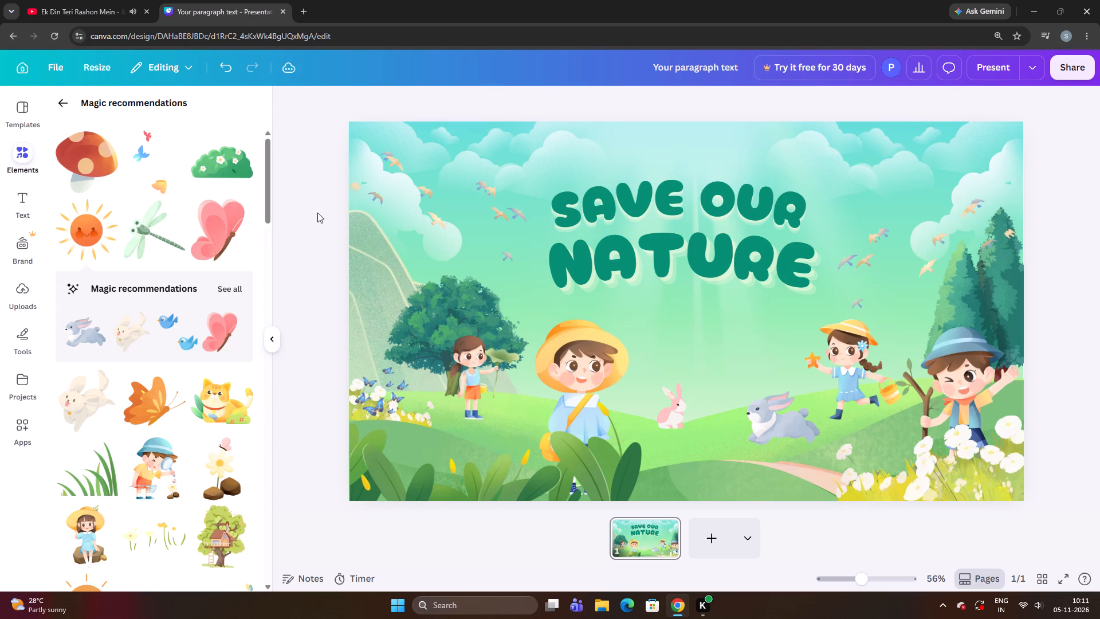
# Add the green bush with white flowers from the recommendations and shrink it to roughly the width of the grey rabbit.
pyautogui.click(216, 167)
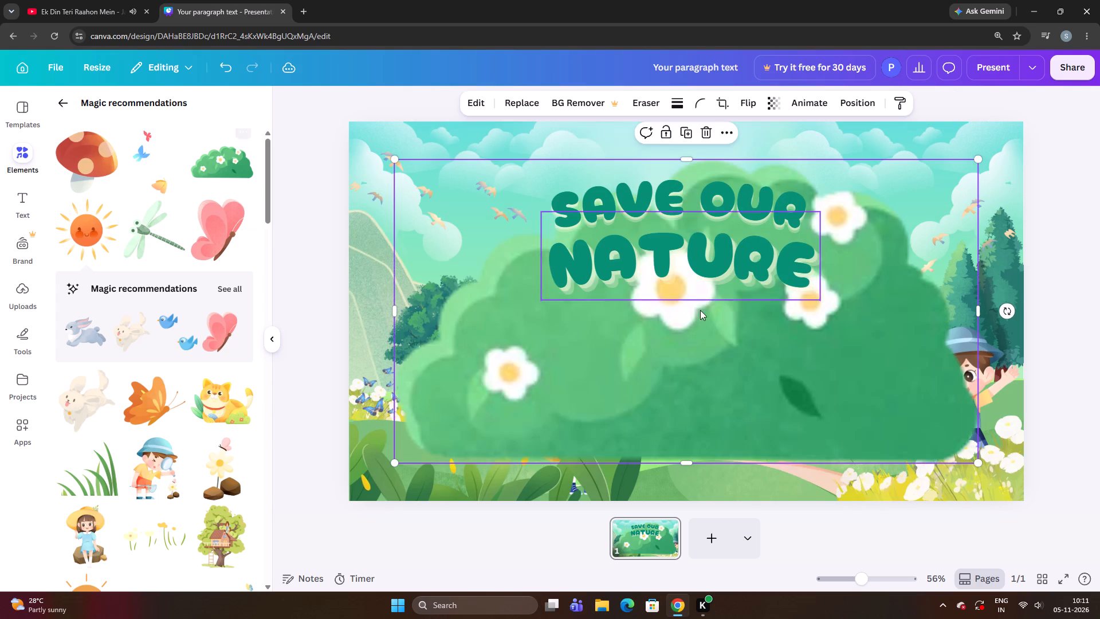
pyautogui.moveTo(741, 357); pyautogui.dragTo(622, 374)
pyautogui.moveTo(622, 374); pyautogui.dragTo(463, 361)
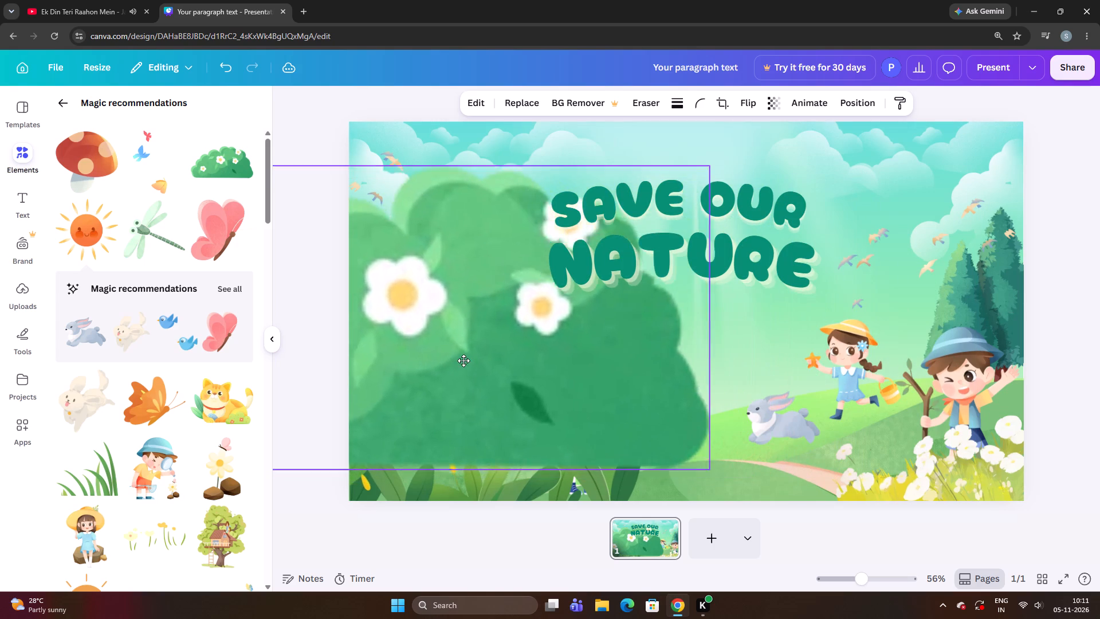
pyautogui.moveTo(463, 361); pyautogui.dragTo(494, 332)
pyautogui.moveTo(728, 438); pyautogui.dragTo(661, 393)
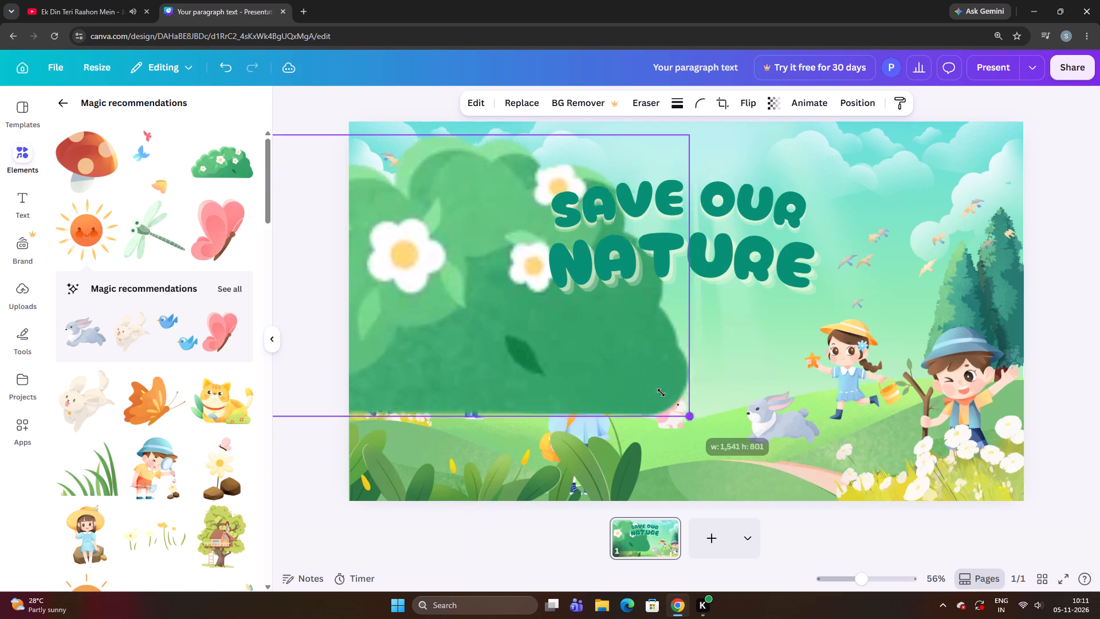
pyautogui.moveTo(661, 393); pyautogui.dragTo(491, 279)
pyautogui.moveTo(427, 246); pyautogui.dragTo(756, 409)
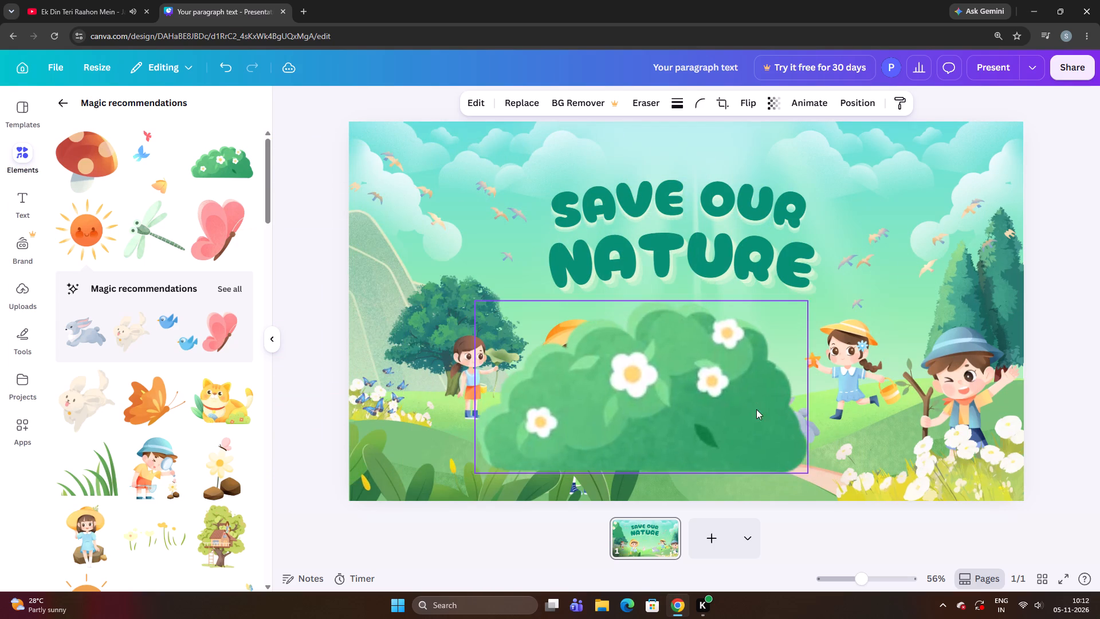
pyautogui.moveTo(808, 471); pyautogui.dragTo(715, 371)
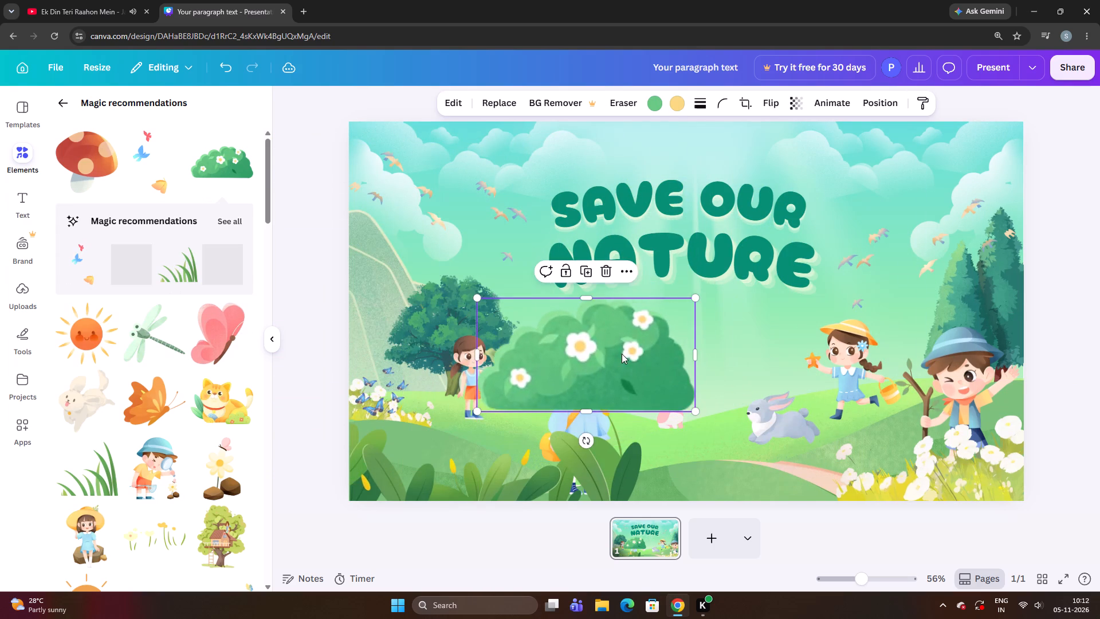
pyautogui.moveTo(622, 354); pyautogui.dragTo(667, 375)
pyautogui.moveTo(740, 432); pyautogui.dragTo(694, 404)
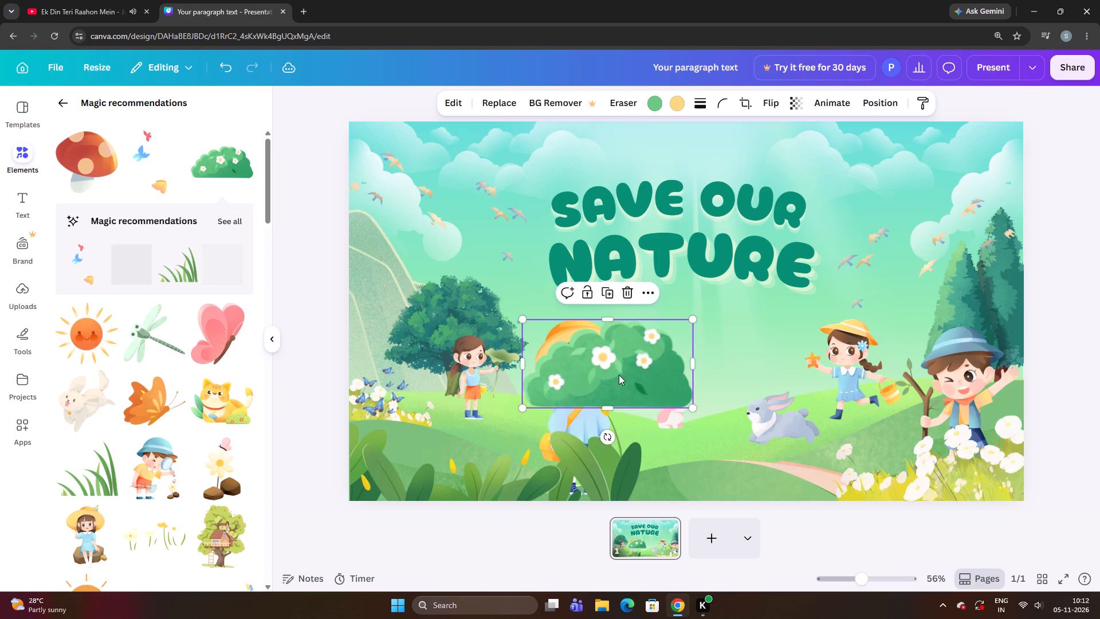
pyautogui.moveTo(619, 375); pyautogui.dragTo(670, 395)
pyautogui.moveTo(742, 430); pyautogui.dragTo(679, 369)
pyautogui.moveTo(641, 366); pyautogui.dragTo(679, 389)
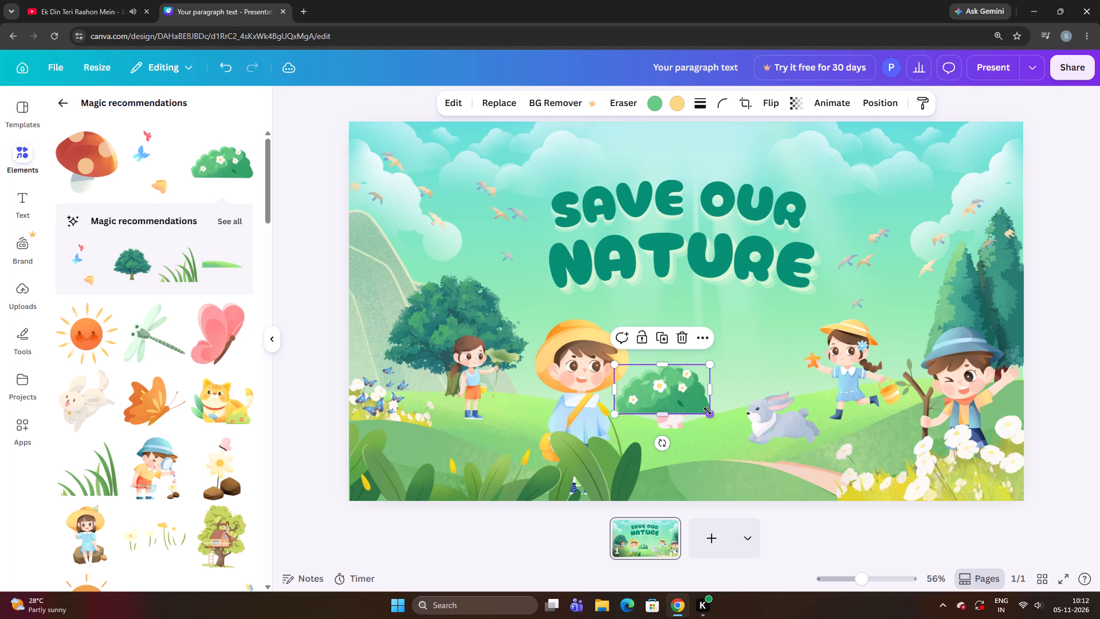
pyautogui.moveTo(708, 411); pyautogui.dragTo(687, 387)
# Try the flowering bush on the grass below the rabbits, and place it at the lower left, just above the large leaves.
pyautogui.moveTo(662, 382); pyautogui.dragTo(713, 467)
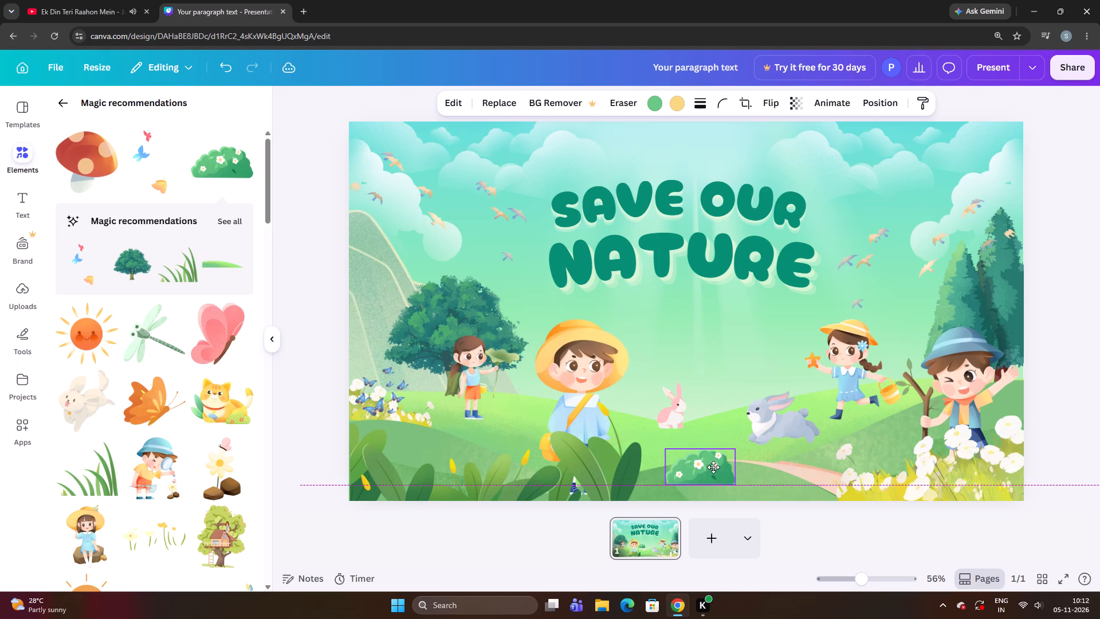
pyautogui.moveTo(713, 467); pyautogui.dragTo(729, 462)
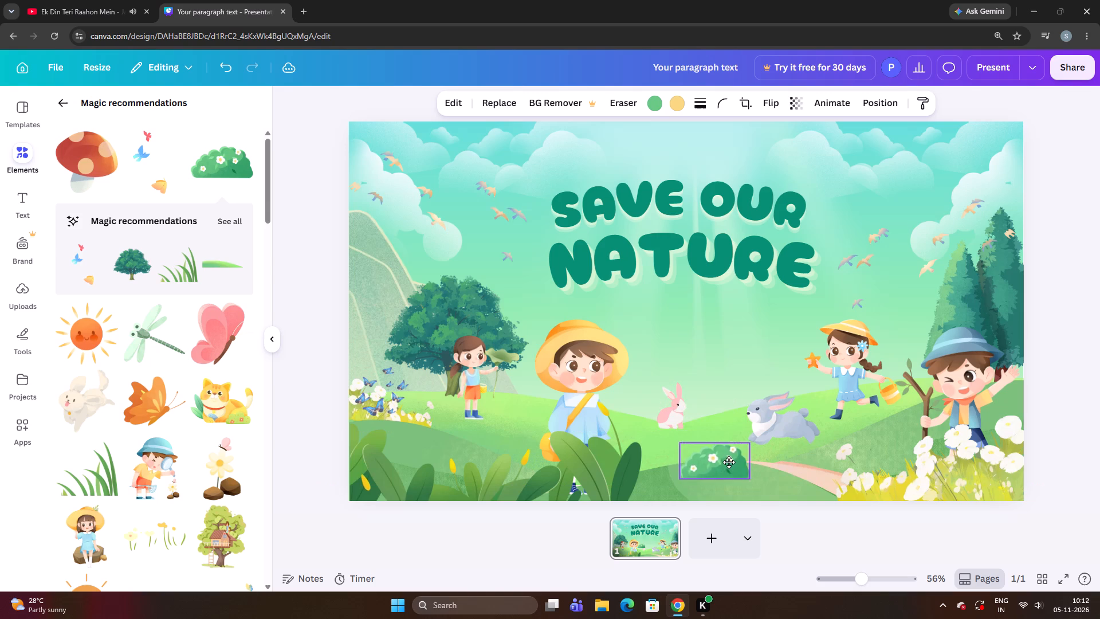
pyautogui.moveTo(729, 462); pyautogui.dragTo(727, 475)
pyautogui.moveTo(727, 475); pyautogui.dragTo(470, 407)
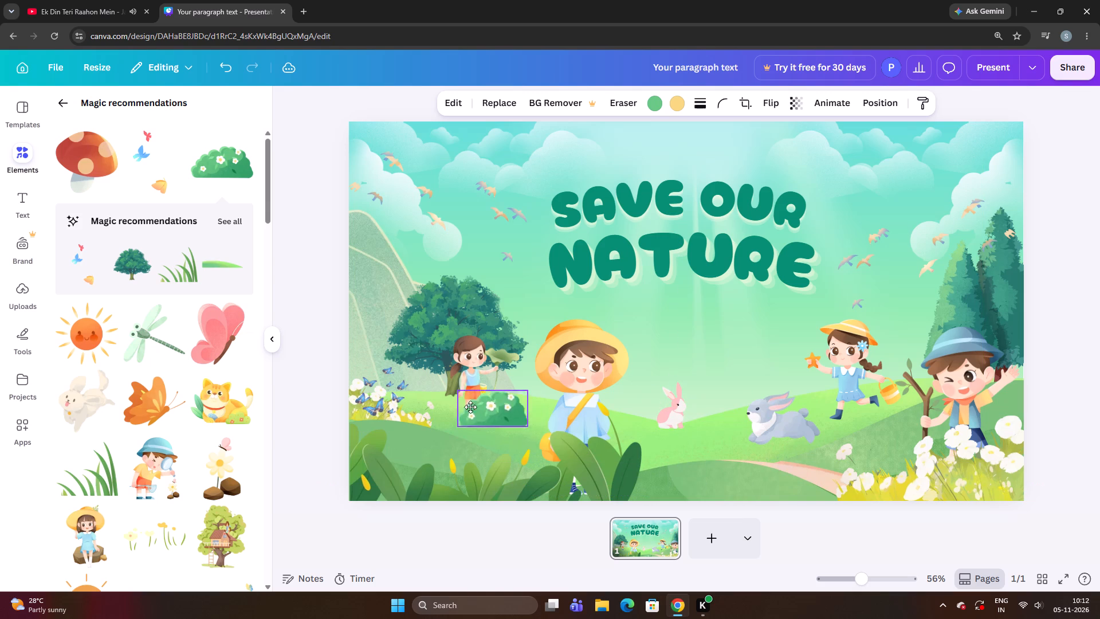
pyautogui.moveTo(470, 407); pyautogui.dragTo(437, 432)
pyautogui.click(308, 430)
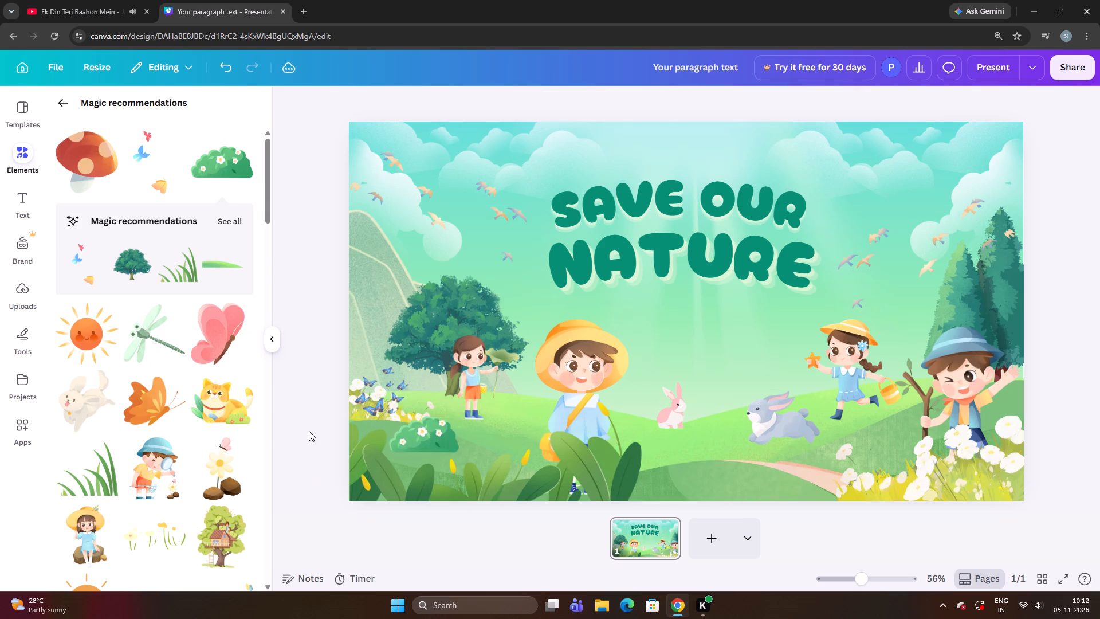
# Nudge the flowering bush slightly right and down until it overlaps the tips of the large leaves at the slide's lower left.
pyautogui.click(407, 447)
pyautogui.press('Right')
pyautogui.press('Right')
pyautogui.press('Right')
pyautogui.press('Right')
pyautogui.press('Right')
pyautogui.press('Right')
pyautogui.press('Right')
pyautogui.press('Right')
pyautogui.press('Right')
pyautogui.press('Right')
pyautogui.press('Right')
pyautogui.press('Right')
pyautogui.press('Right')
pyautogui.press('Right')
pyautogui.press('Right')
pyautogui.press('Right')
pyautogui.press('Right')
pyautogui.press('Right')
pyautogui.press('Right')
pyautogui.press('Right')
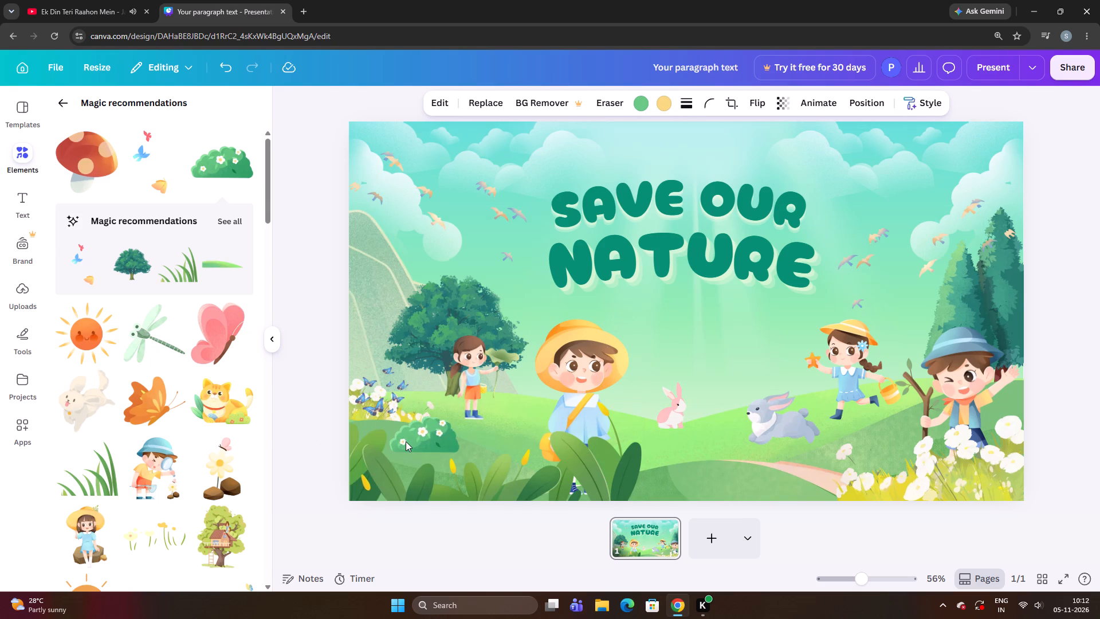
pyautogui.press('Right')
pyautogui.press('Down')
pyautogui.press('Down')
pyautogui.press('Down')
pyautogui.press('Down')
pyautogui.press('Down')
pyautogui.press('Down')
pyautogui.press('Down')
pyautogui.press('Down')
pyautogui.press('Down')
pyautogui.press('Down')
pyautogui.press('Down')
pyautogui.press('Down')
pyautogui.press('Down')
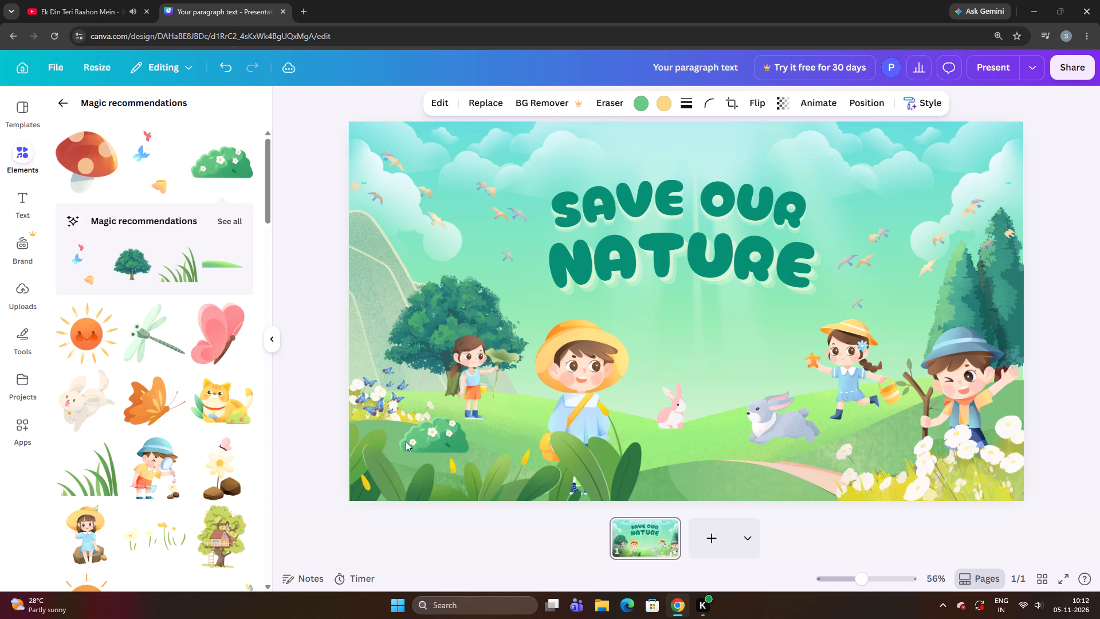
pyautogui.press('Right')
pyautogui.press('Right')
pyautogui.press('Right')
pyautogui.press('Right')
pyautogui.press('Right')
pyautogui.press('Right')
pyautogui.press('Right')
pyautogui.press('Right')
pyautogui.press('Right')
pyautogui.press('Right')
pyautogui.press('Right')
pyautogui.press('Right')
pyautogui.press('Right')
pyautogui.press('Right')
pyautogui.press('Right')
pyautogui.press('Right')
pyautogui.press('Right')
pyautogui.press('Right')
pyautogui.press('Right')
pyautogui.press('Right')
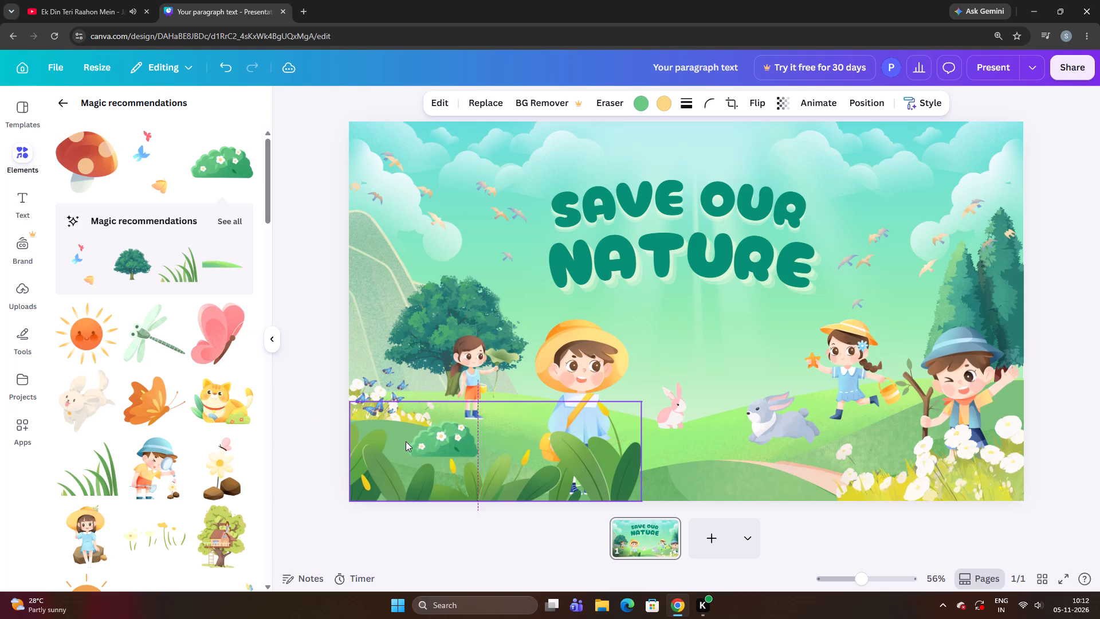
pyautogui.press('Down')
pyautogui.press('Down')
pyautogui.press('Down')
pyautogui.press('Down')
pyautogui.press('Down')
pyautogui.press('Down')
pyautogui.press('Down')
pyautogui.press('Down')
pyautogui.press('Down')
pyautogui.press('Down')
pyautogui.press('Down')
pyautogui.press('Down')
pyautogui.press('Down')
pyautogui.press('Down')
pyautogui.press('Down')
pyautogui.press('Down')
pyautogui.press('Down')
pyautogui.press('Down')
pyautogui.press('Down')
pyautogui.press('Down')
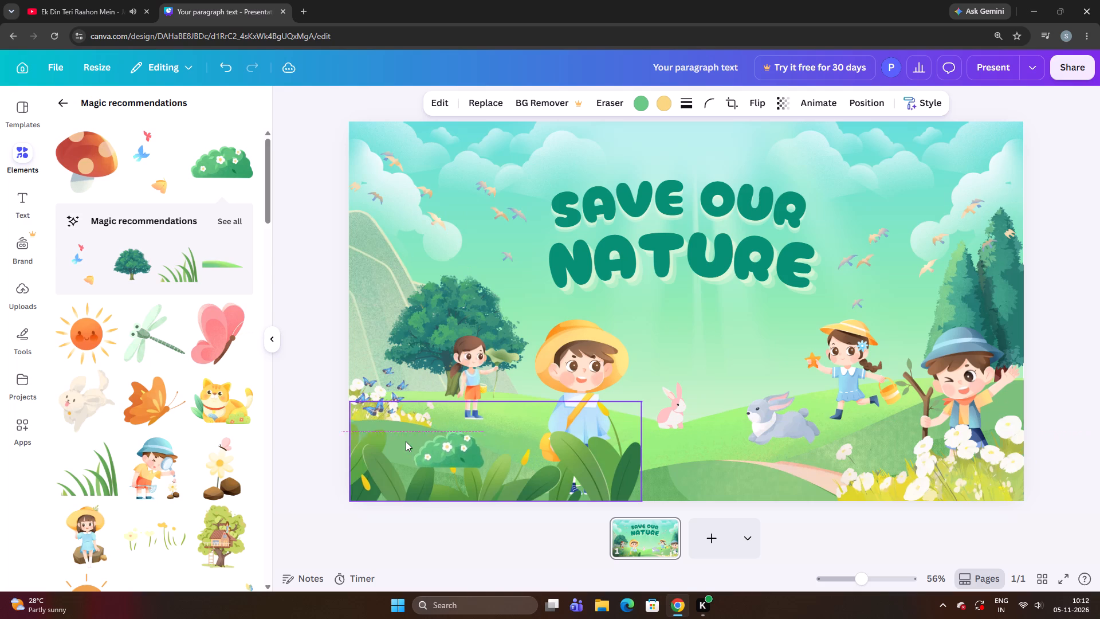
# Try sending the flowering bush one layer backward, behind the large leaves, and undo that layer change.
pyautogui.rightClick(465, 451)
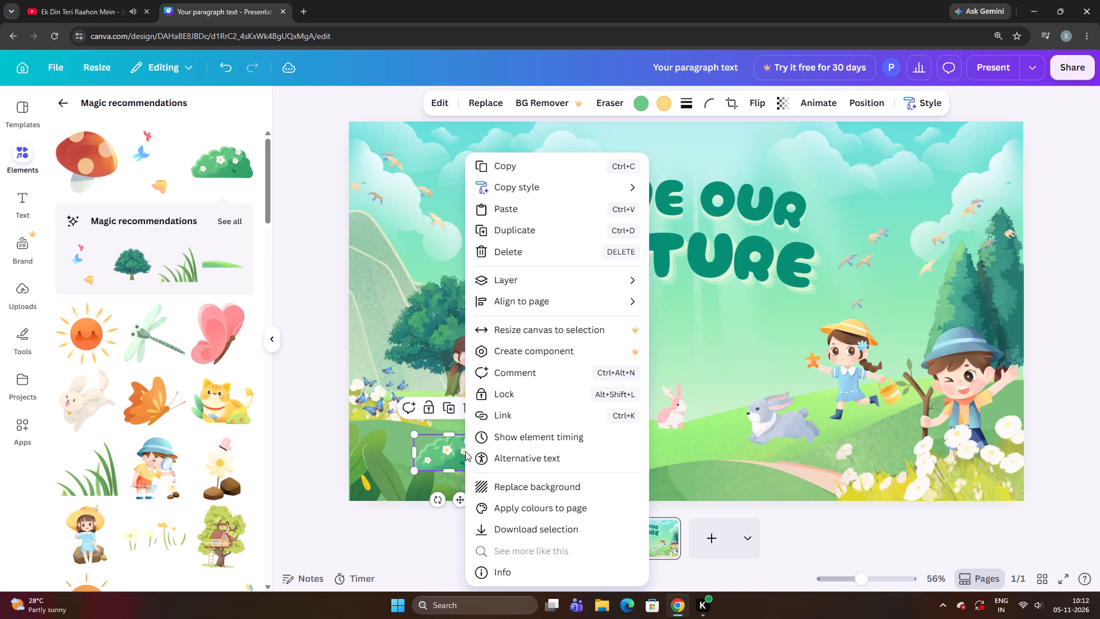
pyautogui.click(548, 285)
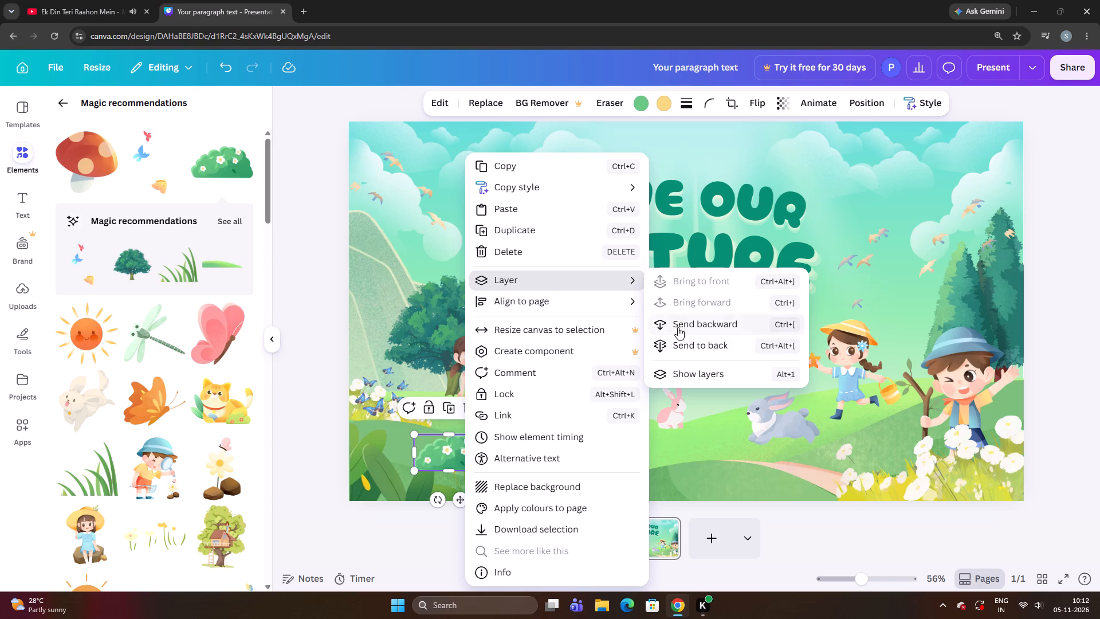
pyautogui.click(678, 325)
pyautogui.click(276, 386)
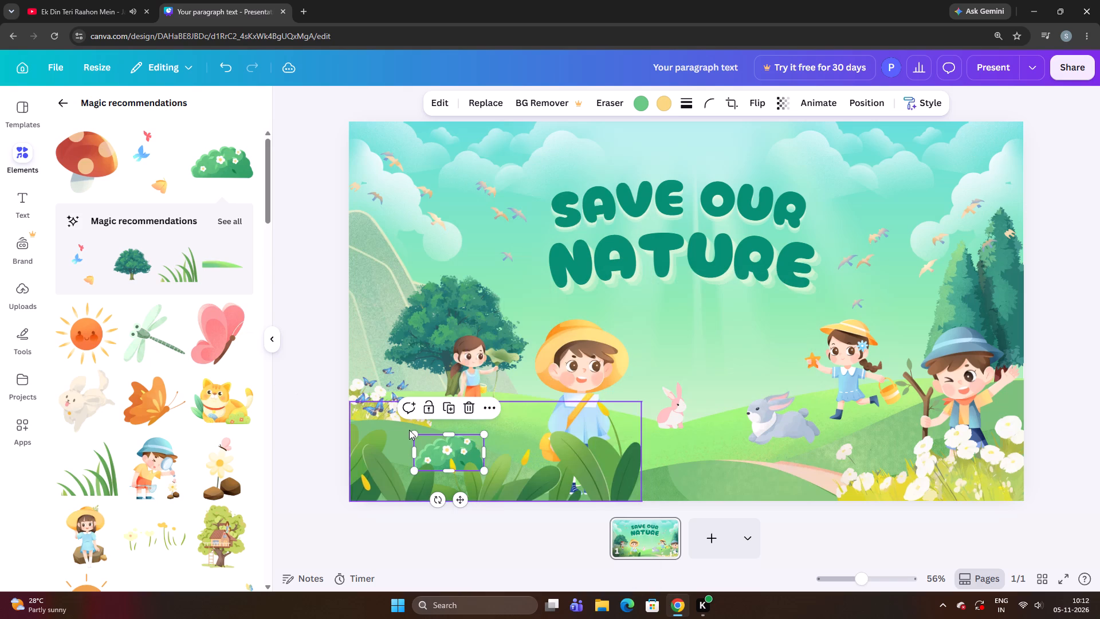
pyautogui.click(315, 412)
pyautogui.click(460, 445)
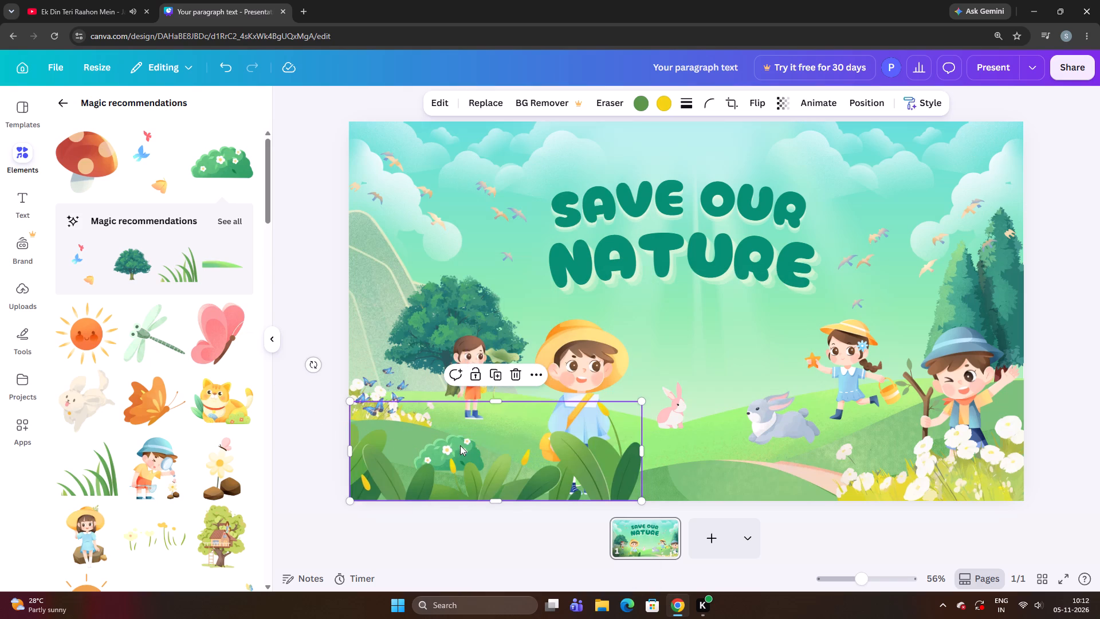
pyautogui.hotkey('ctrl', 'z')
# Try the flowering bush in front of the girl under the tree, and place it on the grass between her and the white flowers.
pyautogui.moveTo(444, 441); pyautogui.dragTo(462, 445)
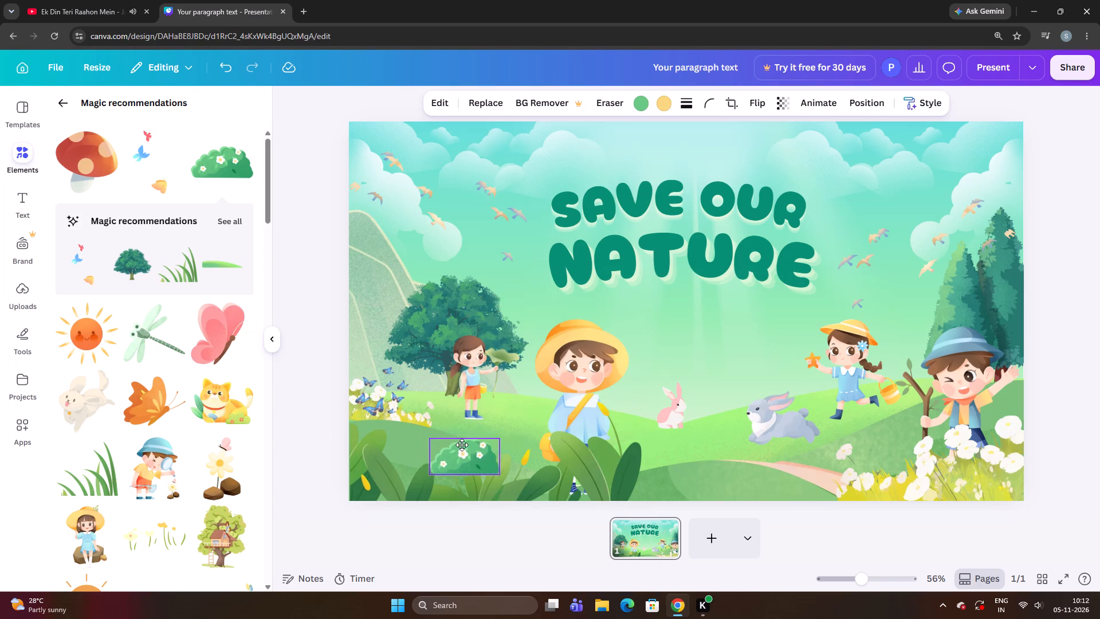
pyautogui.moveTo(462, 445); pyautogui.dragTo(472, 401)
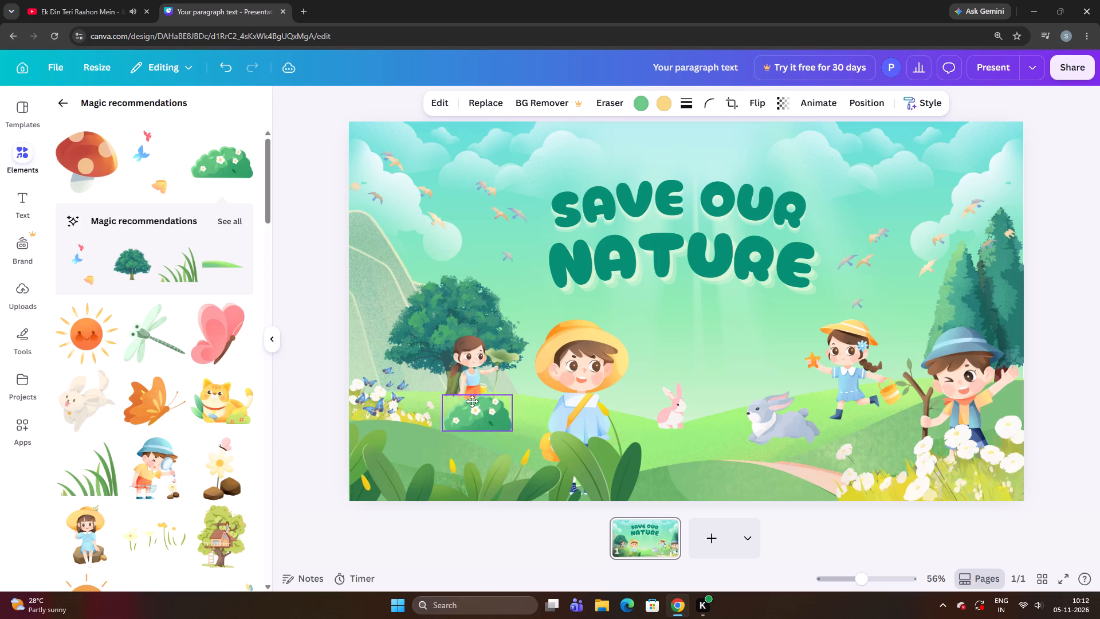
pyautogui.moveTo(472, 401); pyautogui.dragTo(438, 409)
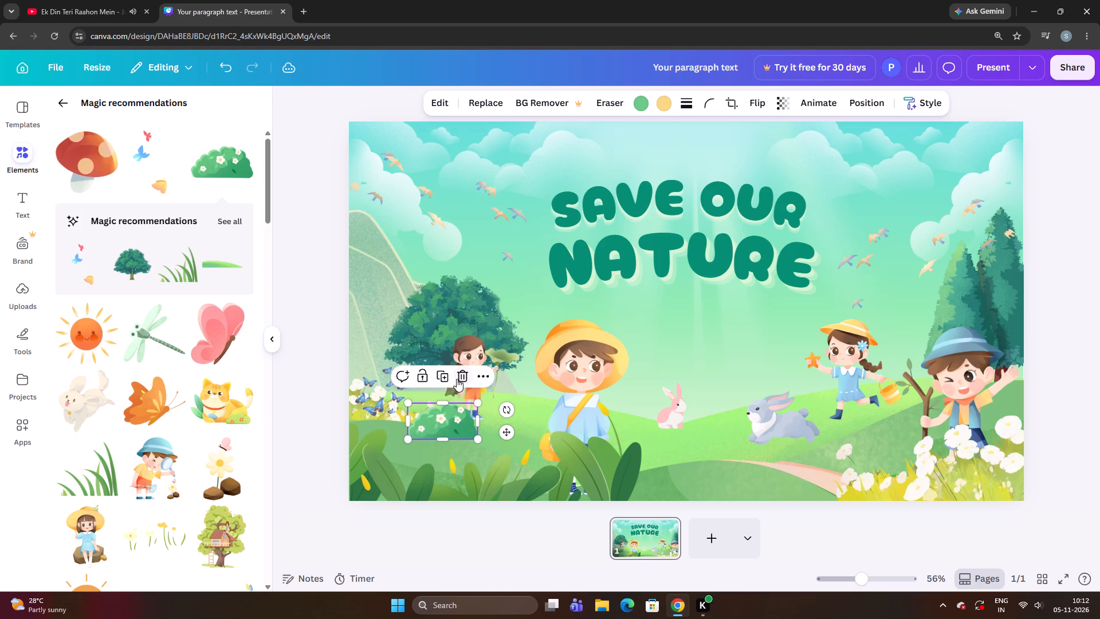
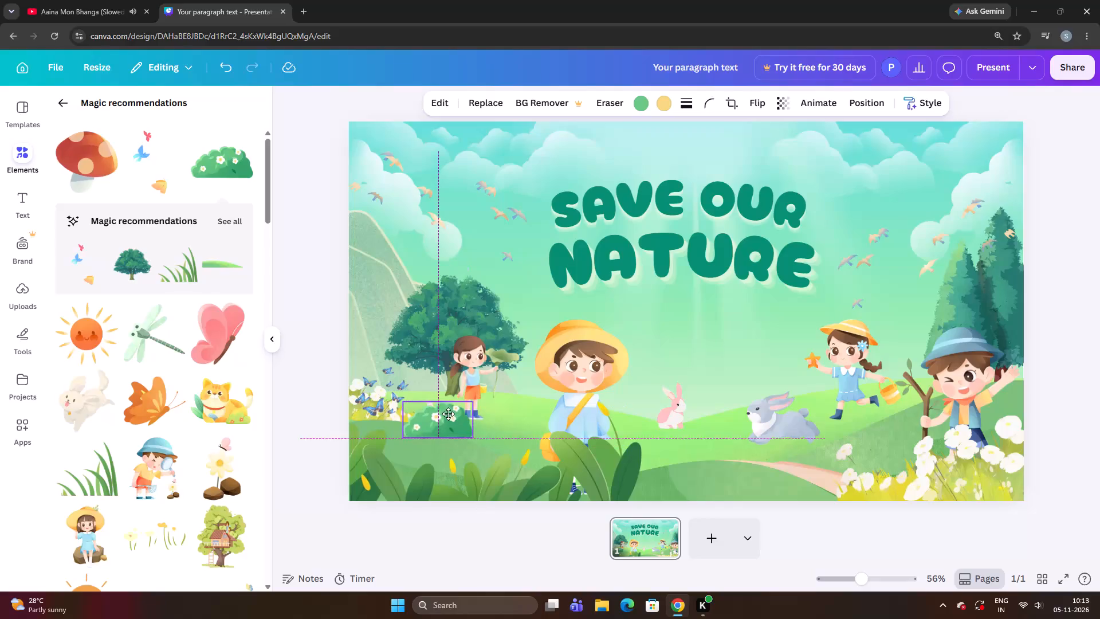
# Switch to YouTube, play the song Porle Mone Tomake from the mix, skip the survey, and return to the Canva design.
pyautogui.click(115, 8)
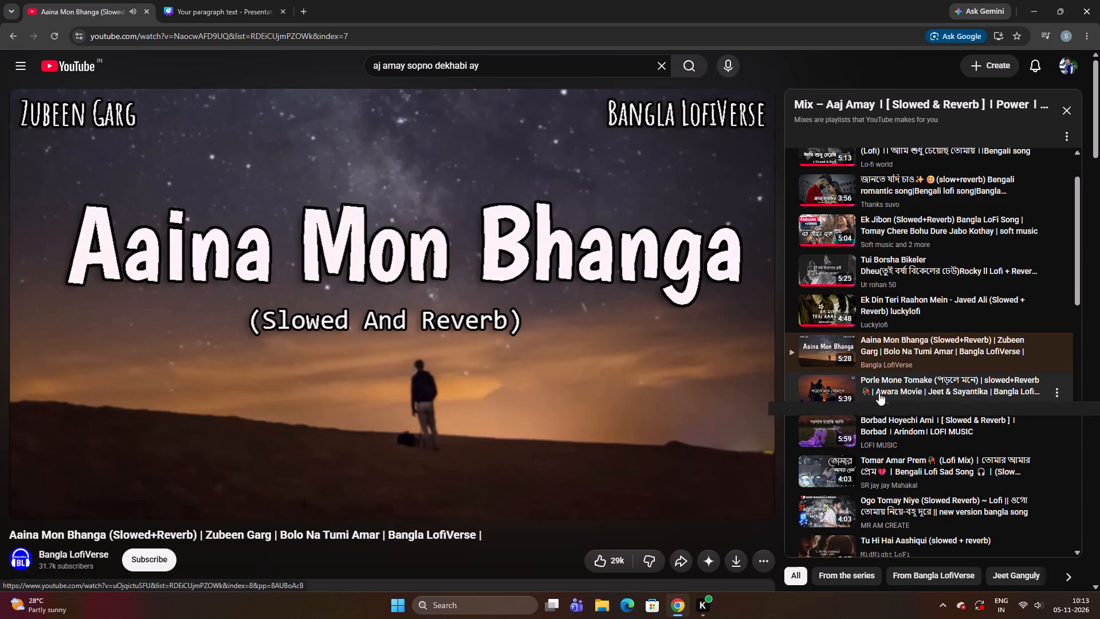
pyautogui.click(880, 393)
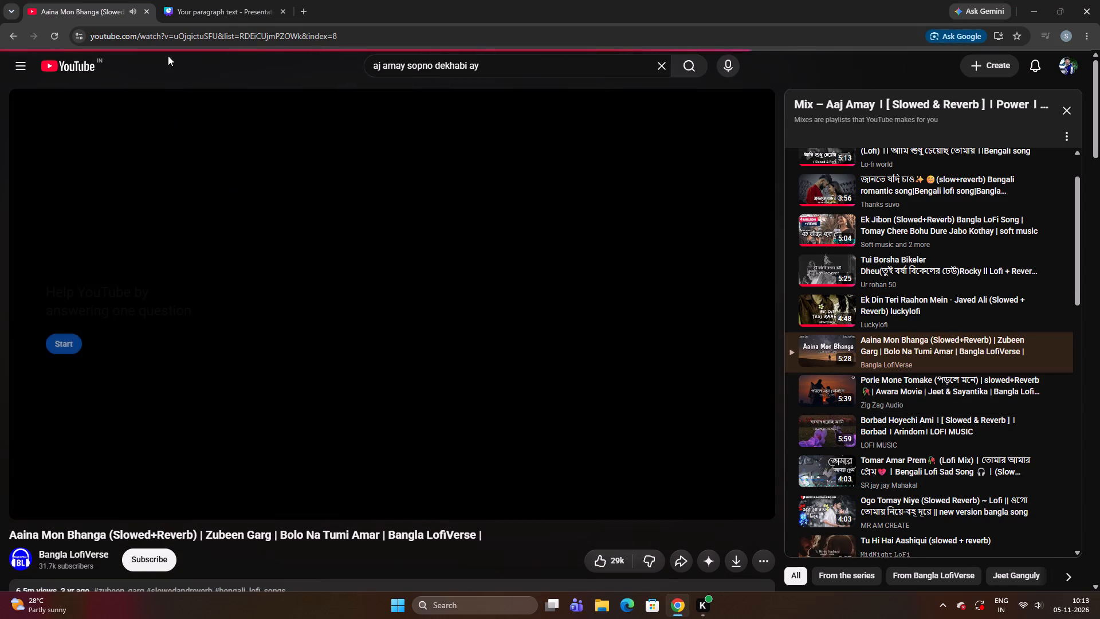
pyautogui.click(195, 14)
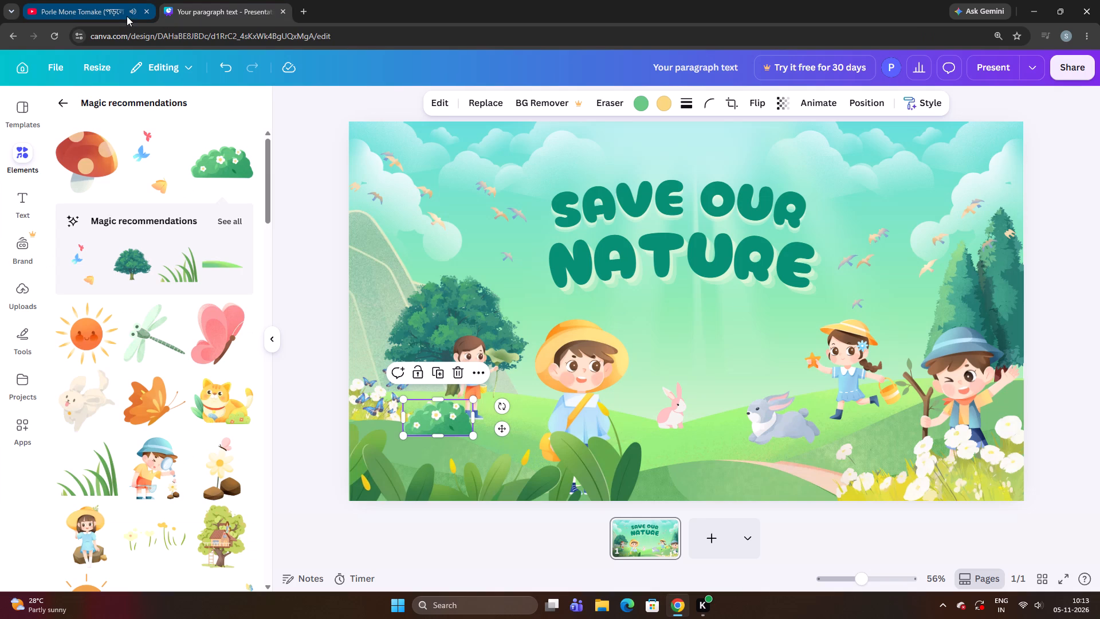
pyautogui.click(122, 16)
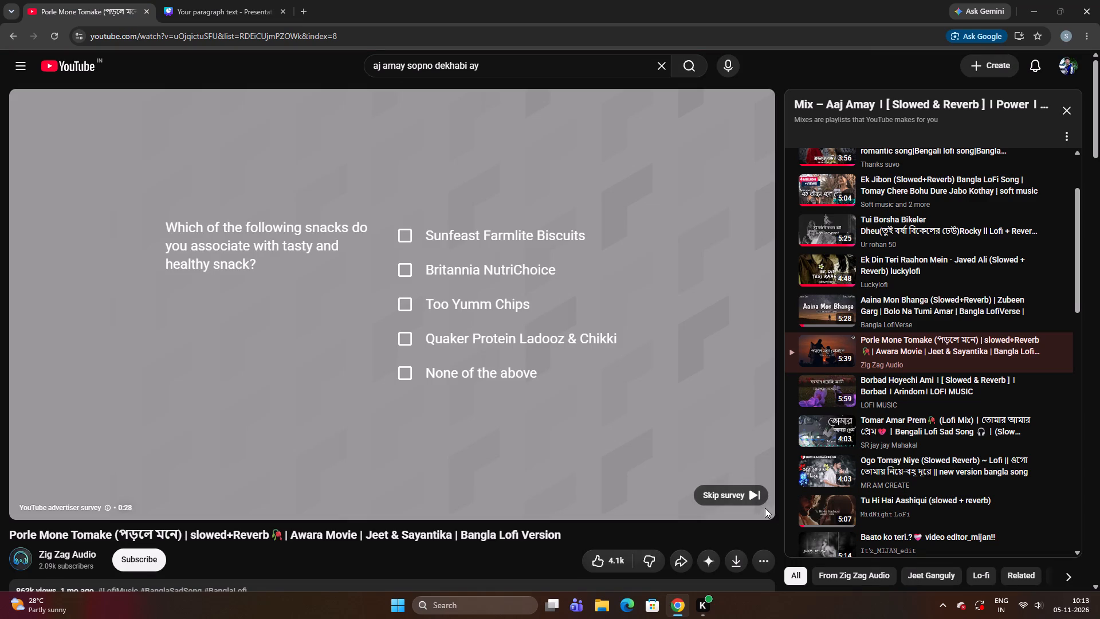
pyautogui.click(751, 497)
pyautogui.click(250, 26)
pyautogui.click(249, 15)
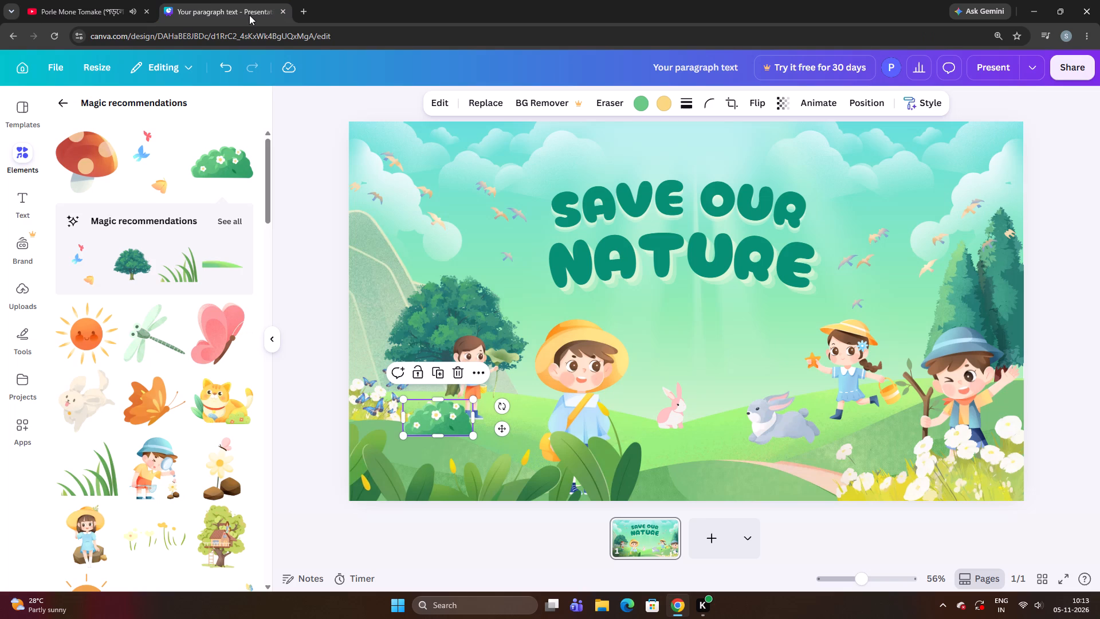
# Delete the flowering bush in front of the girl under the tree.
pyautogui.click(458, 377)
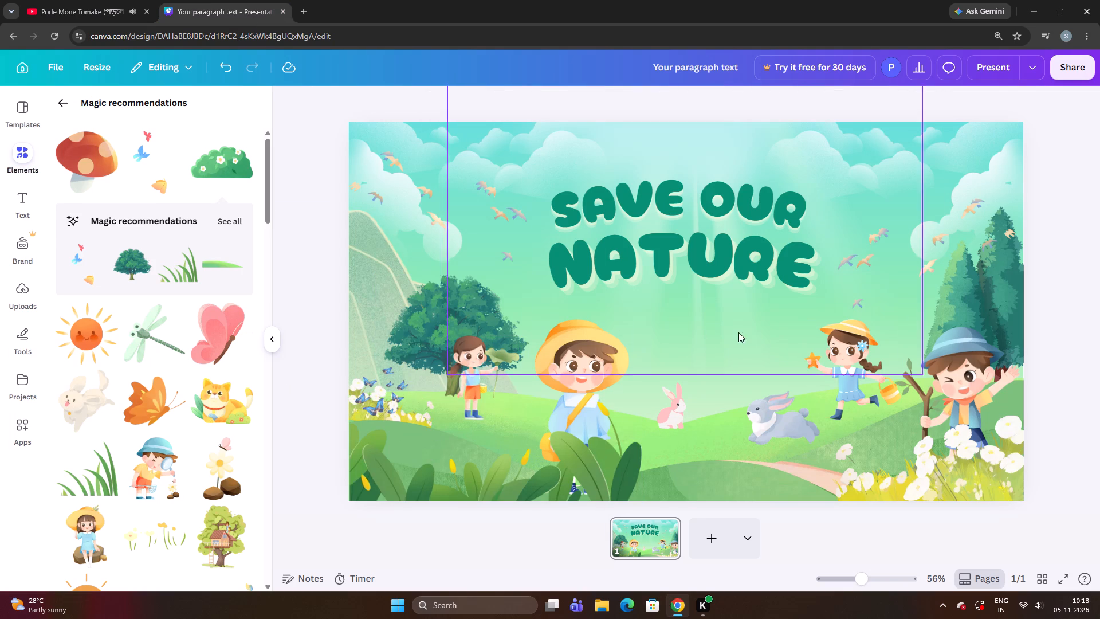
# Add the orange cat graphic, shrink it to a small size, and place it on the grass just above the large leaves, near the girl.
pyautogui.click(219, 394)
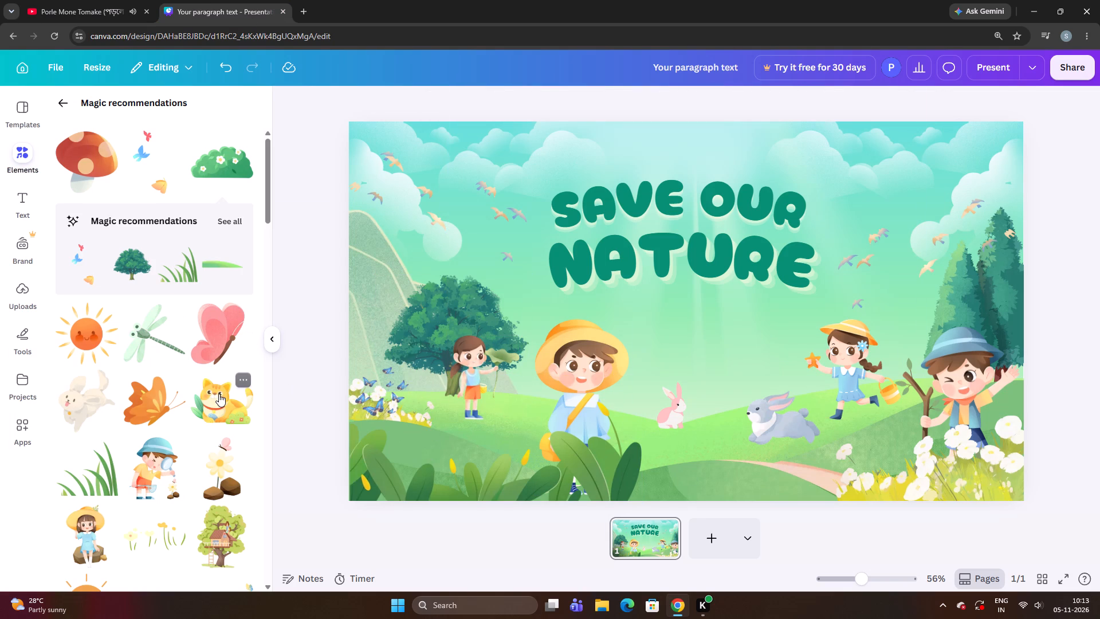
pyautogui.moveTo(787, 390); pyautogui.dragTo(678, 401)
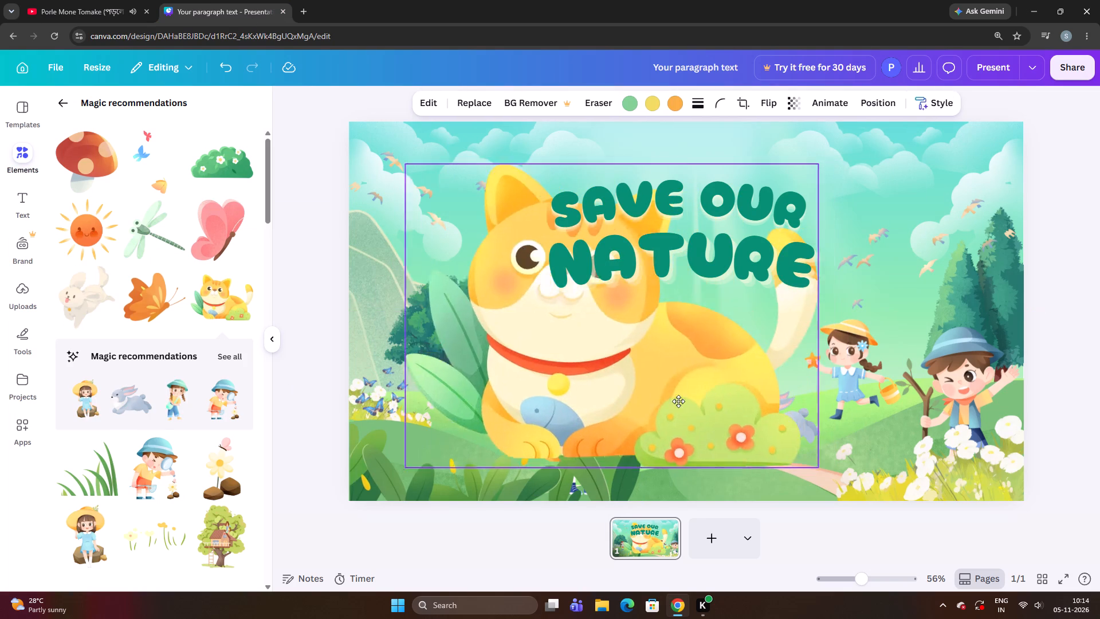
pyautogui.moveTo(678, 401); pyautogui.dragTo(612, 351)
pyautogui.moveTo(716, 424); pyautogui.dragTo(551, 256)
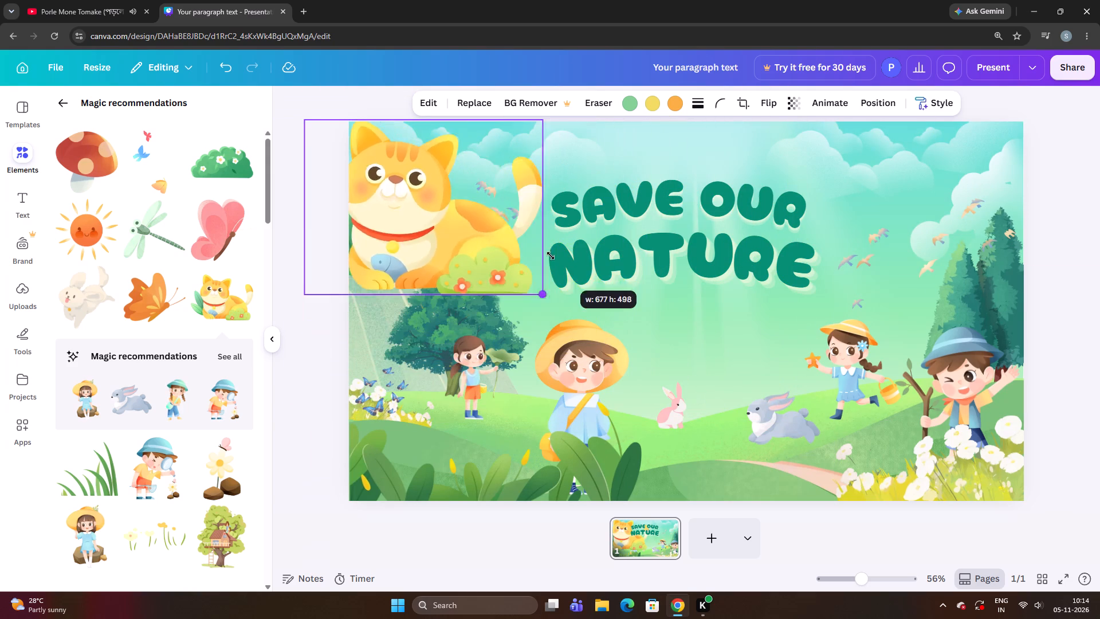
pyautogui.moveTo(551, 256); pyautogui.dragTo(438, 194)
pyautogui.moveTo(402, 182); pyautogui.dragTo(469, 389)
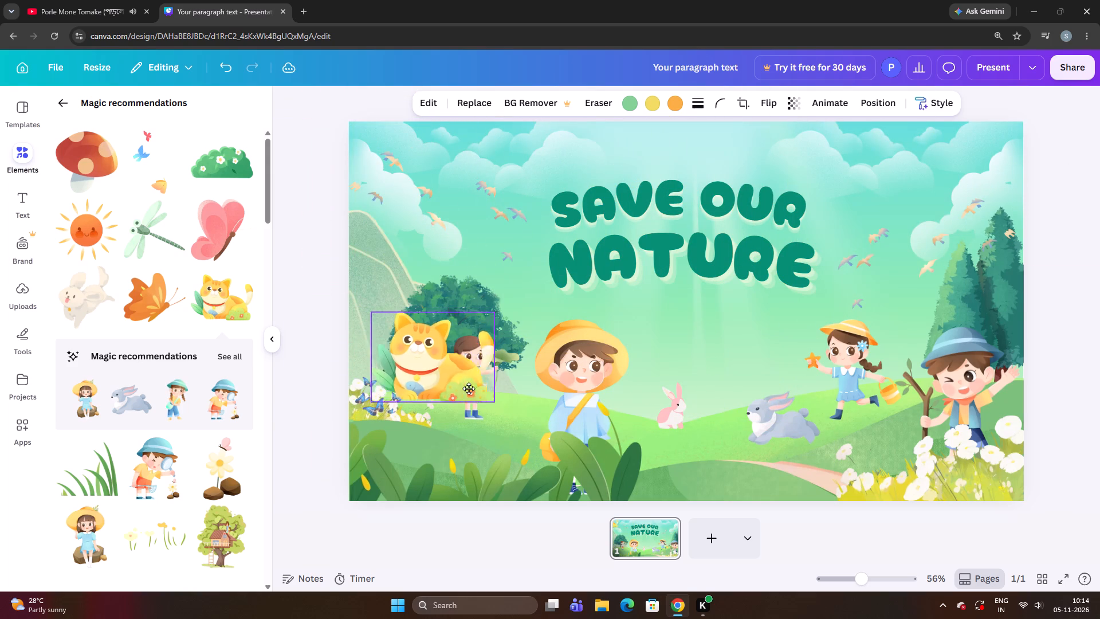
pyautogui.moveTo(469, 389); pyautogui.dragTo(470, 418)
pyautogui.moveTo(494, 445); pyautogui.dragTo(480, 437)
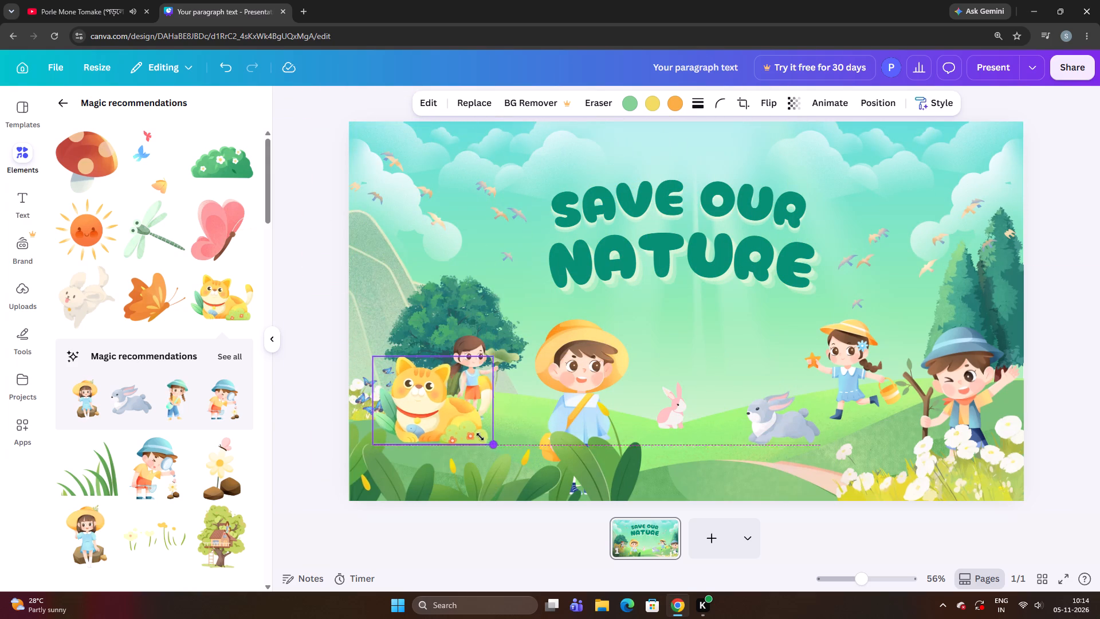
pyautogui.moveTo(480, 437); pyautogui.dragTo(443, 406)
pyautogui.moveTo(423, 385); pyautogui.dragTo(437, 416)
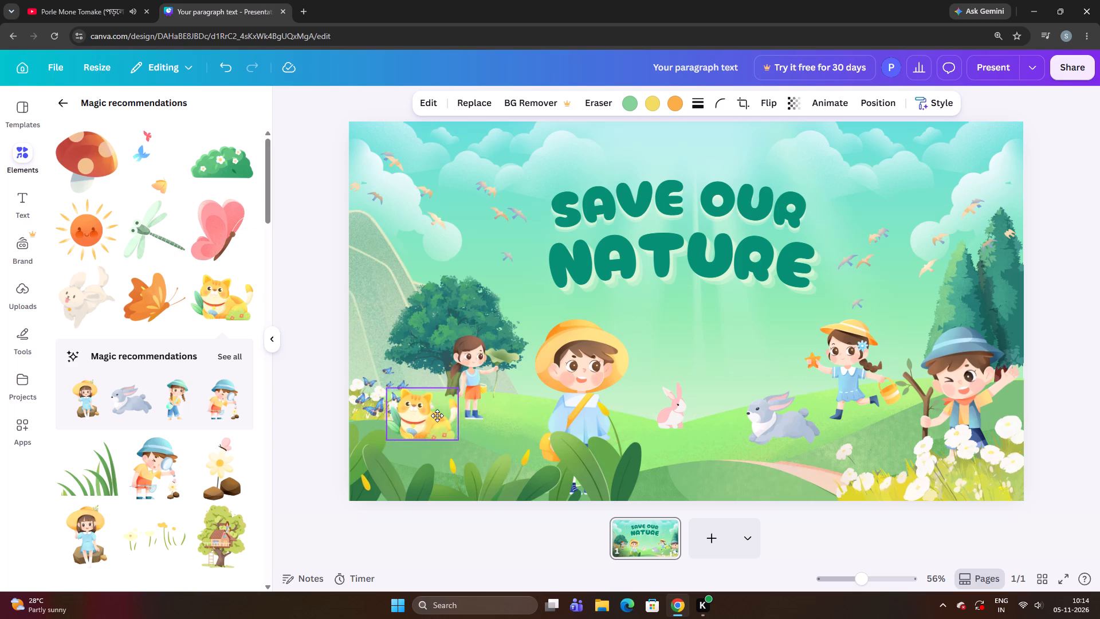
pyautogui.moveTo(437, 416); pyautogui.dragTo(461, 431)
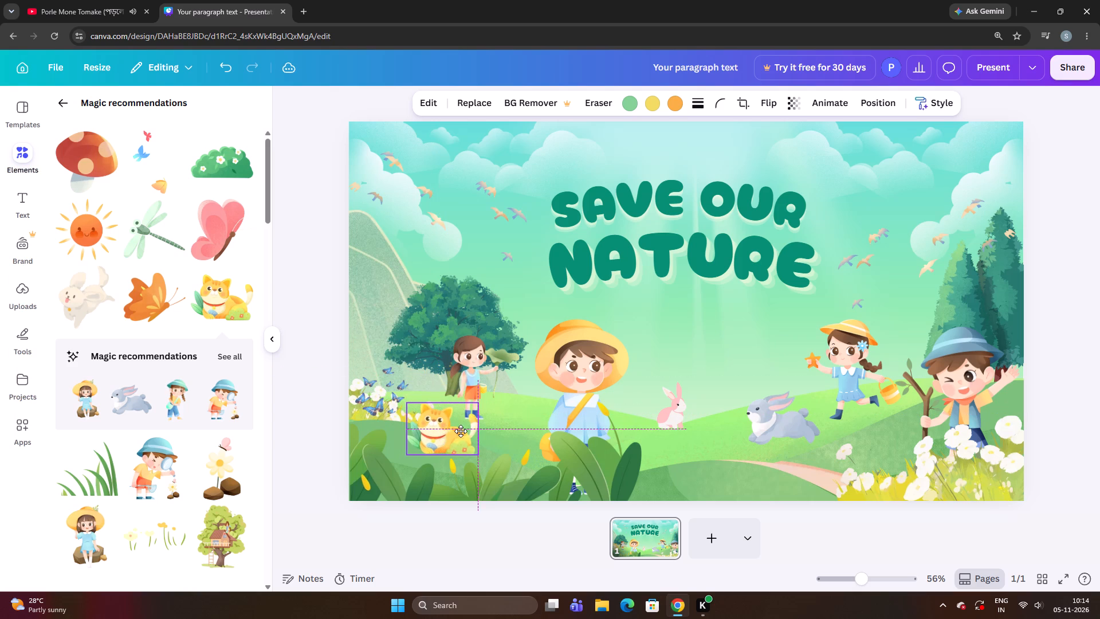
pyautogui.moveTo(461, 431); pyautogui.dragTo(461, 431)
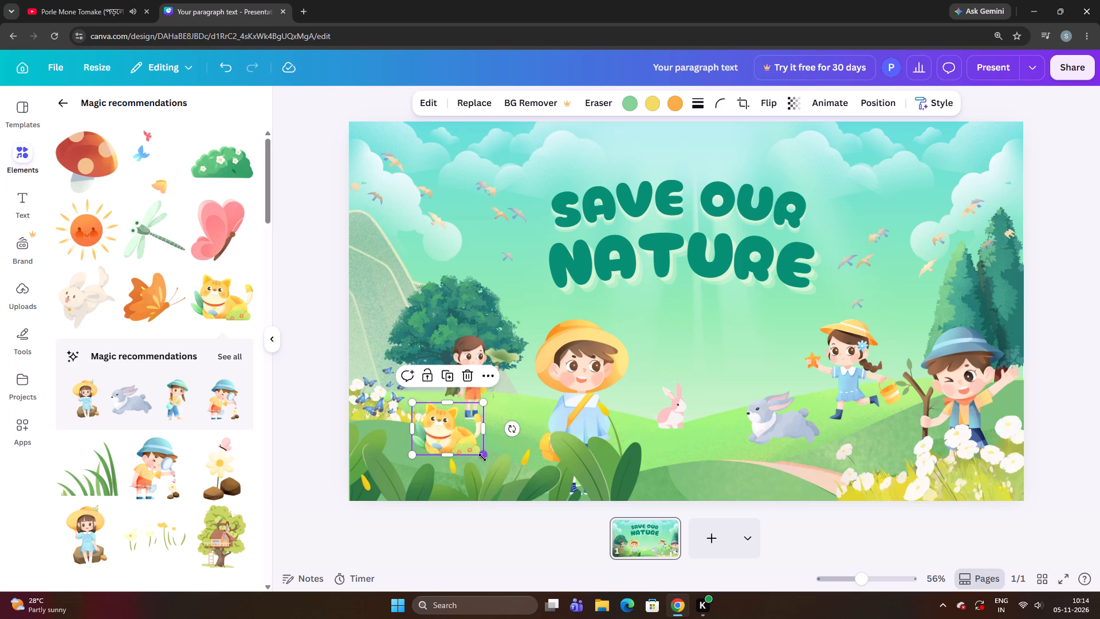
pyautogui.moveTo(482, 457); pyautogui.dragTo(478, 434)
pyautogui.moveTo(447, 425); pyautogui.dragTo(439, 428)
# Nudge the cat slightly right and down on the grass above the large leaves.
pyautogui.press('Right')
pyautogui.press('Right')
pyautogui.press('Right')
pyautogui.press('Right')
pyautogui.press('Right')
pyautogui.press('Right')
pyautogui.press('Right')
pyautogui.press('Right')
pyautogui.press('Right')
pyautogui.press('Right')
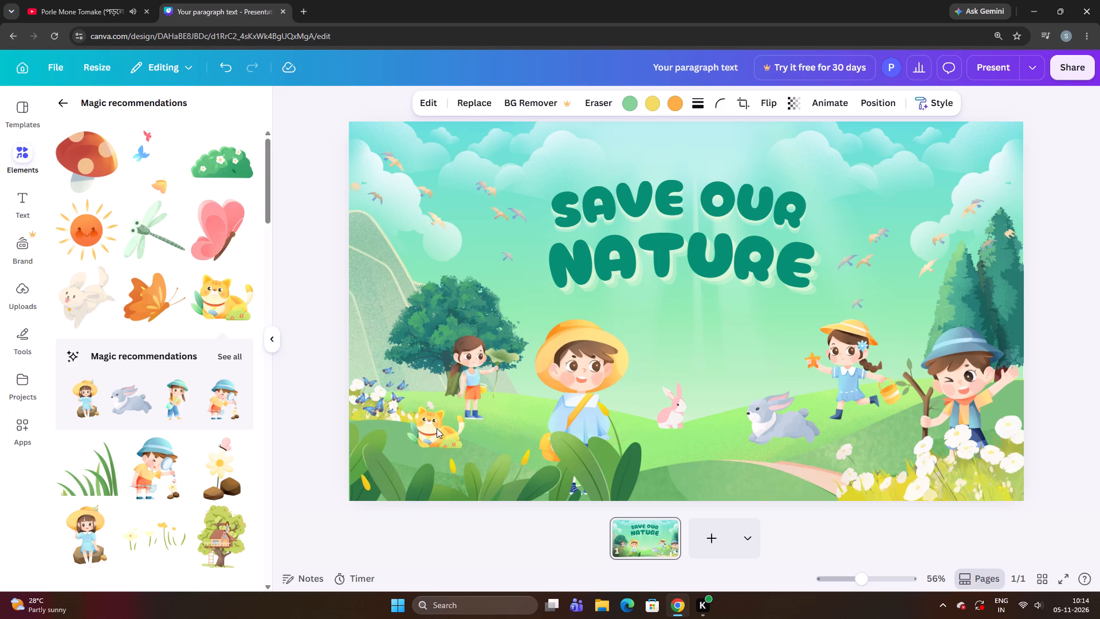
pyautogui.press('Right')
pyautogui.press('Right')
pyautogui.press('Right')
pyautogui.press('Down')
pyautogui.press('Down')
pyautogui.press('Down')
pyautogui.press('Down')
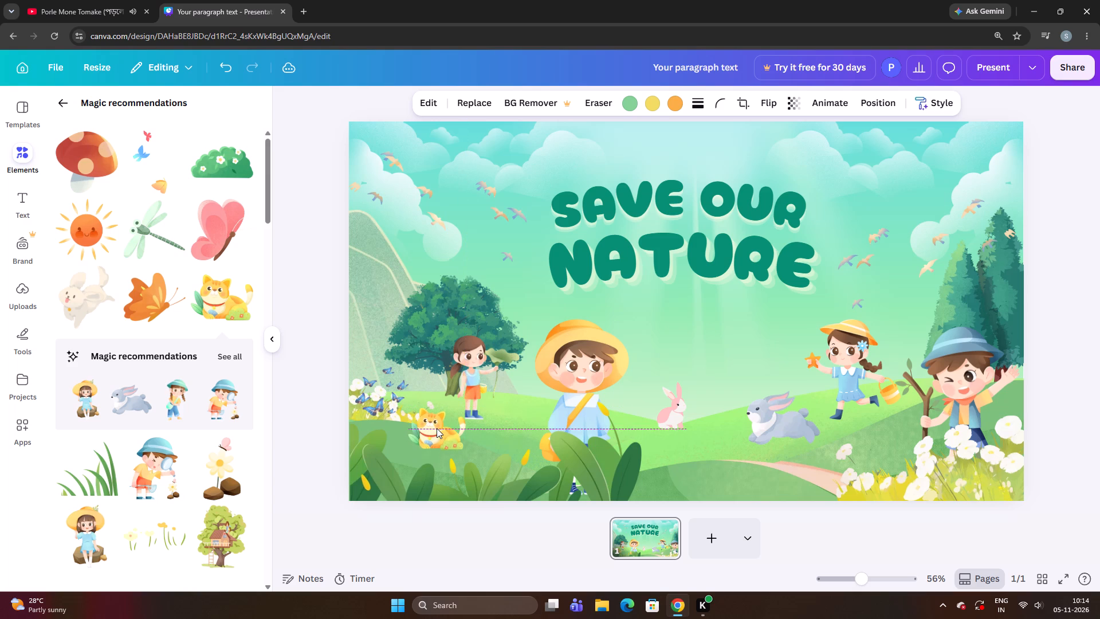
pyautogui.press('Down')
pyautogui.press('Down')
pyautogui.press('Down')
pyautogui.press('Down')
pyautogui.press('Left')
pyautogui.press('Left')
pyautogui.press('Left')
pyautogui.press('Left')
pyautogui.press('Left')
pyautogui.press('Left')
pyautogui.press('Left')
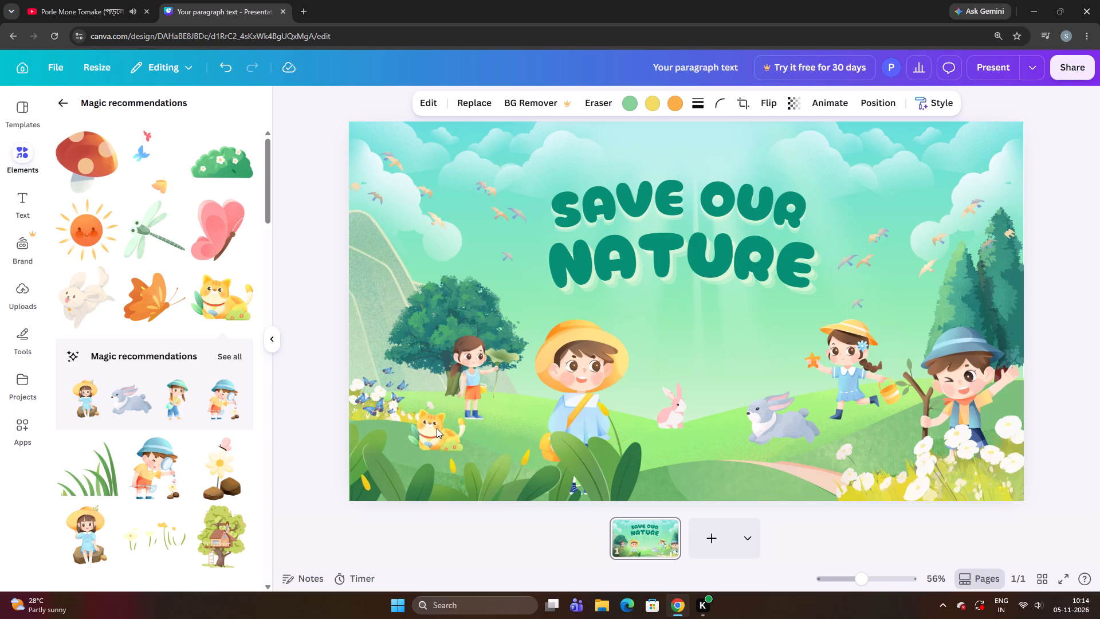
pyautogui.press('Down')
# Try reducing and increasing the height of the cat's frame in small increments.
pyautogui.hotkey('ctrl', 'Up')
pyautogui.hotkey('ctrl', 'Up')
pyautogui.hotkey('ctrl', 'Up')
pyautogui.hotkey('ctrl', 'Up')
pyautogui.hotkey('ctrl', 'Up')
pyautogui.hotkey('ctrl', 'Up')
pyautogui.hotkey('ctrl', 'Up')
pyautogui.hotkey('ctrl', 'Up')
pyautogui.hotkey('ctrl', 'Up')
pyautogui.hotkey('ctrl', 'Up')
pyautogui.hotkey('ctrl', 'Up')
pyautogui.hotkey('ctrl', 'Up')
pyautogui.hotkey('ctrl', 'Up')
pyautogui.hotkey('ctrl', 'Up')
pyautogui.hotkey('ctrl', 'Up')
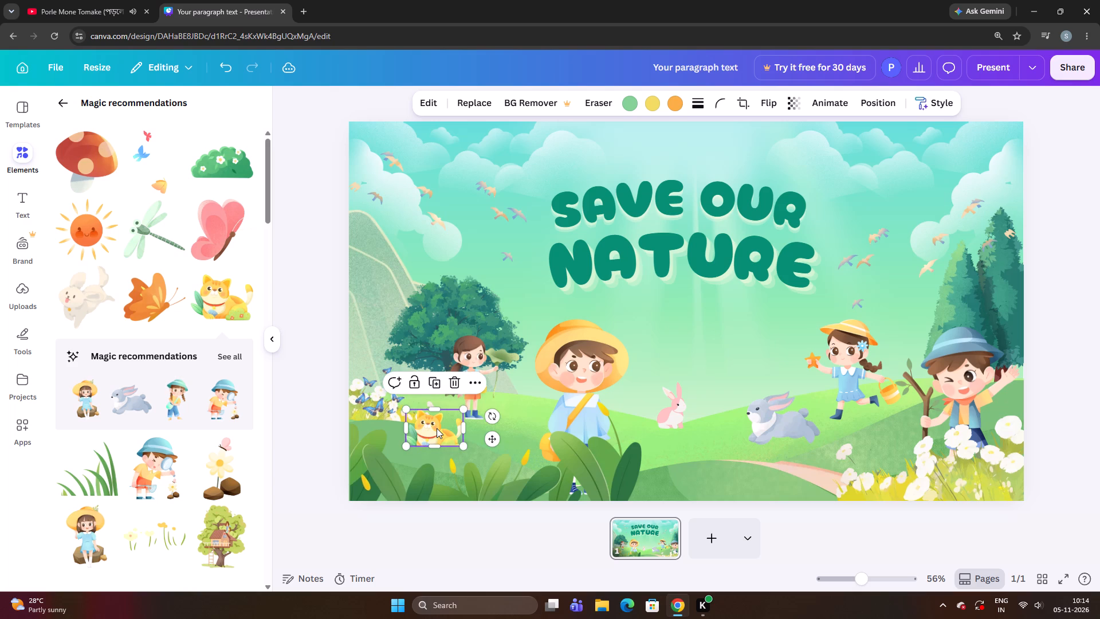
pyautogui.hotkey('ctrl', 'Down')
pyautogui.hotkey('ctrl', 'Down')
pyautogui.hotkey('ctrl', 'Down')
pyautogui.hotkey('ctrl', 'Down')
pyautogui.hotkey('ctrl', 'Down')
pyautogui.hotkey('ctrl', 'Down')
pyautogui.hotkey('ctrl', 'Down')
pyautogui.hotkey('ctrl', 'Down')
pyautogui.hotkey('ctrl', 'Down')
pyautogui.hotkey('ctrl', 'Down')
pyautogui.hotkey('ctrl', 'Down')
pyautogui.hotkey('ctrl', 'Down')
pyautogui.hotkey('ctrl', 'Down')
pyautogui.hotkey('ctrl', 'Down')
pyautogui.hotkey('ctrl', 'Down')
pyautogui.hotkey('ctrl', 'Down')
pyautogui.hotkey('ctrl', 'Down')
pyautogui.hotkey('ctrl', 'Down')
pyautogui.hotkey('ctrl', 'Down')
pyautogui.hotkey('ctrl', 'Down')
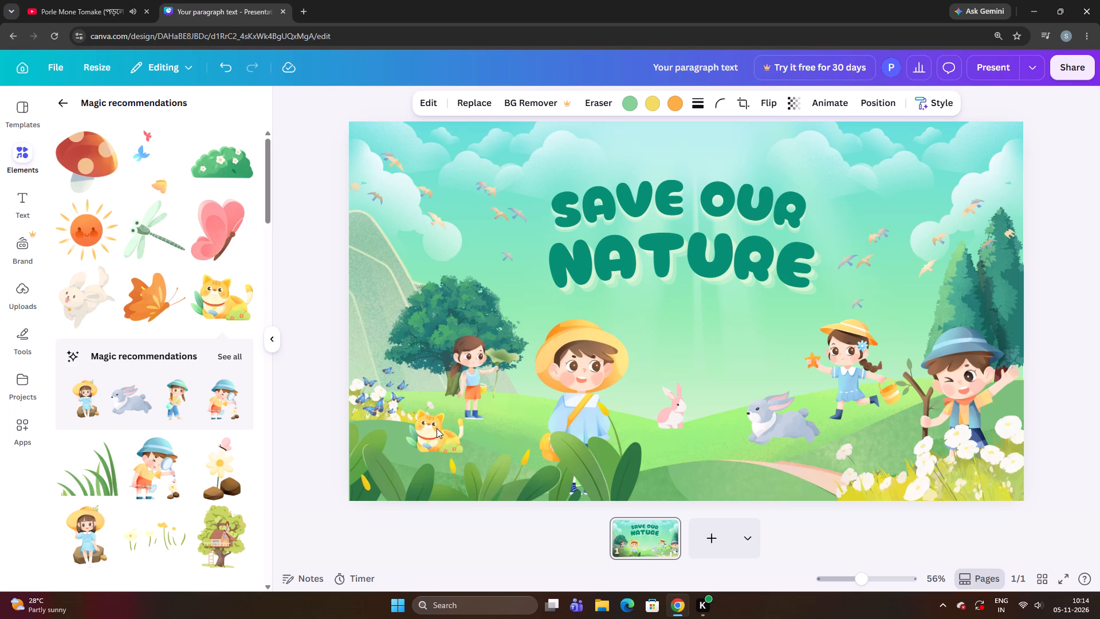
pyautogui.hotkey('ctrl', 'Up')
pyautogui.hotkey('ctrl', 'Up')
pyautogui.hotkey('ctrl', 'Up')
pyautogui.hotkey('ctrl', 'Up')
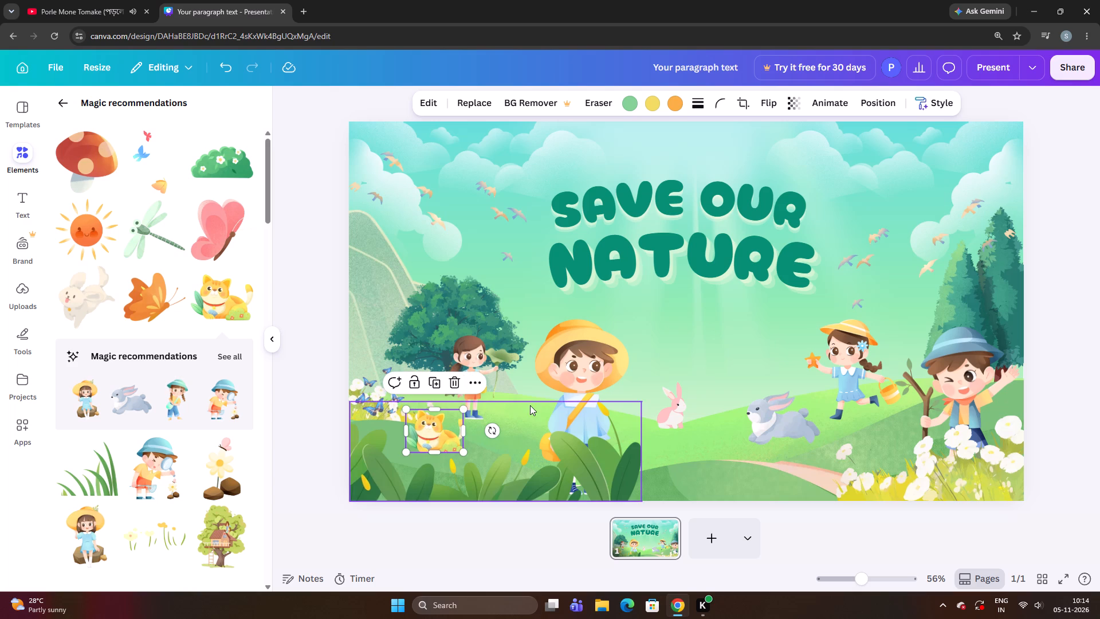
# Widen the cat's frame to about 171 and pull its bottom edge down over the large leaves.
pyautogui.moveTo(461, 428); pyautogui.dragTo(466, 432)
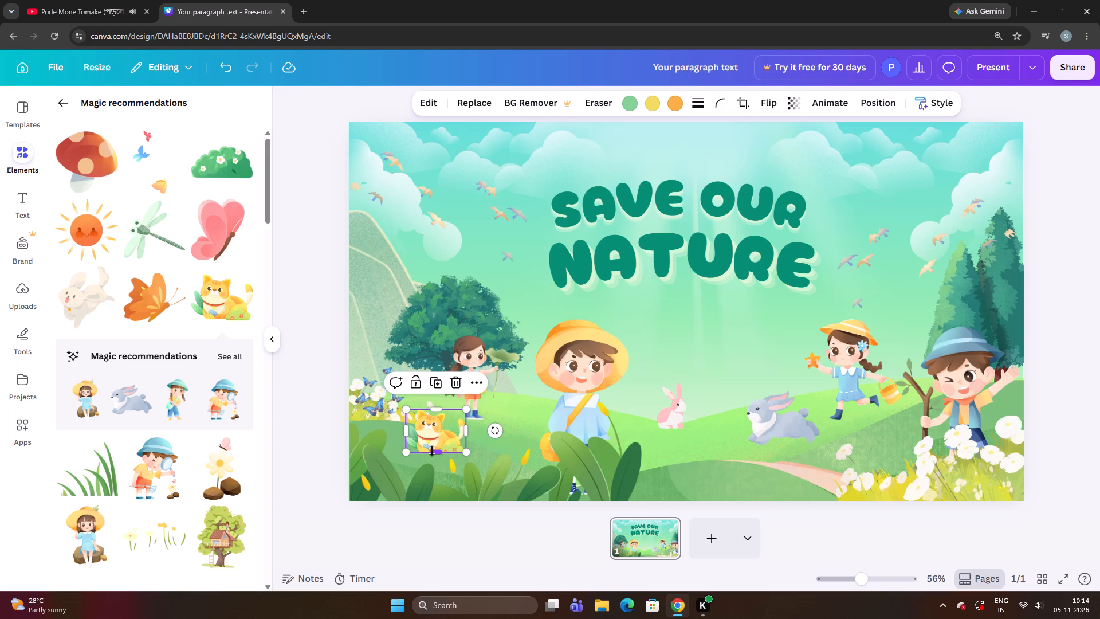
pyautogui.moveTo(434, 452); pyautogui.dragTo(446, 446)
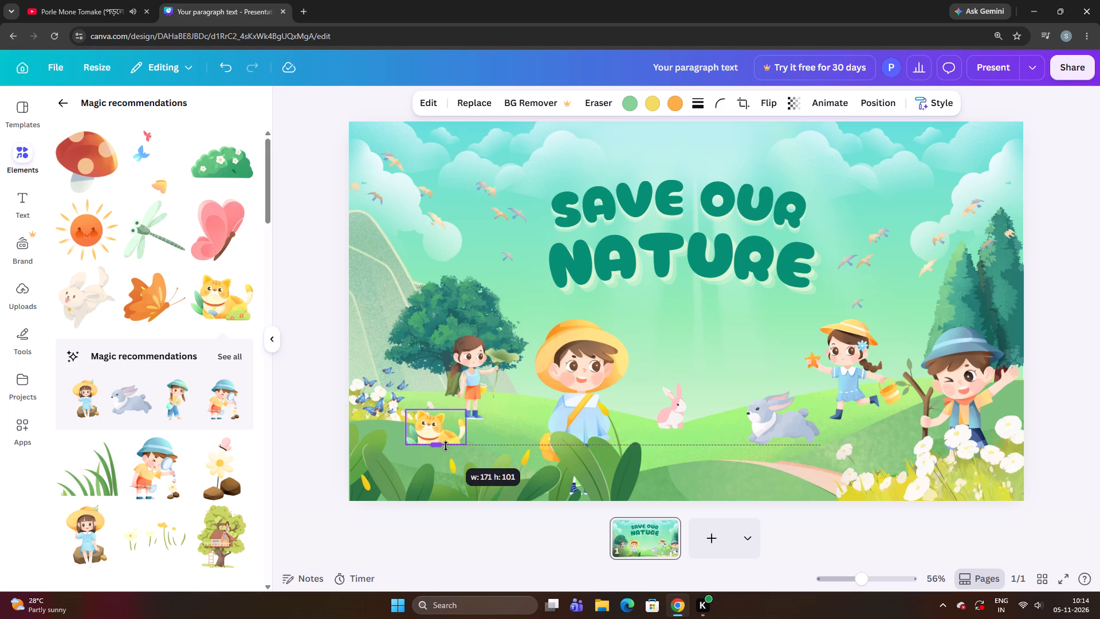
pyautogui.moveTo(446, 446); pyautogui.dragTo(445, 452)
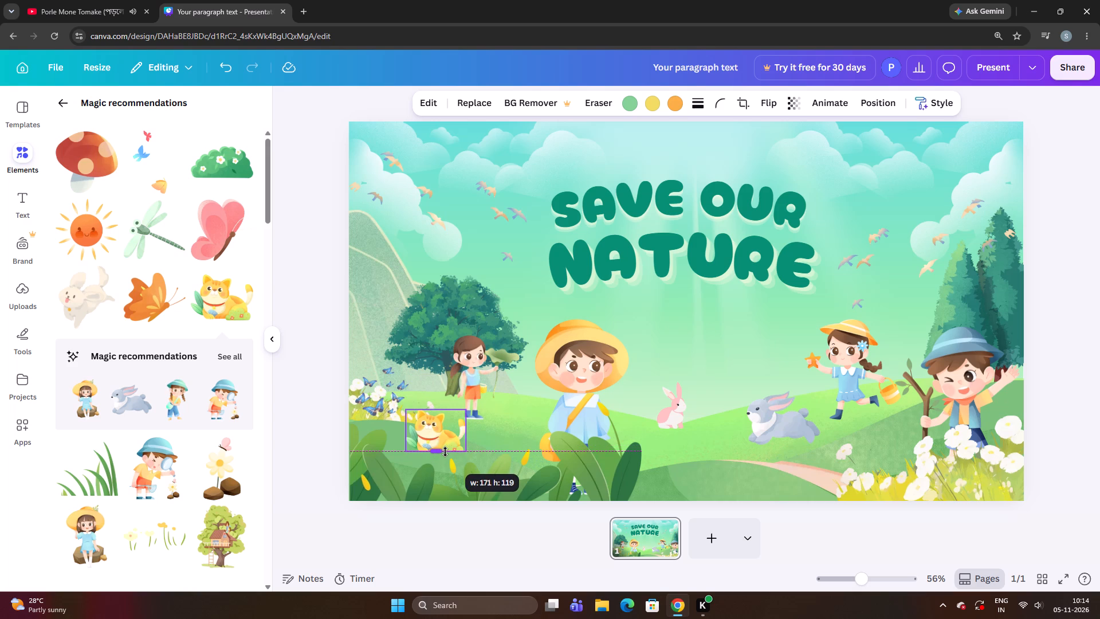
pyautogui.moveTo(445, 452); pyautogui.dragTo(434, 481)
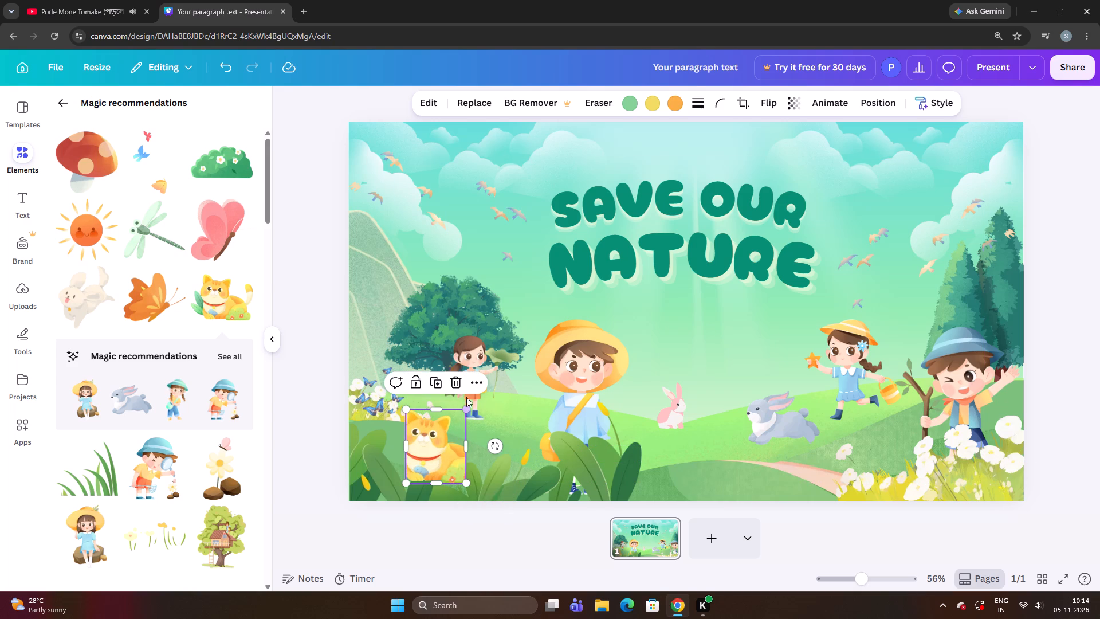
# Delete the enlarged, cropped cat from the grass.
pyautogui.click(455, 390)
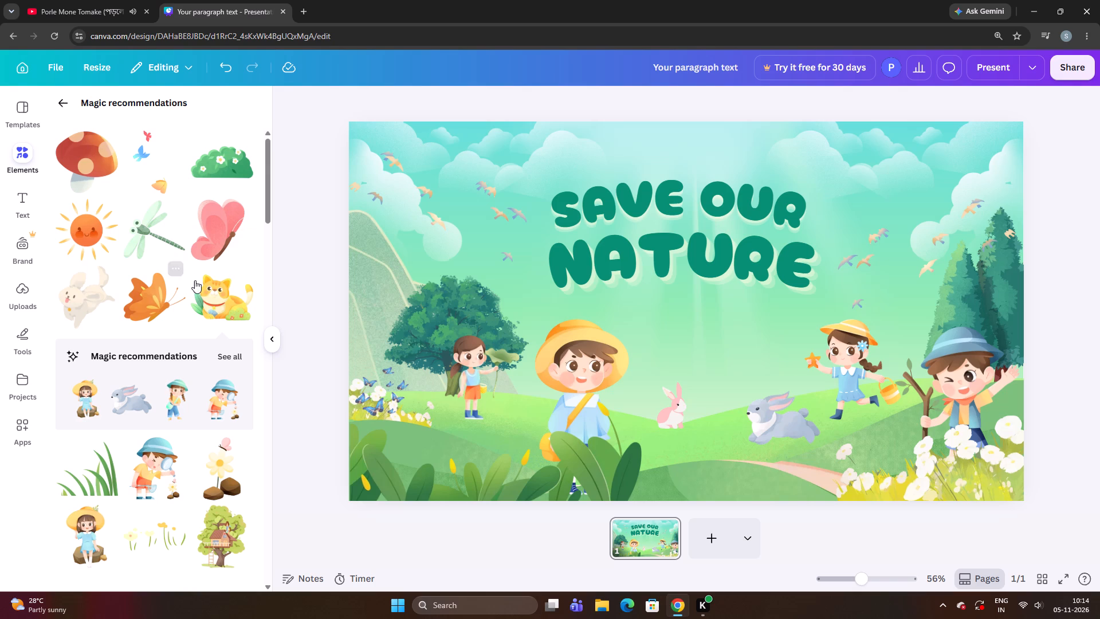
# Add the orange cat graphic again, shrink it to about half size, and place it in front of the tree and the girl.
pyautogui.click(206, 292)
pyautogui.moveTo(614, 408); pyautogui.dragTo(451, 409)
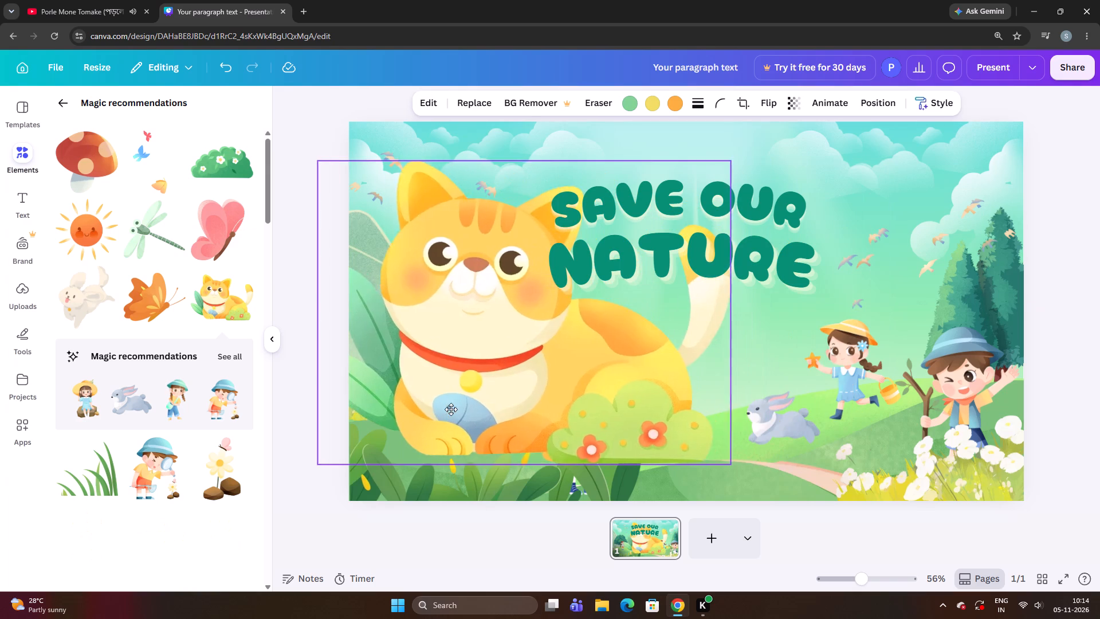
pyautogui.moveTo(451, 409); pyautogui.dragTo(441, 412)
pyautogui.moveTo(441, 412); pyautogui.dragTo(411, 420)
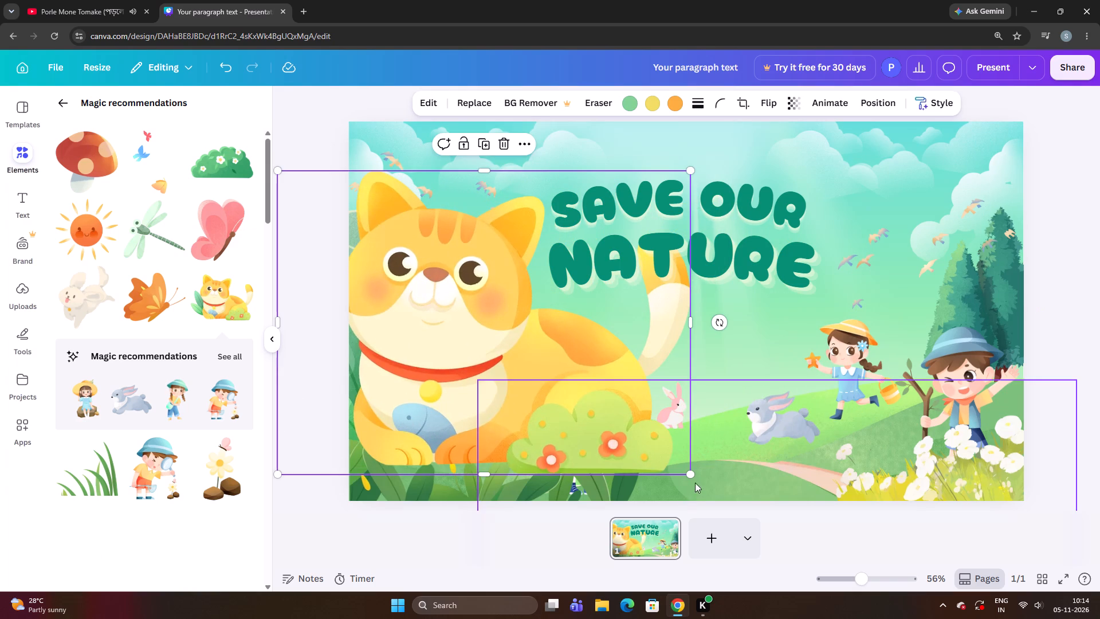
pyautogui.moveTo(692, 477); pyautogui.dragTo(506, 284)
pyautogui.moveTo(436, 277); pyautogui.dragTo(449, 302)
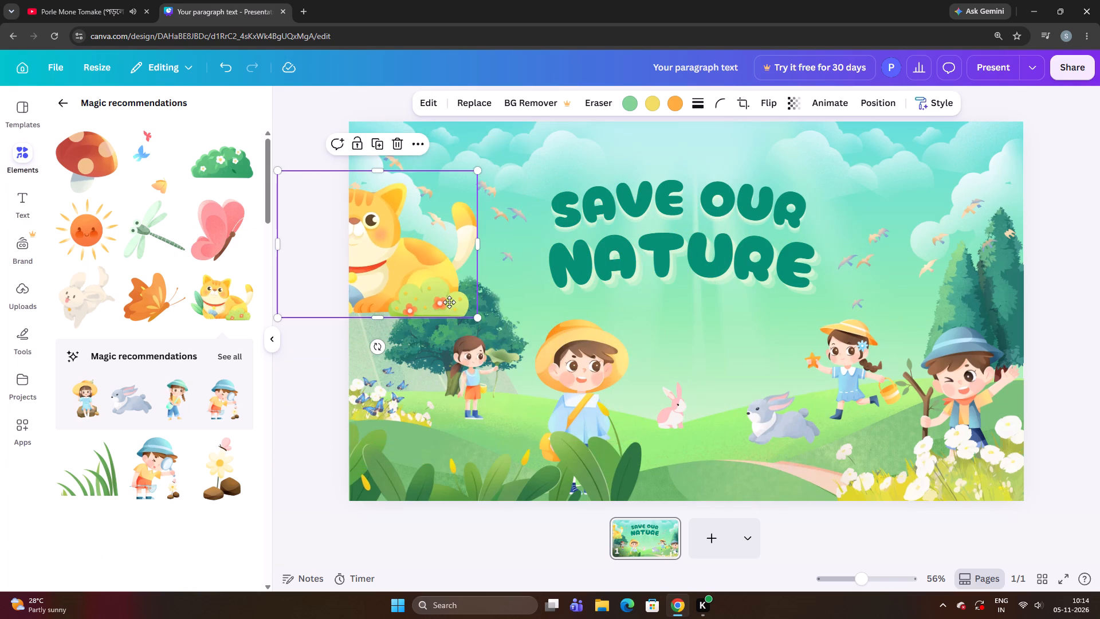
pyautogui.moveTo(449, 302); pyautogui.dragTo(500, 402)
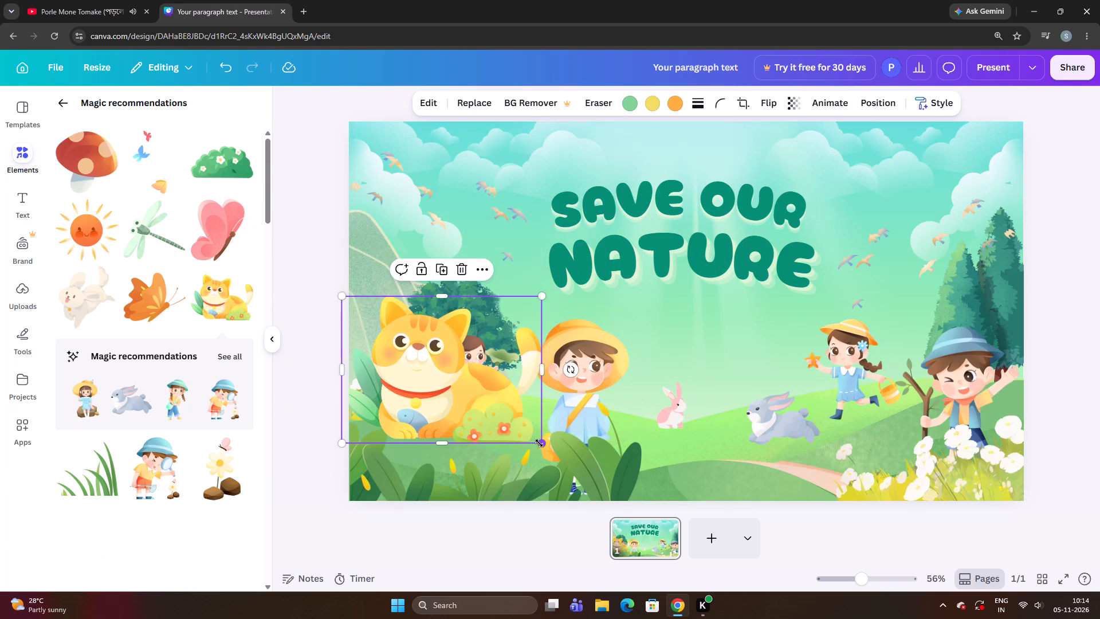
# Shrink the orange cat in stages to about 40% of its size and place it on the grass below the tree.
pyautogui.moveTo(539, 443); pyautogui.dragTo(490, 417)
pyautogui.moveTo(474, 383); pyautogui.dragTo(490, 415)
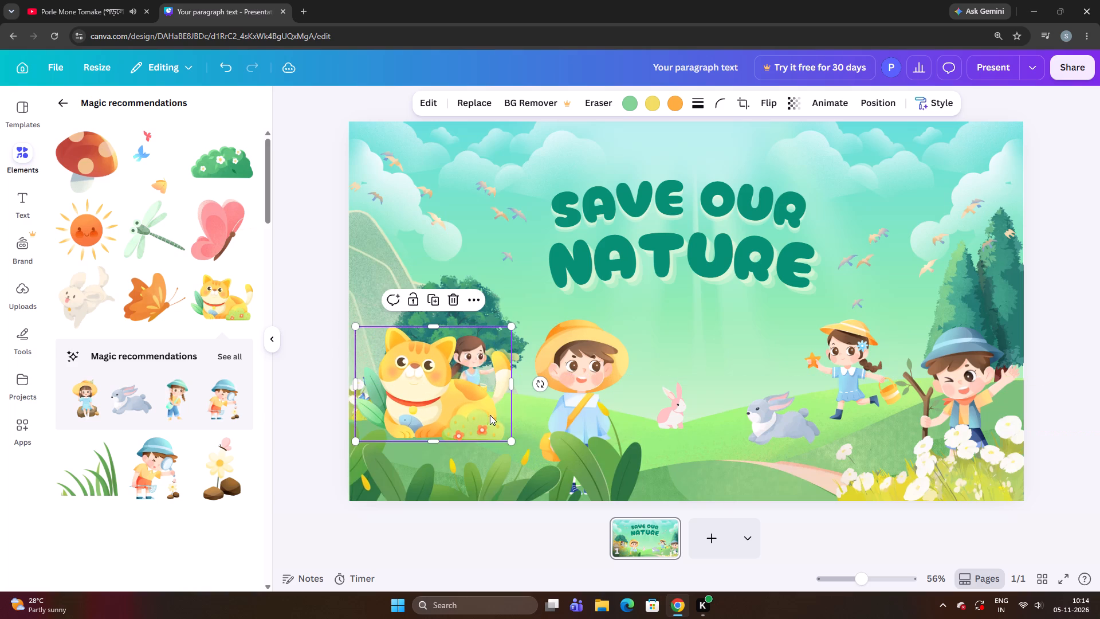
pyautogui.moveTo(508, 438); pyautogui.dragTo(486, 422)
pyautogui.moveTo(454, 398); pyautogui.dragTo(453, 399)
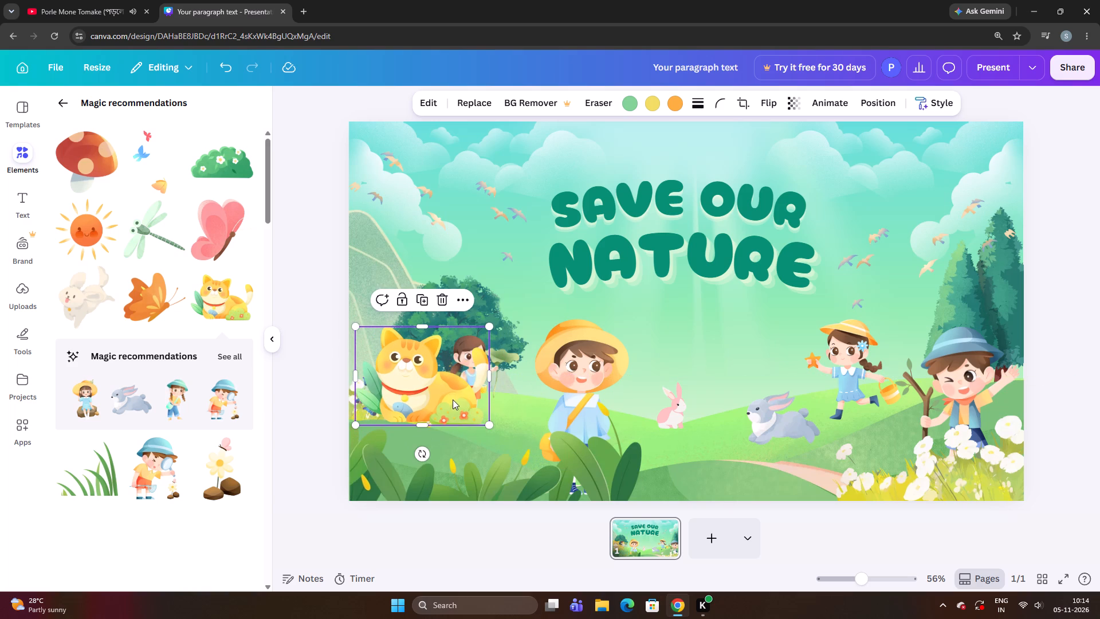
pyautogui.moveTo(453, 399); pyautogui.dragTo(459, 416)
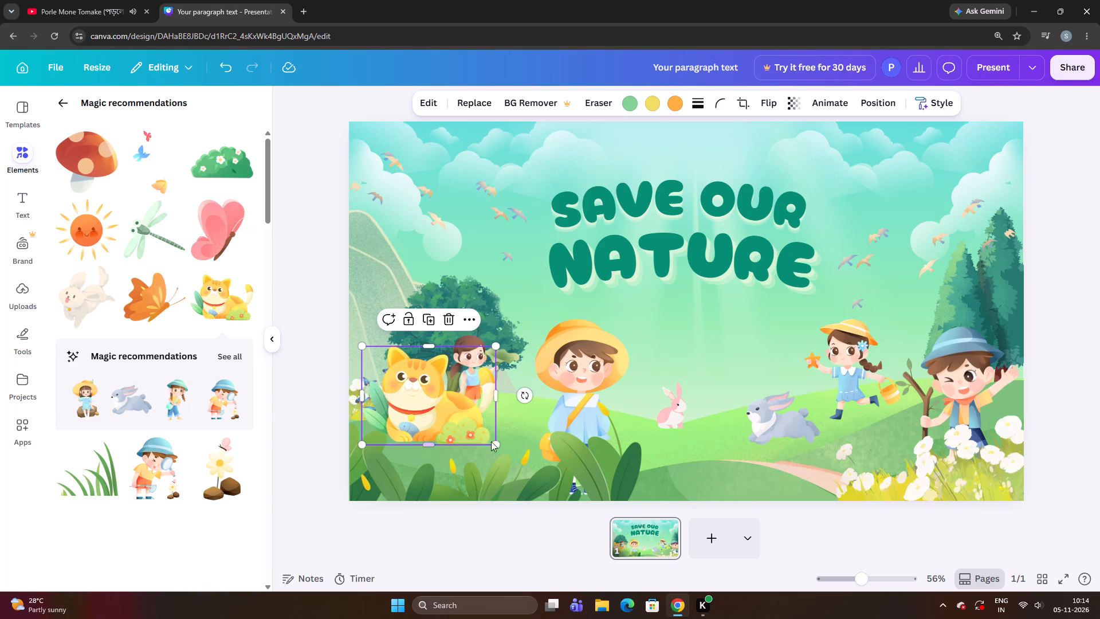
pyautogui.moveTo(495, 444); pyautogui.dragTo(469, 425)
pyautogui.moveTo(438, 405); pyautogui.dragTo(441, 429)
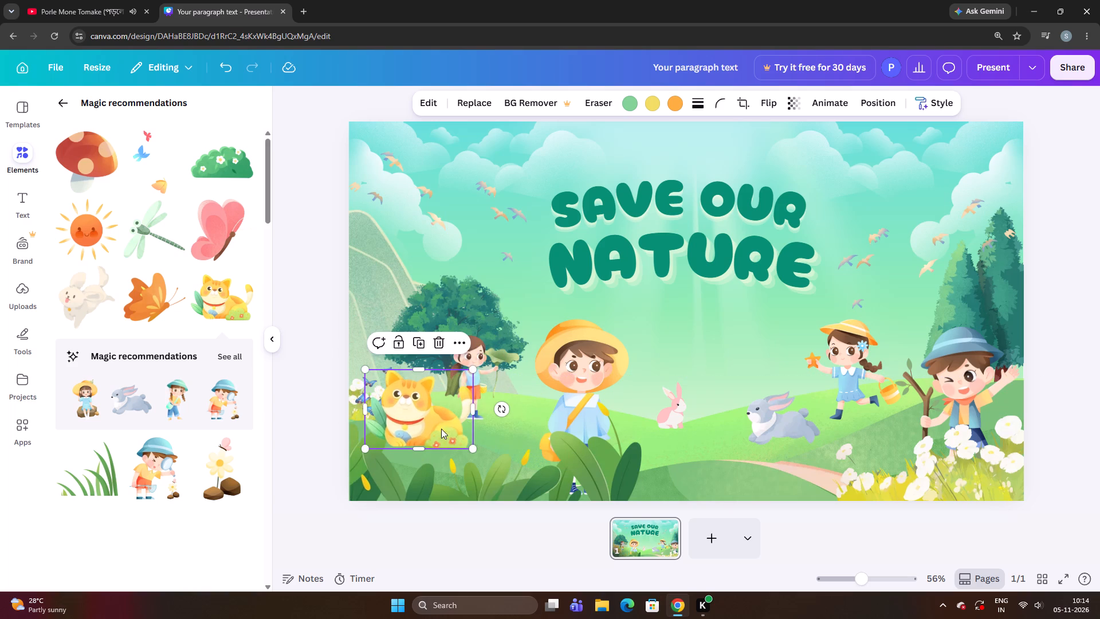
pyautogui.moveTo(469, 445); pyautogui.dragTo(439, 424)
pyautogui.moveTo(420, 408); pyautogui.dragTo(427, 416)
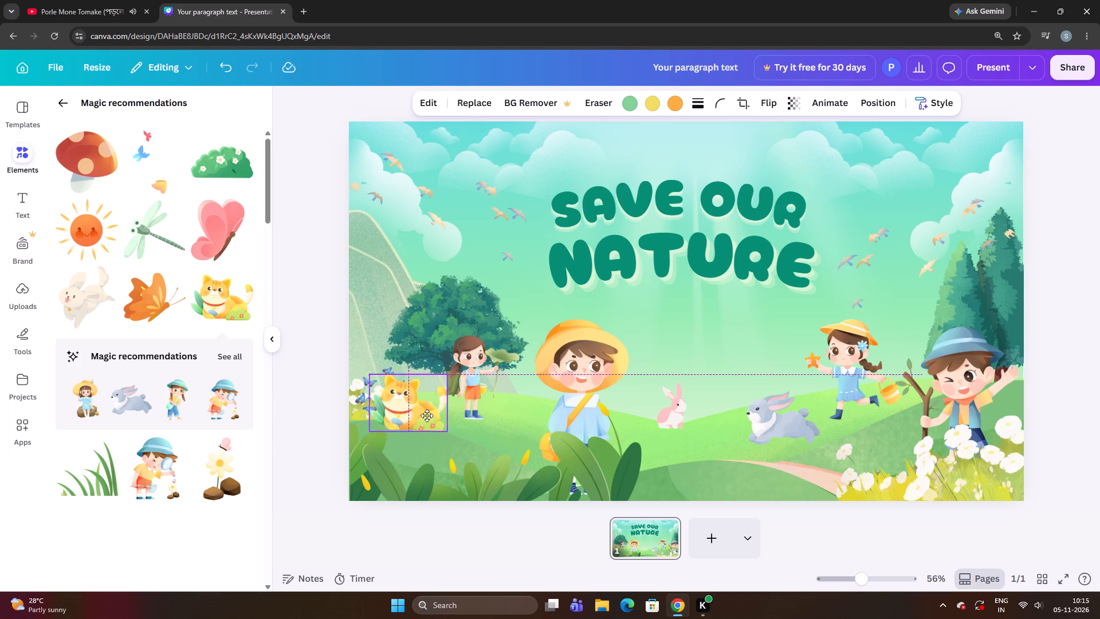
pyautogui.moveTo(427, 416); pyautogui.dragTo(441, 428)
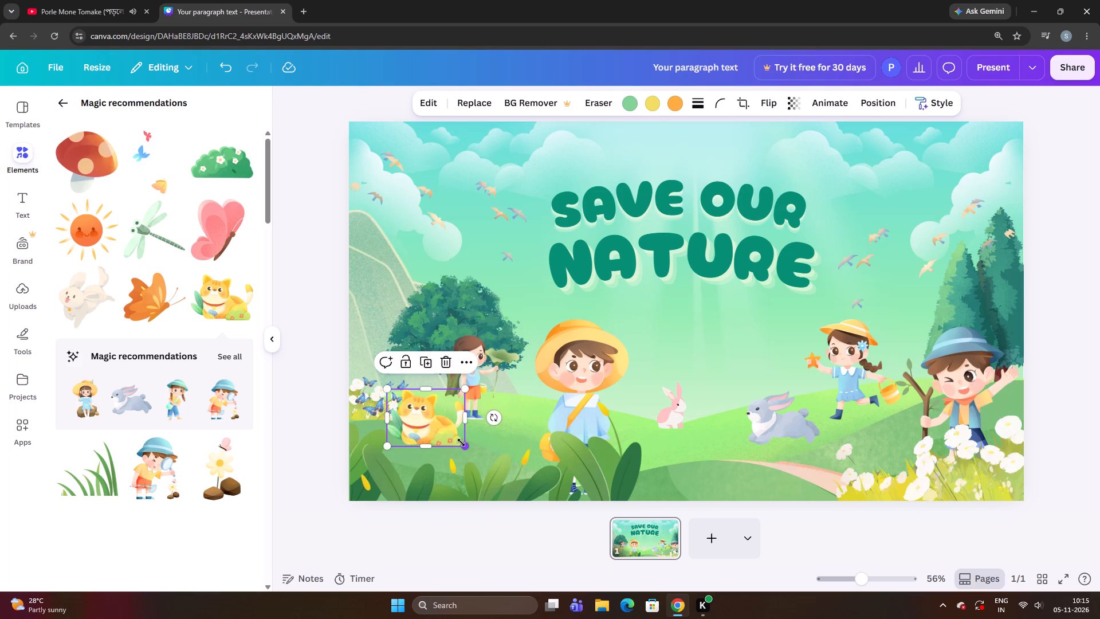
# Shrink the cat further to about 176 by 129 and set it on the grass at the edge of the large leaves.
pyautogui.moveTo(463, 445); pyautogui.dragTo(458, 440)
pyautogui.moveTo(439, 421); pyautogui.dragTo(443, 425)
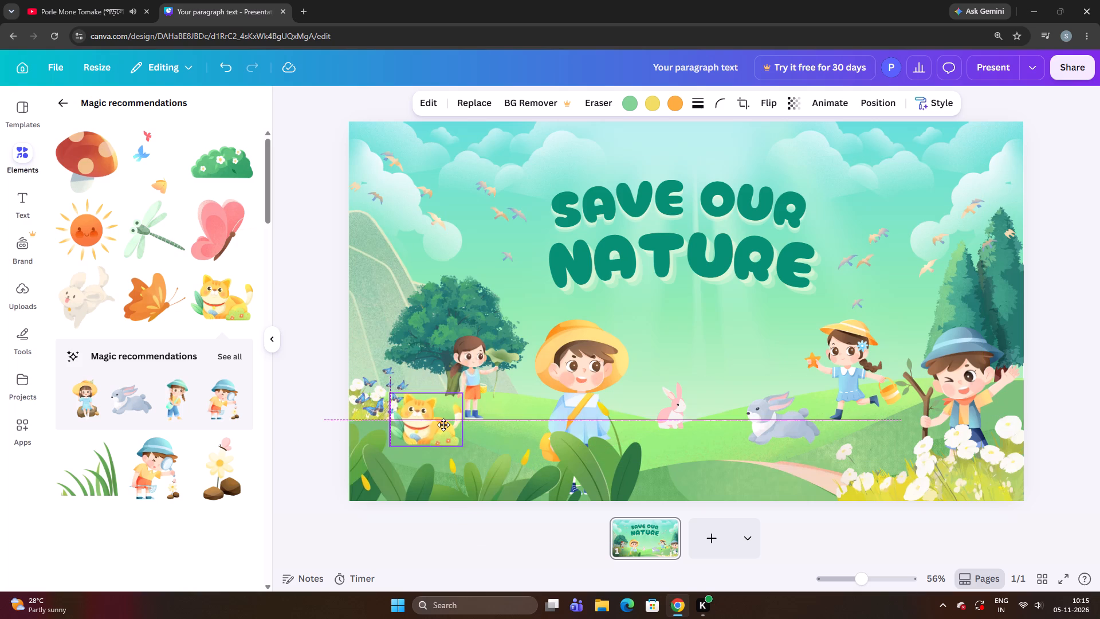
pyautogui.moveTo(443, 425); pyautogui.dragTo(446, 428)
pyautogui.click(446, 428)
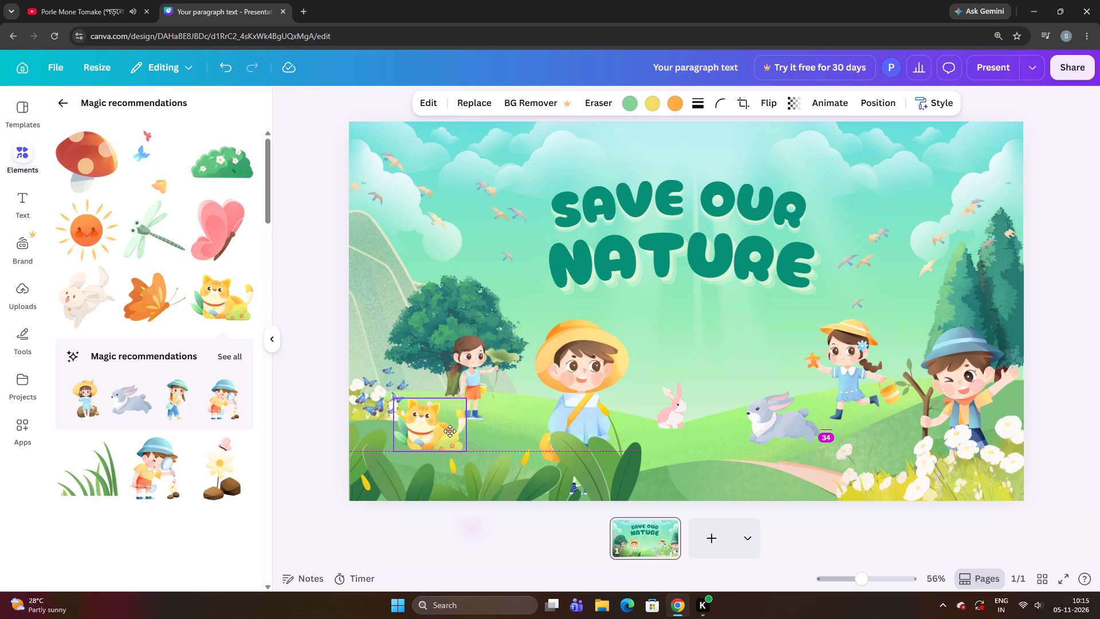
pyautogui.moveTo(465, 451); pyautogui.dragTo(453, 447)
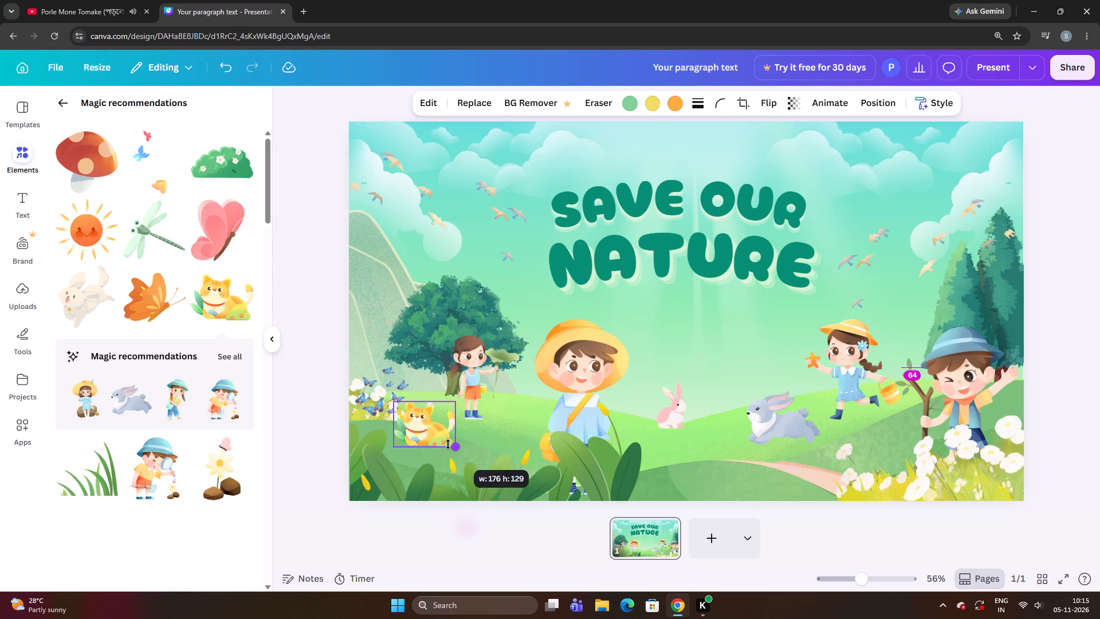
pyautogui.moveTo(422, 429); pyautogui.dragTo(421, 437)
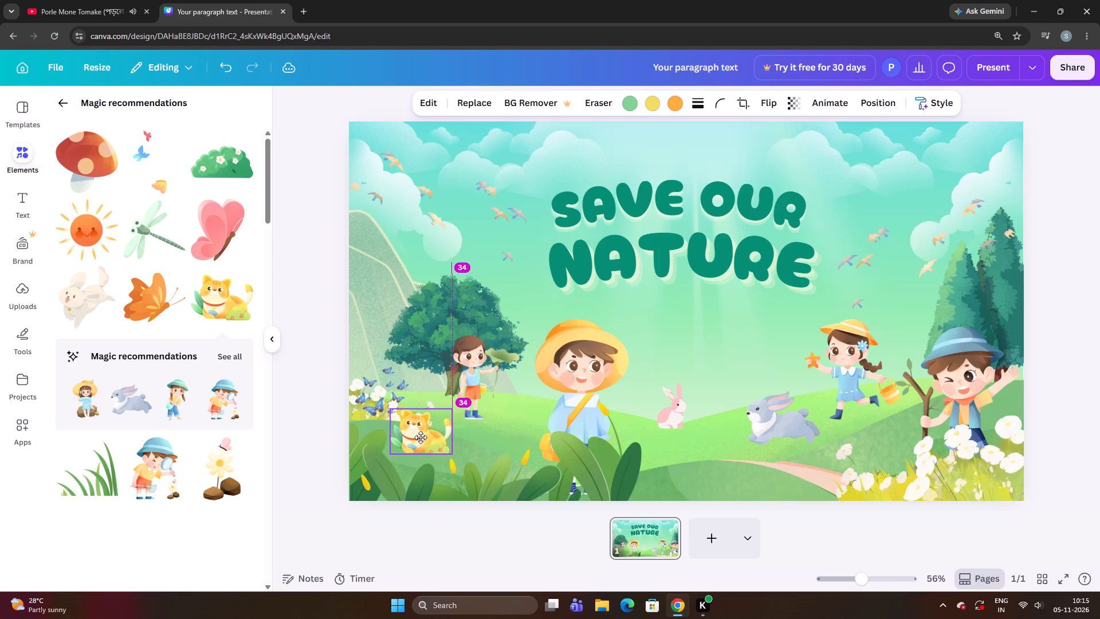
pyautogui.moveTo(421, 437); pyautogui.dragTo(423, 441)
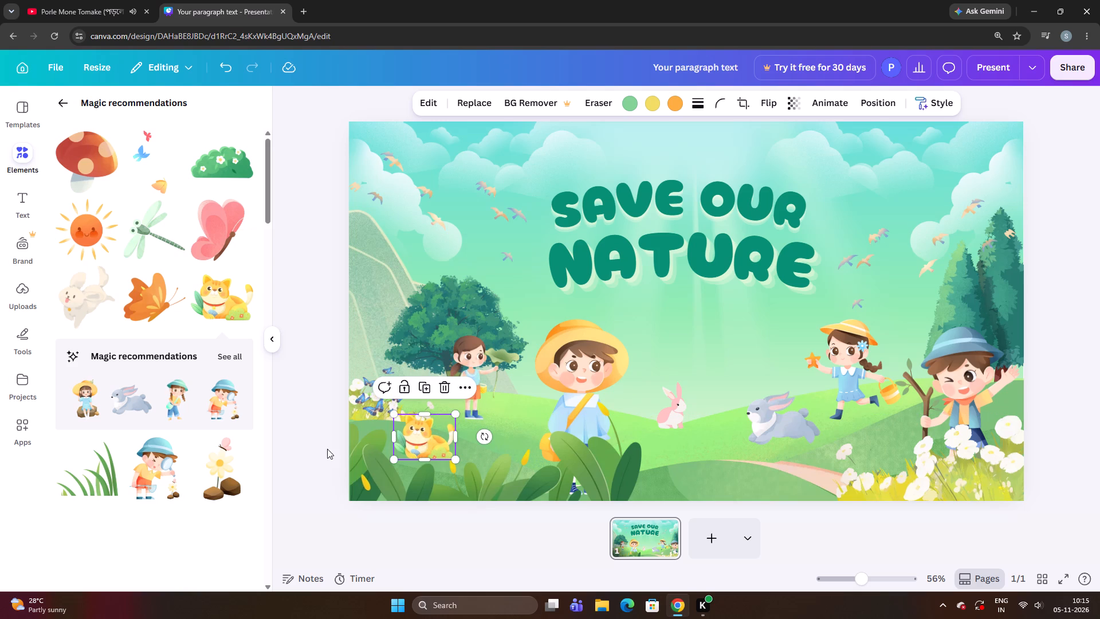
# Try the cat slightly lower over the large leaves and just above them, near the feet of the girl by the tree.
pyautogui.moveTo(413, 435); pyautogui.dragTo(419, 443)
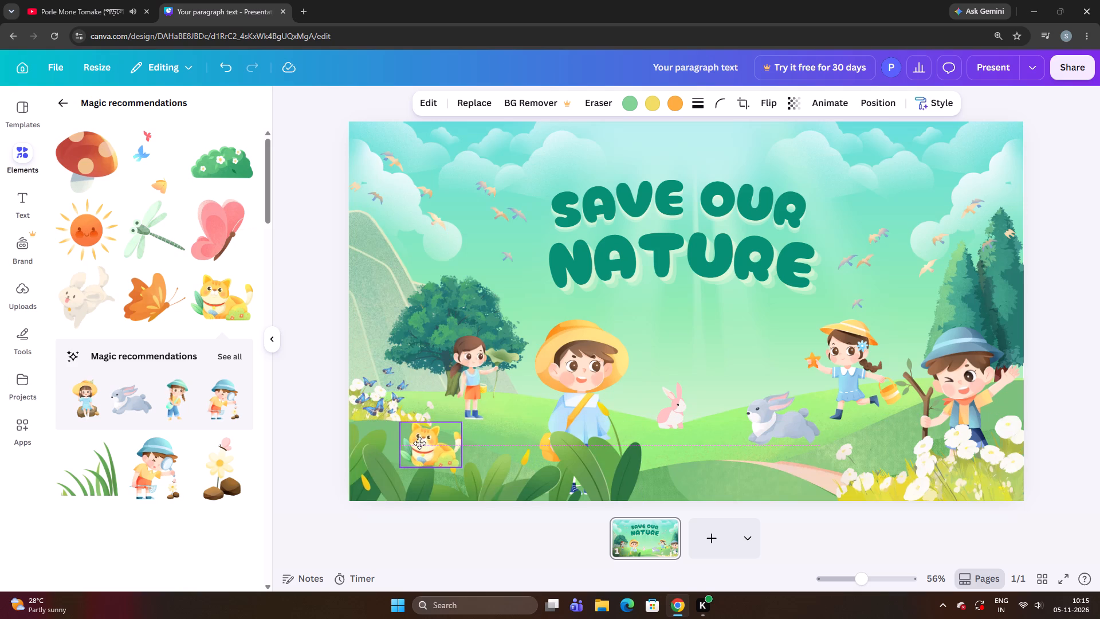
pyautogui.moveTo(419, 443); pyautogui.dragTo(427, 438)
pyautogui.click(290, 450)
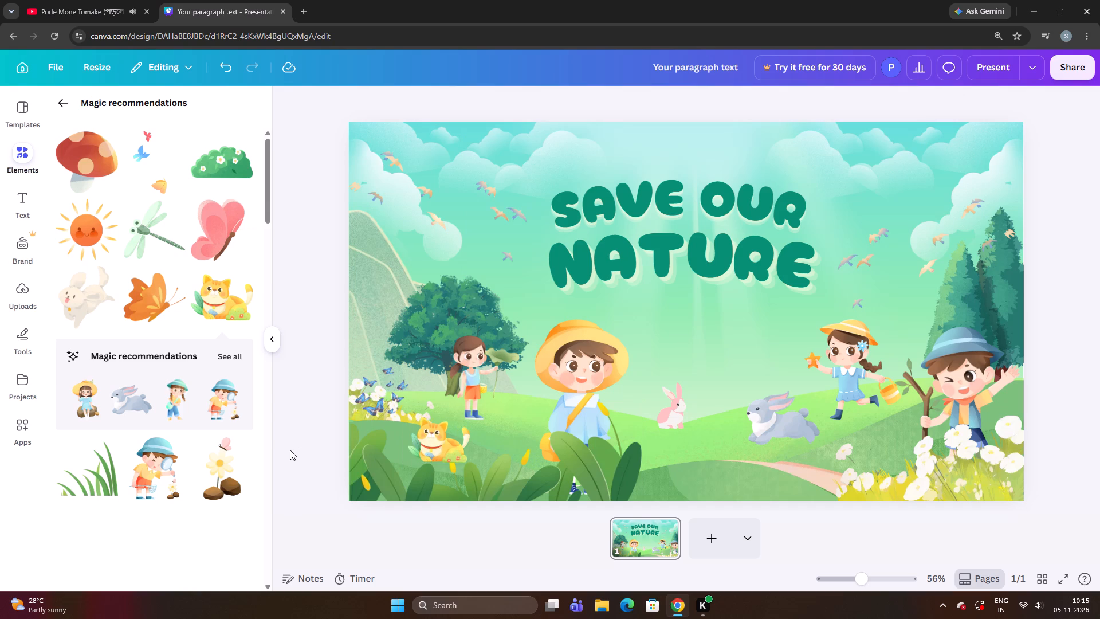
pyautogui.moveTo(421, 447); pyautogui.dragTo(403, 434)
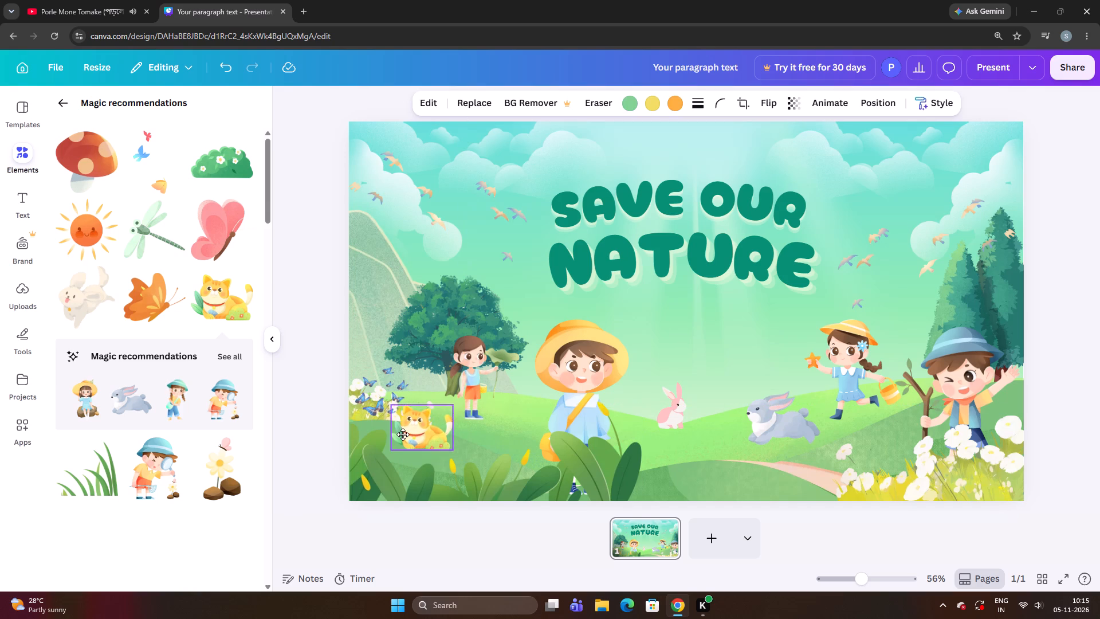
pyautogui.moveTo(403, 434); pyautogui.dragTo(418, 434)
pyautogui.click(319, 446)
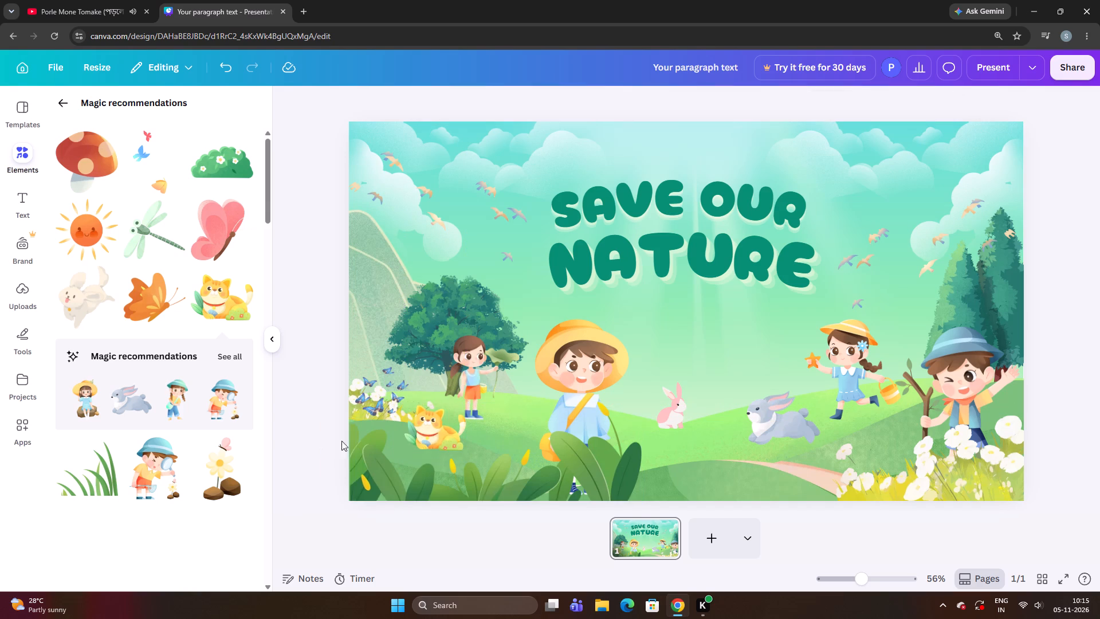
# Move the cat up beside the white flowers under the tree and send it backward one layer.
pyautogui.moveTo(445, 431); pyautogui.dragTo(424, 402)
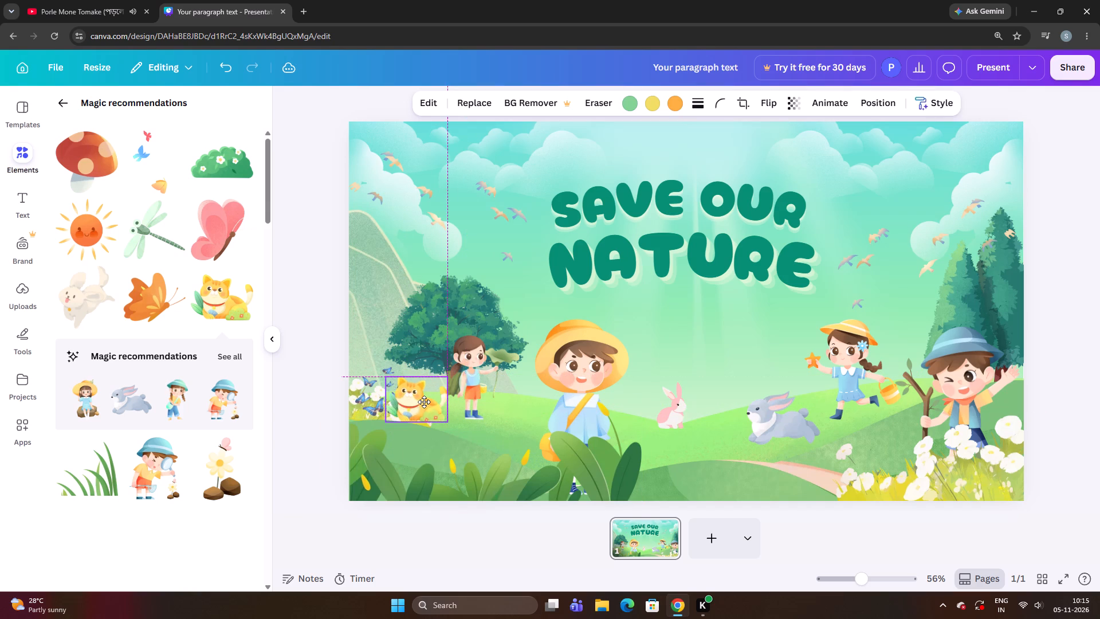
pyautogui.moveTo(424, 402); pyautogui.dragTo(428, 396)
pyautogui.rightClick(428, 396)
pyautogui.click(533, 280)
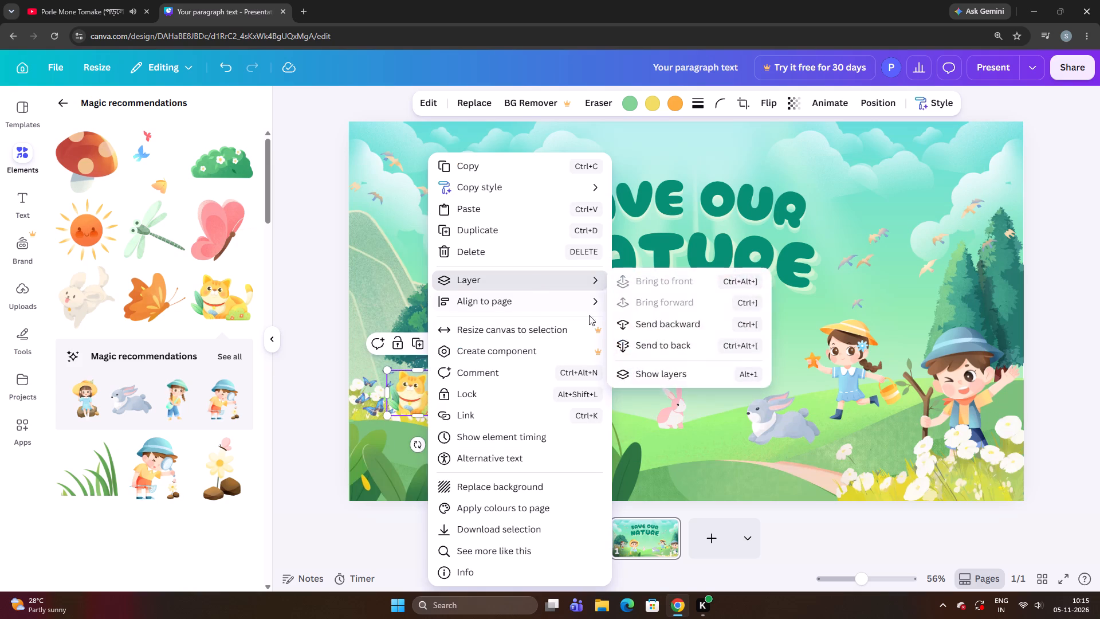
pyautogui.click(595, 278)
pyautogui.click(640, 326)
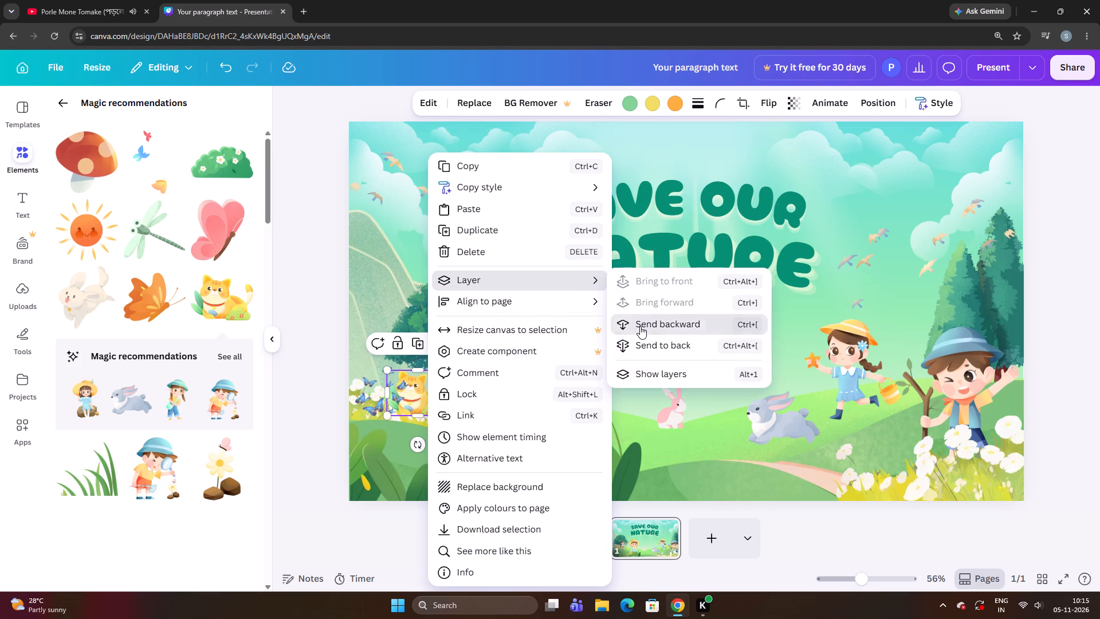
pyautogui.click(282, 389)
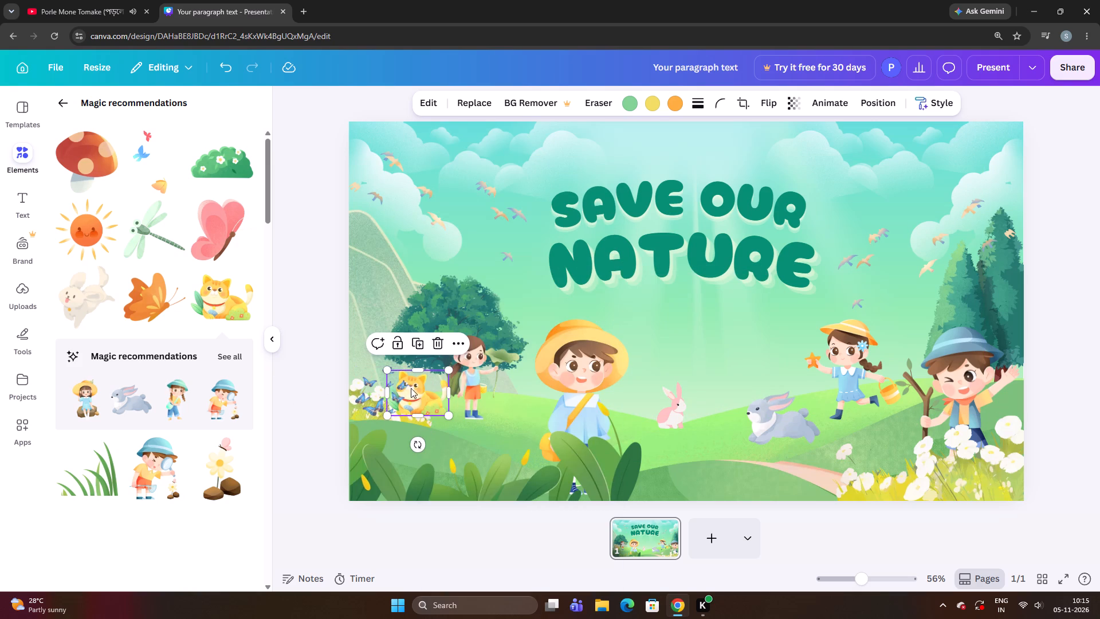
# Shrink the cat to about two-thirds size and place it on the grass between the girl by the tree and the child in the yellow hat.
pyautogui.moveTo(415, 389); pyautogui.dragTo(435, 383)
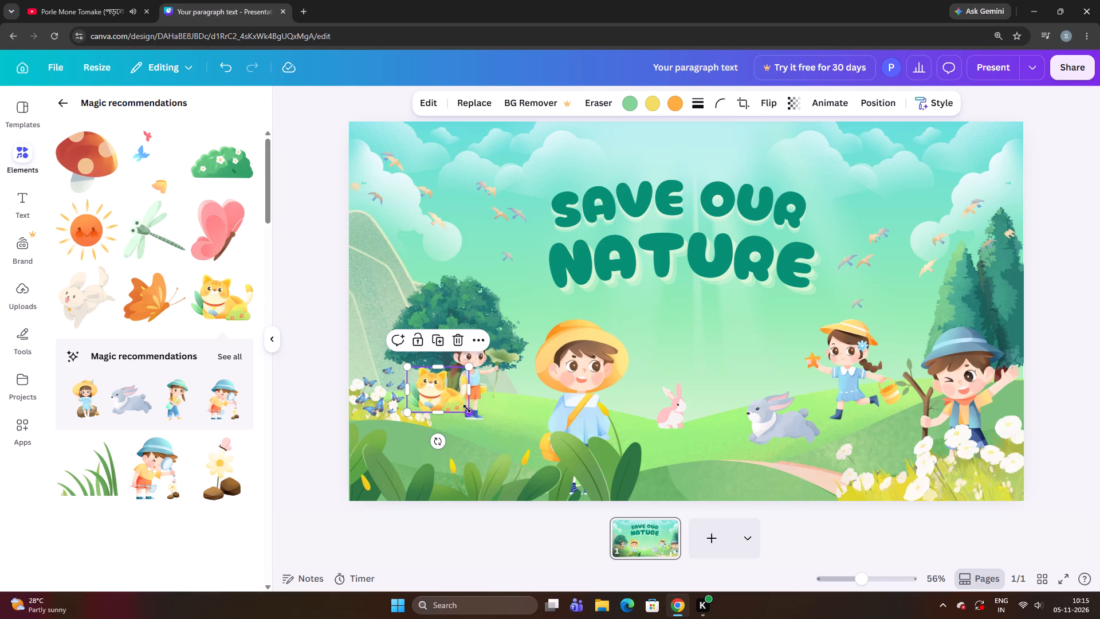
pyautogui.moveTo(467, 409); pyautogui.dragTo(449, 388)
pyautogui.moveTo(433, 383); pyautogui.dragTo(522, 404)
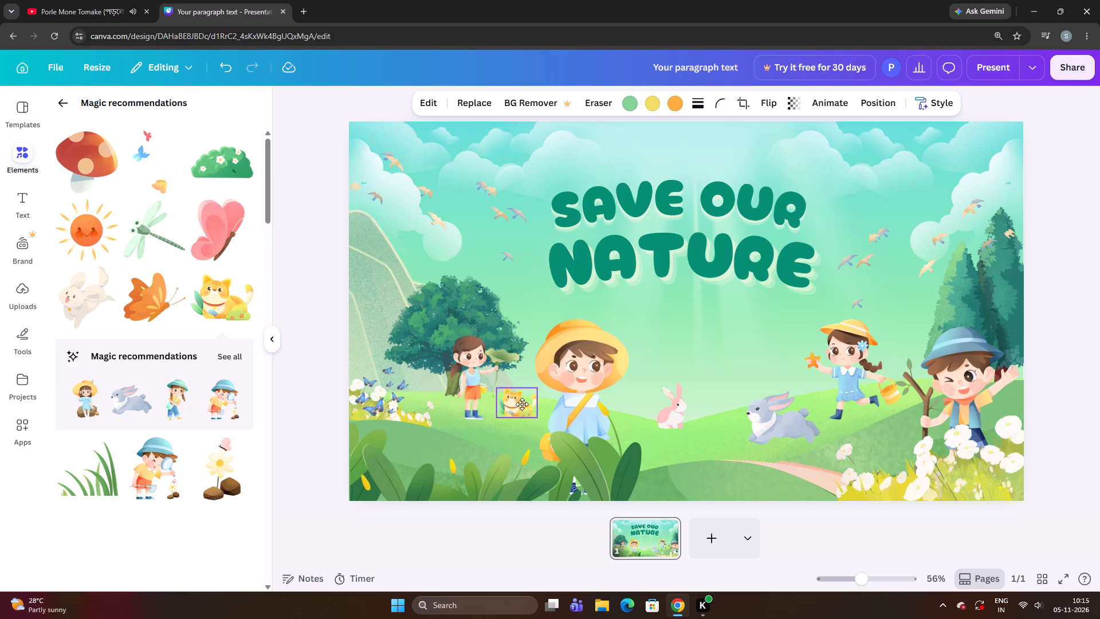
pyautogui.moveTo(522, 404); pyautogui.dragTo(412, 381)
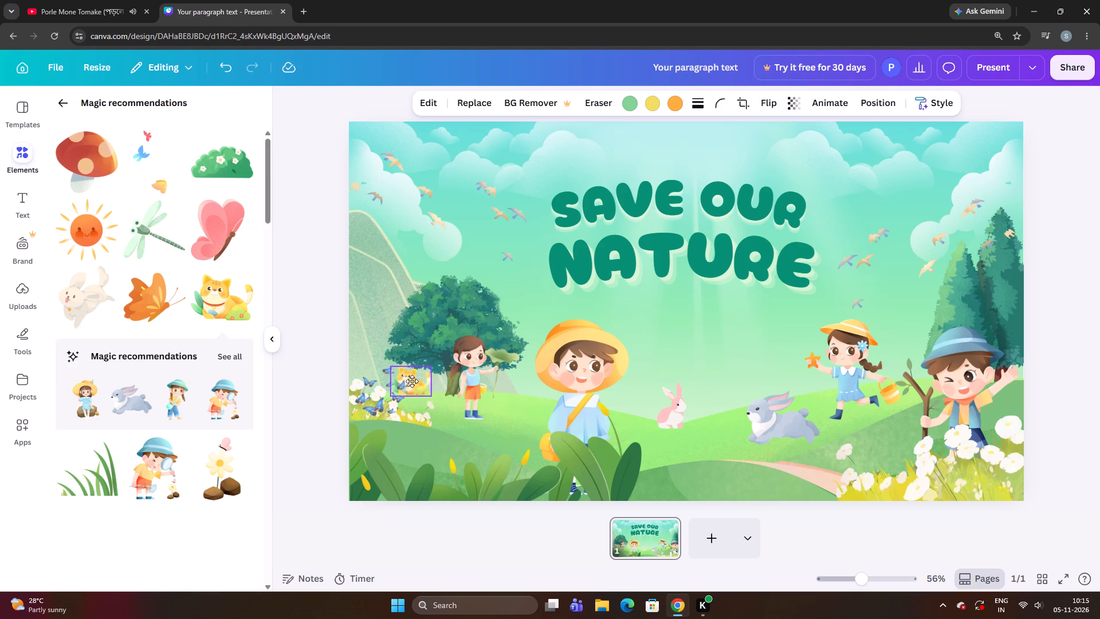
pyautogui.moveTo(412, 381); pyautogui.dragTo(522, 409)
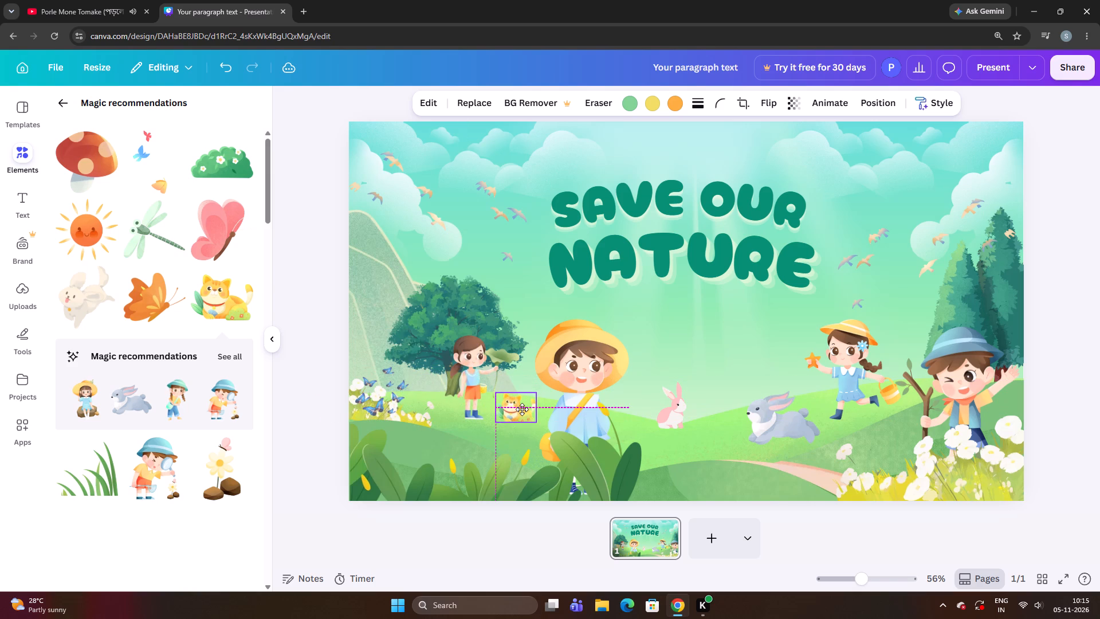
pyautogui.moveTo(522, 409); pyautogui.dragTo(521, 414)
pyautogui.click(325, 450)
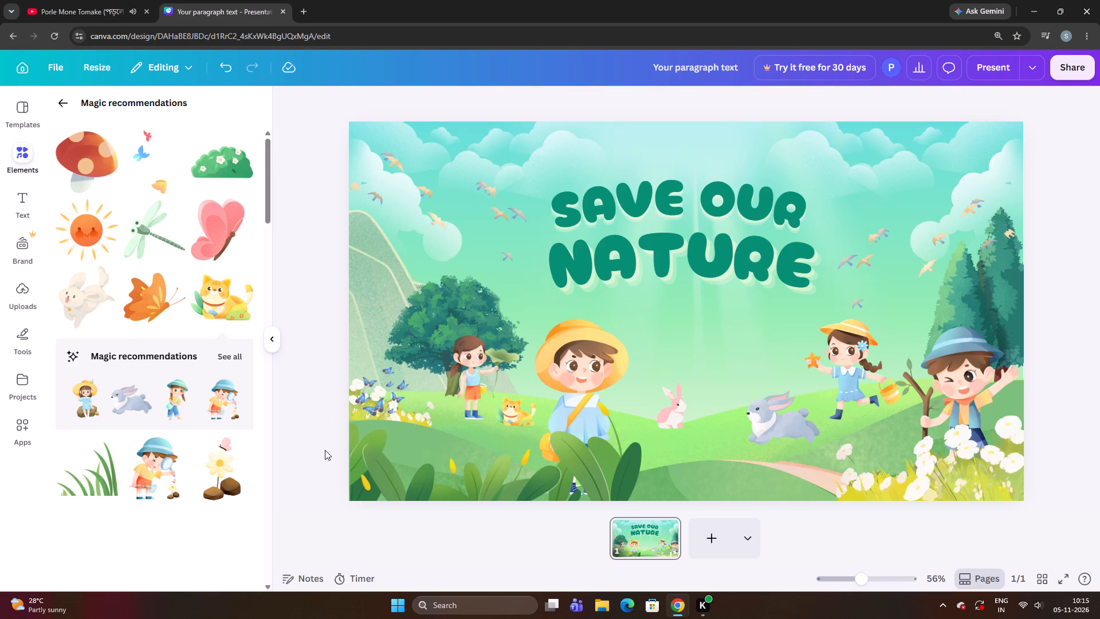
# Move the small cat down onto the grass just above the large leaves, below the girl by the tree.
pyautogui.moveTo(517, 414); pyautogui.dragTo(494, 442)
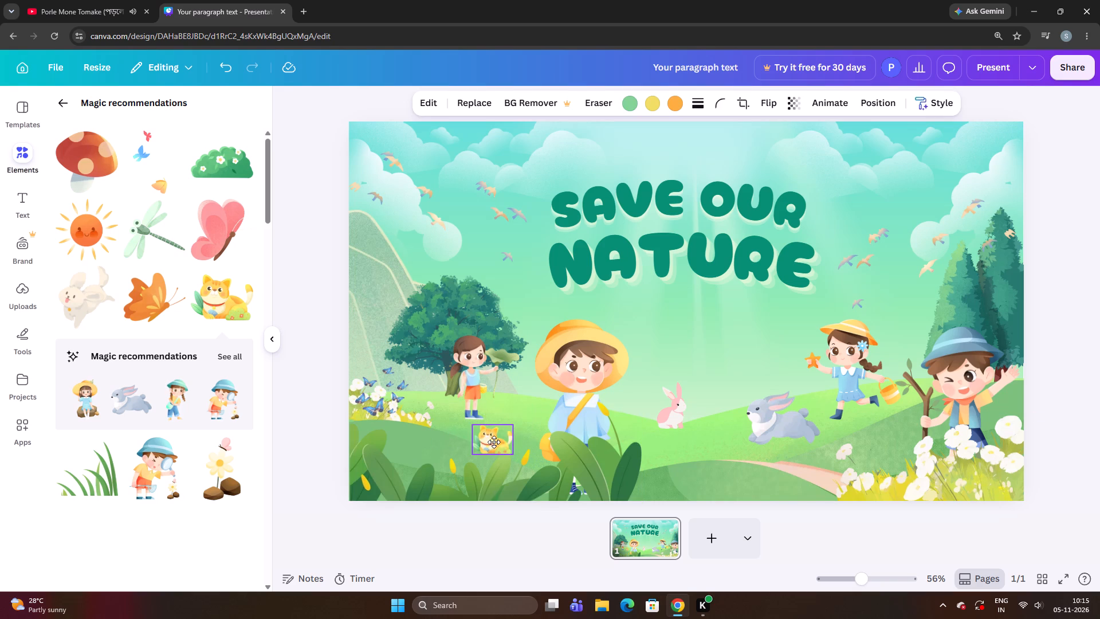
pyautogui.moveTo(494, 442); pyautogui.dragTo(499, 433)
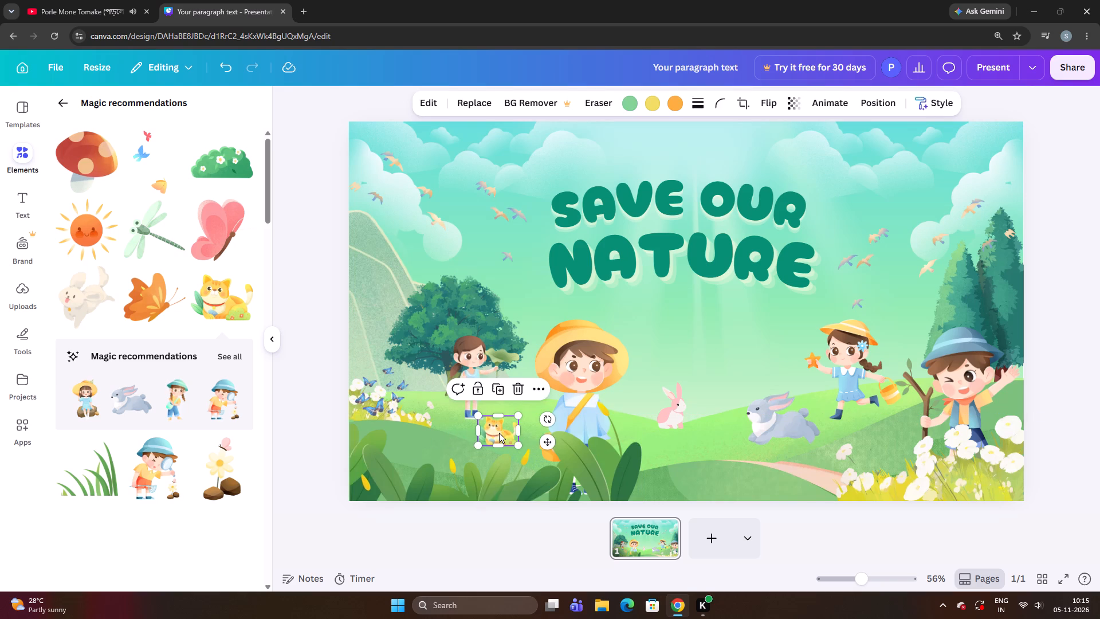
pyautogui.click(316, 450)
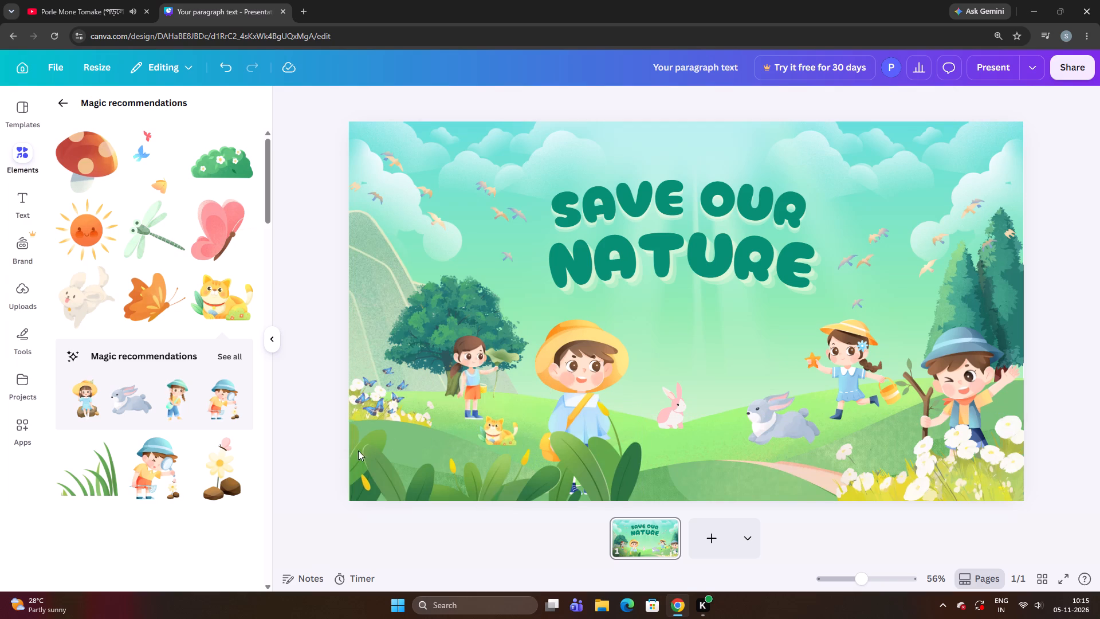
pyautogui.click(506, 428)
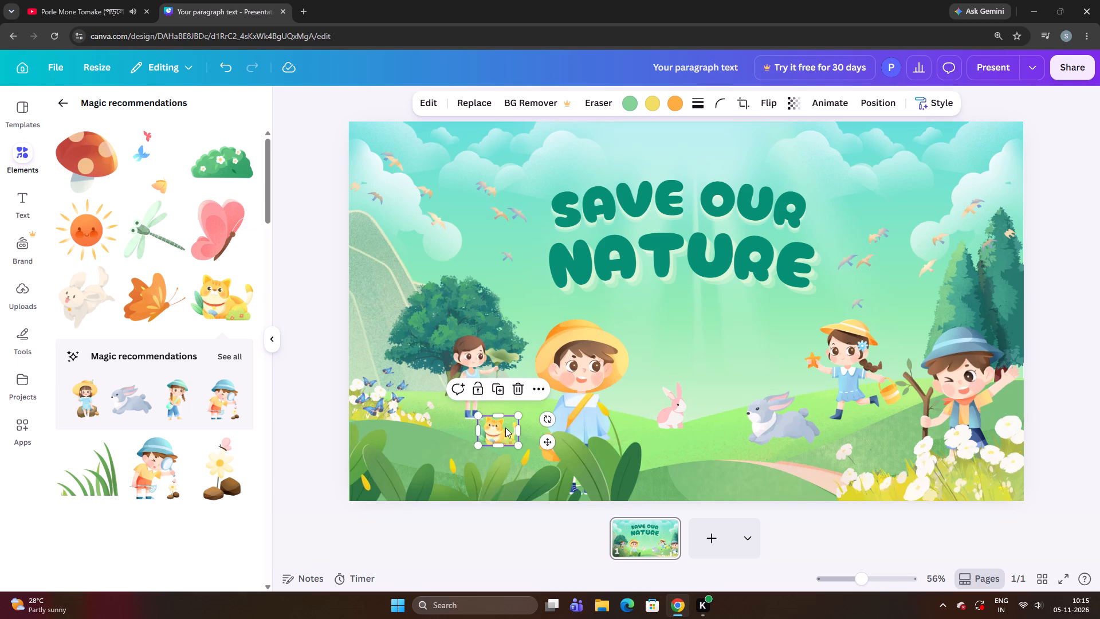
pyautogui.click(505, 428)
pyautogui.click(505, 428)
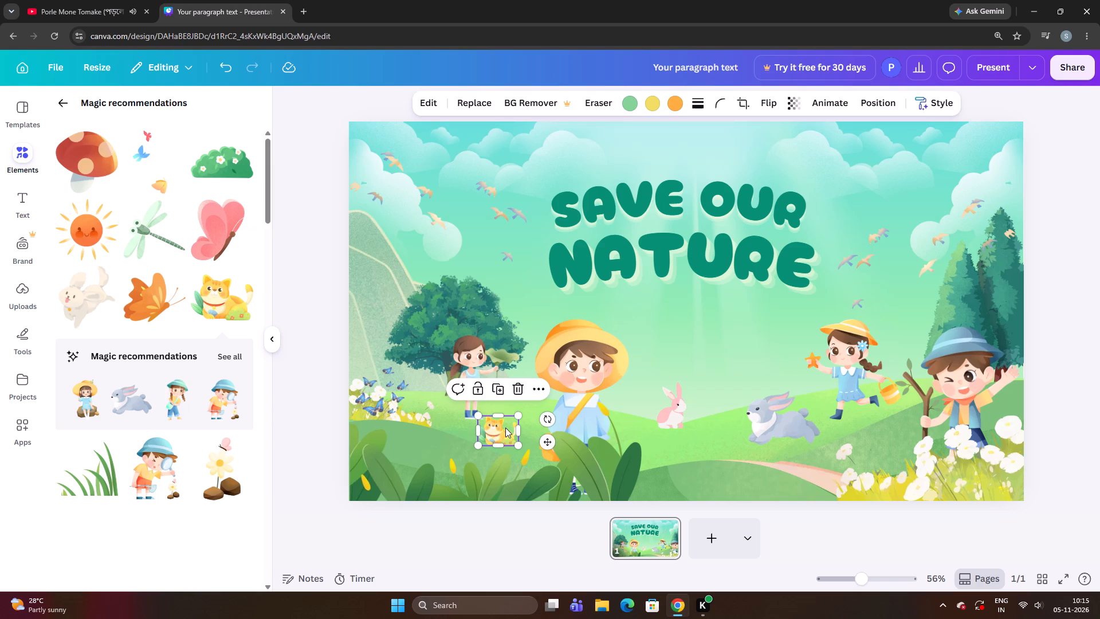
pyautogui.click(505, 428)
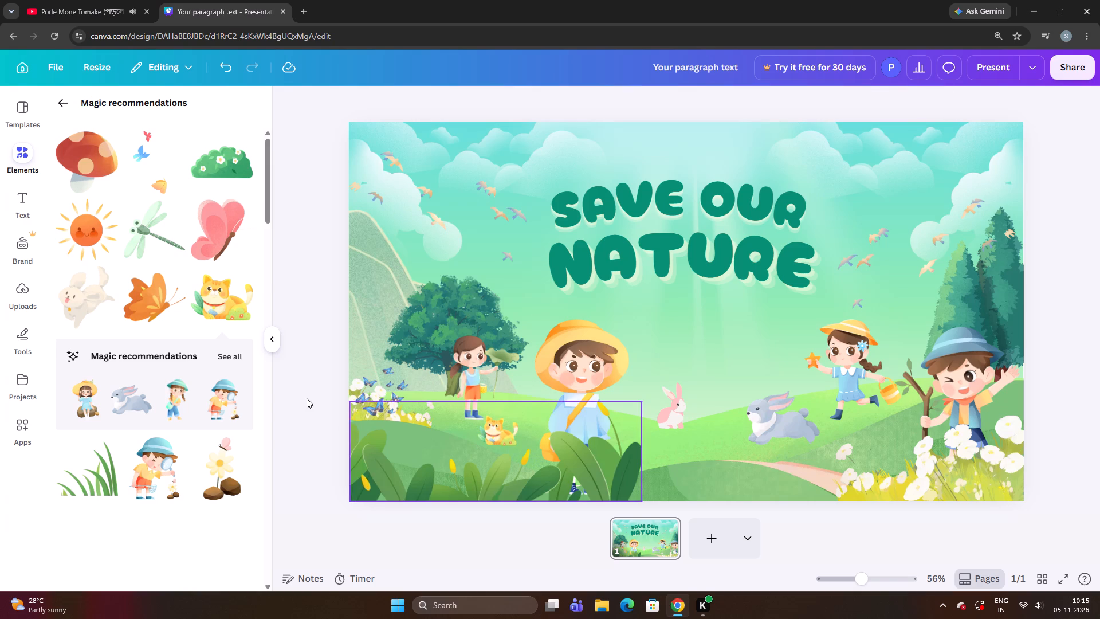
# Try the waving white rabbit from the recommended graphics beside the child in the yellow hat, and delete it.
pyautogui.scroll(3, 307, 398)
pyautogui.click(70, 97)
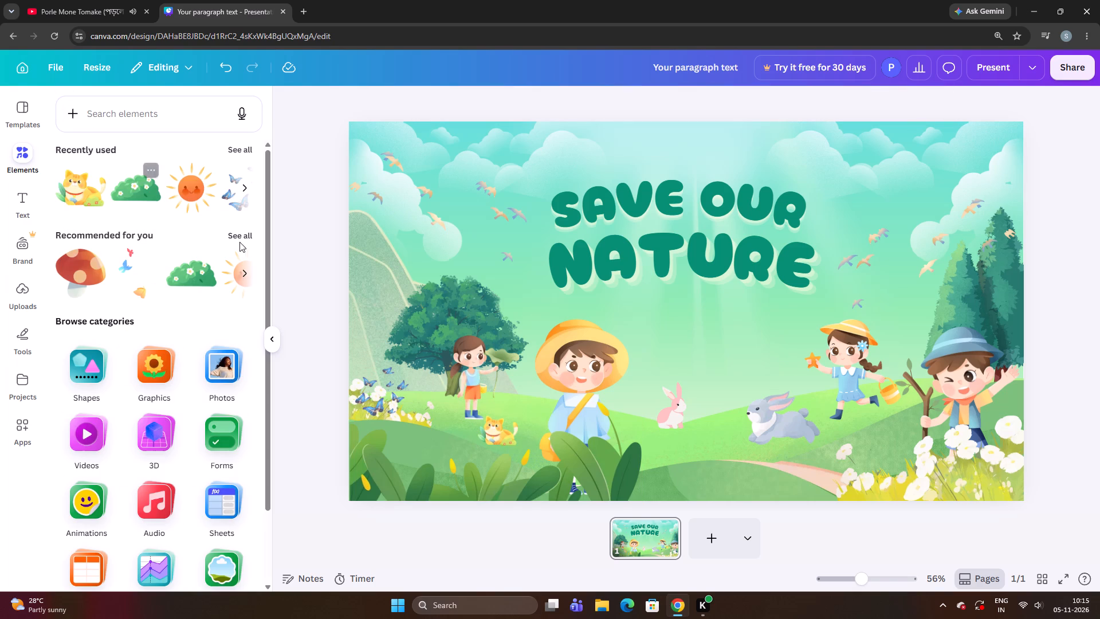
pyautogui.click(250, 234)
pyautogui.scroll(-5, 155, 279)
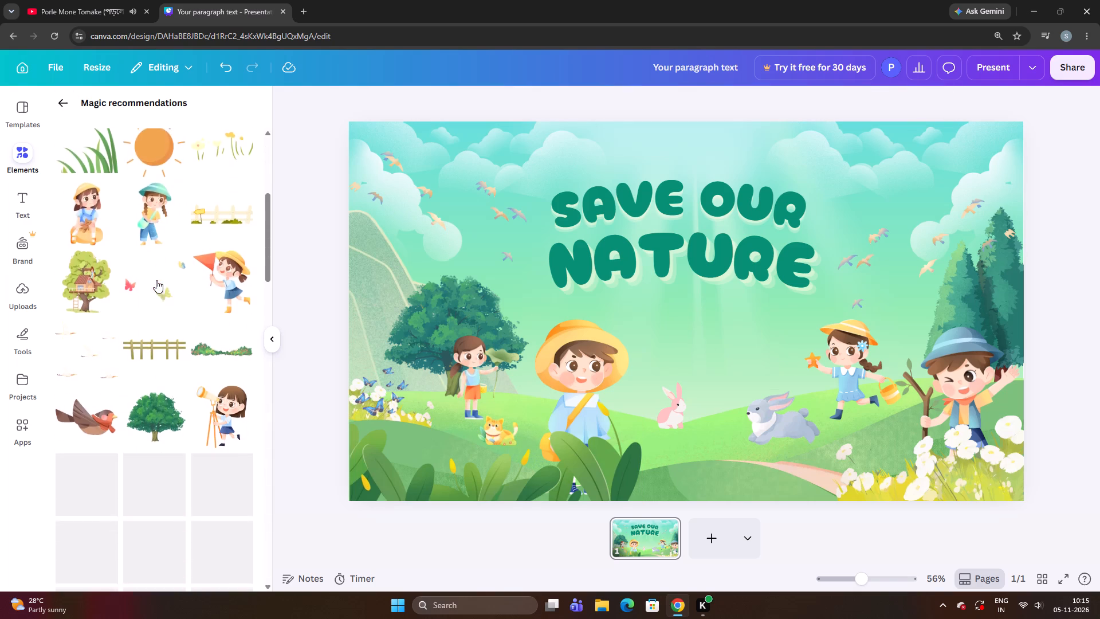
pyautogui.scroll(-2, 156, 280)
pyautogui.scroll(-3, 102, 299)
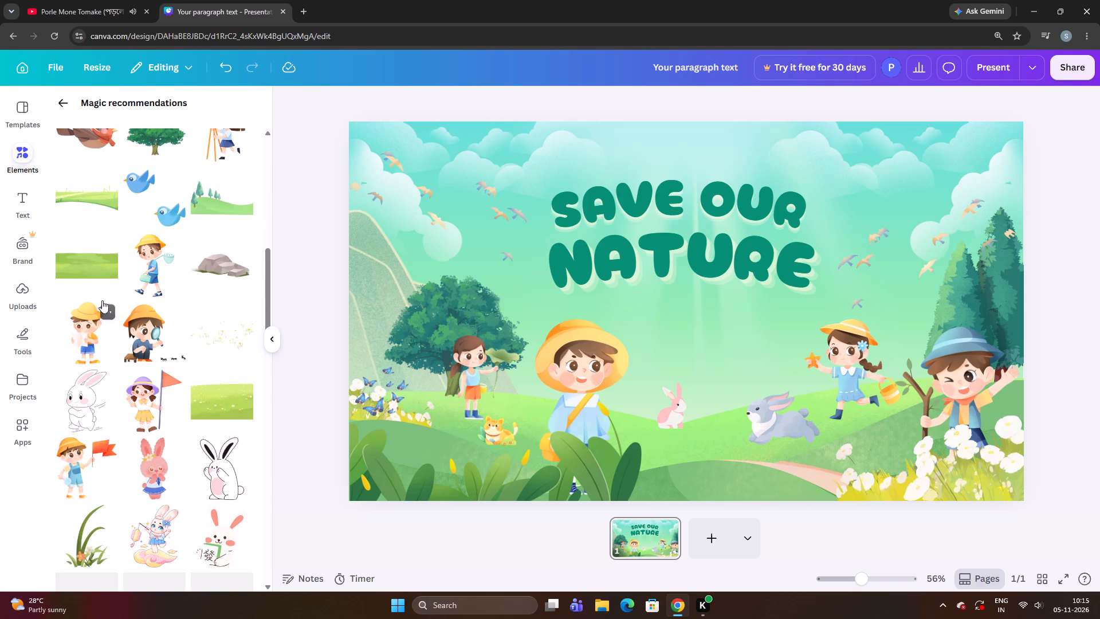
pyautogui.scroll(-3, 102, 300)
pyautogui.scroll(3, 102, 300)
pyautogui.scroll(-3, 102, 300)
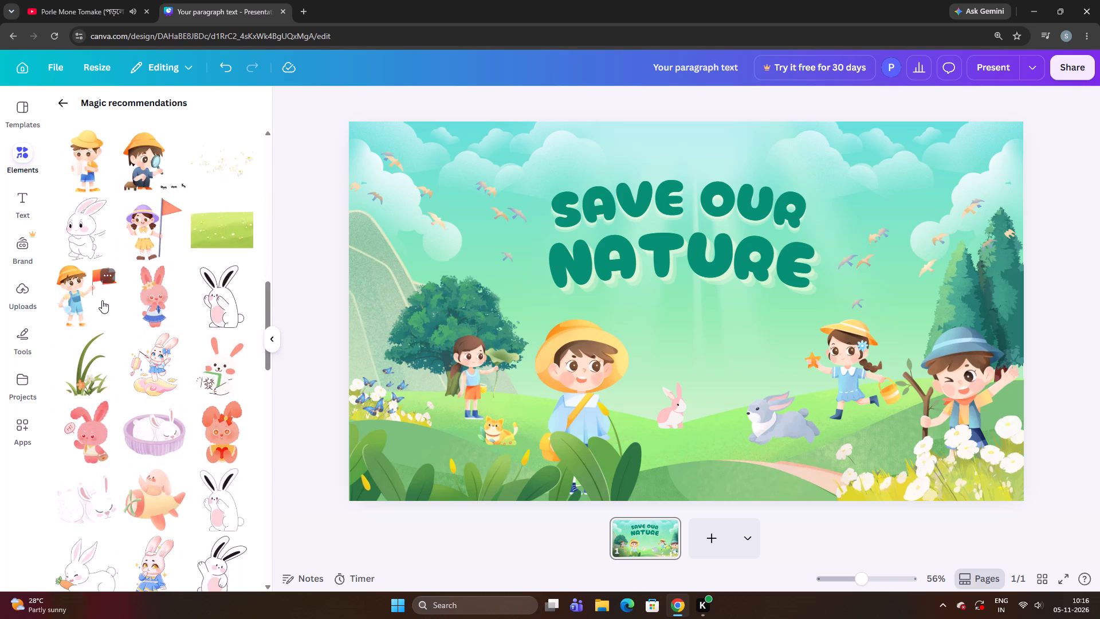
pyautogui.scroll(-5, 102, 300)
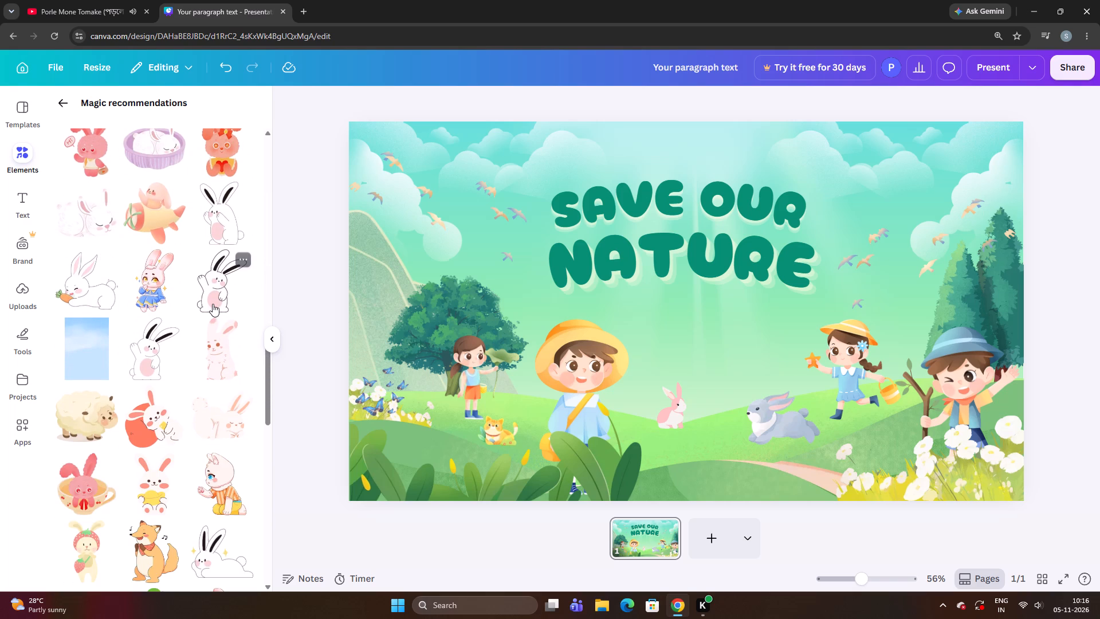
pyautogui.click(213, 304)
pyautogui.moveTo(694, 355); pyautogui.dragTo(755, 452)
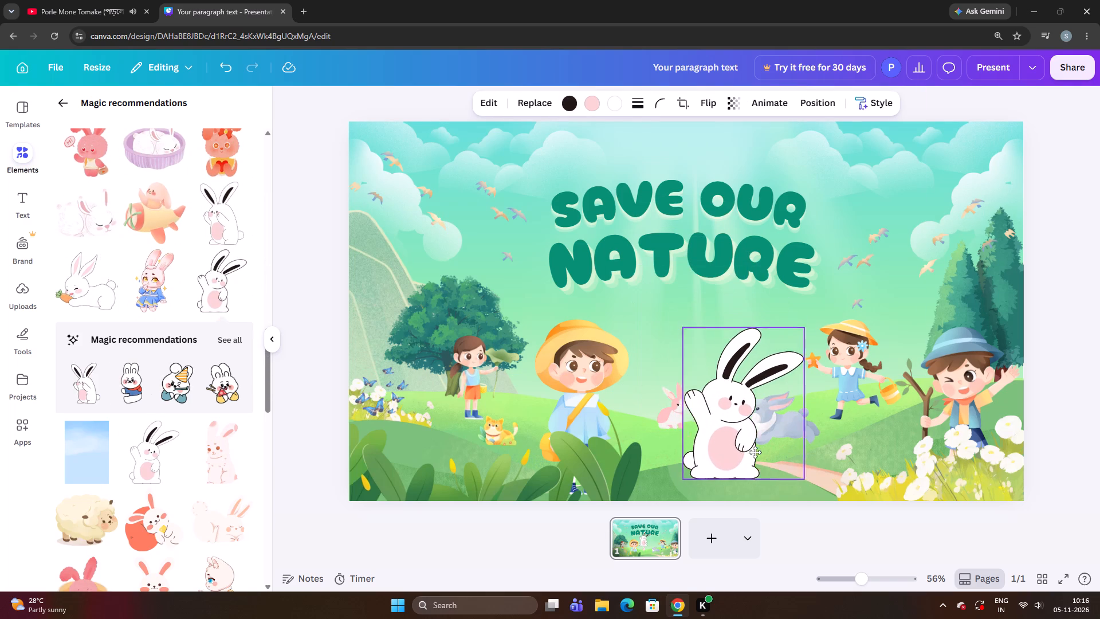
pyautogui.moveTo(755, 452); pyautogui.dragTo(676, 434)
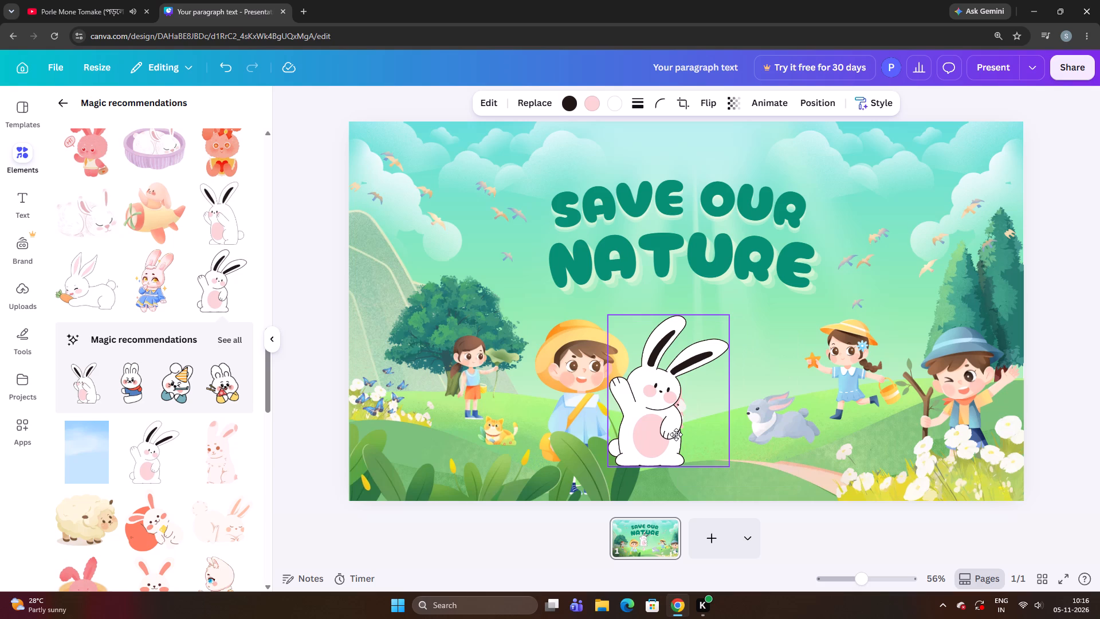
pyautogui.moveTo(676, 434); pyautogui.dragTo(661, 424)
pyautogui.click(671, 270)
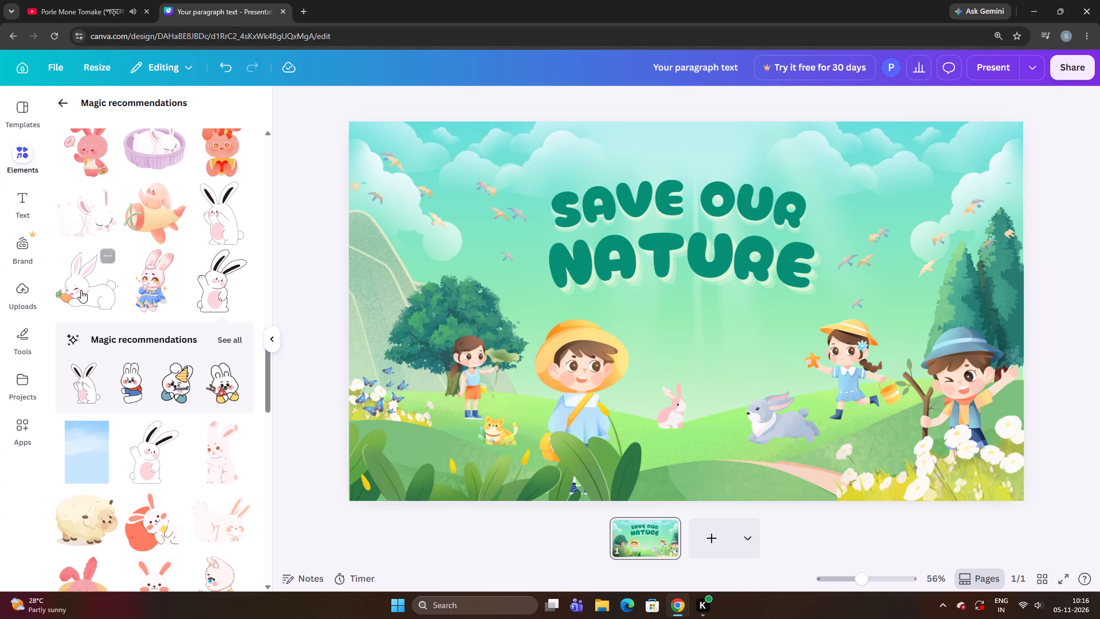
# Add the white rabbit eating a carrot, shrink it to about one-fifth size and set it in front of the child in the yellow hat.
pyautogui.click(81, 290)
pyautogui.moveTo(603, 356); pyautogui.dragTo(665, 367)
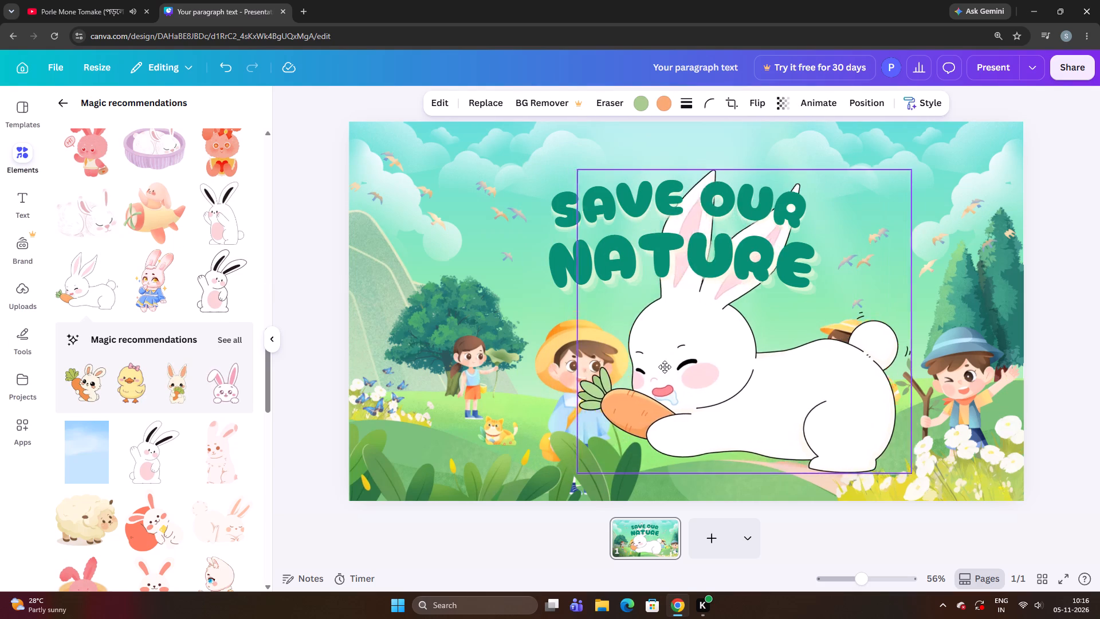
pyautogui.moveTo(665, 367); pyautogui.dragTo(484, 380)
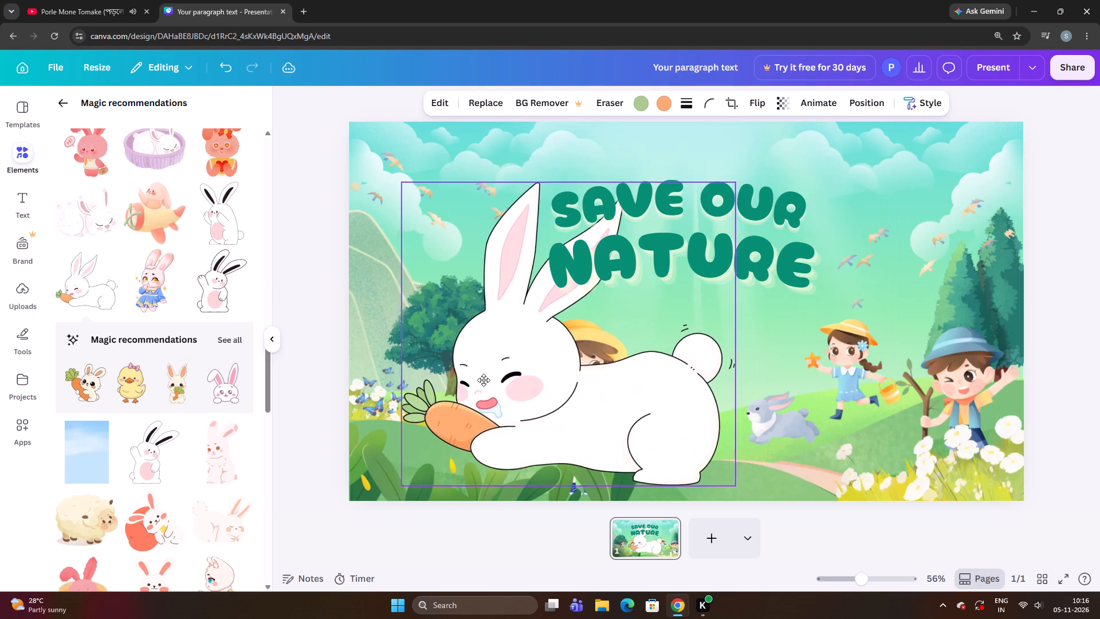
pyautogui.moveTo(484, 380); pyautogui.dragTo(479, 381)
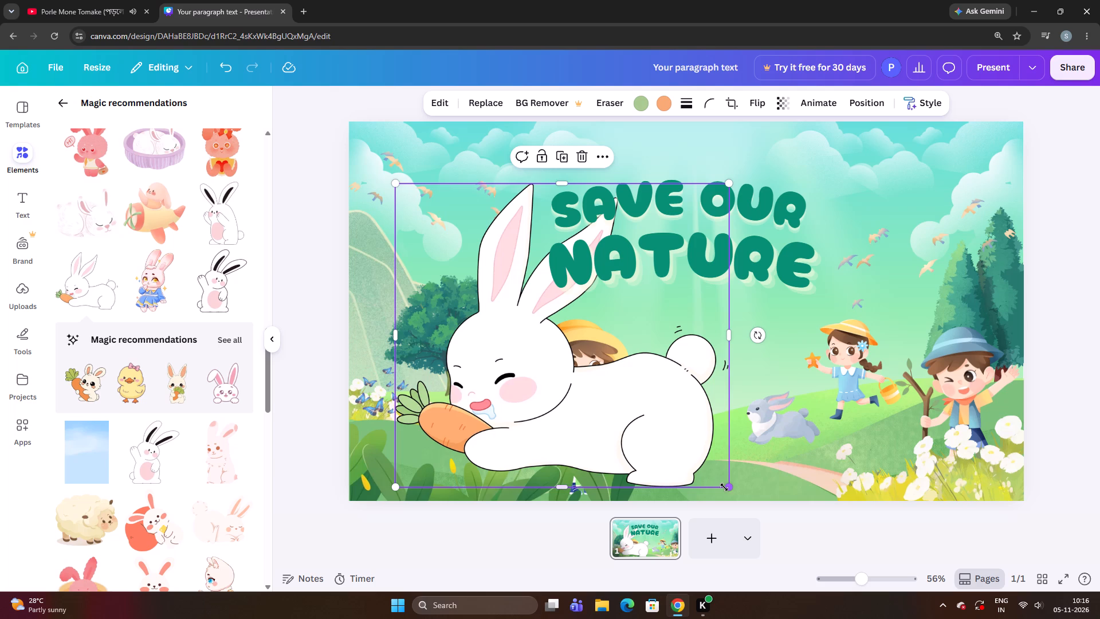
pyautogui.moveTo(724, 487); pyautogui.dragTo(511, 316)
pyautogui.moveTo(486, 275); pyautogui.dragTo(728, 385)
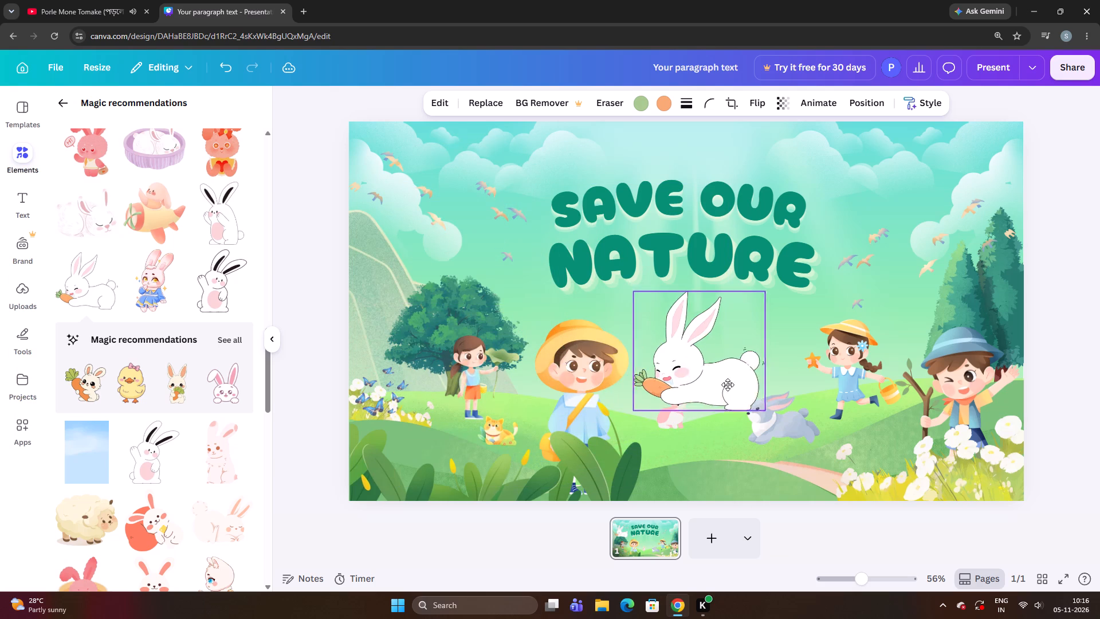
pyautogui.moveTo(728, 385); pyautogui.dragTo(694, 395)
pyautogui.moveTo(730, 422); pyautogui.dragTo(671, 365)
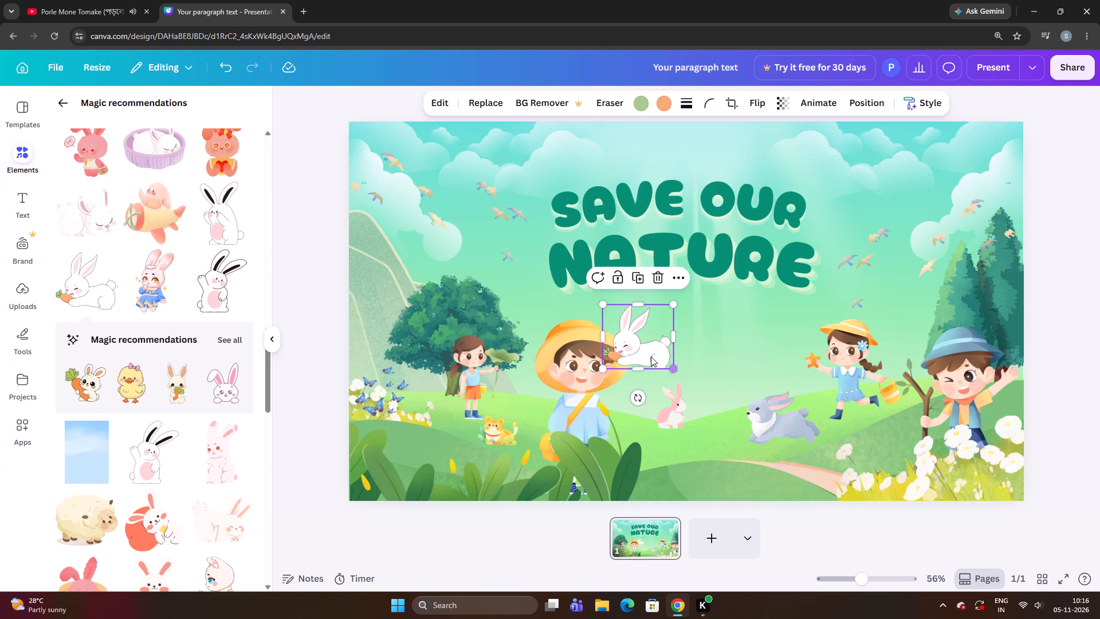
pyautogui.moveTo(648, 352); pyautogui.dragTo(609, 464)
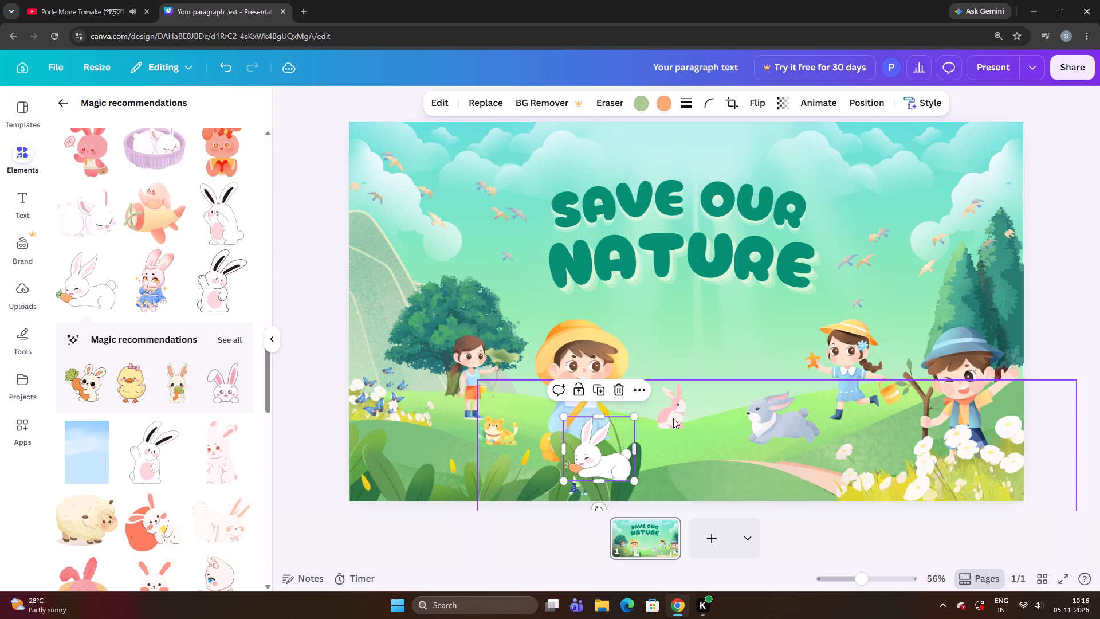
# Delete the pink rabbit from the grass beside the child in the yellow hat.
pyautogui.click(676, 416)
pyautogui.click(695, 352)
# Shrink the carrot-eating rabbit to about 60% size and place it on the grass between the child in the yellow hat and the grey rabbit.
pyautogui.moveTo(579, 457); pyautogui.dragTo(580, 457)
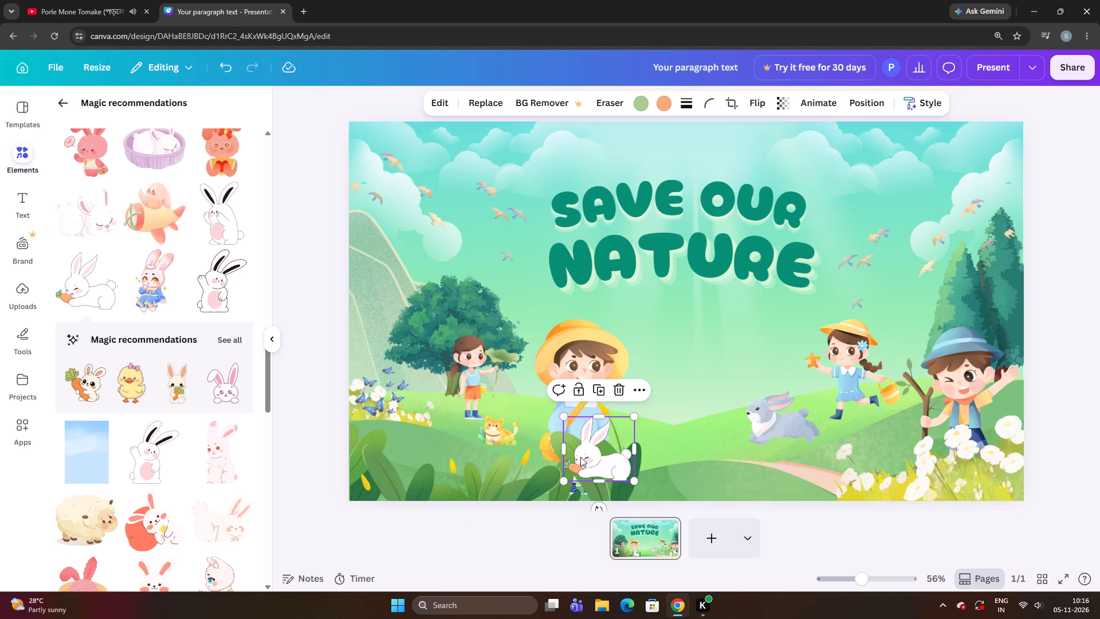
pyautogui.moveTo(580, 457); pyautogui.dragTo(659, 409)
pyautogui.moveTo(712, 433); pyautogui.dragTo(712, 433)
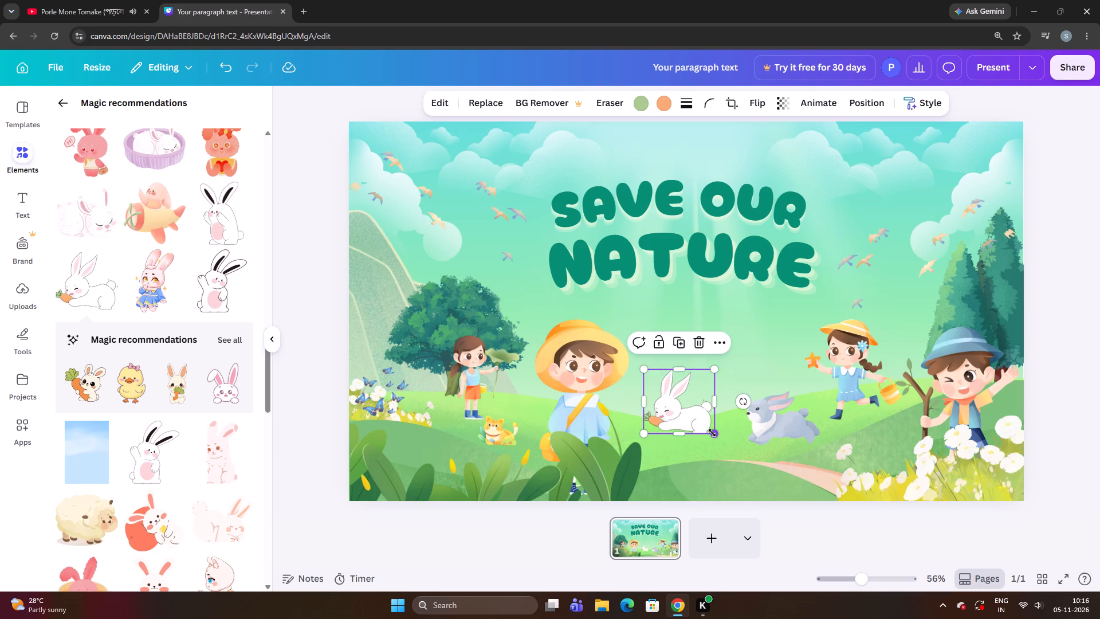
pyautogui.moveTo(712, 433); pyautogui.dragTo(706, 414)
pyautogui.moveTo(684, 407); pyautogui.dragTo(683, 413)
pyautogui.moveTo(696, 425); pyautogui.dragTo(681, 410)
pyautogui.moveTo(670, 395); pyautogui.dragTo(677, 414)
pyautogui.click(324, 480)
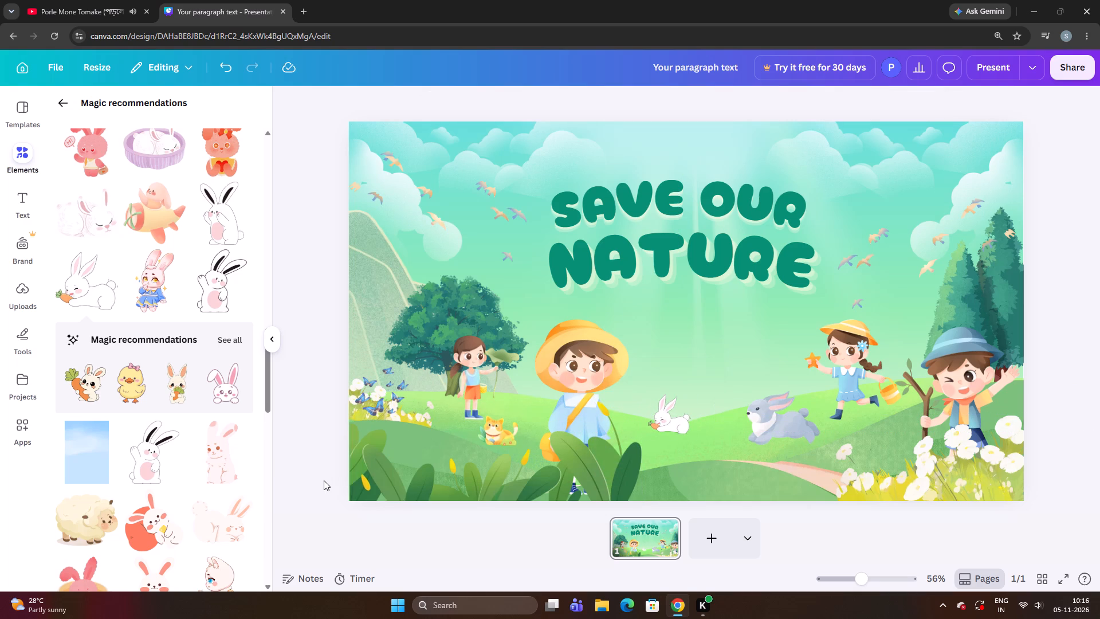
pyautogui.moveTo(664, 428); pyautogui.dragTo(678, 426)
# Add the row of cream and yellow flowers, shrink it to about one-sixth size and place it over the large leaves below the child in the yellow hat.
pyautogui.scroll(5, 294, 452)
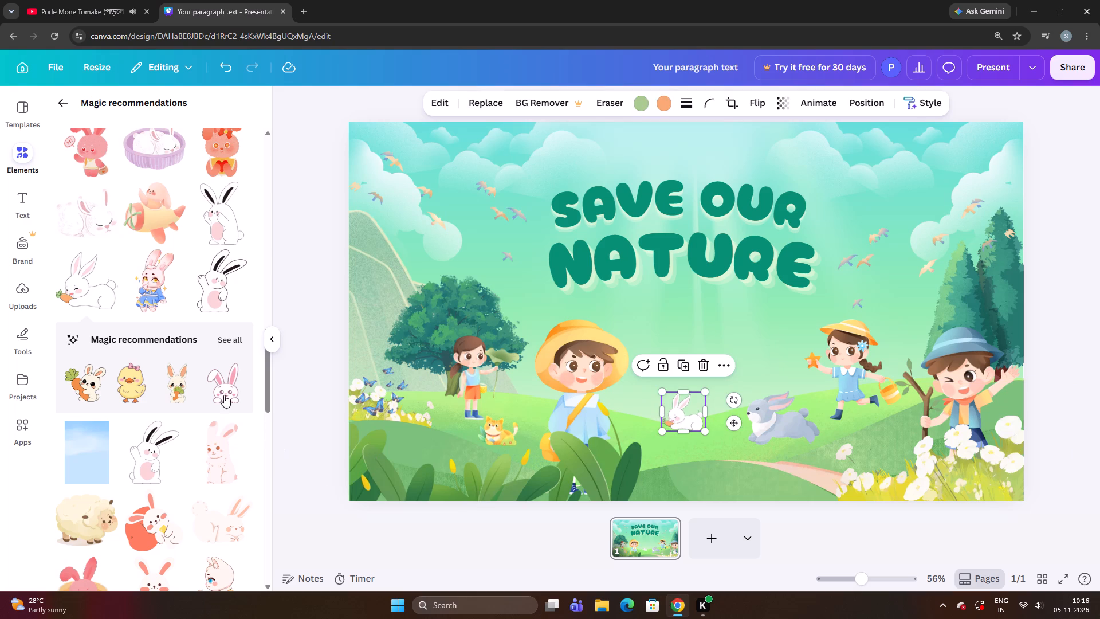
pyautogui.scroll(3, 211, 377)
pyautogui.scroll(4, 209, 322)
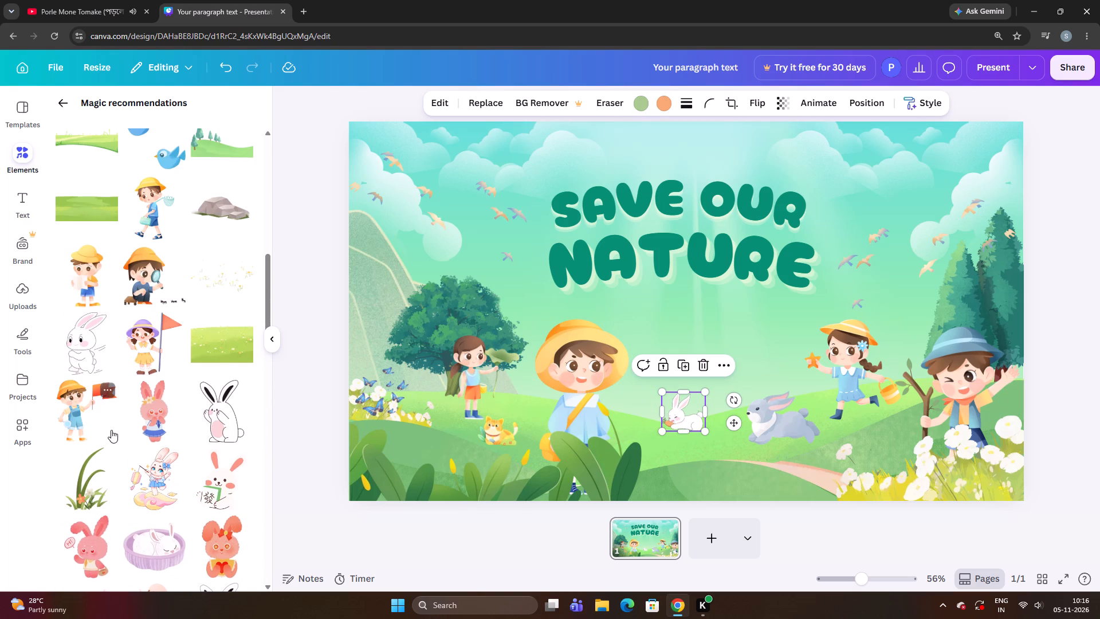
pyautogui.scroll(7, 100, 434)
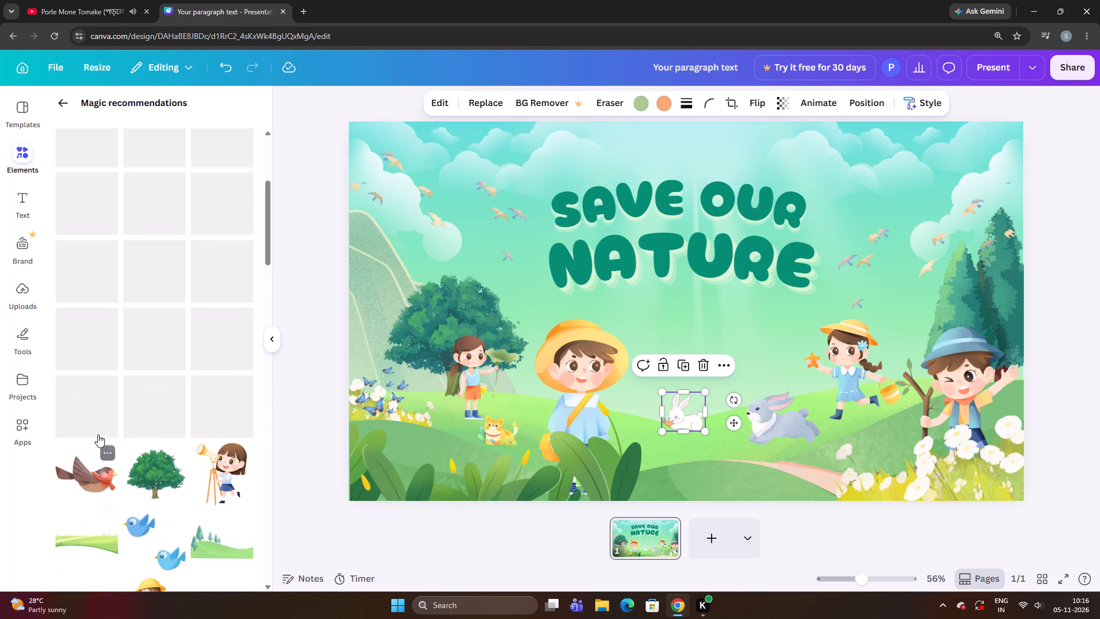
pyautogui.scroll(-2, 98, 434)
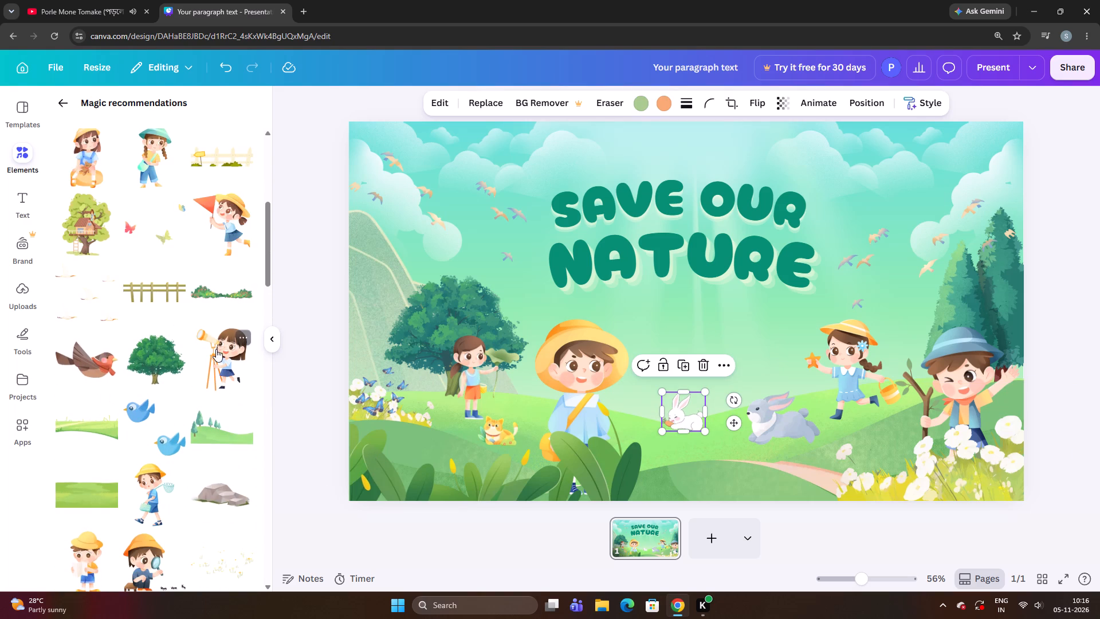
pyautogui.scroll(1, 216, 349)
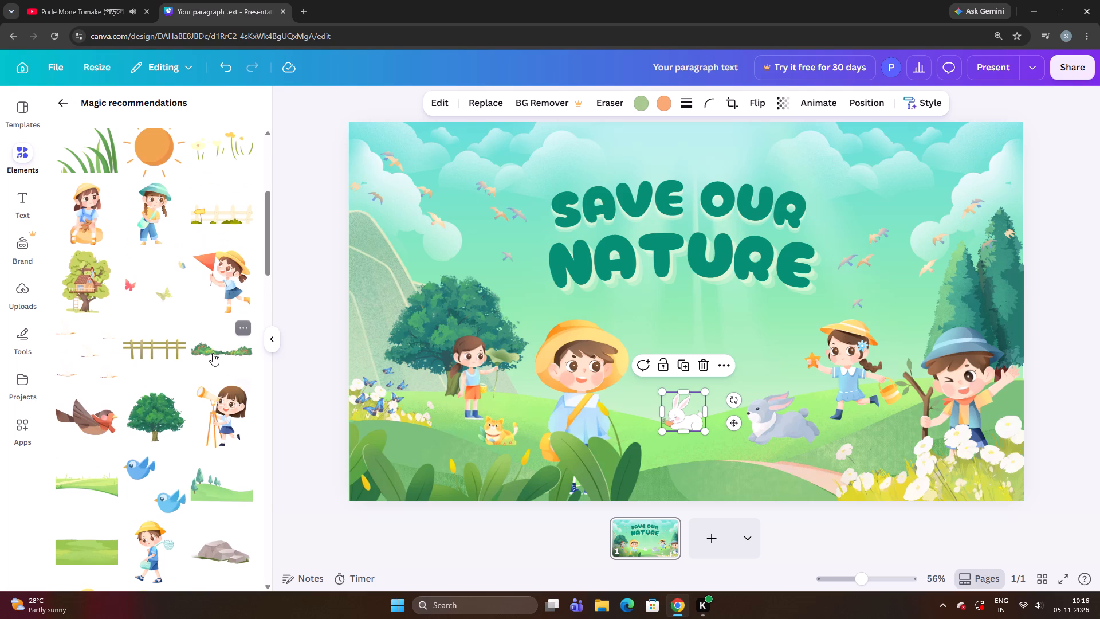
pyautogui.scroll(7, 169, 394)
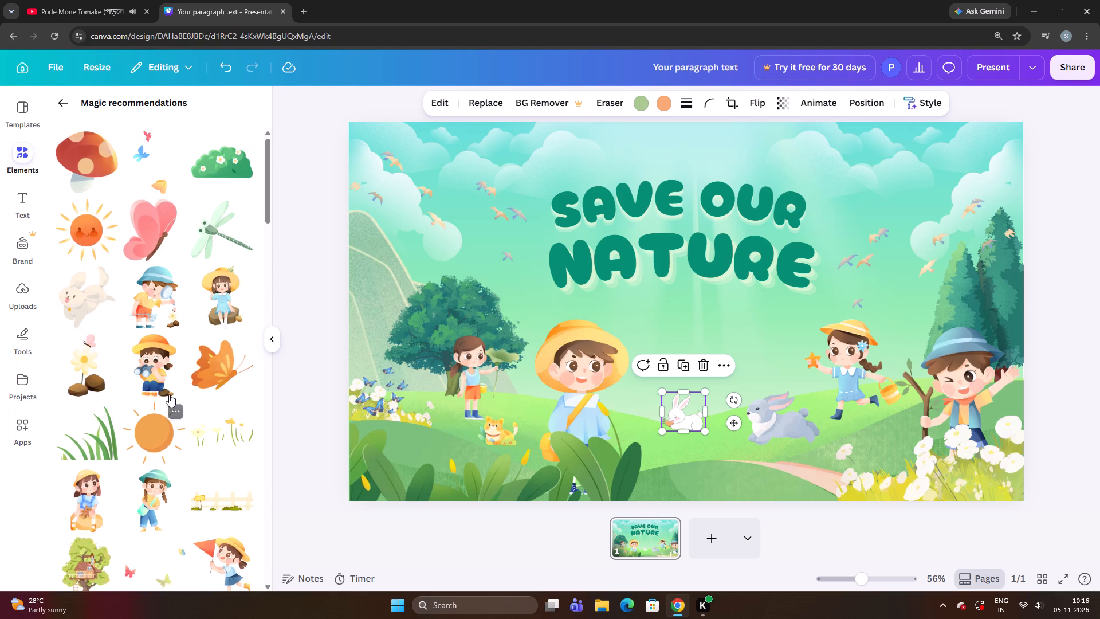
pyautogui.click(202, 425)
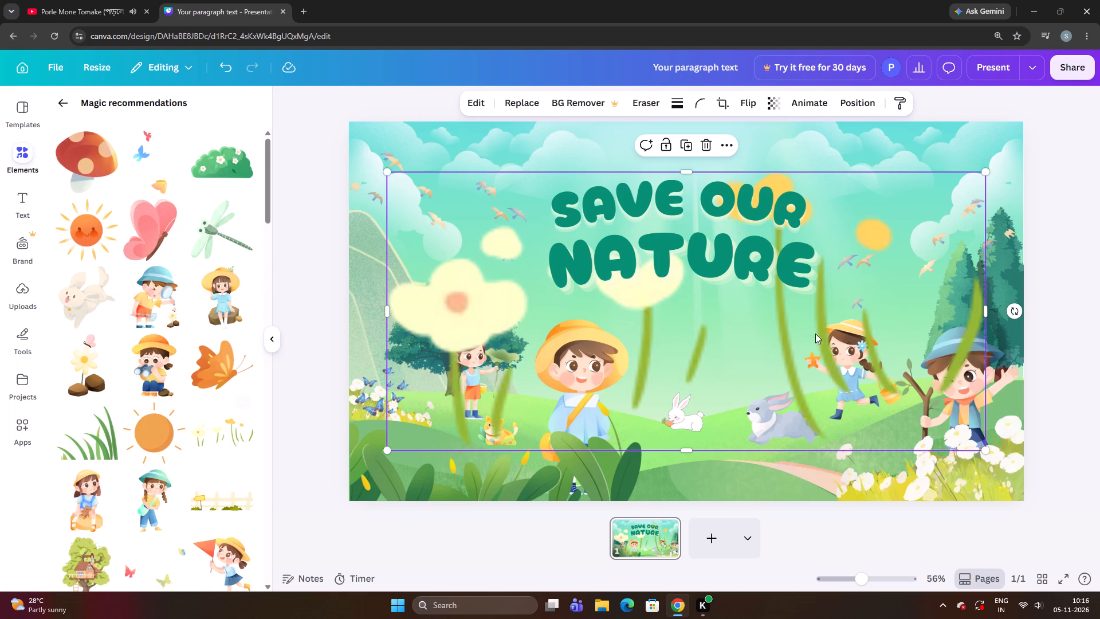
pyautogui.moveTo(863, 334); pyautogui.dragTo(688, 343)
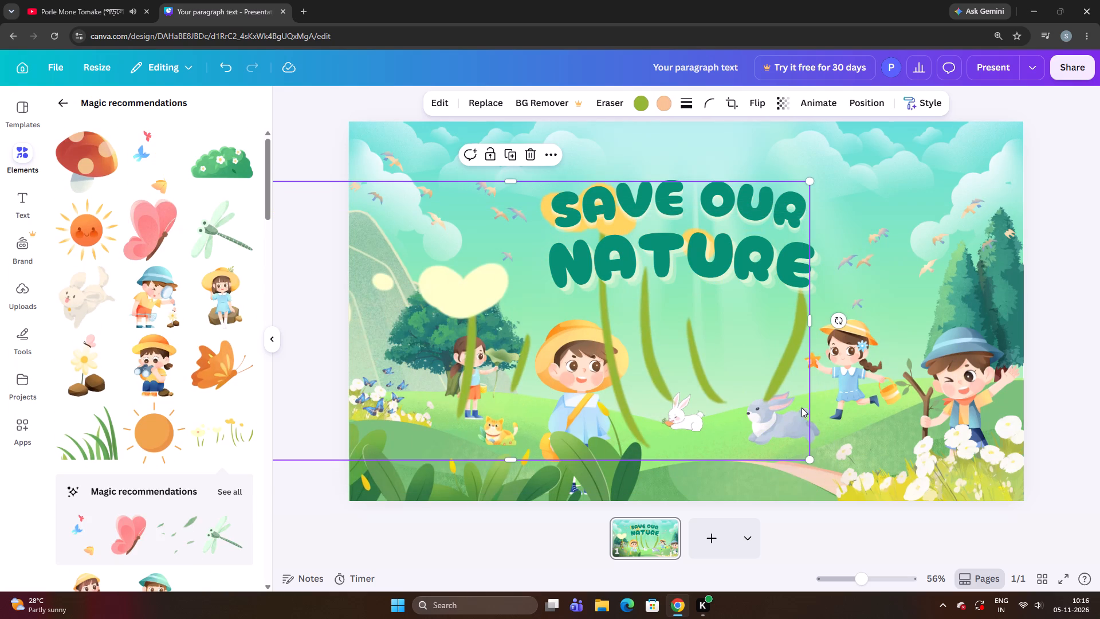
pyautogui.moveTo(807, 458); pyautogui.dragTo(457, 344)
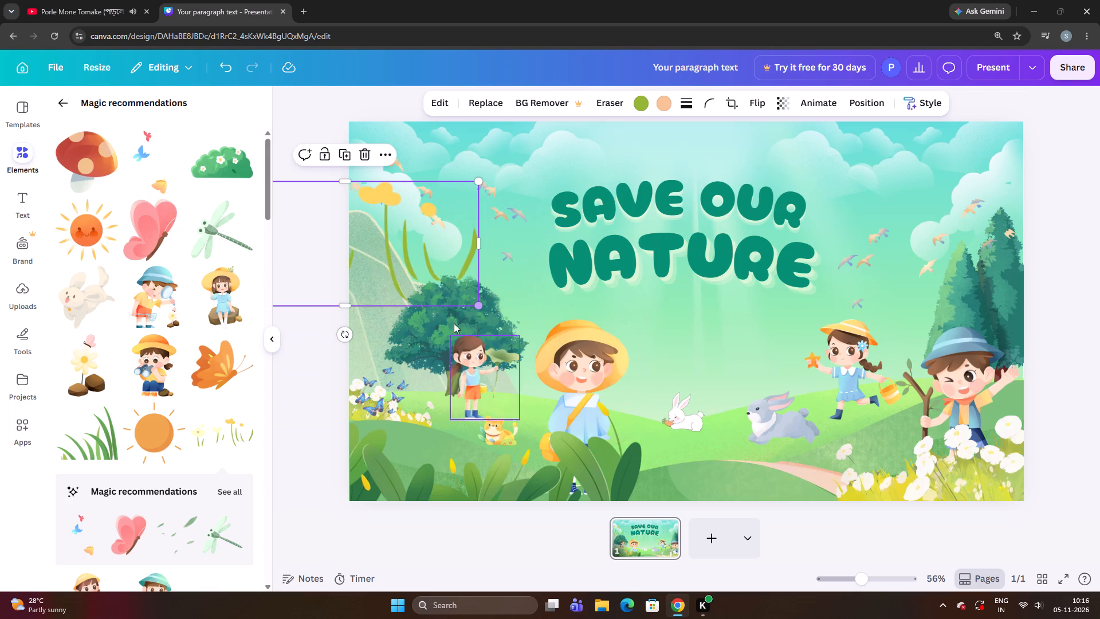
pyautogui.moveTo(412, 280); pyautogui.dragTo(849, 465)
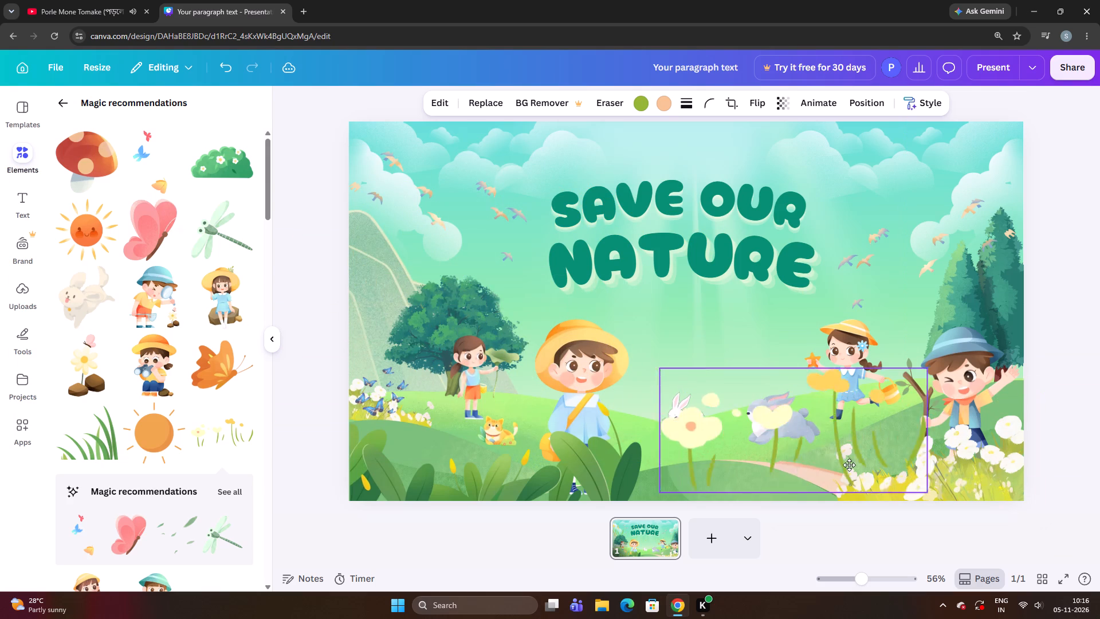
pyautogui.moveTo(849, 465); pyautogui.dragTo(800, 467)
pyautogui.moveTo(863, 493); pyautogui.dragTo(824, 481)
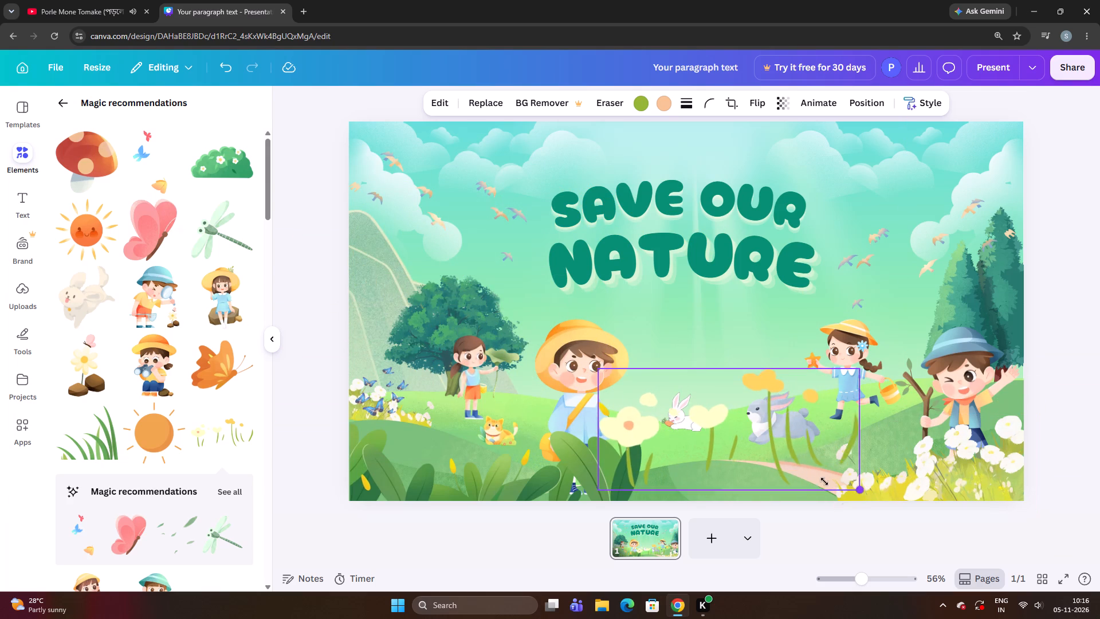
pyautogui.moveTo(824, 481); pyautogui.dragTo(681, 430)
pyautogui.moveTo(652, 395); pyautogui.dragTo(571, 490)
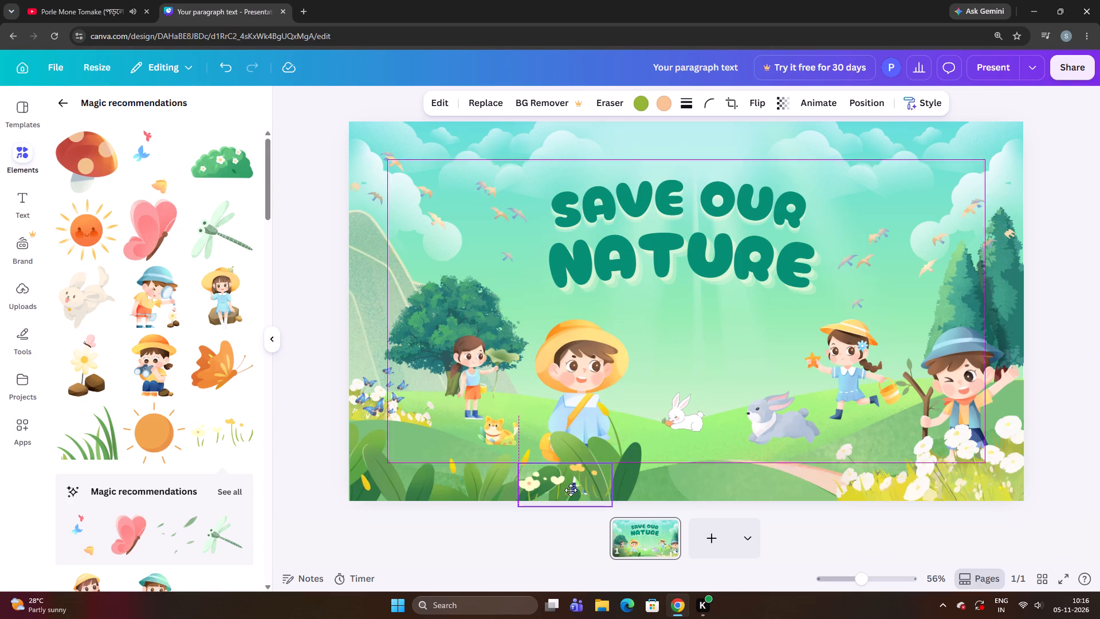
pyautogui.moveTo(571, 490); pyautogui.dragTo(571, 493)
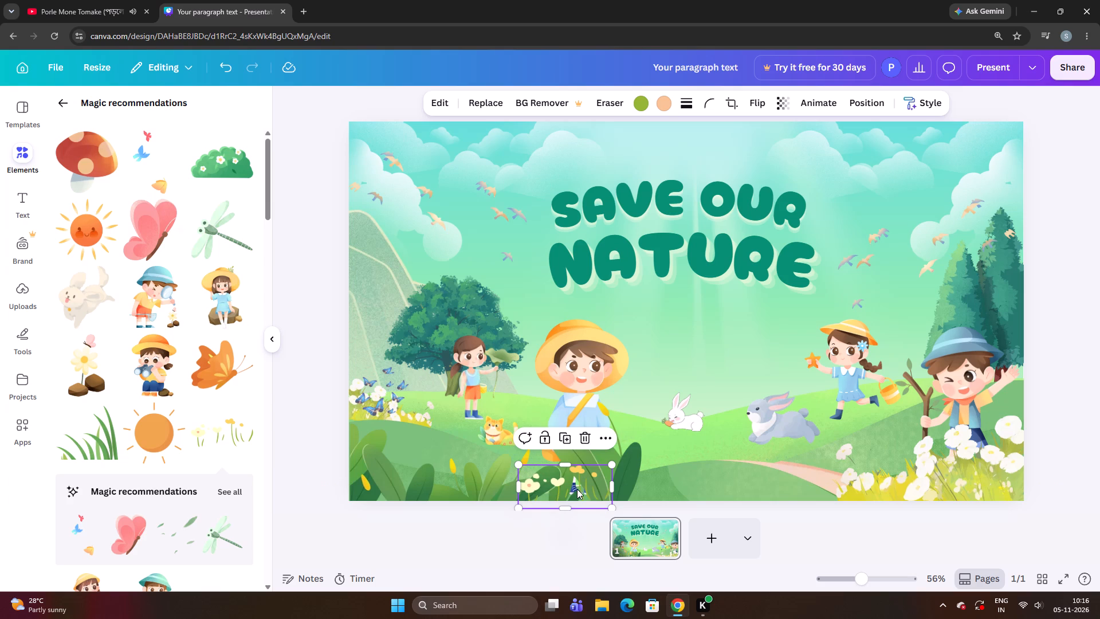
pyautogui.moveTo(579, 489); pyautogui.dragTo(584, 489)
# Nudge the flower row slightly down and to the left over the large leaves.
pyautogui.press('Left')
pyautogui.press('Down')
pyautogui.press('Down')
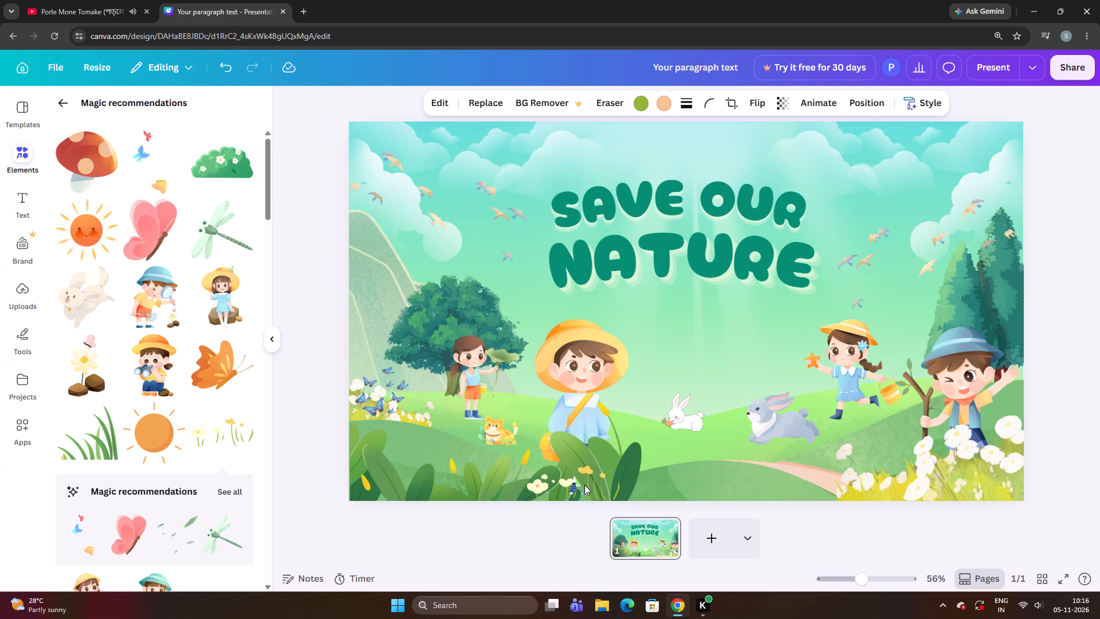
pyautogui.press('Down')
pyautogui.press('Down')
pyautogui.press('Down')
pyautogui.press('Down')
pyautogui.press('Down')
pyautogui.press('Down')
pyautogui.press('Down')
pyautogui.press('Down')
pyautogui.press('Down')
pyautogui.press('Left')
pyautogui.press('Left')
pyautogui.press('Left')
pyautogui.press('Left')
pyautogui.press('Left')
pyautogui.press('Left')
pyautogui.press('Left')
pyautogui.press('Left')
pyautogui.press('Left')
pyautogui.press('Left')
pyautogui.press('Left')
pyautogui.press('Left')
pyautogui.press('Left')
pyautogui.press('Left')
pyautogui.press('Left')
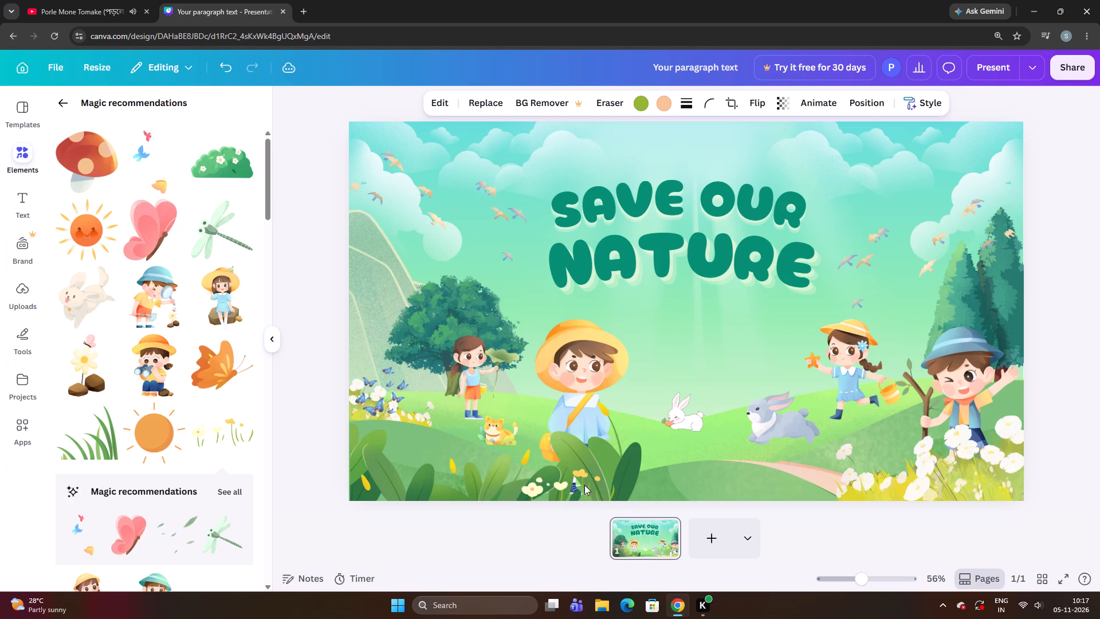
# Nudge the flower row slightly up and well to the left, among the large leaves below the orange cat.
pyautogui.press('Up')
pyautogui.press('Left')
pyautogui.press('Up')
pyautogui.press('Up')
pyautogui.press('Up')
pyautogui.press('Up')
pyautogui.press('Up')
pyautogui.press('Up')
pyautogui.press('Up')
pyautogui.press('Up')
pyautogui.press('Up')
pyautogui.press('Up')
pyautogui.press('Up')
pyautogui.press('Up')
pyautogui.press('Up')
pyautogui.press('Up')
pyautogui.press('Left')
pyautogui.press('Left')
pyautogui.press('Left')
pyautogui.press('Left')
pyautogui.press('Left')
pyautogui.press('Left')
pyautogui.press('Left')
pyautogui.press('Left')
pyautogui.press('Left')
pyautogui.press('Left')
pyautogui.press('Left')
pyautogui.press('Left')
pyautogui.press('Left')
pyautogui.press('Left')
pyautogui.press('Left')
pyautogui.press('Left')
pyautogui.press('Left')
pyautogui.press('Left')
pyautogui.press('Left')
pyautogui.press('Left')
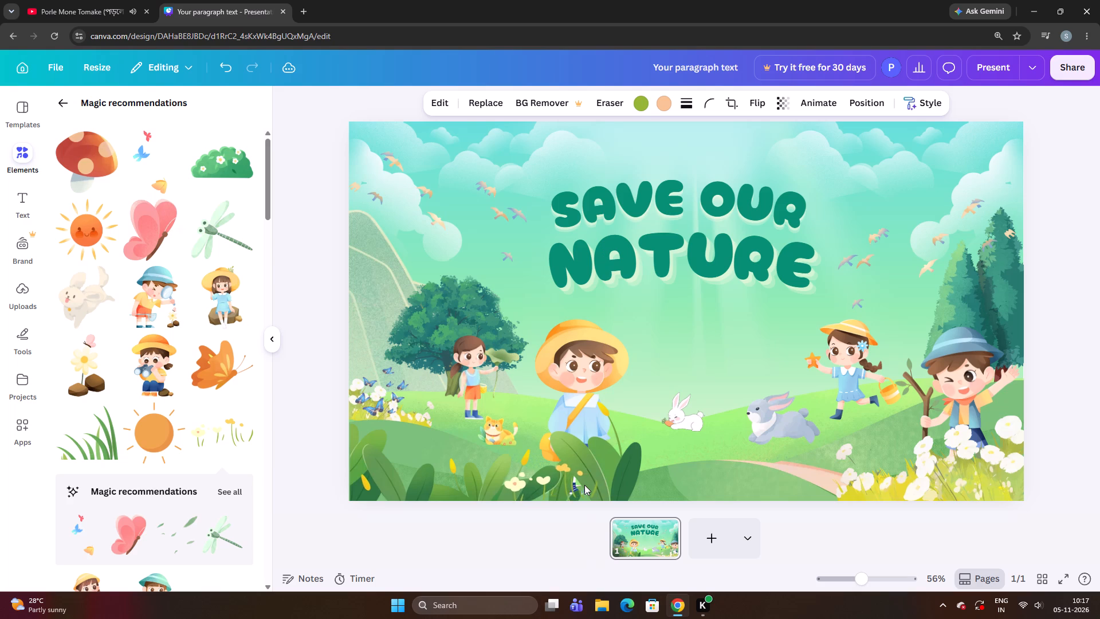
pyautogui.press('Left')
pyautogui.press('Left')
pyautogui.press('Left')
pyautogui.press('Left')
pyautogui.press('Left')
pyautogui.press('Left')
pyautogui.press('Left')
pyautogui.press('Left')
pyautogui.press('Left')
pyautogui.press('Left')
pyautogui.press('Left')
pyautogui.press('Left')
pyautogui.press('Left')
pyautogui.press('Left')
pyautogui.press('Left')
pyautogui.press('Left')
pyautogui.press('Left')
pyautogui.press('Left')
pyautogui.press('Left')
pyautogui.press('Left')
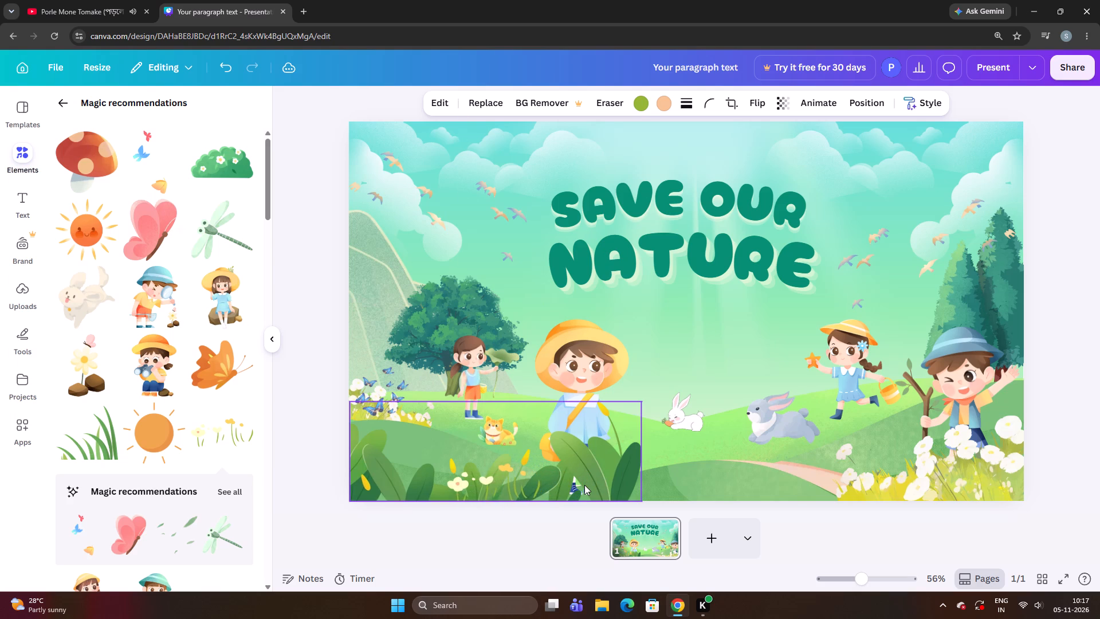
pyautogui.press('Left')
pyautogui.press('Left')
pyautogui.press('Left')
pyautogui.press('Left')
pyautogui.press('Left')
pyautogui.press('Left')
pyautogui.press('Left')
pyautogui.press('Left')
pyautogui.press('Left')
pyautogui.press('Left')
pyautogui.press('Left')
pyautogui.press('Left')
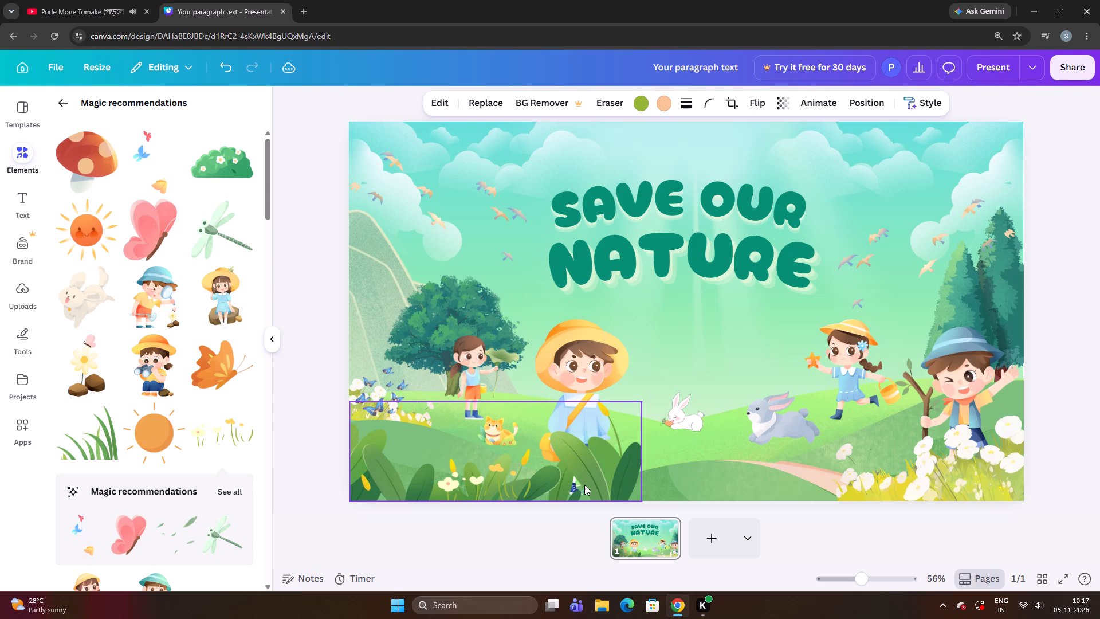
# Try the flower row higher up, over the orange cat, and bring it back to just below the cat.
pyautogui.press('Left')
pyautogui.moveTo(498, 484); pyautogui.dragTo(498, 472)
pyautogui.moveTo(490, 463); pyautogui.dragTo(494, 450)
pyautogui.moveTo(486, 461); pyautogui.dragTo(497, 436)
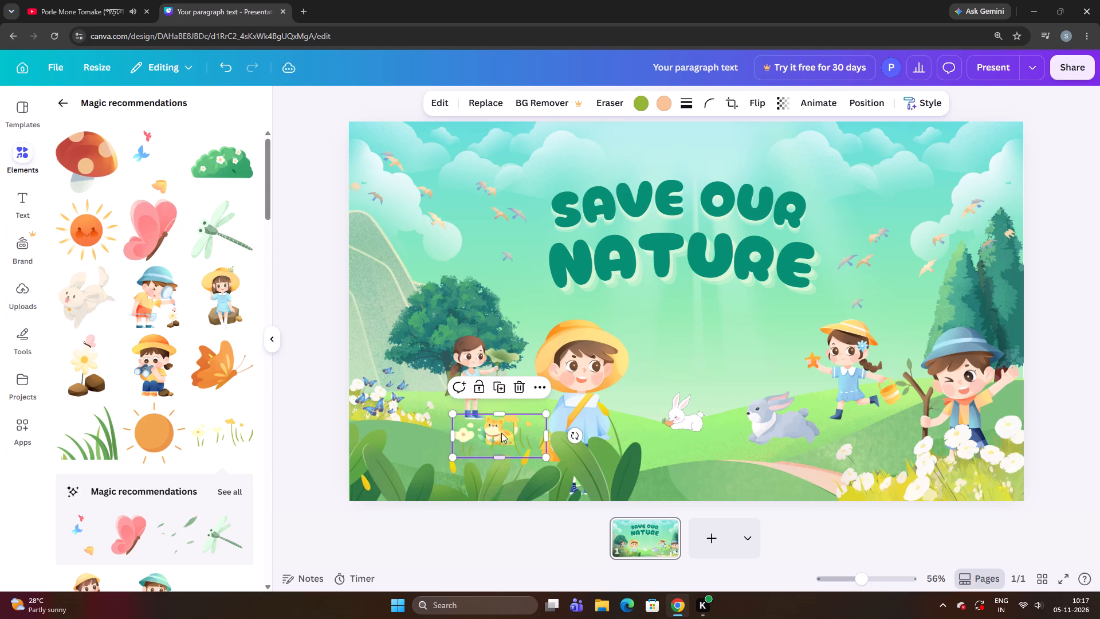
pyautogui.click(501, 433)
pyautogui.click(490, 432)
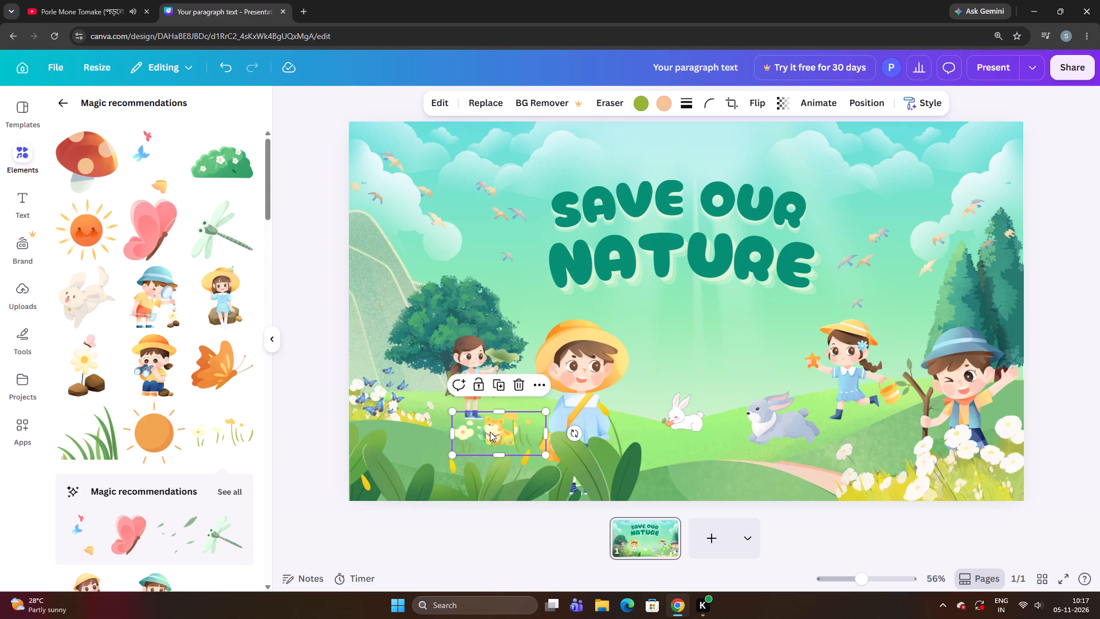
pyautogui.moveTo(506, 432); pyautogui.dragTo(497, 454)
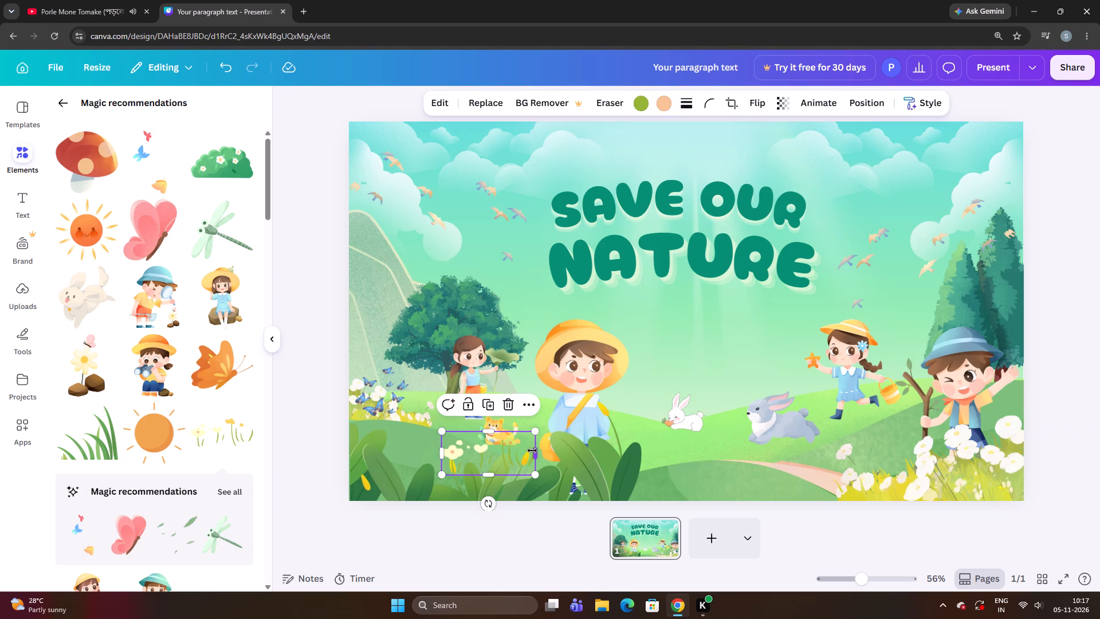
# Tilt the flower row a few degrees clockwise and place it among the large leaves below the orange cat.
pyautogui.moveTo(489, 504); pyautogui.dragTo(479, 510)
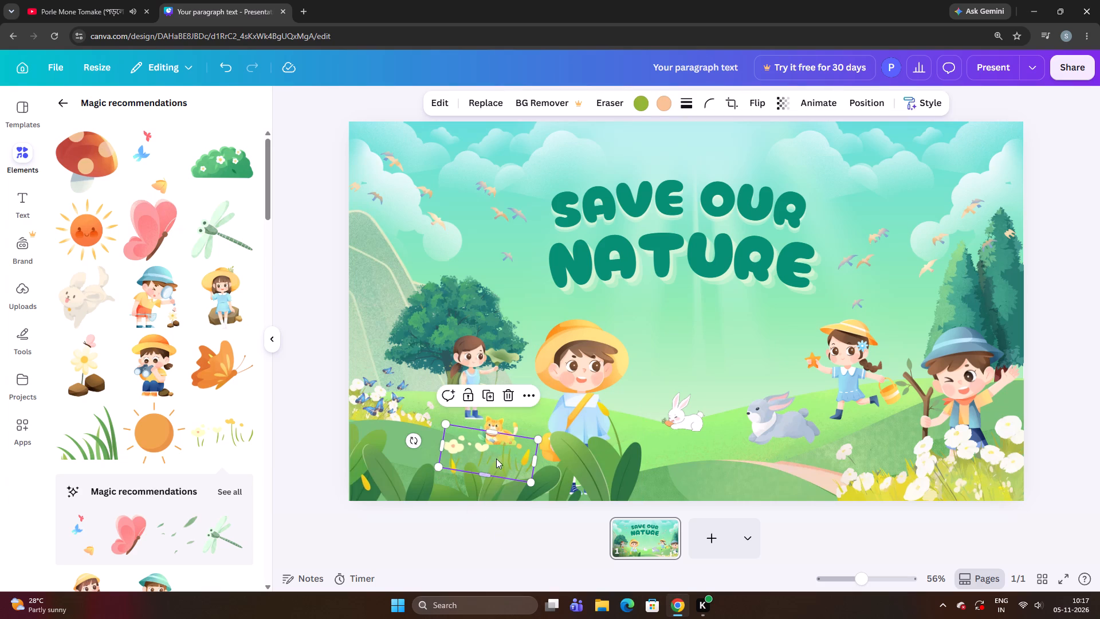
pyautogui.moveTo(499, 451); pyautogui.dragTo(504, 465)
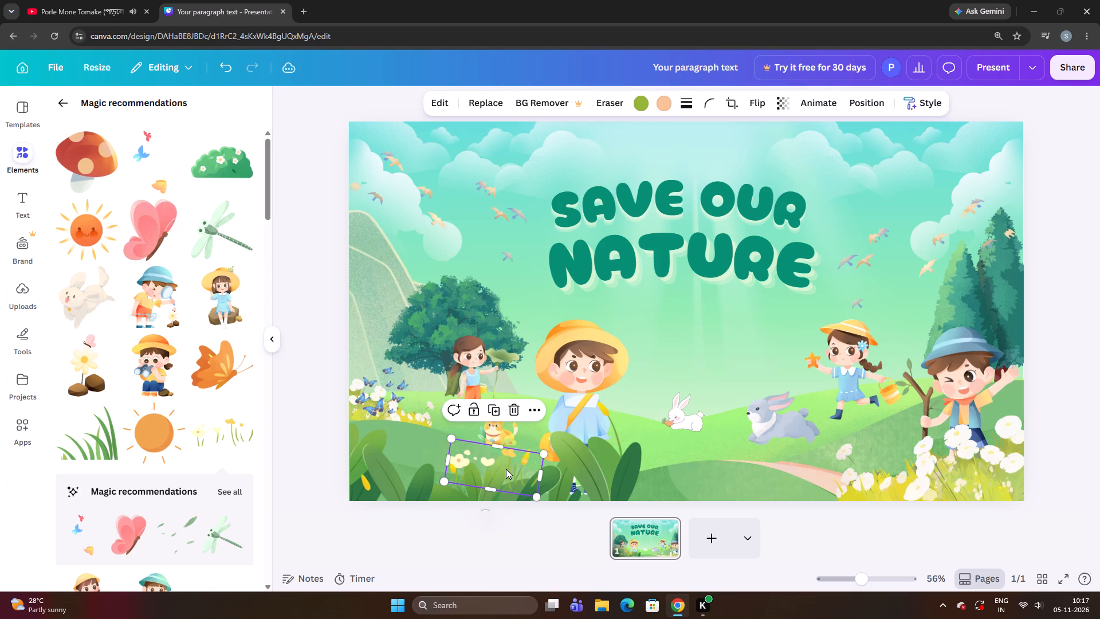
pyautogui.moveTo(482, 509); pyautogui.dragTo(493, 510)
pyautogui.moveTo(492, 469); pyautogui.dragTo(493, 479)
pyautogui.moveTo(493, 479); pyautogui.dragTo(513, 418)
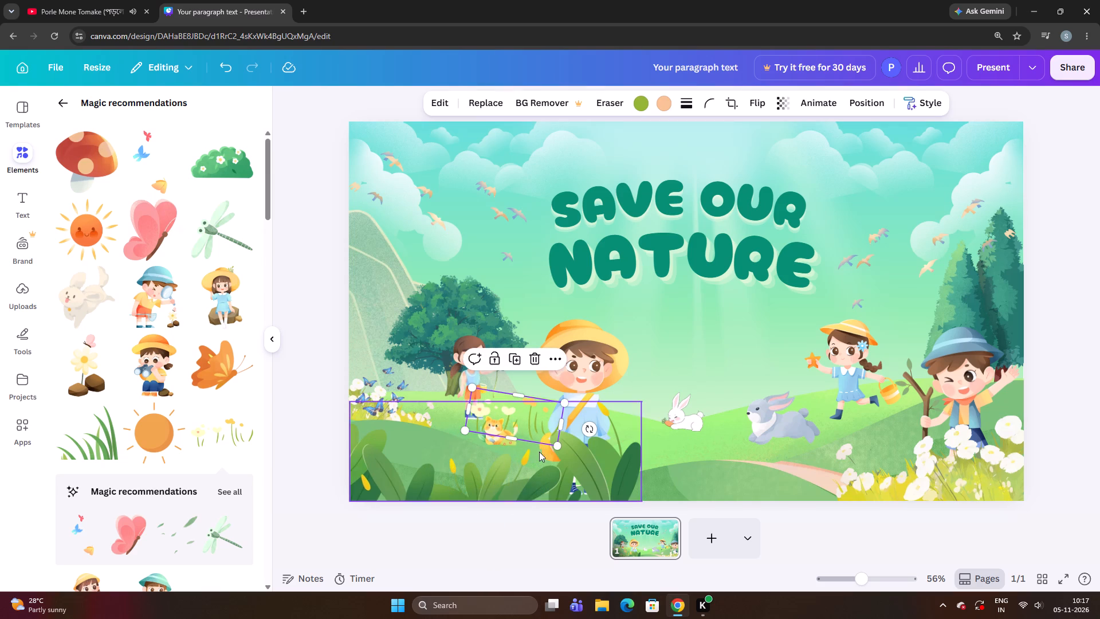
pyautogui.moveTo(590, 430); pyautogui.dragTo(593, 425)
pyautogui.moveTo(507, 419); pyautogui.dragTo(506, 430)
pyautogui.click(586, 433)
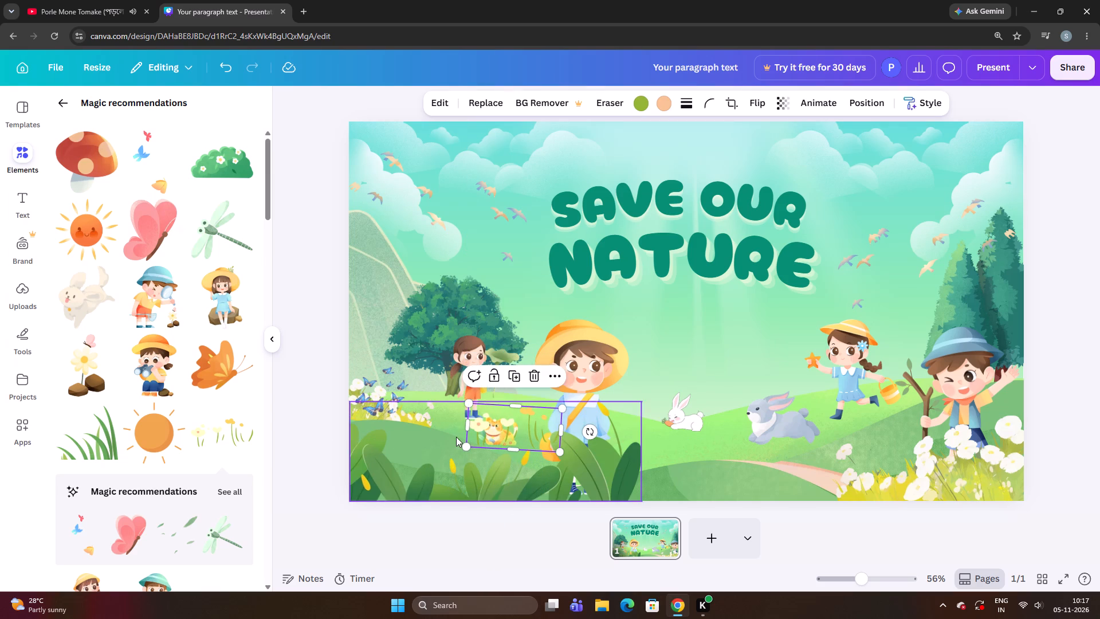
pyautogui.moveTo(508, 425); pyautogui.dragTo(489, 475)
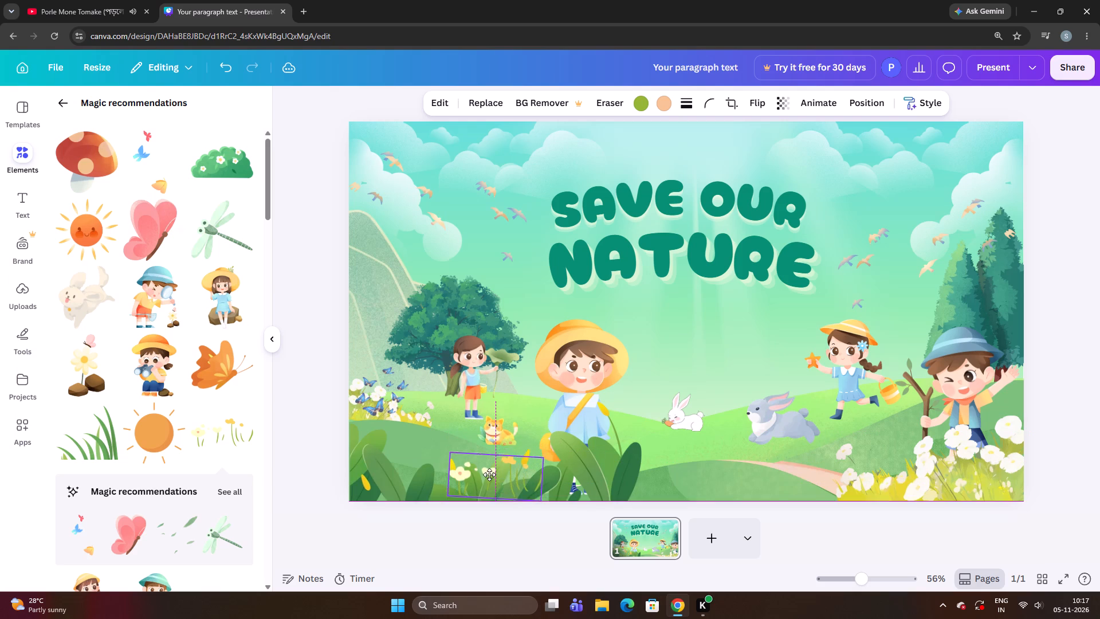
pyautogui.moveTo(489, 475); pyautogui.dragTo(497, 477)
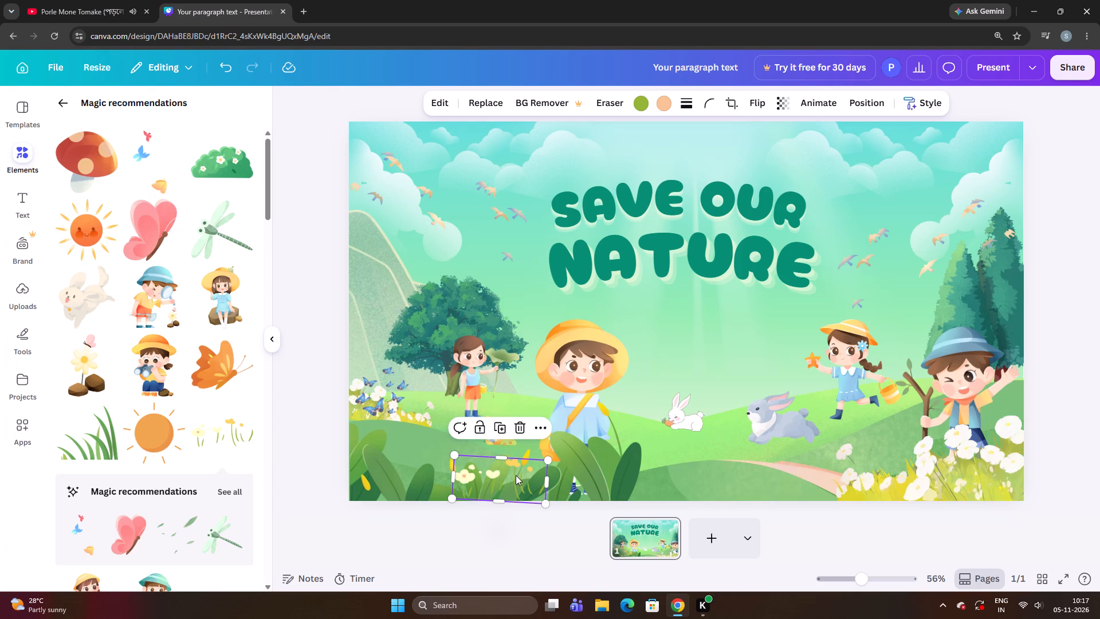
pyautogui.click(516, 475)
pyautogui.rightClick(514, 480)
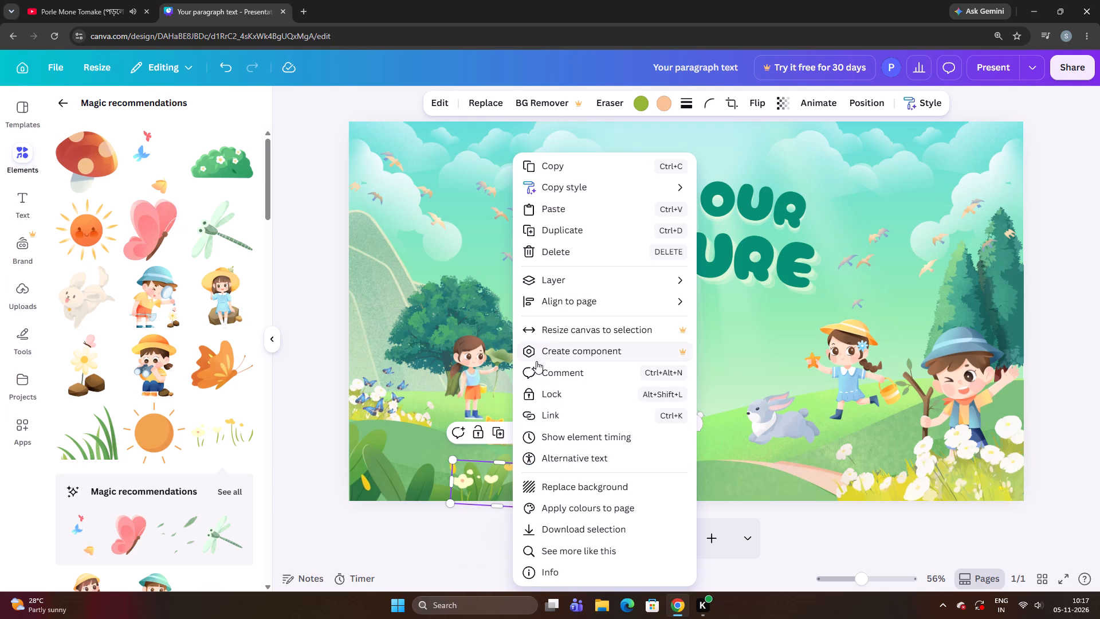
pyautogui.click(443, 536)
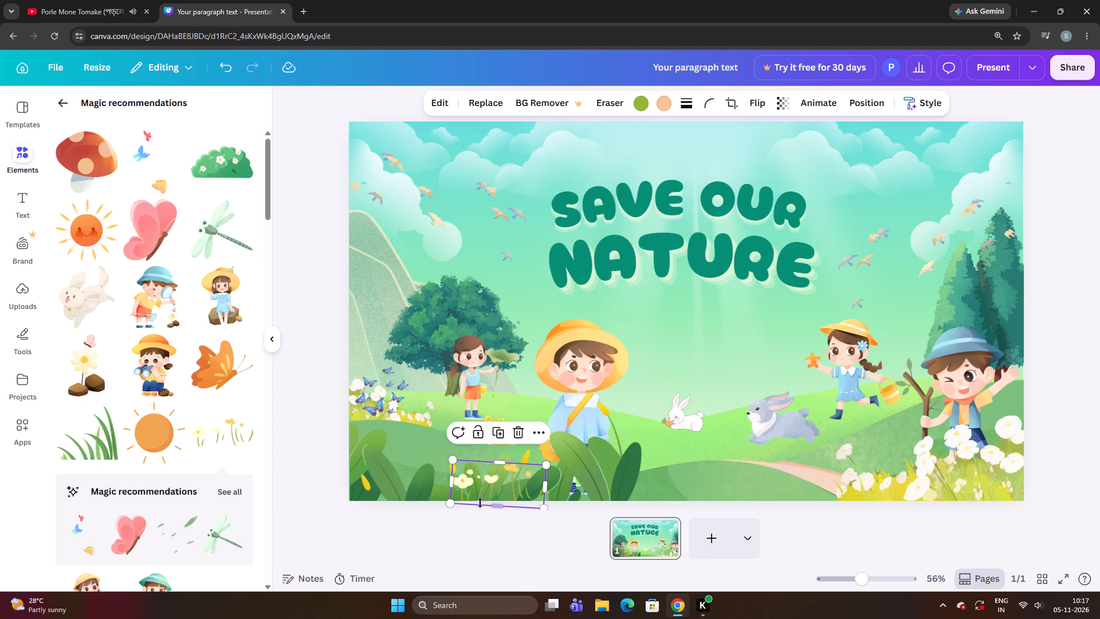
# Tilt the flower row slightly more clockwise and set it low among the large leaves at the slide's bottom edge.
pyautogui.moveTo(496, 485); pyautogui.dragTo(492, 473)
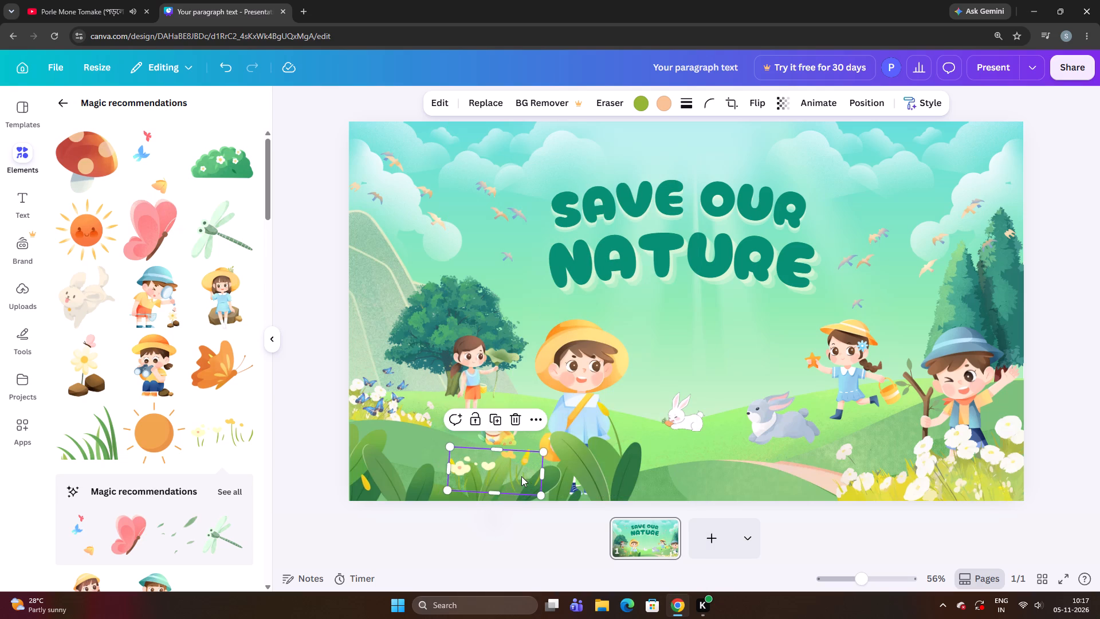
pyautogui.moveTo(521, 476); pyautogui.dragTo(514, 452)
pyautogui.click(410, 445)
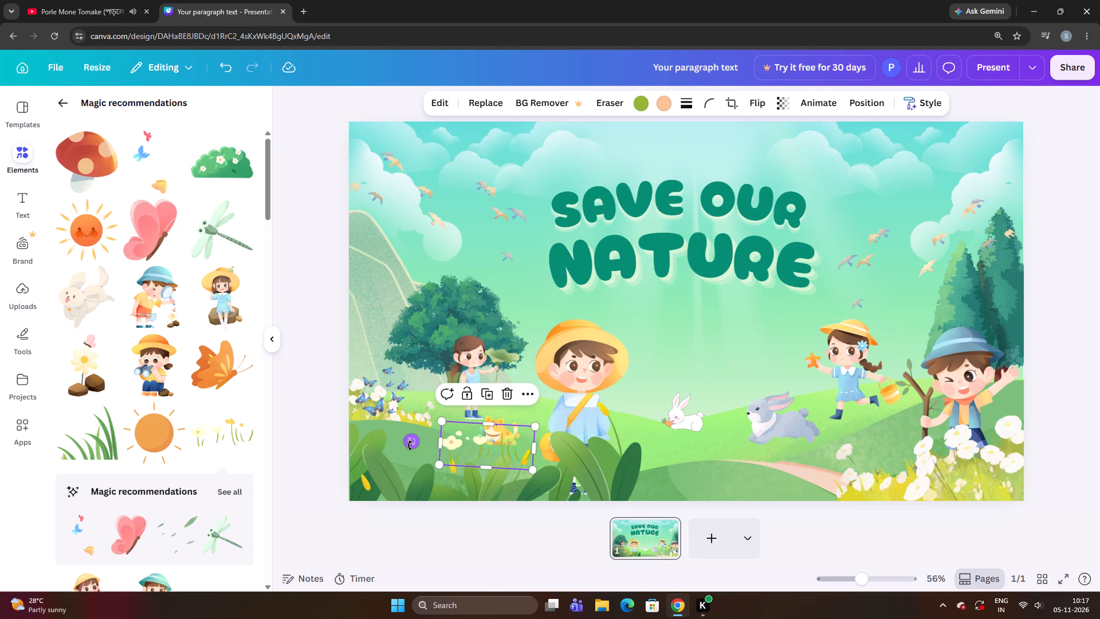
pyautogui.moveTo(469, 443); pyautogui.dragTo(477, 469)
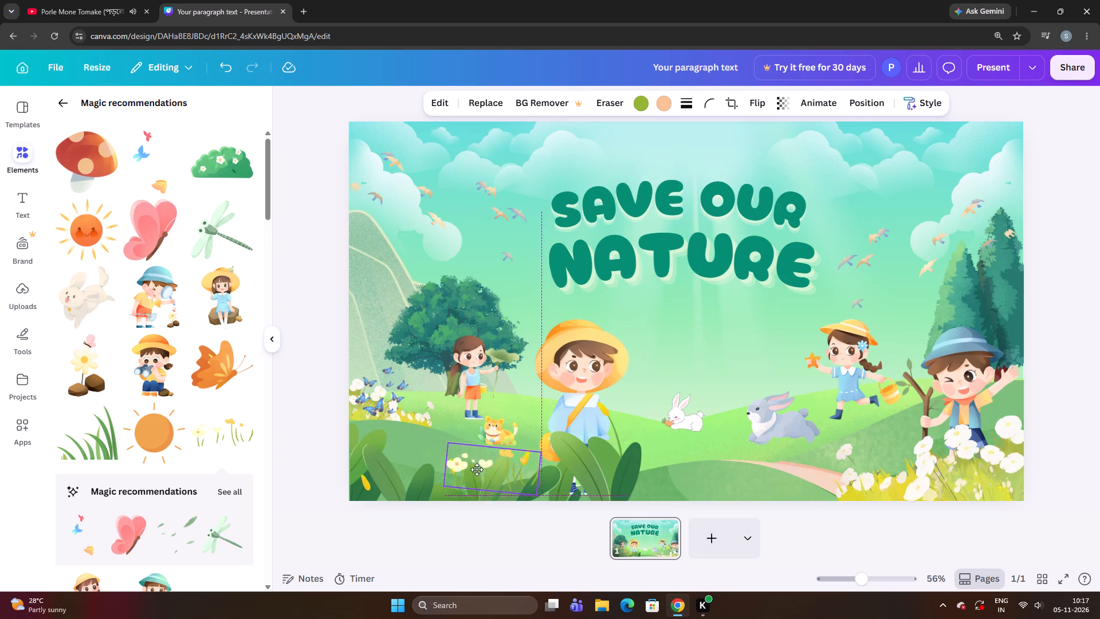
pyautogui.moveTo(477, 469); pyautogui.dragTo(481, 482)
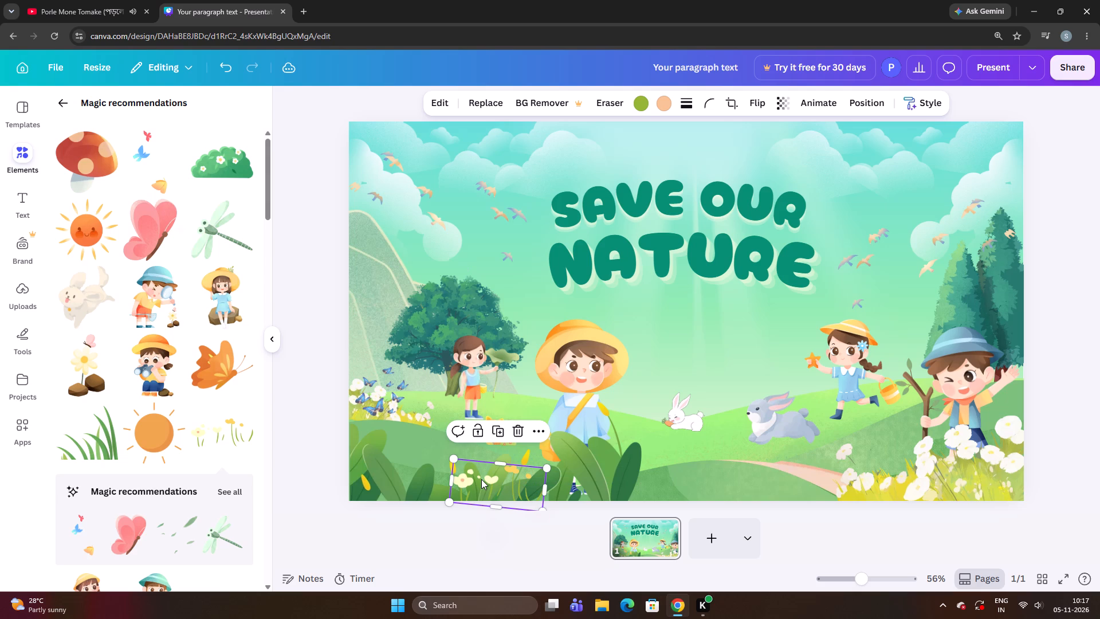
# Nudge the flower row slightly down and to the right among the large leaves below the orange cat.
pyautogui.press('Down')
pyautogui.press('Down')
pyautogui.press('Down')
pyautogui.press('Down')
pyautogui.press('Down')
pyautogui.press('Right')
pyautogui.press('Right')
pyautogui.click(294, 471)
pyautogui.click(504, 483)
pyautogui.press('Right')
pyautogui.press('Right')
pyautogui.press('Right')
pyautogui.press('Down')
pyautogui.press('Down')
pyautogui.press('Down')
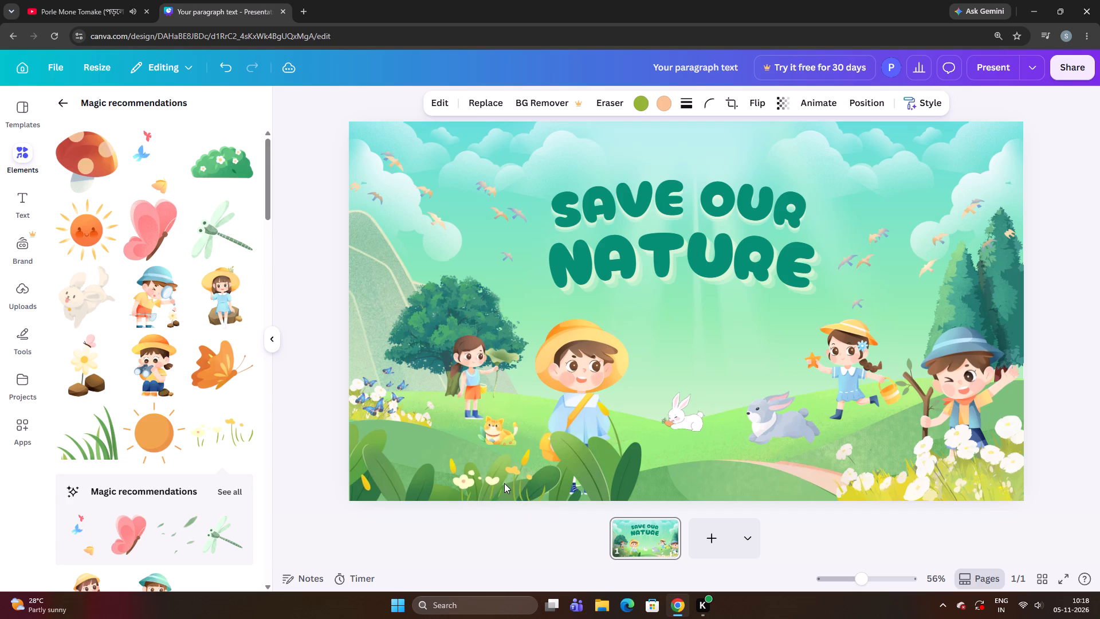
pyautogui.press('Down')
pyautogui.press('Down')
pyautogui.press('Down')
pyautogui.press('Down')
pyautogui.press('Down')
pyautogui.press('Down')
pyautogui.press('Down')
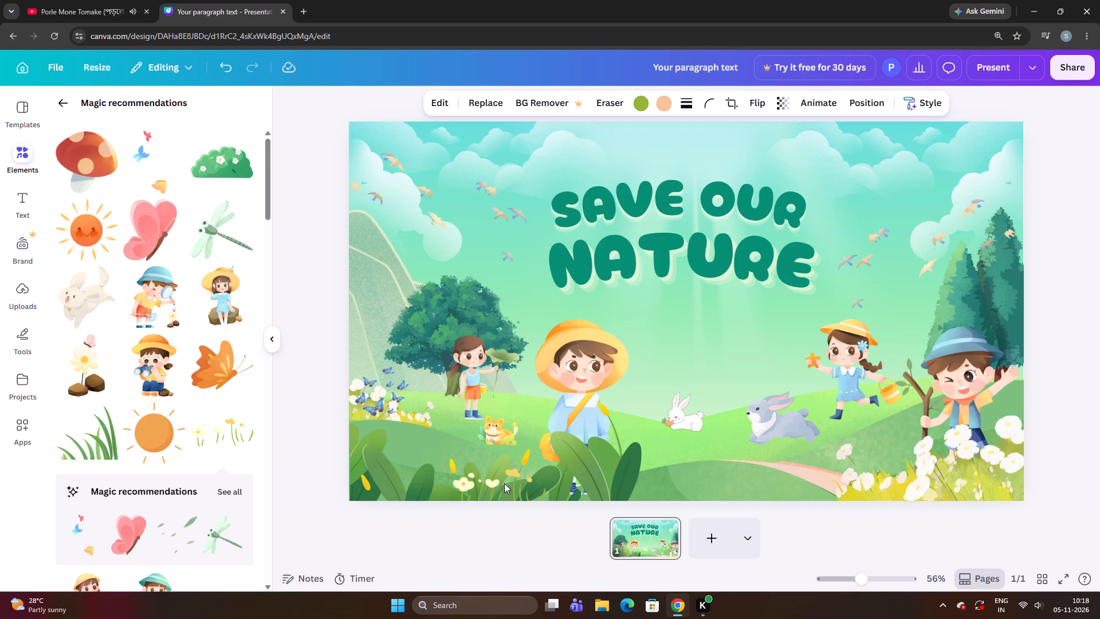
pyautogui.press('Down')
pyautogui.press('Down')
pyautogui.press('Down')
pyautogui.press('Down')
pyautogui.press('Down')
pyautogui.press('Down')
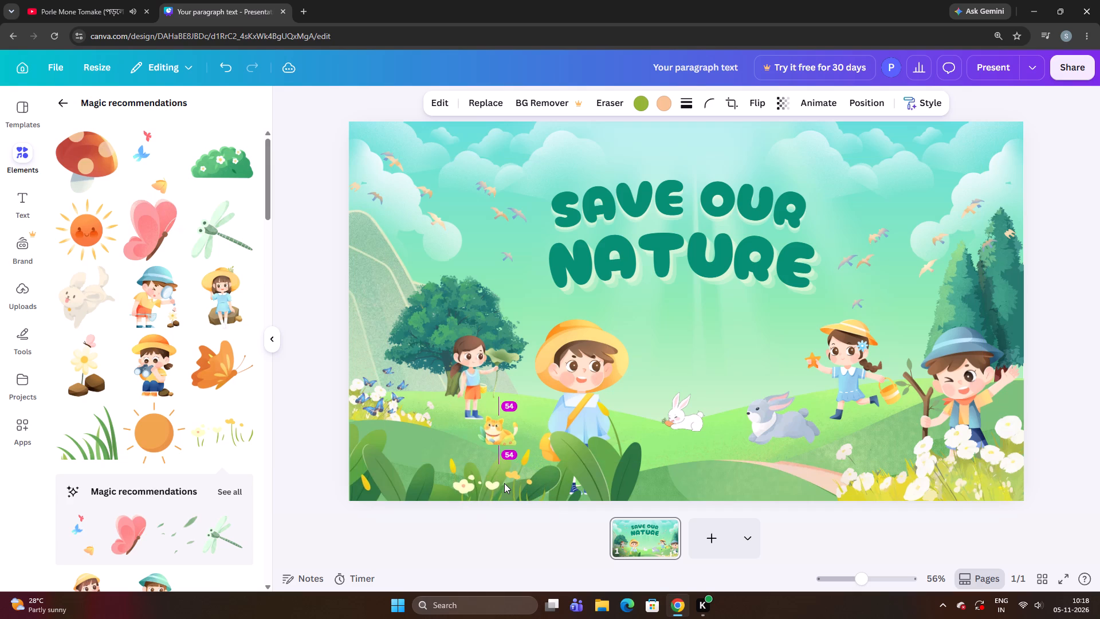
pyautogui.press('Up')
pyautogui.press('Right')
pyautogui.press('Right')
pyautogui.press('Right')
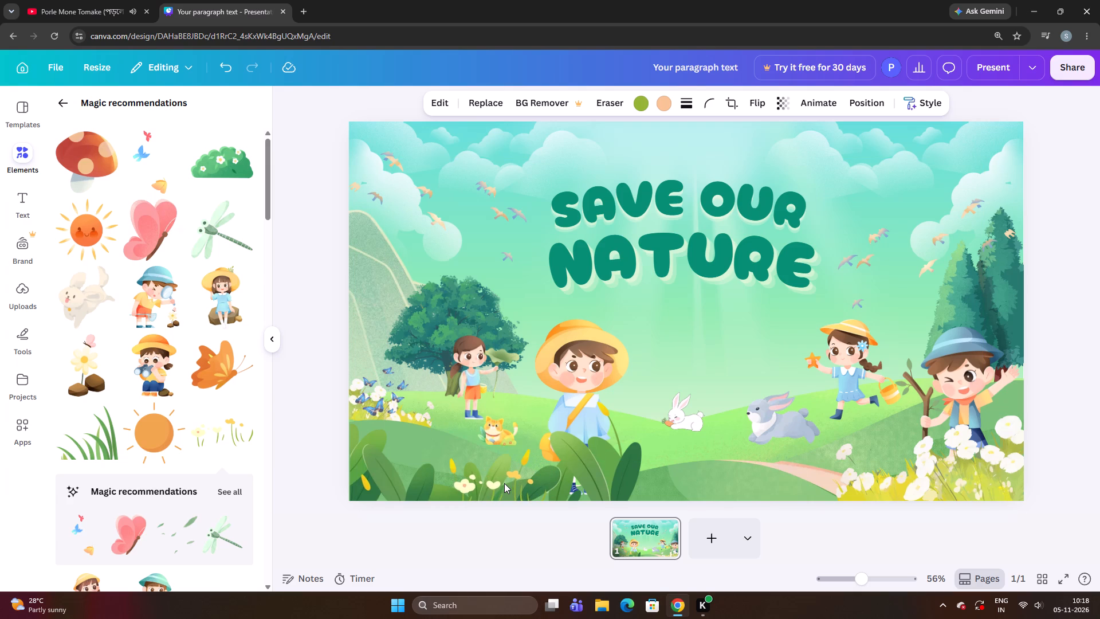
pyautogui.press('Right')
pyautogui.press('Down')
pyautogui.press('Down')
# Nudge the flower row slightly up and to the left among the large leaves.
pyautogui.press('Left')
pyautogui.press('Up')
pyautogui.press('Left')
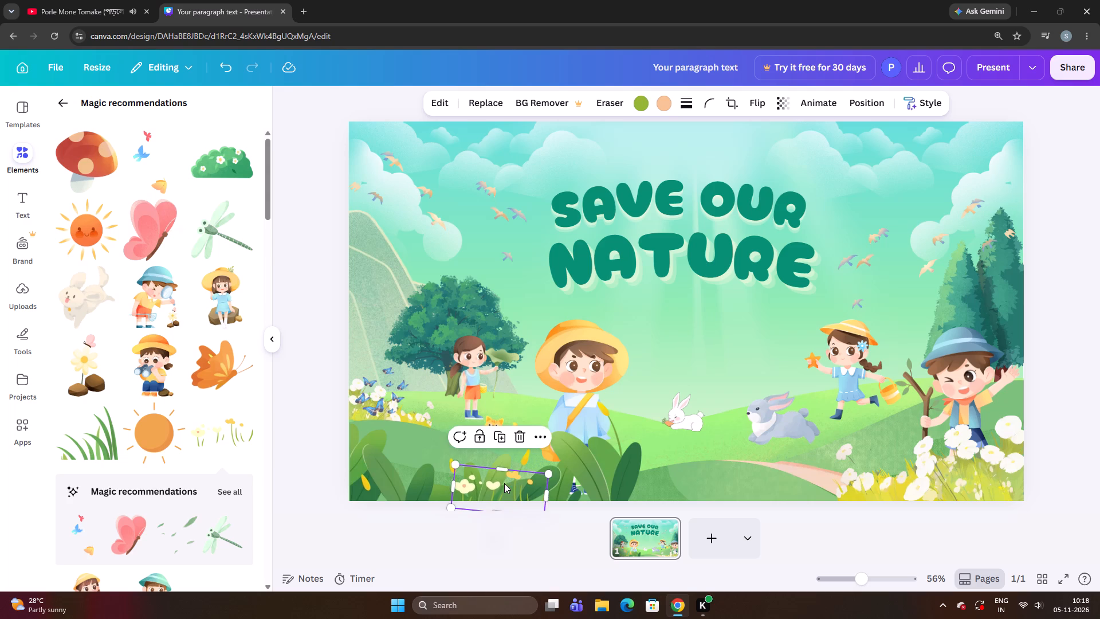
pyautogui.press('Down')
pyautogui.press('Left')
pyautogui.press('Up')
pyautogui.press('Up')
pyautogui.press('Left')
pyautogui.press('Left')
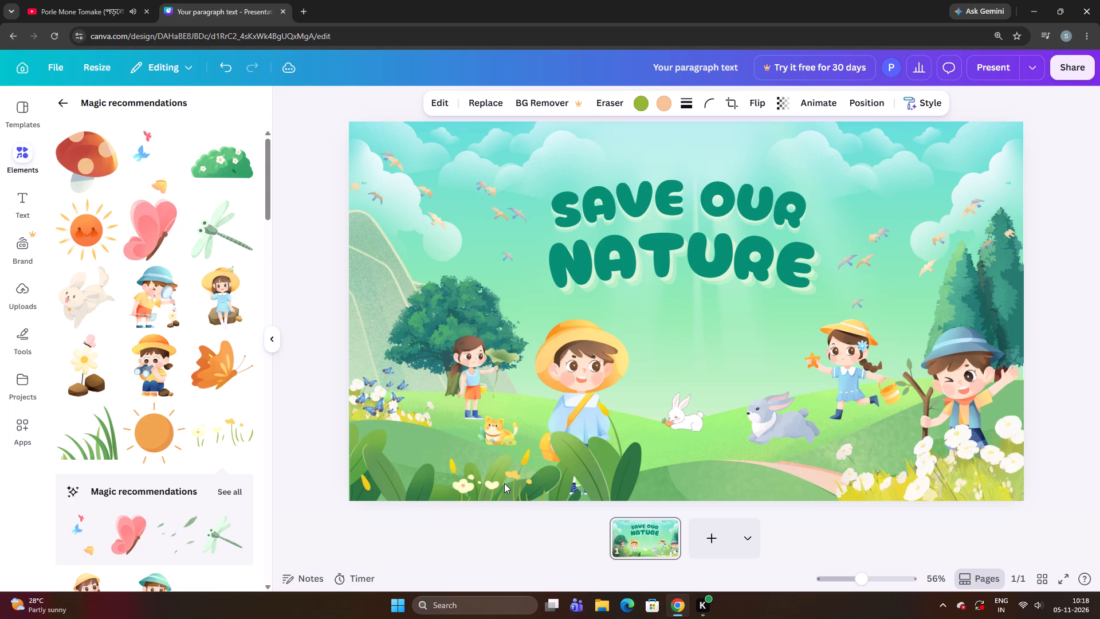
pyautogui.press('Left')
pyautogui.press('Up')
# Nudge the flower row slightly to the right among the large leaves and deselect it.
pyautogui.press('Right')
pyautogui.press('Right')
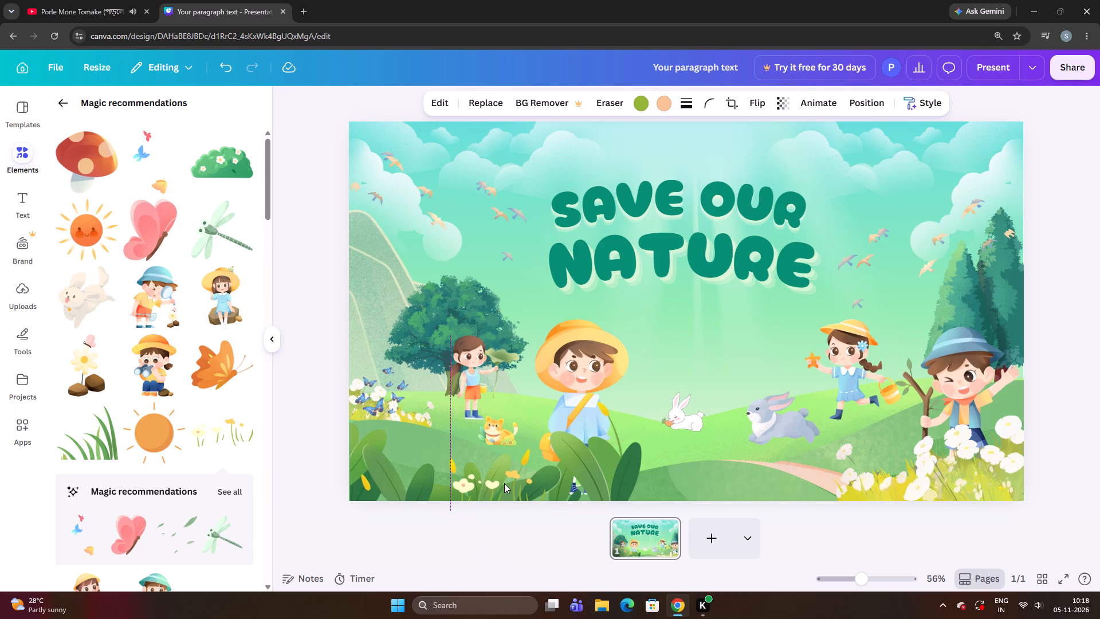
pyautogui.press('Right')
pyautogui.press('Right')
pyautogui.press('Right')
pyautogui.press('Right')
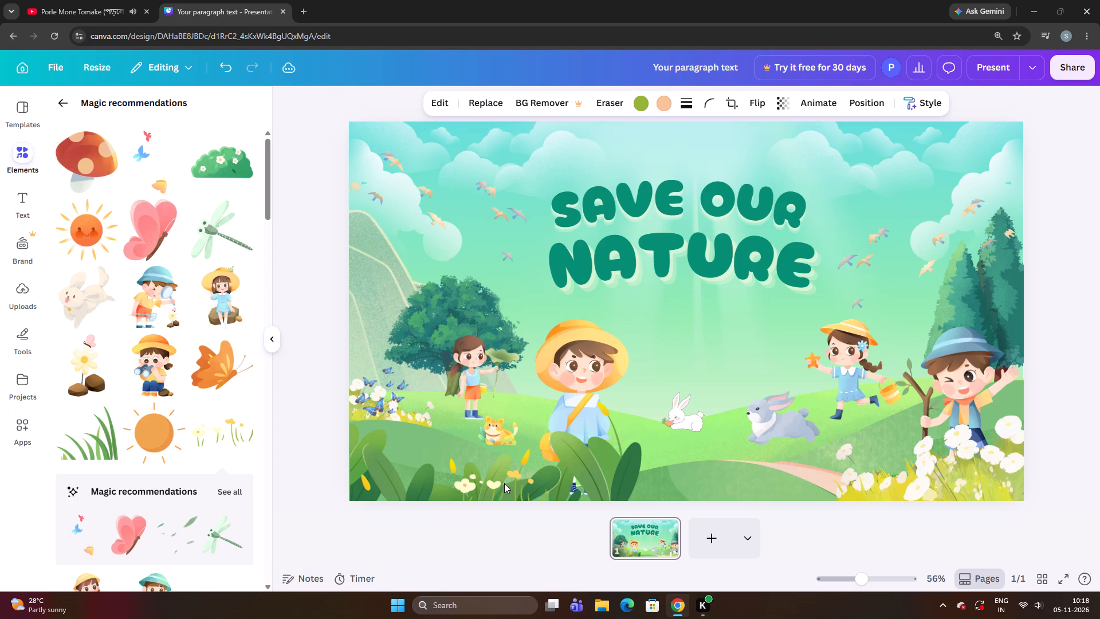
pyautogui.press('Right')
pyautogui.press('Right')
pyautogui.press('Right')
pyautogui.press('Right')
pyautogui.press('Right')
pyautogui.press('Right')
pyautogui.press('Right')
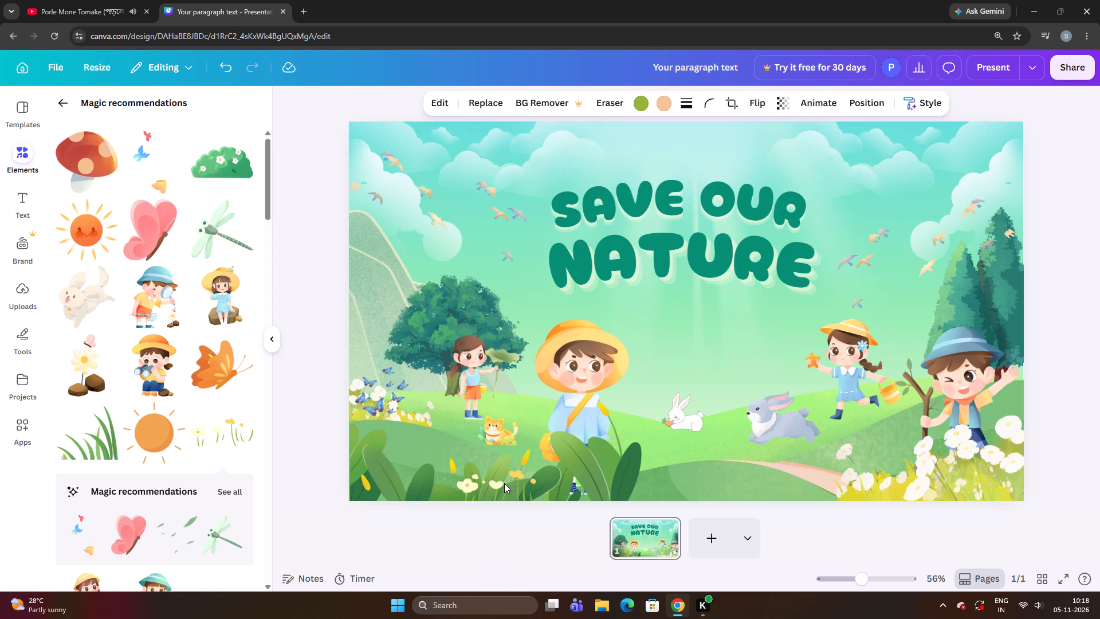
pyautogui.click(316, 446)
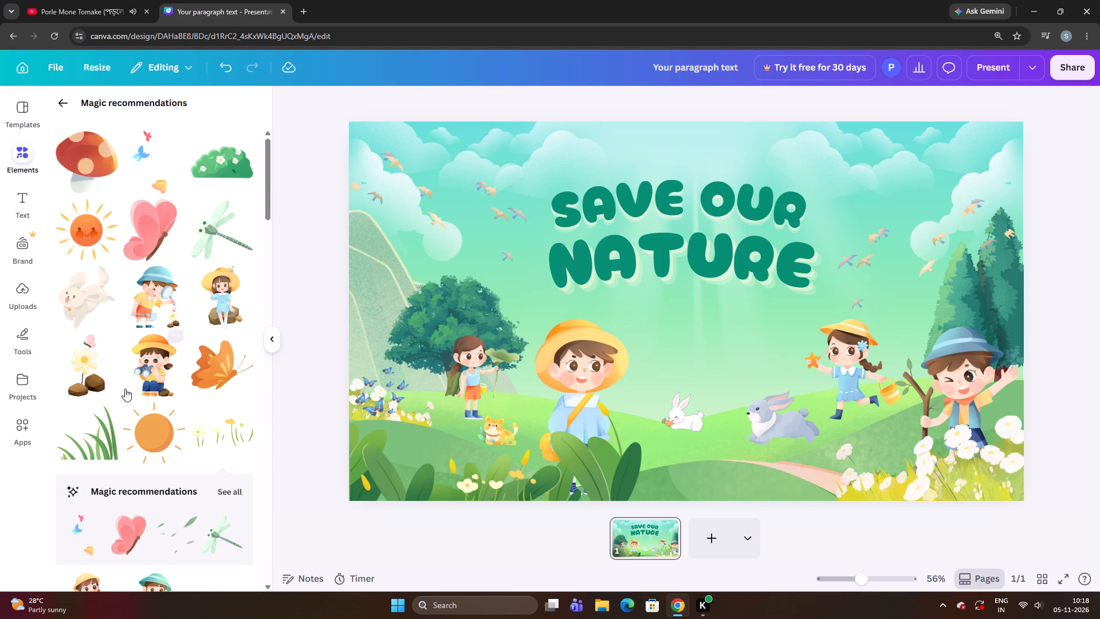
# Open the full magic recommendations and add the graphic of two flying blue birds to the slide.
pyautogui.scroll(2, 125, 389)
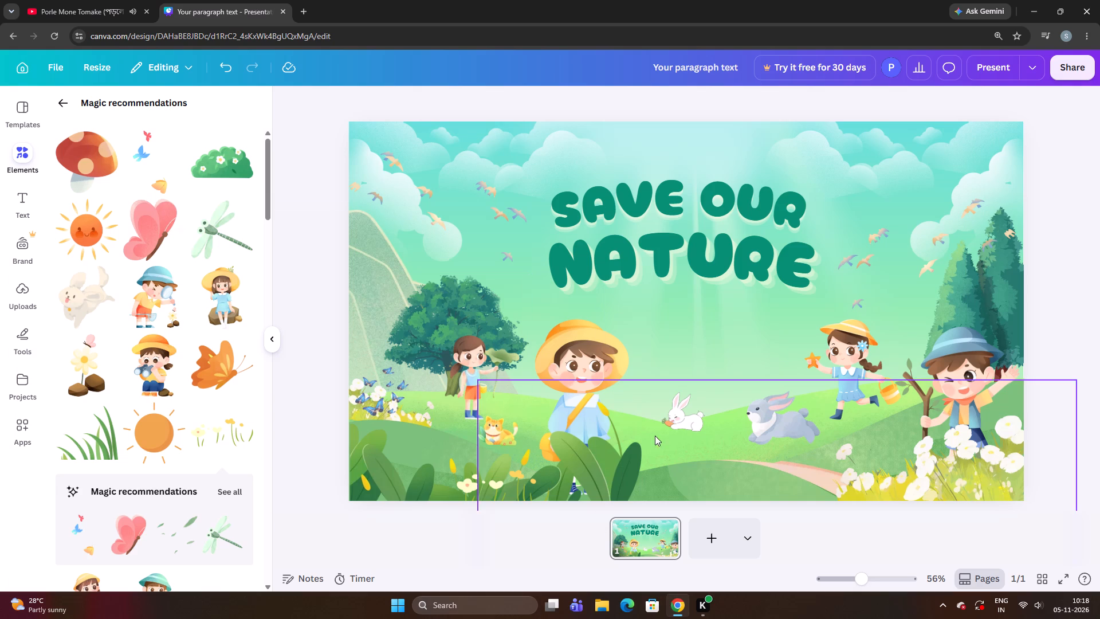
pyautogui.click(684, 417)
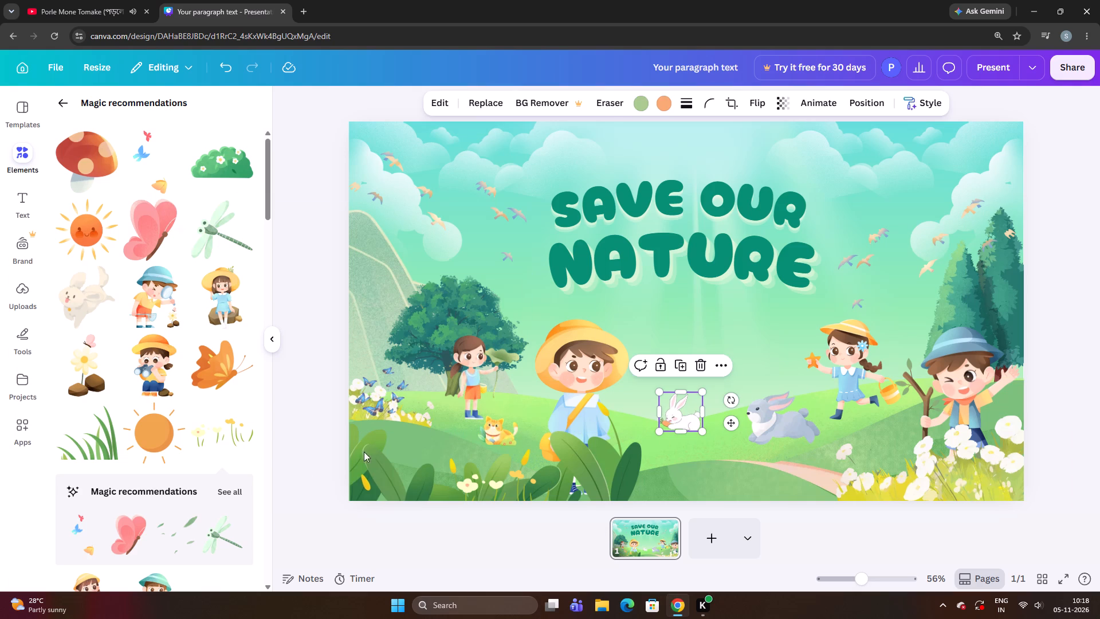
pyautogui.click(237, 492)
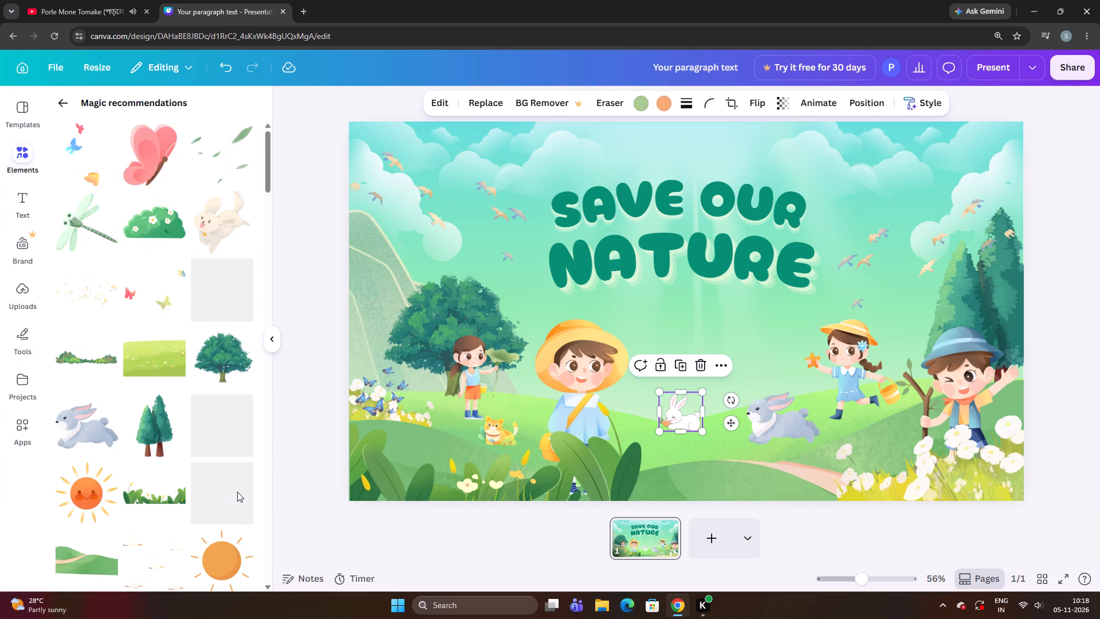
pyautogui.scroll(3, 234, 492)
pyautogui.scroll(-8, 234, 492)
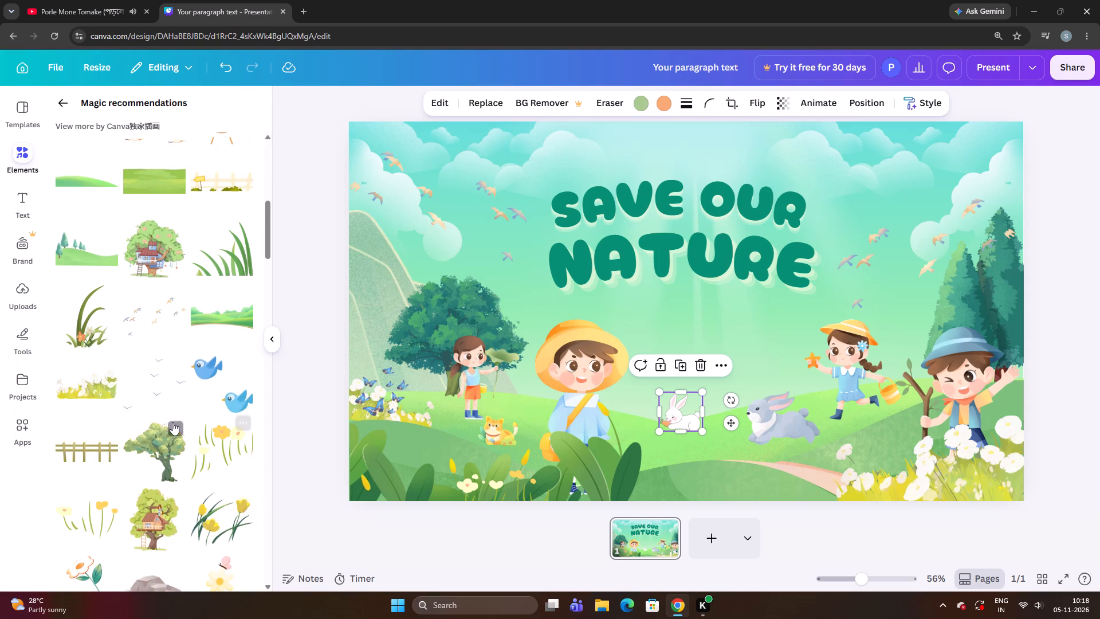
pyautogui.click(235, 404)
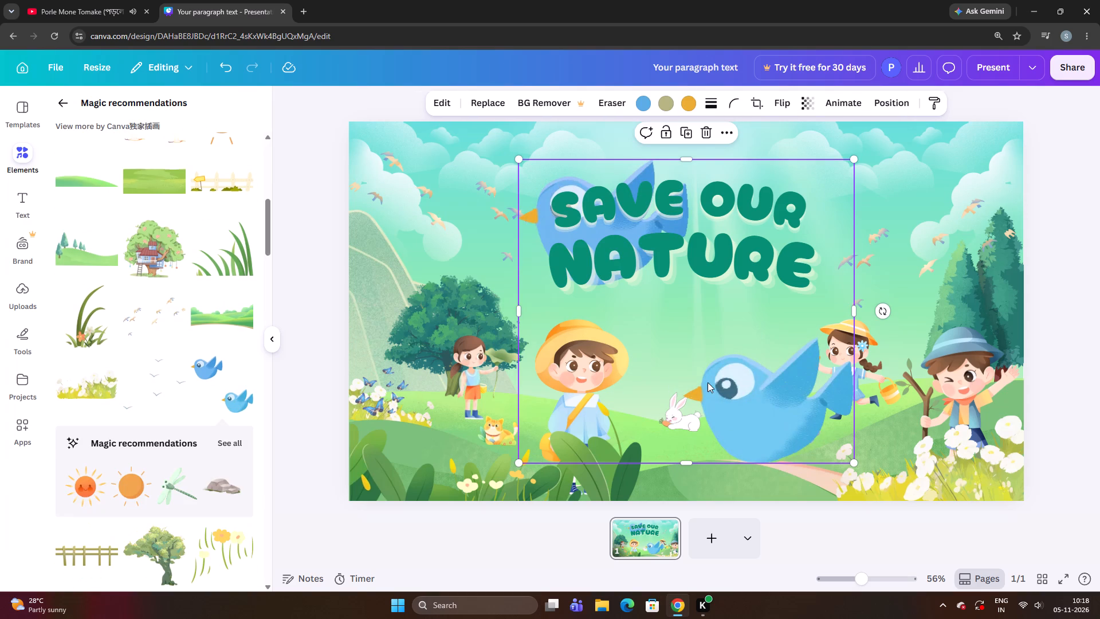
# Shrink the pair of blue birds to a small size and place it in the sky above the end of the word OUR.
pyautogui.moveTo(715, 409); pyautogui.dragTo(844, 344)
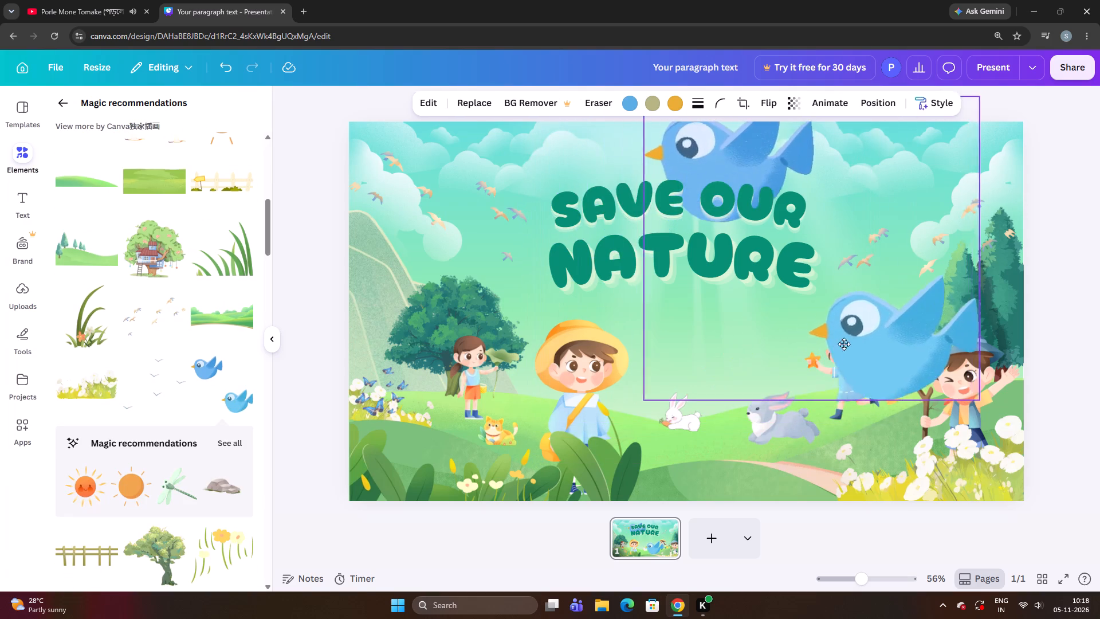
pyautogui.moveTo(844, 344); pyautogui.dragTo(805, 346)
pyautogui.moveTo(946, 399); pyautogui.dragTo(838, 288)
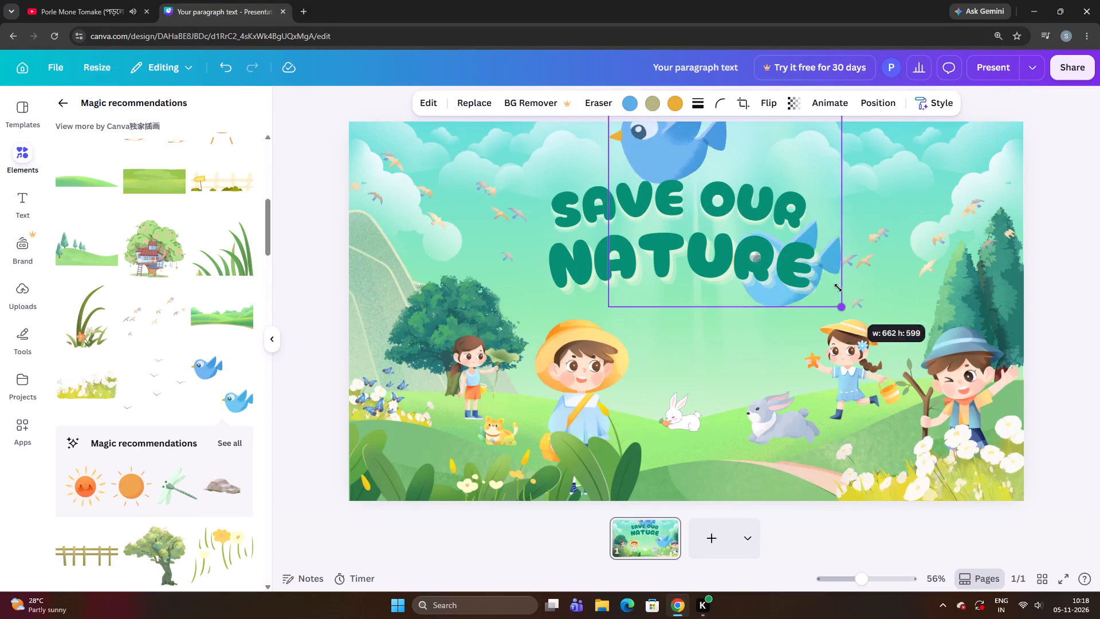
pyautogui.moveTo(838, 288); pyautogui.dragTo(748, 177)
pyautogui.moveTo(697, 152); pyautogui.dragTo(912, 209)
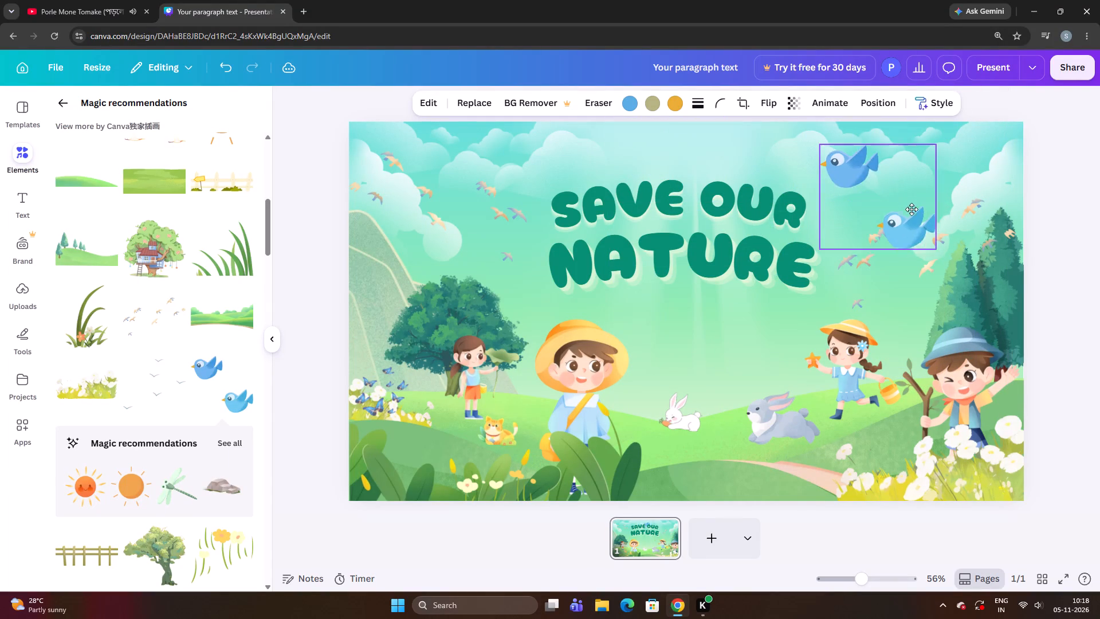
pyautogui.moveTo(912, 209); pyautogui.dragTo(912, 209)
pyautogui.moveTo(940, 254); pyautogui.dragTo(892, 179)
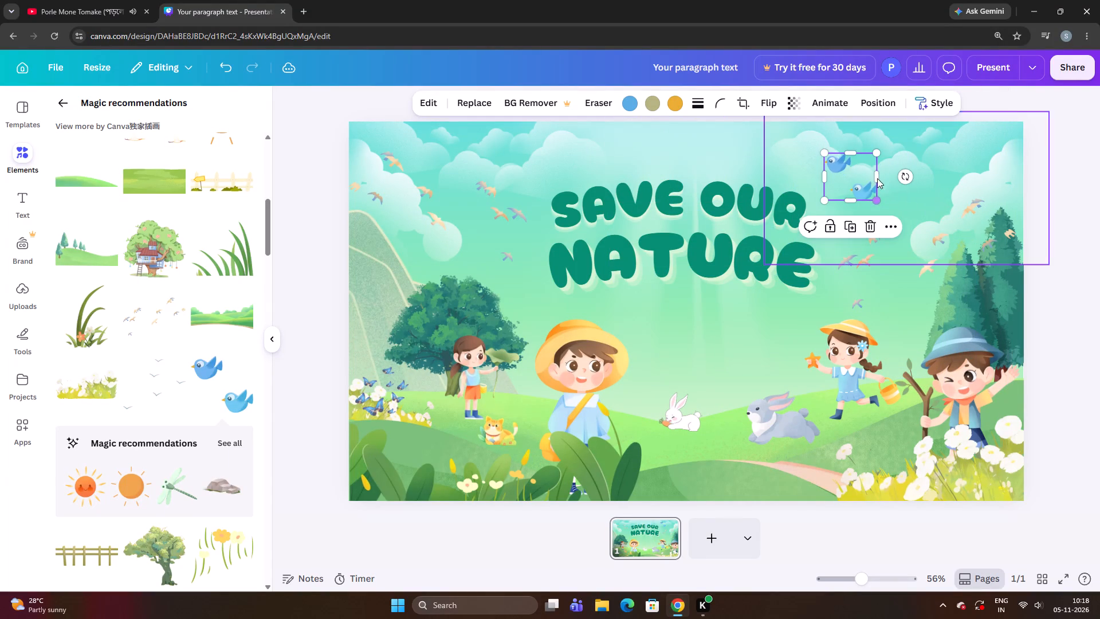
pyautogui.moveTo(857, 179); pyautogui.dragTo(793, 161)
pyautogui.moveTo(793, 161); pyautogui.dragTo(800, 162)
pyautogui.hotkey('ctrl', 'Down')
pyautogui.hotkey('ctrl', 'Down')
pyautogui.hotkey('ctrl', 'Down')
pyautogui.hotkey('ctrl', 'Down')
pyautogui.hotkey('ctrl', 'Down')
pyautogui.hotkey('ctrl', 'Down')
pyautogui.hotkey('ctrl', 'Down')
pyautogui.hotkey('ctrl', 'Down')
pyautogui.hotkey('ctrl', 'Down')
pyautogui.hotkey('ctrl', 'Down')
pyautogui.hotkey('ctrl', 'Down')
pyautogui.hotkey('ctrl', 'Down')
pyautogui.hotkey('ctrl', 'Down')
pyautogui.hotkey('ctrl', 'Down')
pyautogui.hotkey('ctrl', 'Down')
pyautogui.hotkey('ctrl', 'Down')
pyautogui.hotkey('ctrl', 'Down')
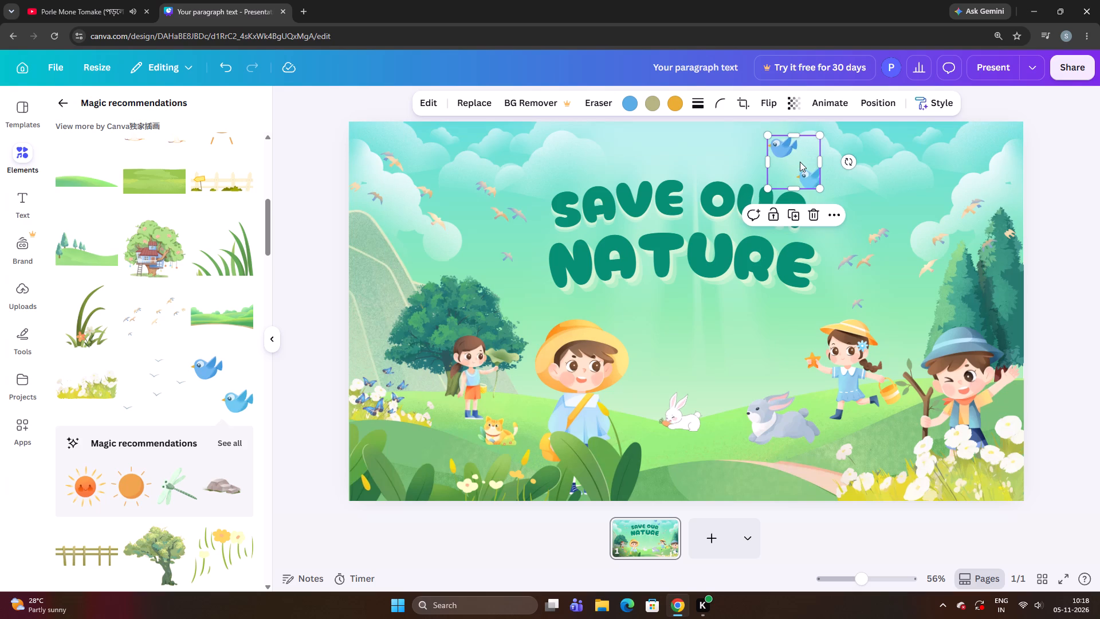
# Widen the blue birds graphic slightly above the title and deselect it.
pyautogui.moveTo(819, 160); pyautogui.dragTo(825, 162)
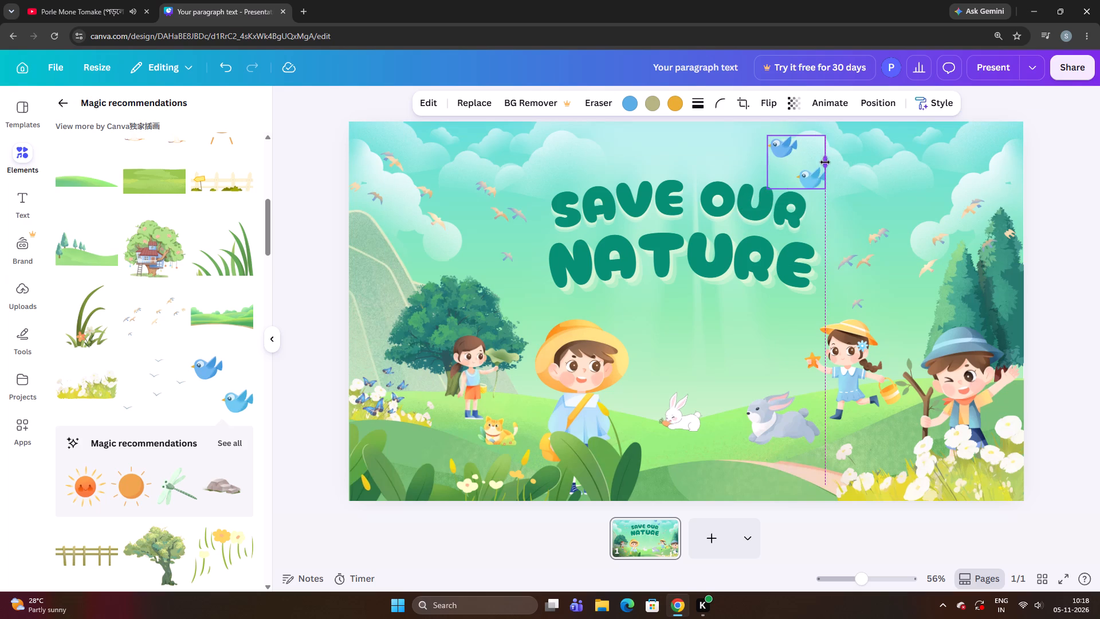
pyautogui.moveTo(825, 162); pyautogui.dragTo(831, 171)
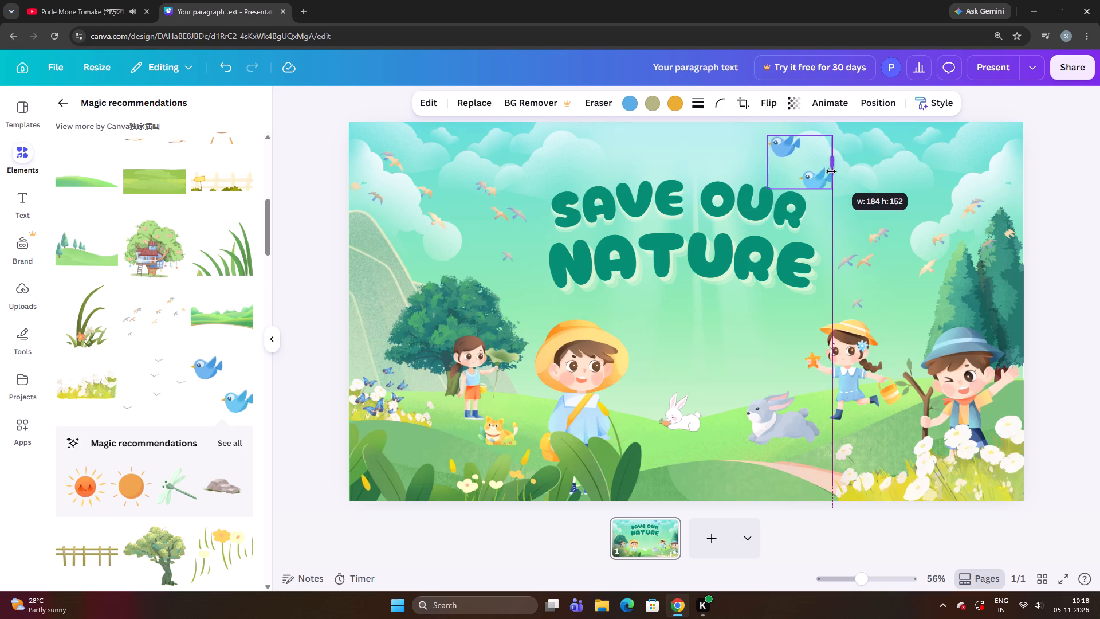
pyautogui.moveTo(831, 171); pyautogui.dragTo(823, 179)
pyautogui.click(800, 174)
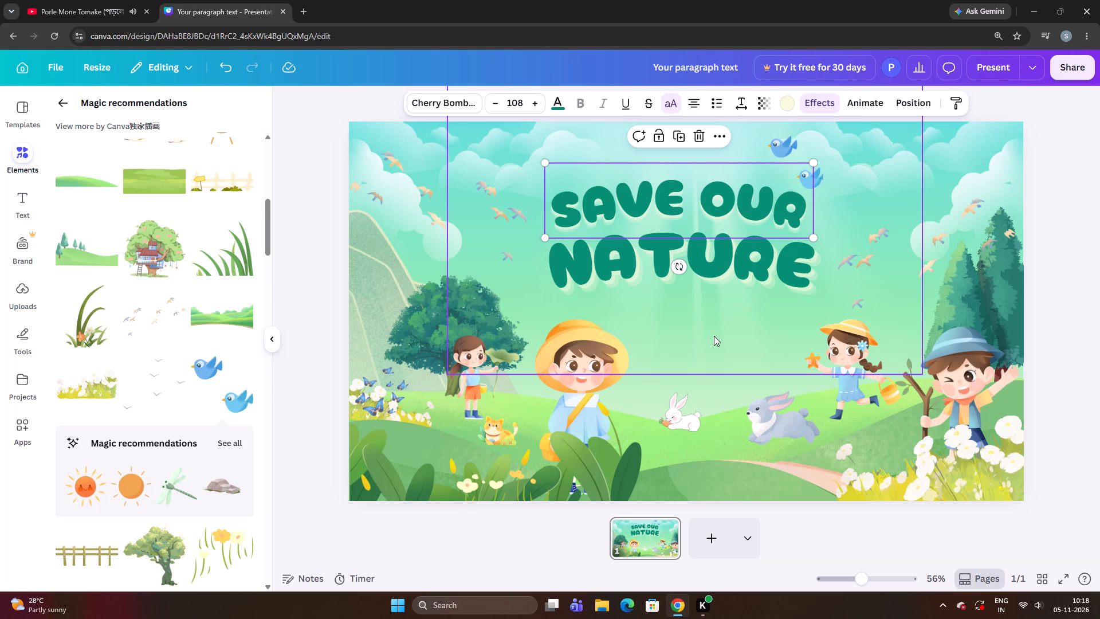
pyautogui.click(714, 336)
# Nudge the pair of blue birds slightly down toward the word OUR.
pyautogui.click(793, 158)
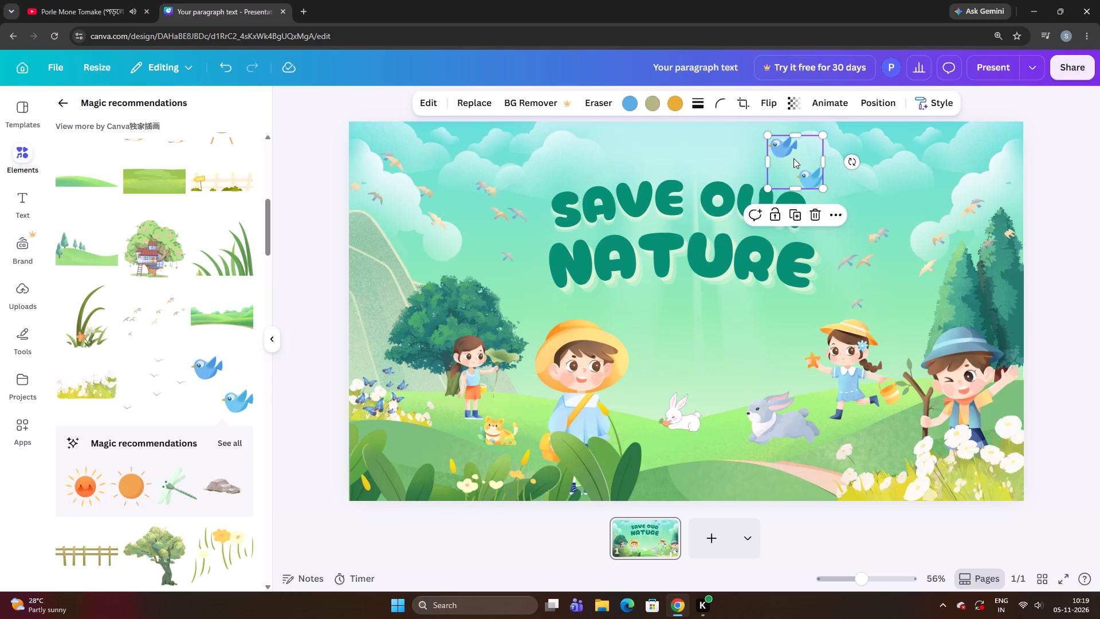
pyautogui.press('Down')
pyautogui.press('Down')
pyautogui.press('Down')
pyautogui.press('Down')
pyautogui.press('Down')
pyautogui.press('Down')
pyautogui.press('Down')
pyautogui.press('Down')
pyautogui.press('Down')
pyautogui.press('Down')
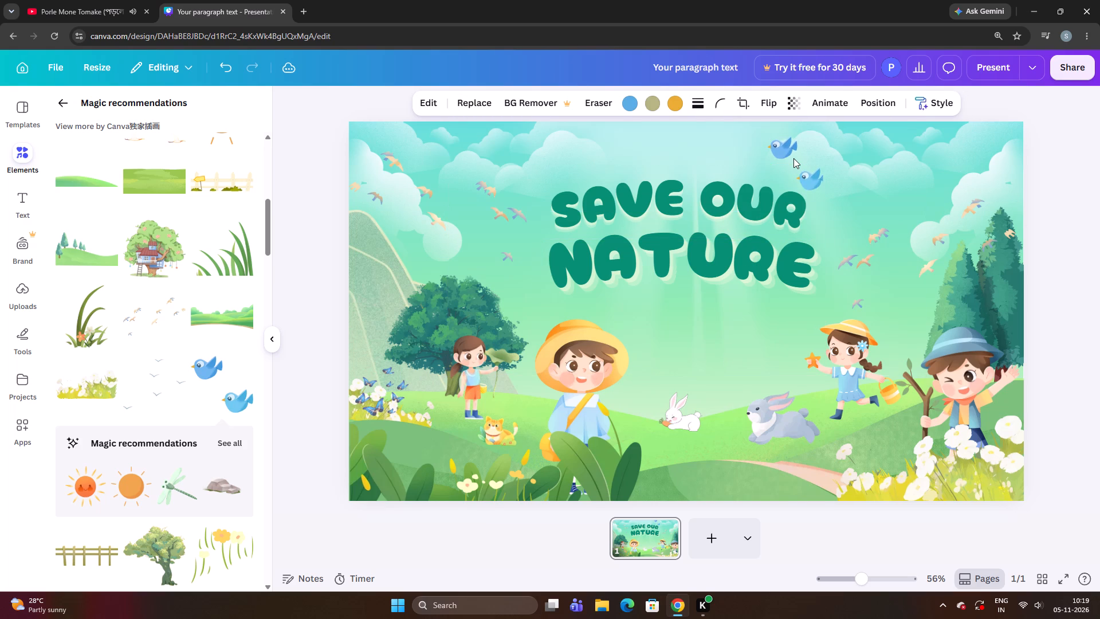
# Nudge the pair of blue birds slightly up and to the left above the word OUR.
pyautogui.press('Up')
pyautogui.press('Up')
pyautogui.press('Up')
pyautogui.press('Up')
pyautogui.press('Up')
pyautogui.press('Up')
pyautogui.press('Up')
pyautogui.press('Up')
pyautogui.press('Up')
pyautogui.press('Up')
pyautogui.press('Up')
pyautogui.press('Up')
pyautogui.press('Up')
pyautogui.press('Up')
pyautogui.press('Up')
pyautogui.press('Up')
pyautogui.press('Up')
pyautogui.press('Up')
pyautogui.press('Up')
pyautogui.press('Left')
pyautogui.press('Left')
pyautogui.press('Left')
pyautogui.press('Left')
pyautogui.press('Left')
pyautogui.press('Left')
pyautogui.press('Left')
pyautogui.press('Left')
pyautogui.press('Left')
pyautogui.press('Left')
pyautogui.press('Left')
pyautogui.press('Left')
pyautogui.press('Left')
pyautogui.press('Left')
pyautogui.press('Left')
pyautogui.press('Left')
pyautogui.press('Left')
pyautogui.press('Left')
pyautogui.press('Left')
pyautogui.press('Left')
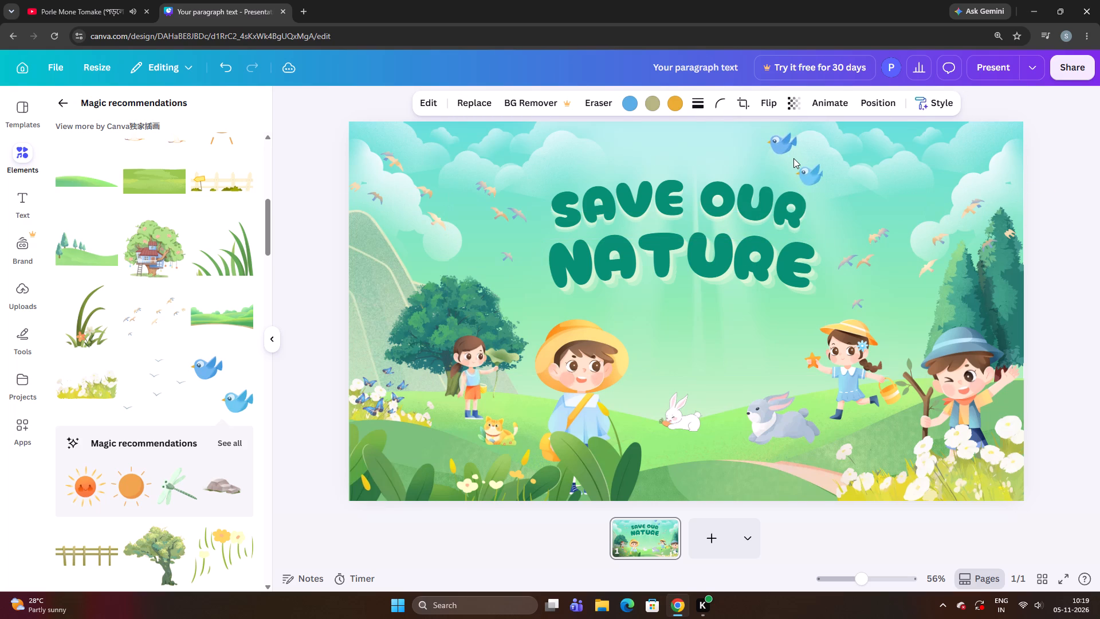
pyautogui.press('Down')
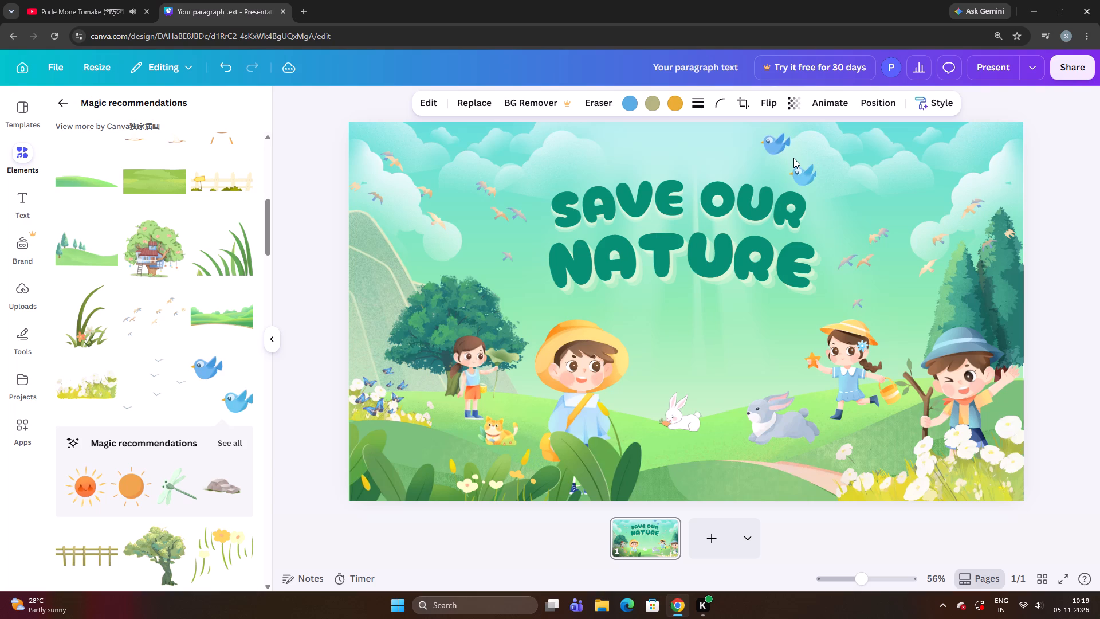
# Nudge the blue birds a little further up and to the left above the word OUR.
pyautogui.press('Up')
pyautogui.press('Up')
pyautogui.press('Up')
pyautogui.press('Up')
pyautogui.press('Up')
pyautogui.press('Up')
pyautogui.press('Up')
pyautogui.press('Up')
pyautogui.press('Up')
pyautogui.press('Up')
pyautogui.press('Up')
pyautogui.press('Up')
pyautogui.press('Left')
pyautogui.press('Down')
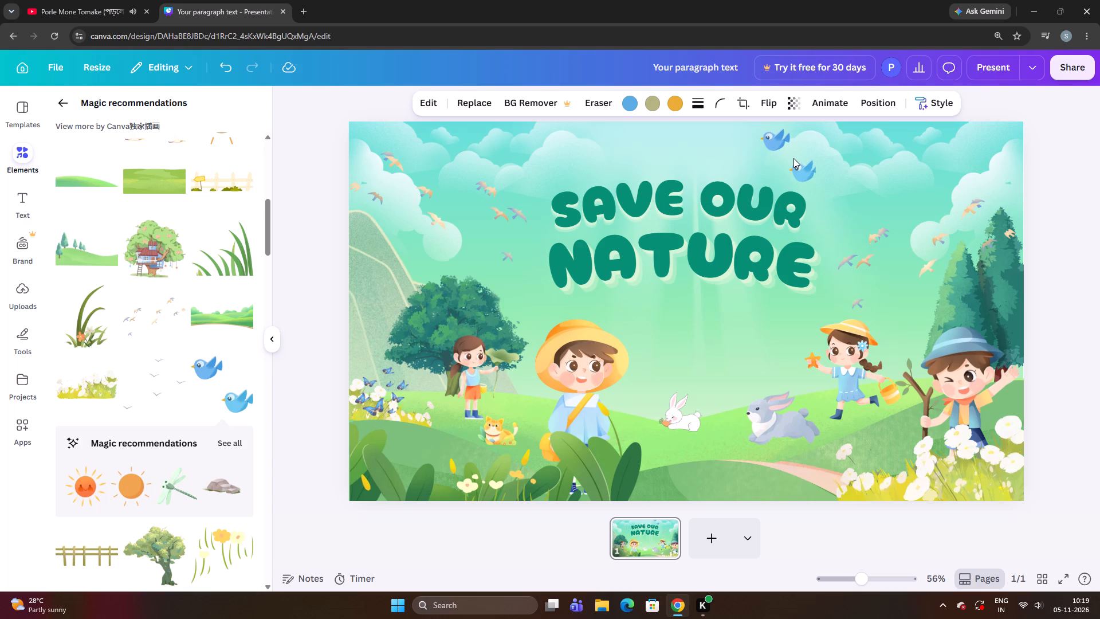
pyautogui.press('Left')
pyautogui.press('Left')
pyautogui.press('Left')
pyautogui.press('Left')
pyautogui.press('Left')
pyautogui.press('Left')
pyautogui.press('Left')
pyautogui.press('Left')
pyautogui.press('Left')
pyautogui.press('Left')
pyautogui.press('Left')
# Nudge the blue birds slightly down so the lower bird sits closer to the top of the word OUR.
pyautogui.press('Down')
pyautogui.press('Down')
pyautogui.press('Down')
pyautogui.press('Down')
pyautogui.press('Down')
pyautogui.press('Down')
pyautogui.press('Down')
pyautogui.press('Down')
pyautogui.press('Down')
pyautogui.press('Down')
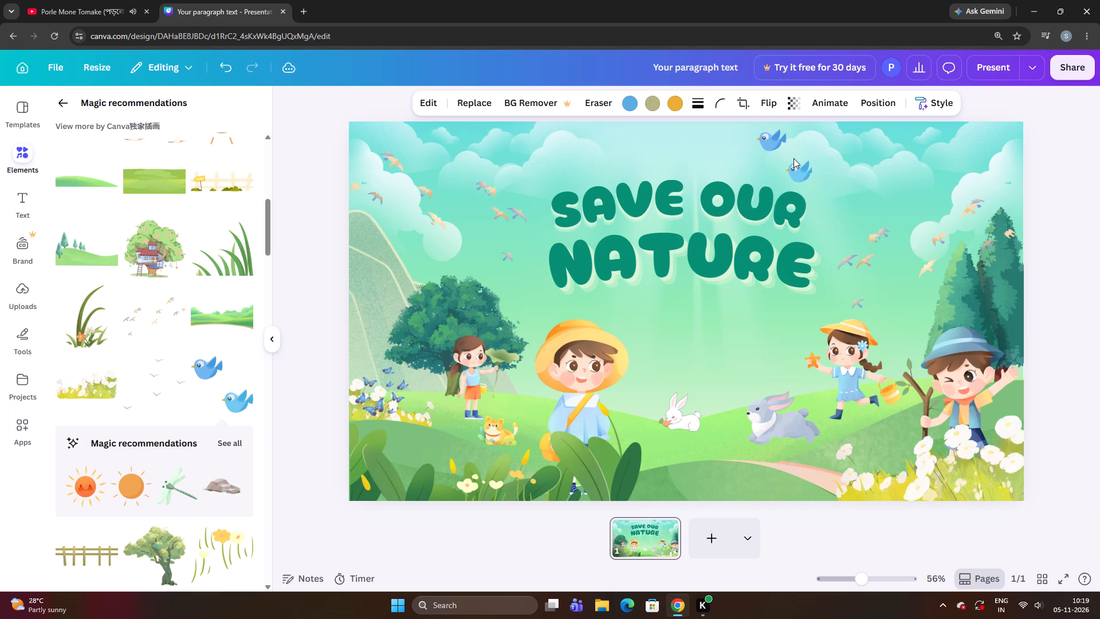
pyautogui.press('Right')
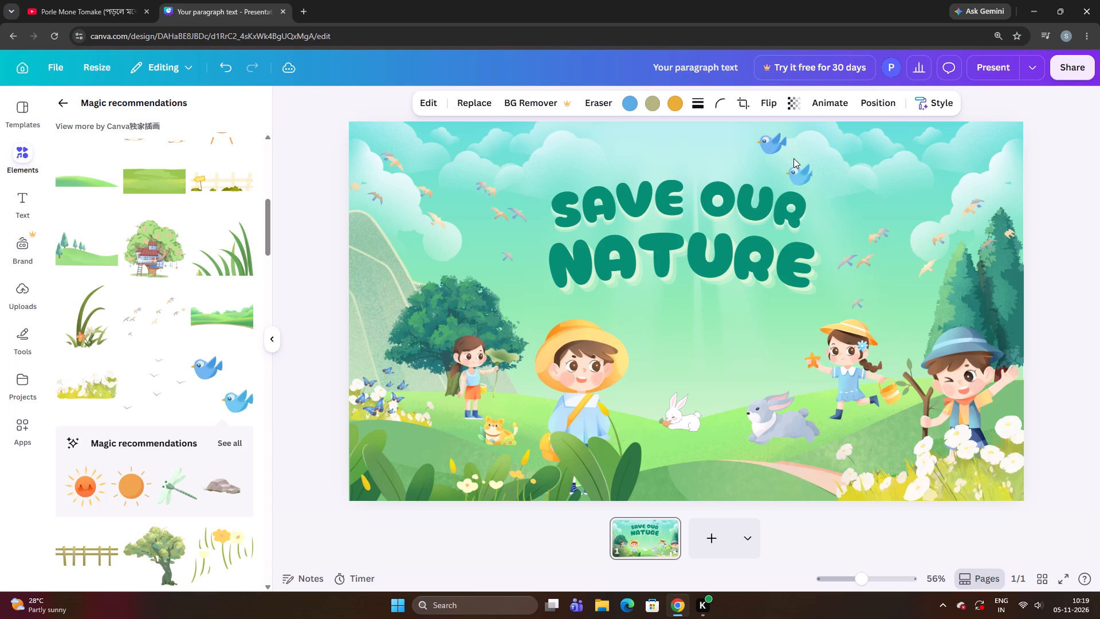
pyautogui.hotkey('ctrl', 'Up')
pyautogui.hotkey('ctrl', 'Up')
pyautogui.hotkey('ctrl', 'Up')
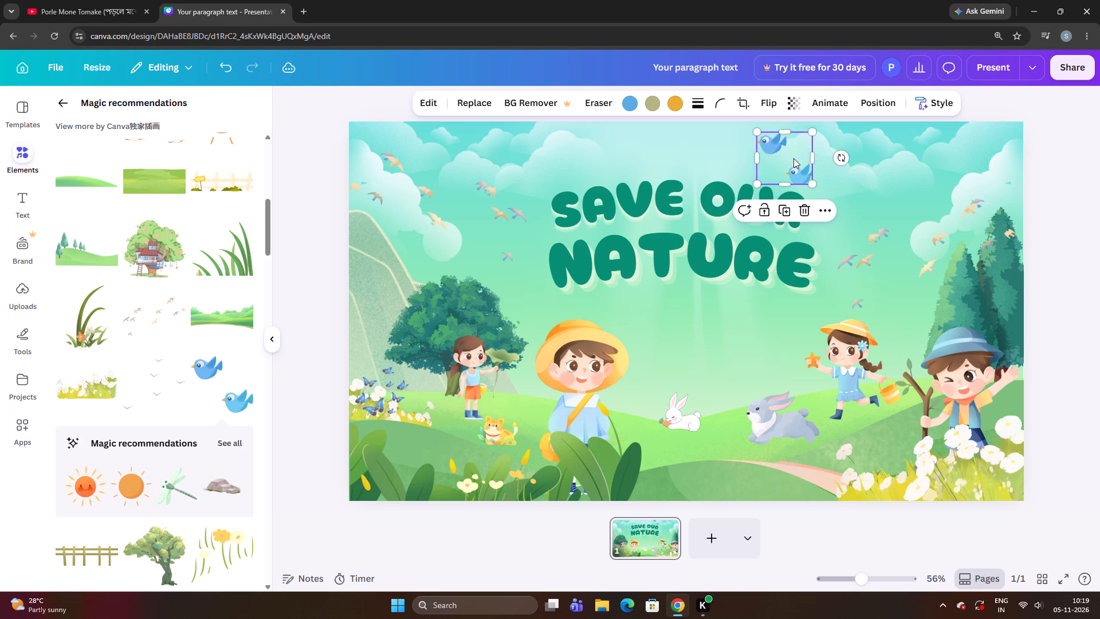
pyautogui.hotkey('ctrl', 'Down')
pyautogui.hotkey('ctrl', 'Down')
pyautogui.press('Down')
pyautogui.press('Down')
pyautogui.press('Down')
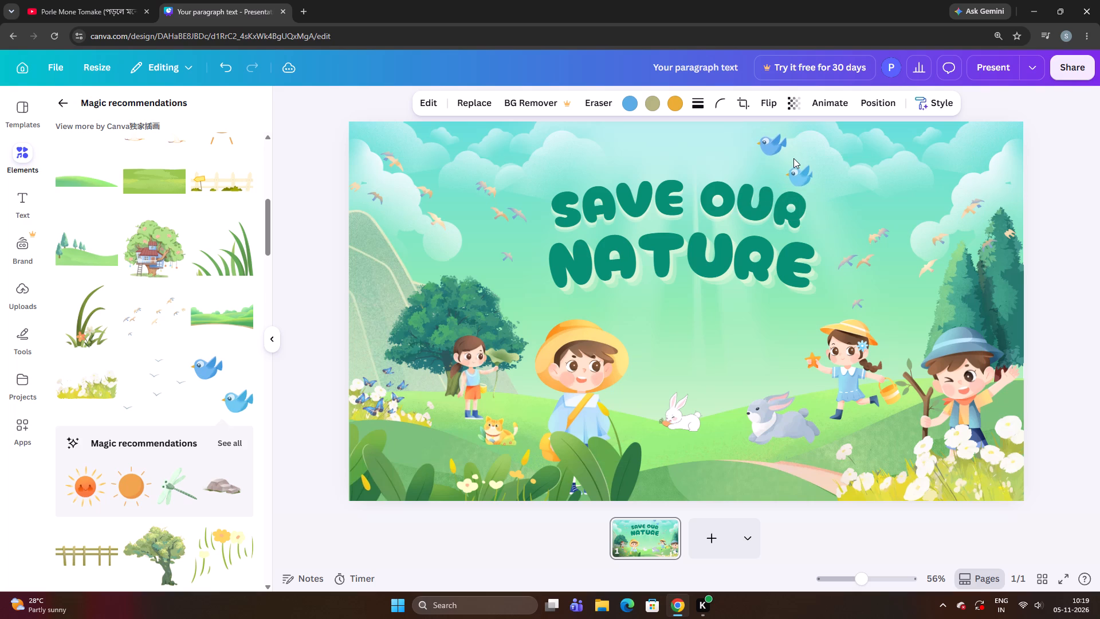
pyautogui.press('Down')
pyautogui.press('Down')
pyautogui.hotkey('ctrl', 'Down')
pyautogui.hotkey('ctrl', 'Down')
# Nudge the blue birds slightly to the right above the final letter of OUR, keeping them selected.
pyautogui.press('Right')
pyautogui.press('Right')
pyautogui.press('Right')
pyautogui.press('Right')
pyautogui.press('Right')
pyautogui.press('Right')
pyautogui.press('Right')
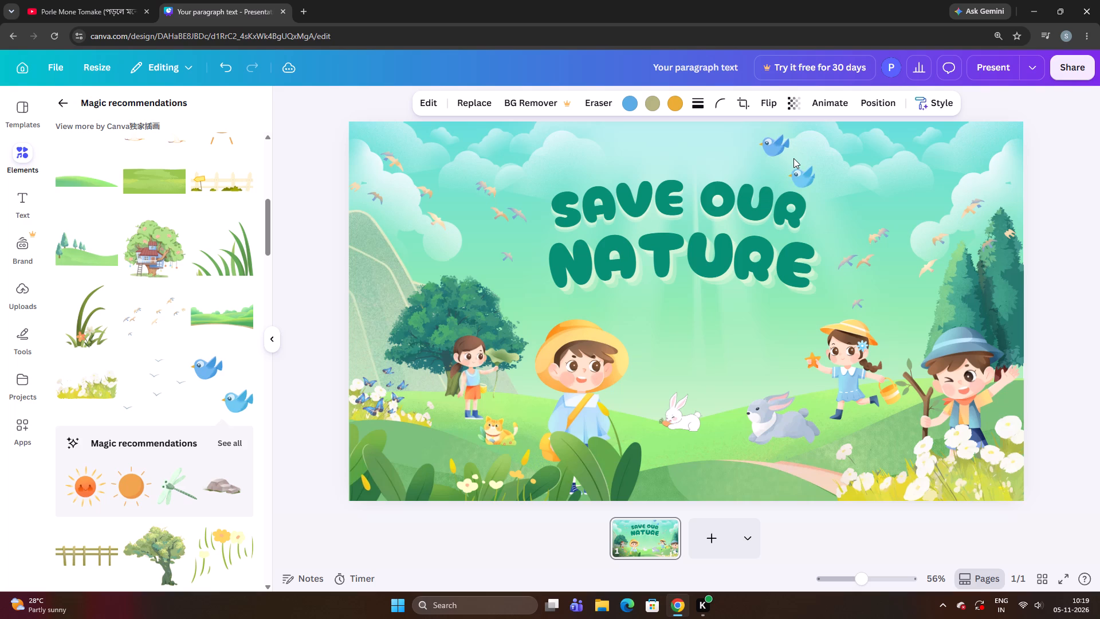
pyautogui.press('Right')
pyautogui.press('Right')
pyautogui.press('Right')
pyautogui.press('Right')
pyautogui.press('Right')
pyautogui.press('Right')
pyautogui.press('Right')
pyautogui.press('Right')
pyautogui.press('Right')
pyautogui.press('Right')
pyautogui.press('Right')
pyautogui.press('Right')
pyautogui.press('Right')
pyautogui.press('Right')
pyautogui.press('Right')
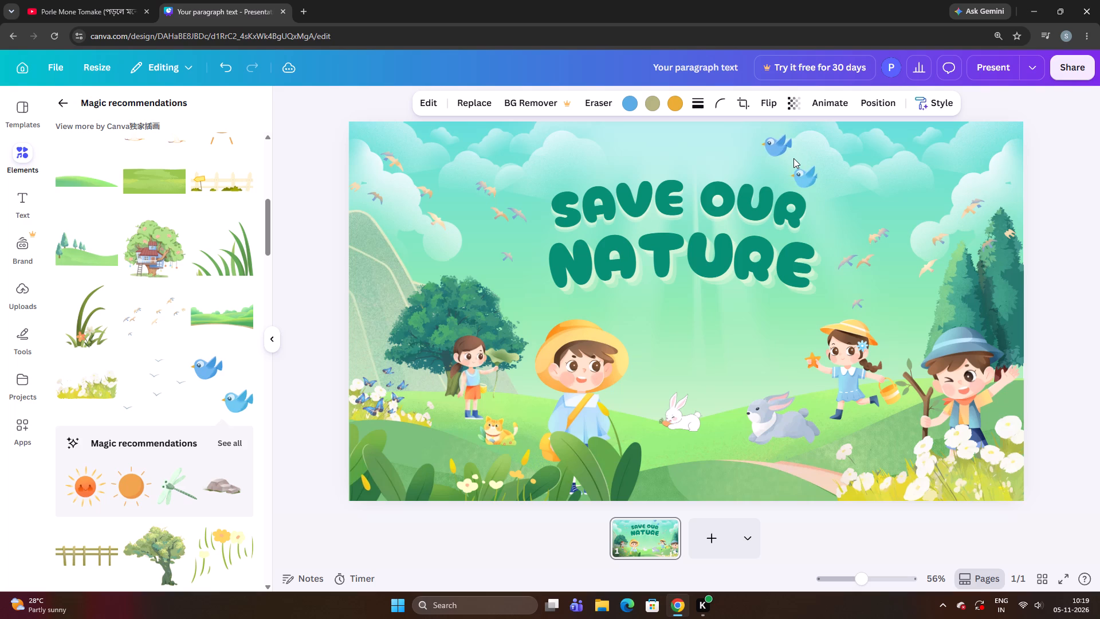
pyautogui.click(793, 158)
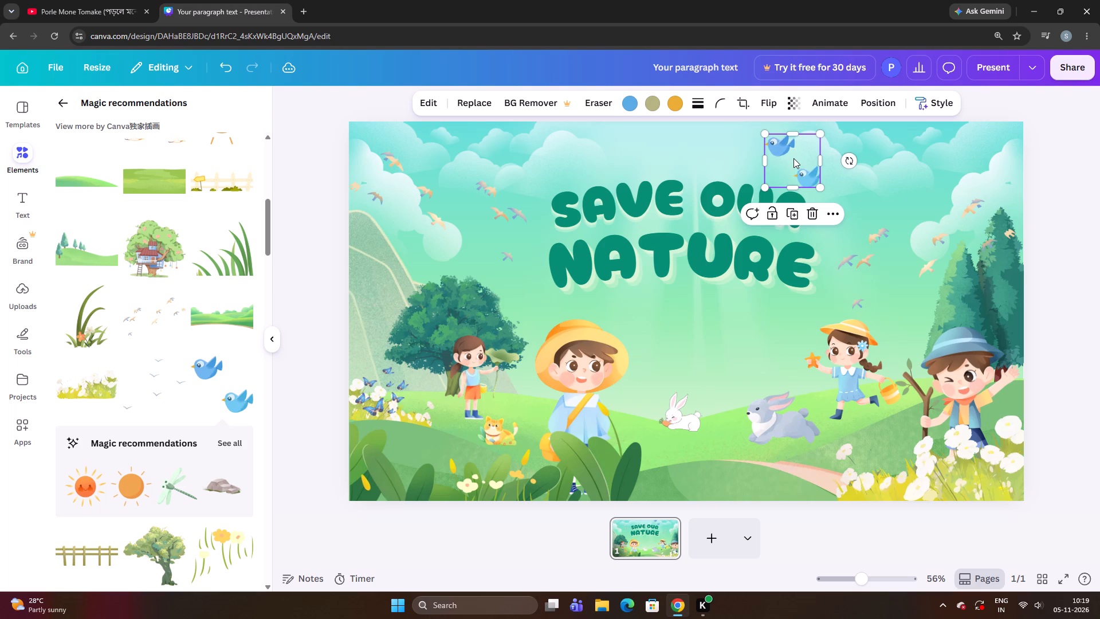
pyautogui.click(819, 155)
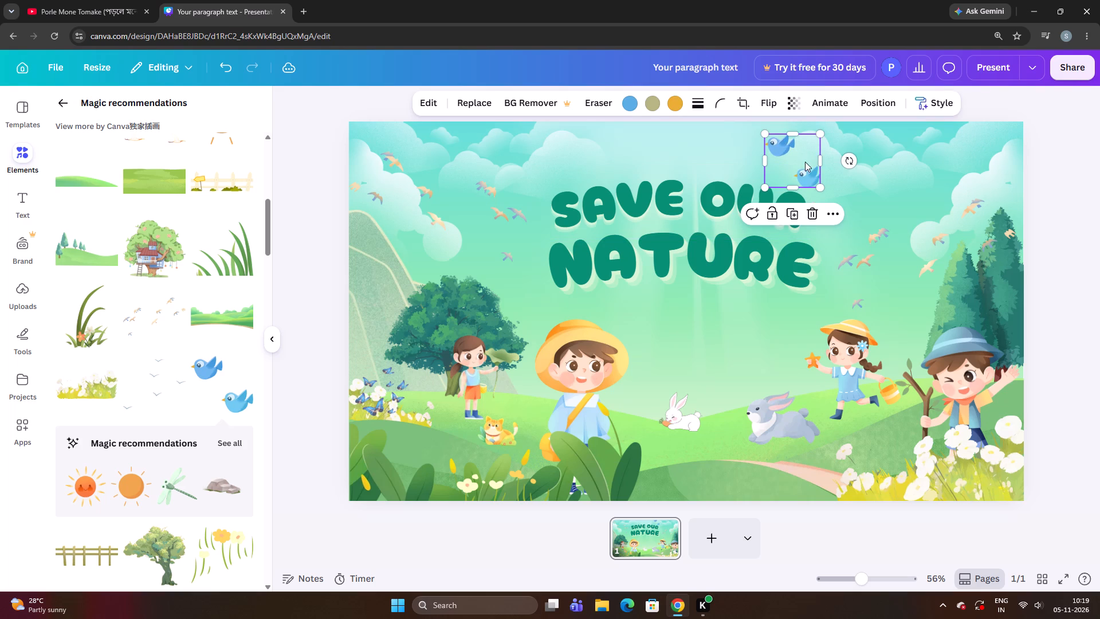
# Shift the pair of blue birds slightly to the right above the final letter of OUR.
pyautogui.moveTo(819, 159); pyautogui.dragTo(824, 162)
pyautogui.click(802, 168)
pyautogui.click(872, 181)
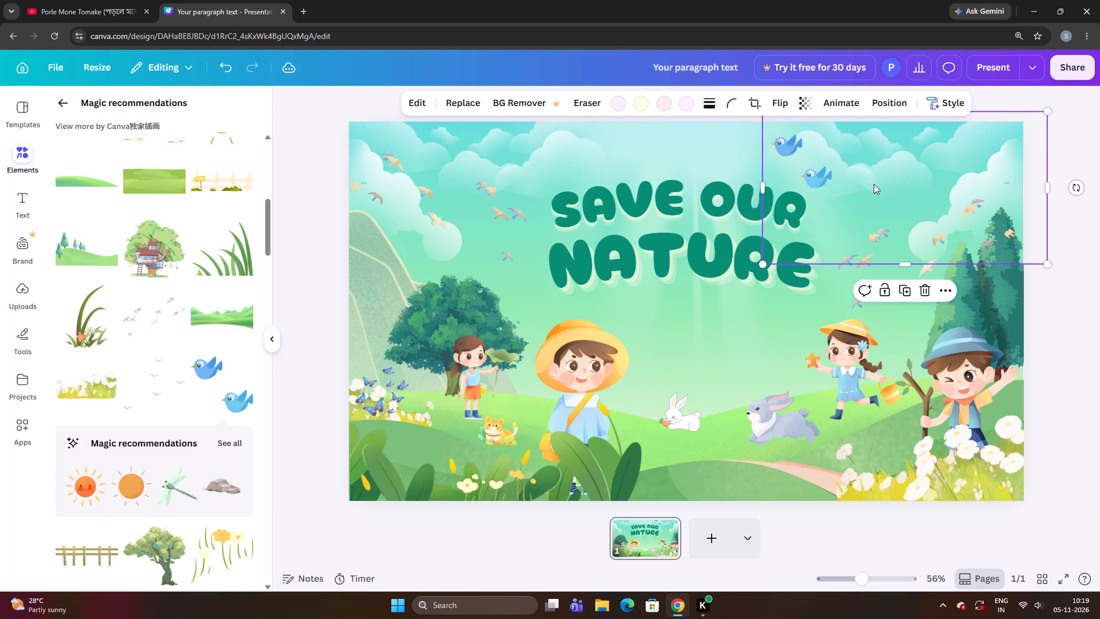
pyautogui.hotkey('ctrl', 'z')
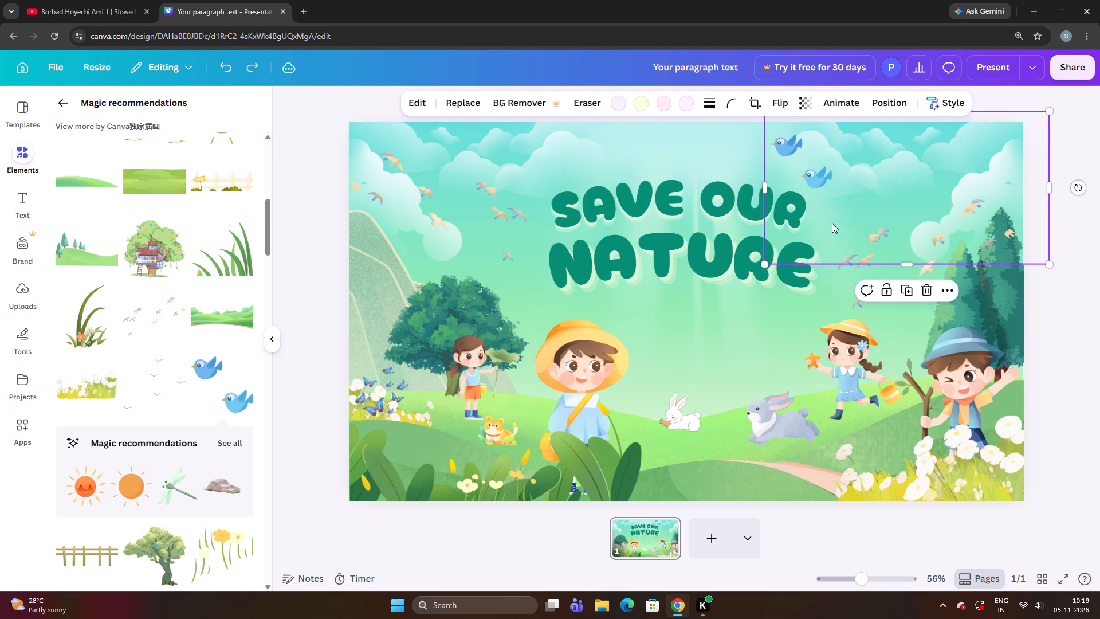
pyautogui.click(304, 259)
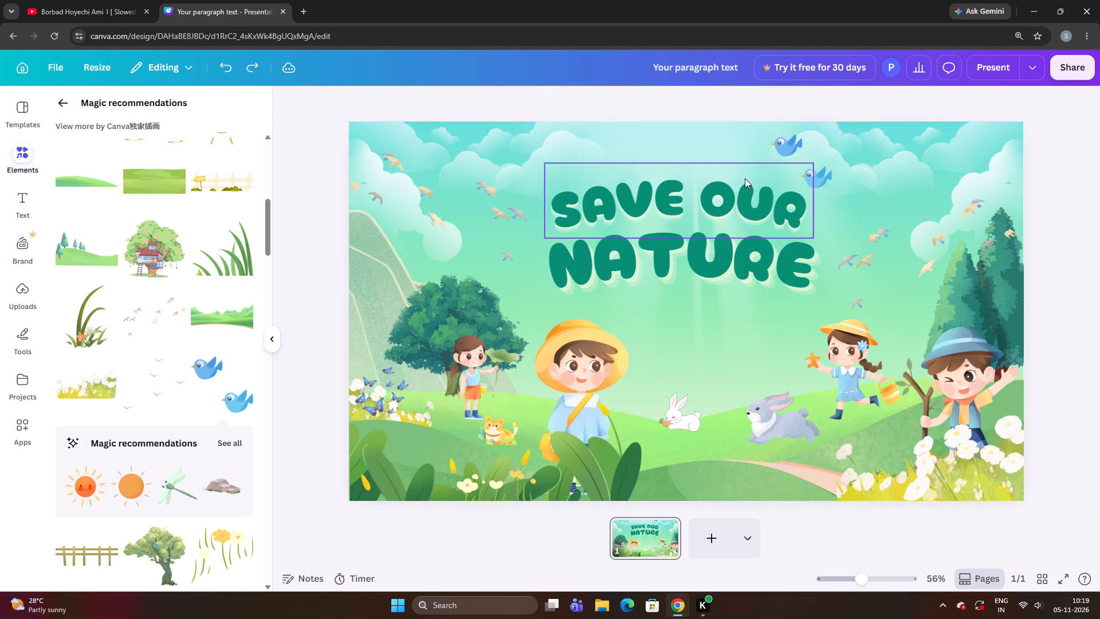
# Shrink the pair of blue birds and place them close above the letter R of OUR.
pyautogui.moveTo(802, 155); pyautogui.dragTo(814, 155)
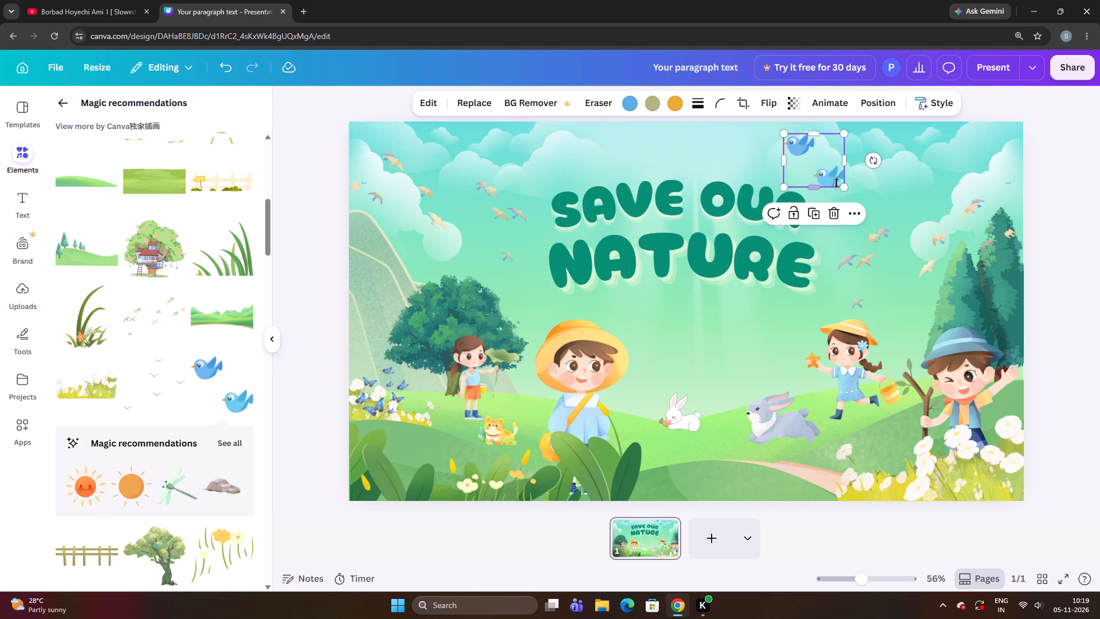
pyautogui.moveTo(844, 186); pyautogui.dragTo(832, 168)
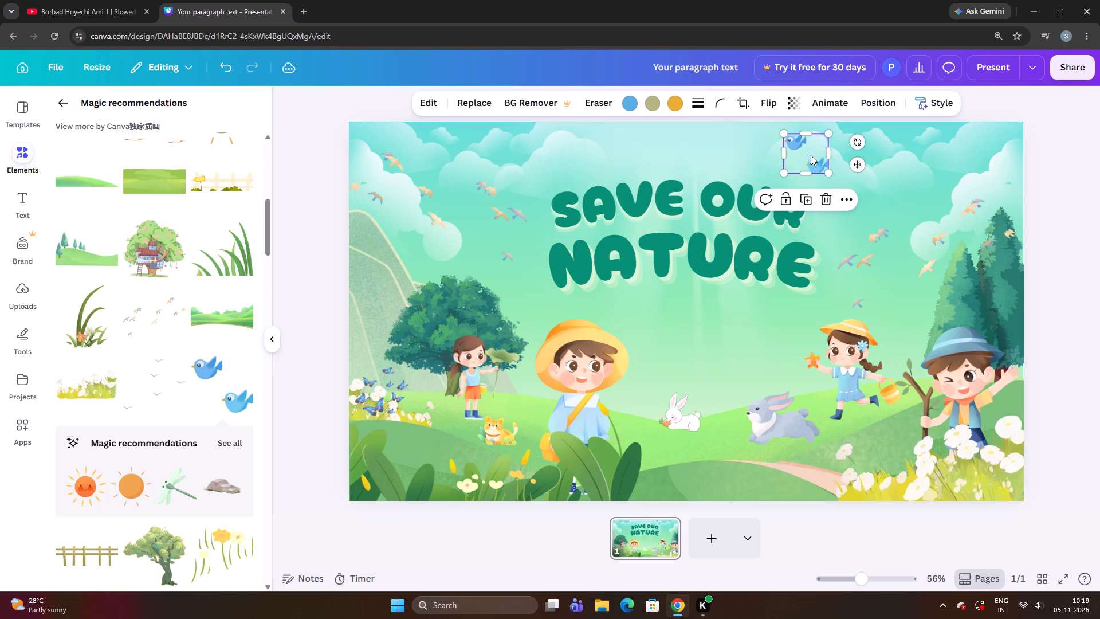
pyautogui.moveTo(811, 155); pyautogui.dragTo(797, 165)
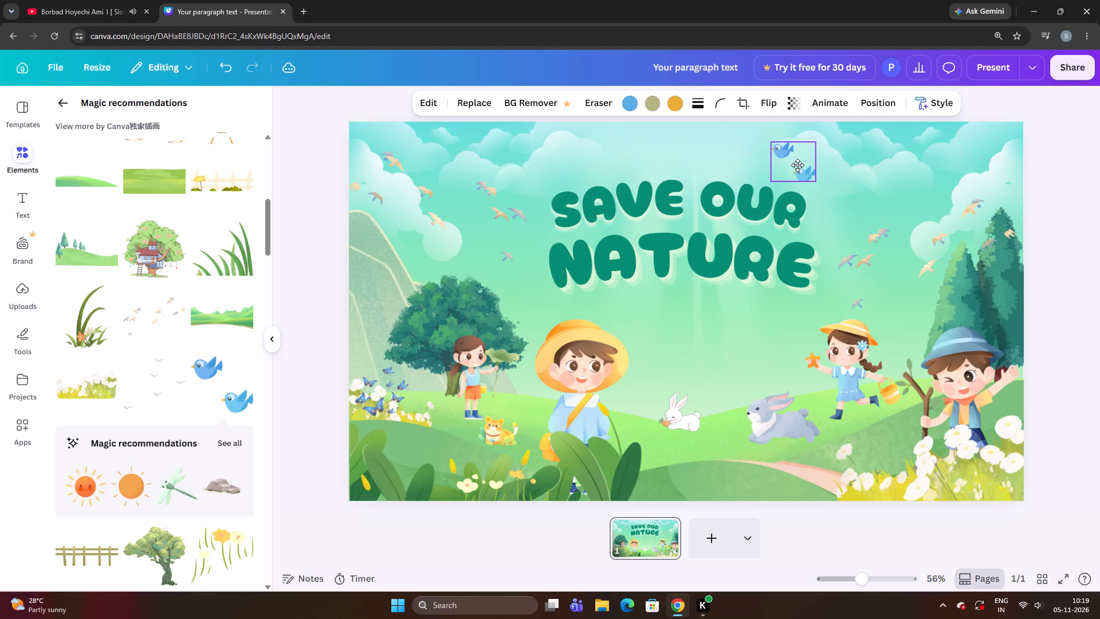
pyautogui.moveTo(797, 165); pyautogui.dragTo(799, 158)
pyautogui.moveTo(799, 158); pyautogui.dragTo(802, 163)
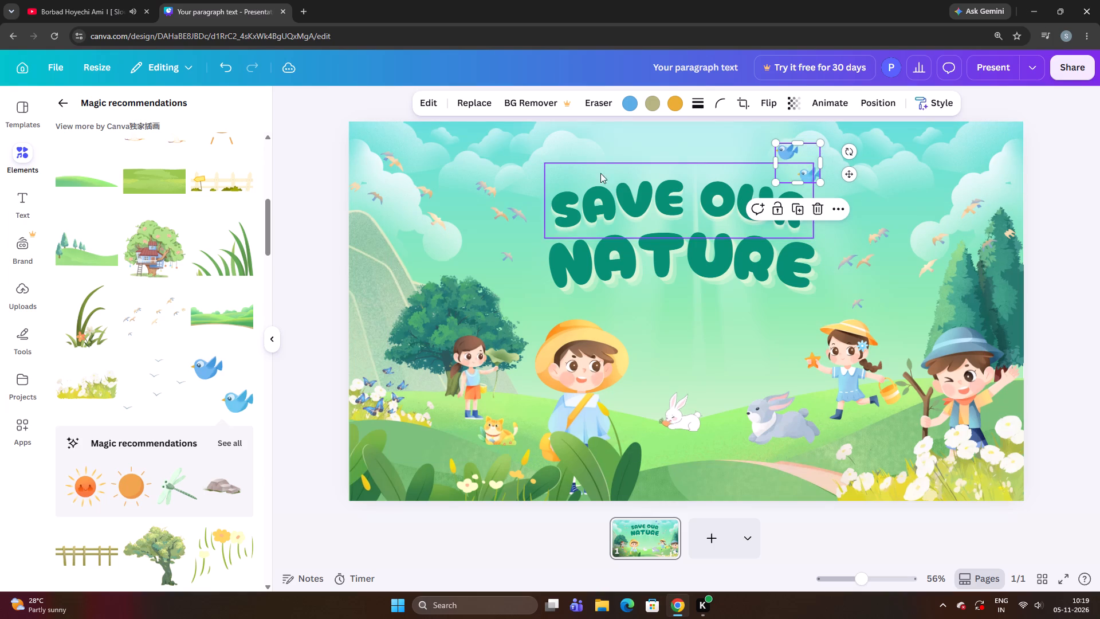
pyautogui.click(304, 289)
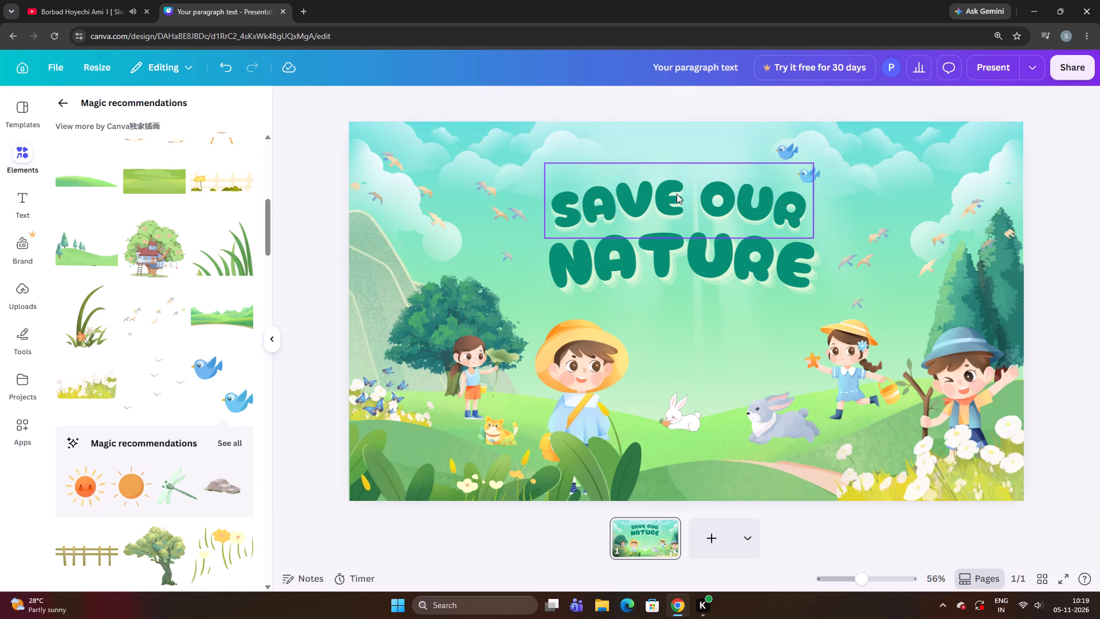
# Move the smaller blue birds slightly further right, fine-tuning them left and down just above the R of OUR.
pyautogui.moveTo(788, 155); pyautogui.dragTo(796, 152)
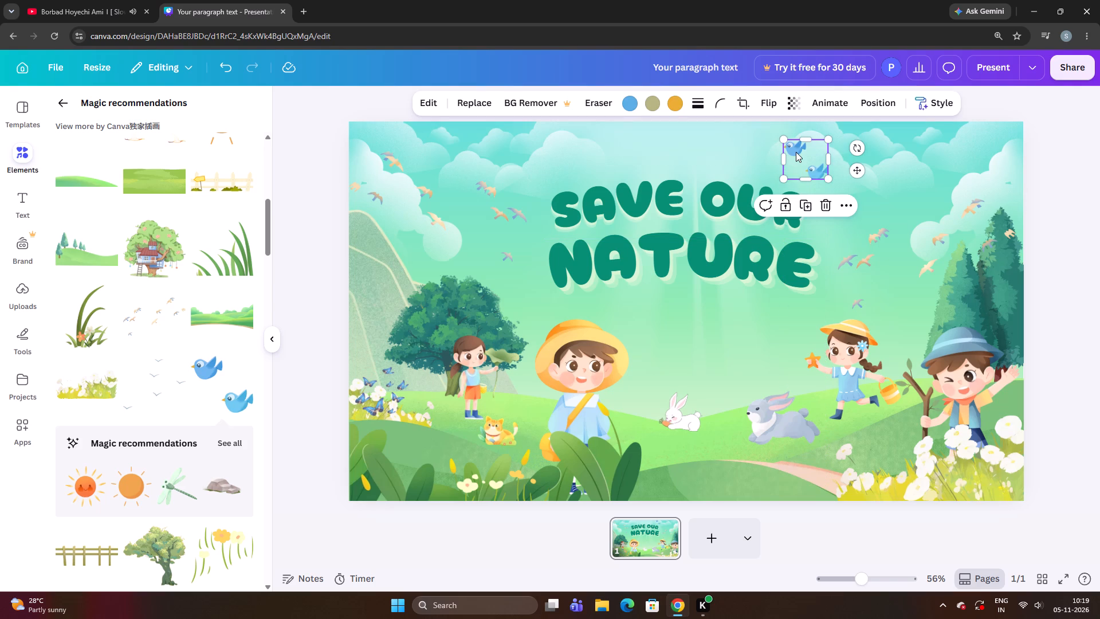
pyautogui.press('Up')
pyautogui.press('Up')
pyautogui.press('Up')
pyautogui.press('Left')
pyautogui.press('Down')
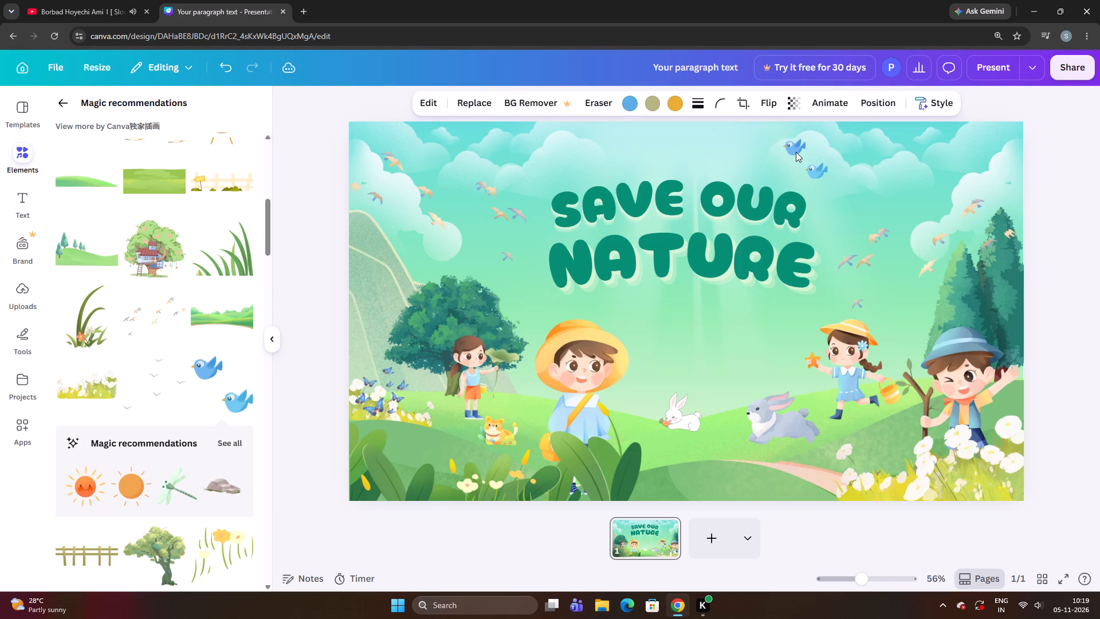
pyautogui.press('Down')
pyautogui.press('Down')
pyautogui.press('Down')
pyautogui.press('Down')
pyautogui.press('Left')
pyautogui.press('Left')
pyautogui.press('Left')
pyautogui.press('Left')
pyautogui.press('Left')
pyautogui.press('Down')
pyautogui.press('Down')
pyautogui.press('Down')
pyautogui.press('Down')
pyautogui.press('Down')
pyautogui.press('Down')
pyautogui.press('Down')
pyautogui.press('Down')
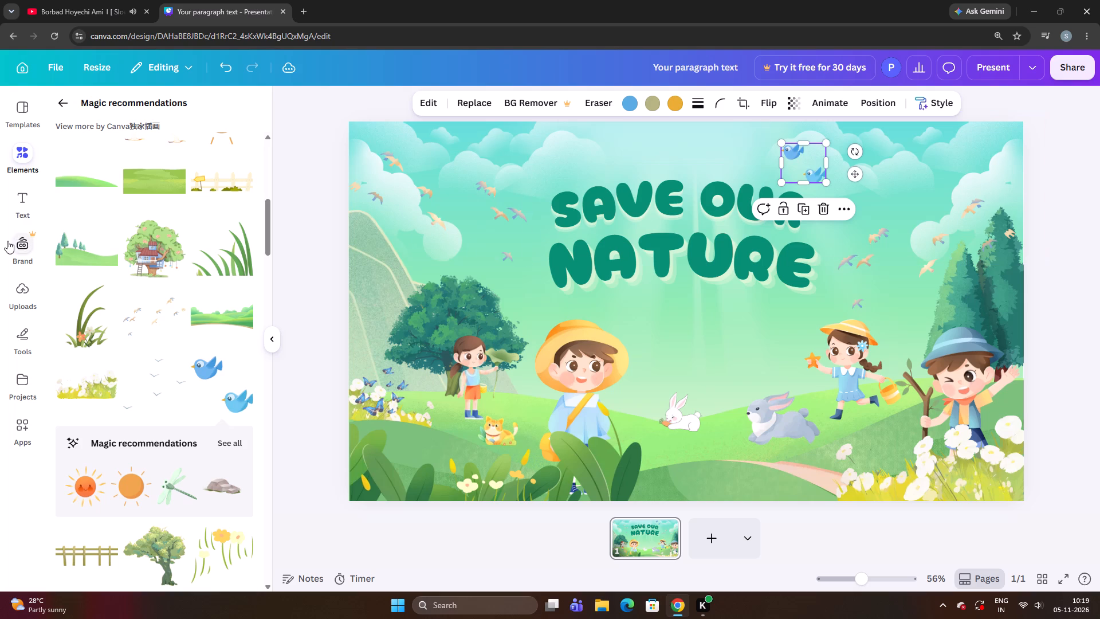
# Add the flowering treehouse tree illustration and move it to the left half of the slide, over the dark-green tree.
pyautogui.click(147, 263)
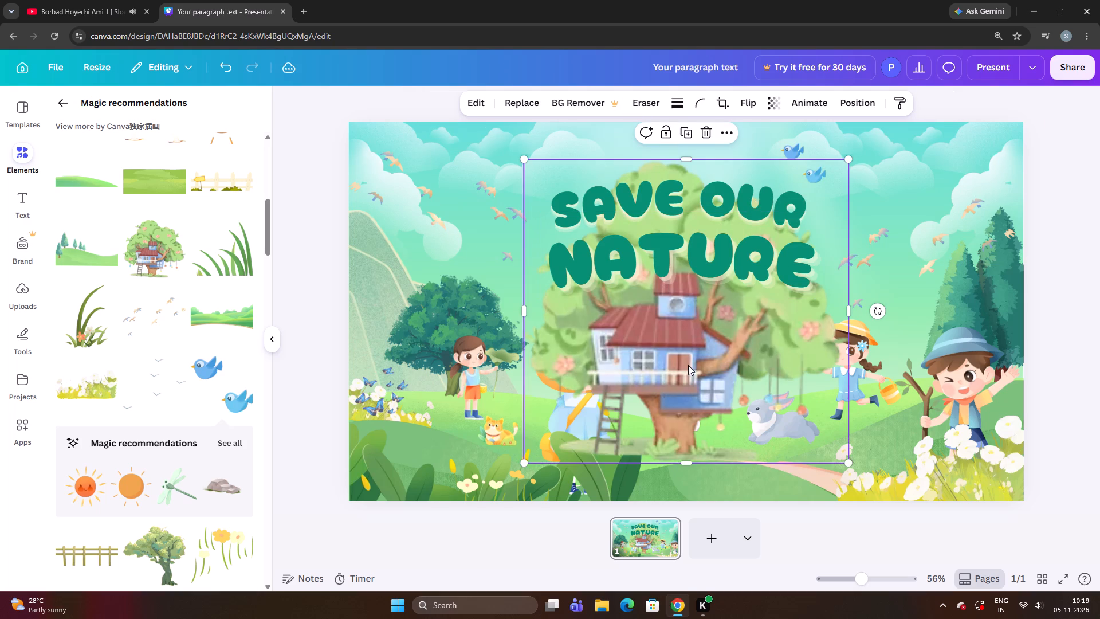
pyautogui.moveTo(689, 368); pyautogui.dragTo(496, 347)
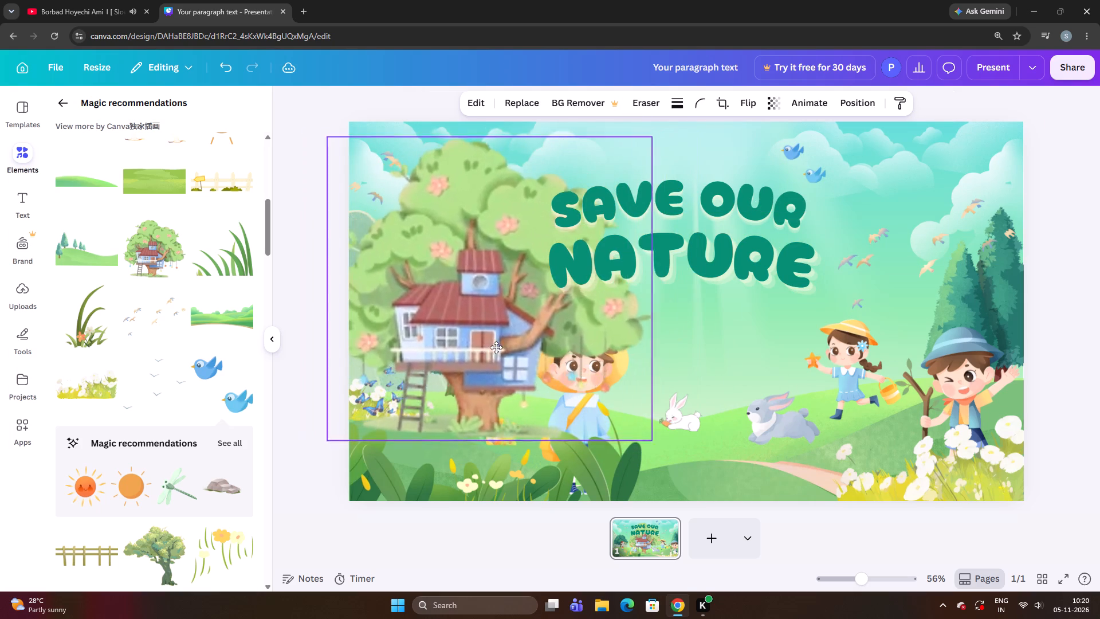
pyautogui.moveTo(496, 347); pyautogui.dragTo(484, 316)
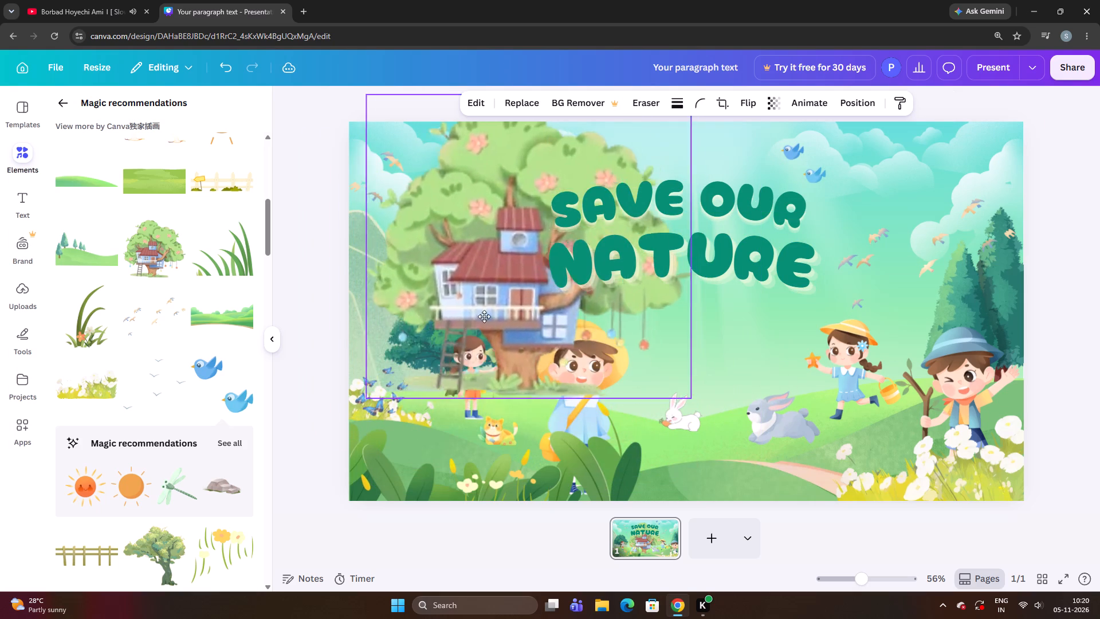
pyautogui.moveTo(484, 316); pyautogui.dragTo(802, 291)
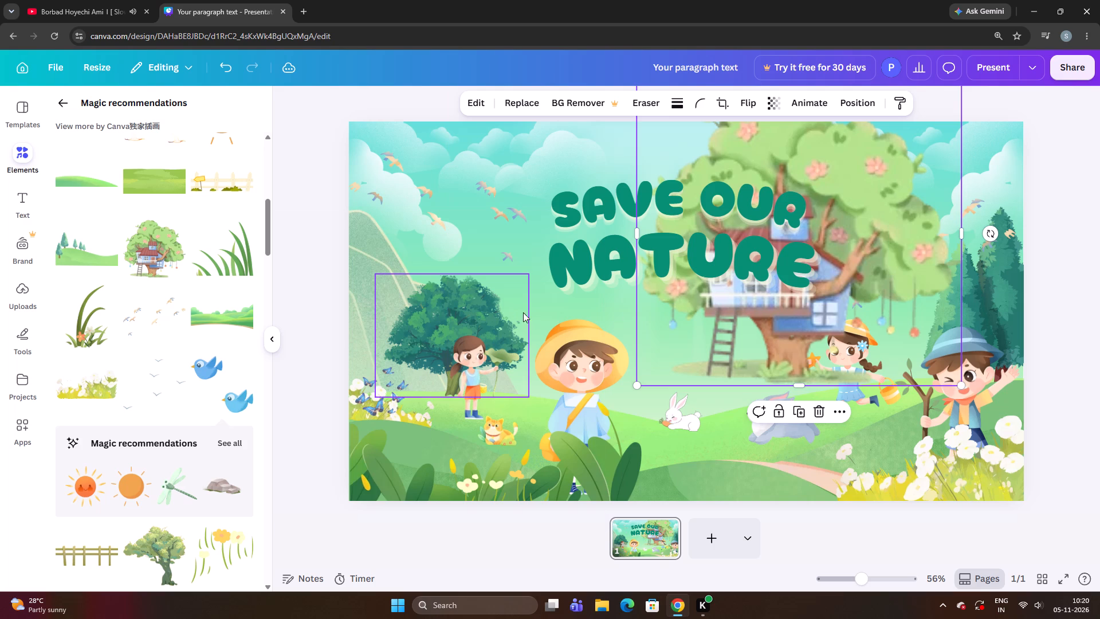
pyautogui.moveTo(774, 325); pyautogui.dragTo(431, 374)
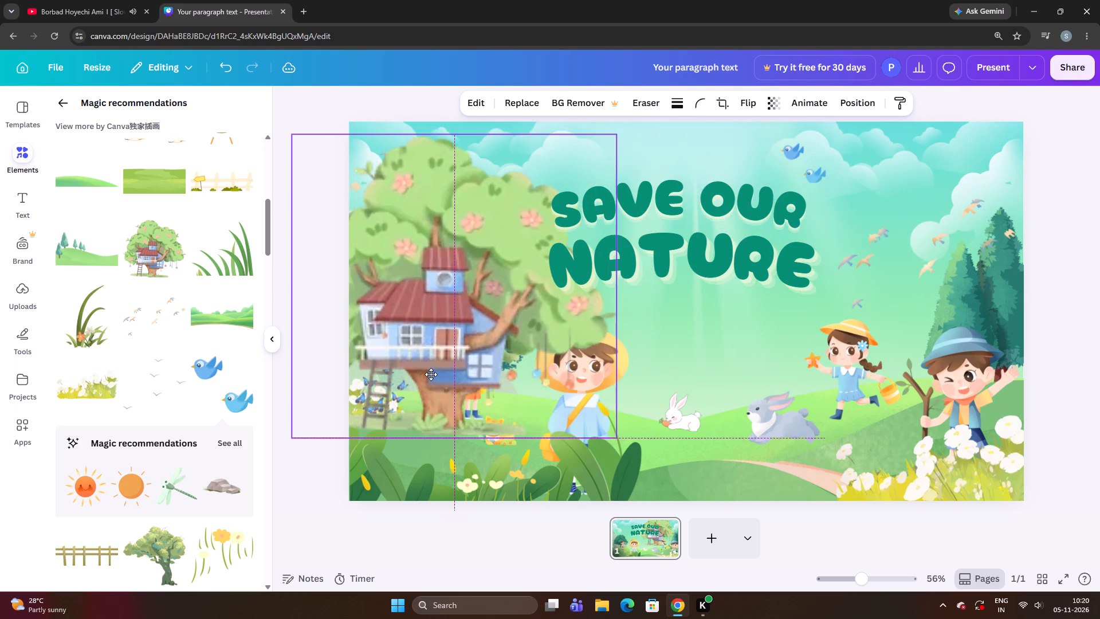
pyautogui.moveTo(431, 374); pyautogui.dragTo(515, 395)
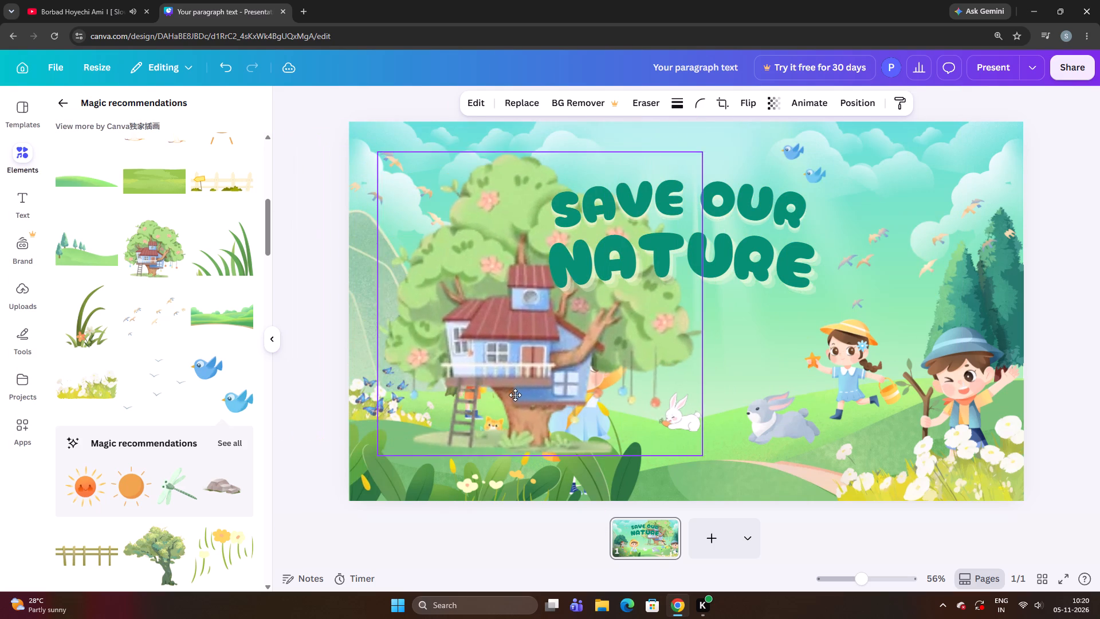
pyautogui.moveTo(515, 395); pyautogui.dragTo(504, 374)
pyautogui.moveTo(504, 374); pyautogui.dragTo(548, 377)
# Scale the treehouse tree down to a little larger than the dark-green tree and place it over that tree.
pyautogui.moveTo(737, 437); pyautogui.dragTo(712, 428)
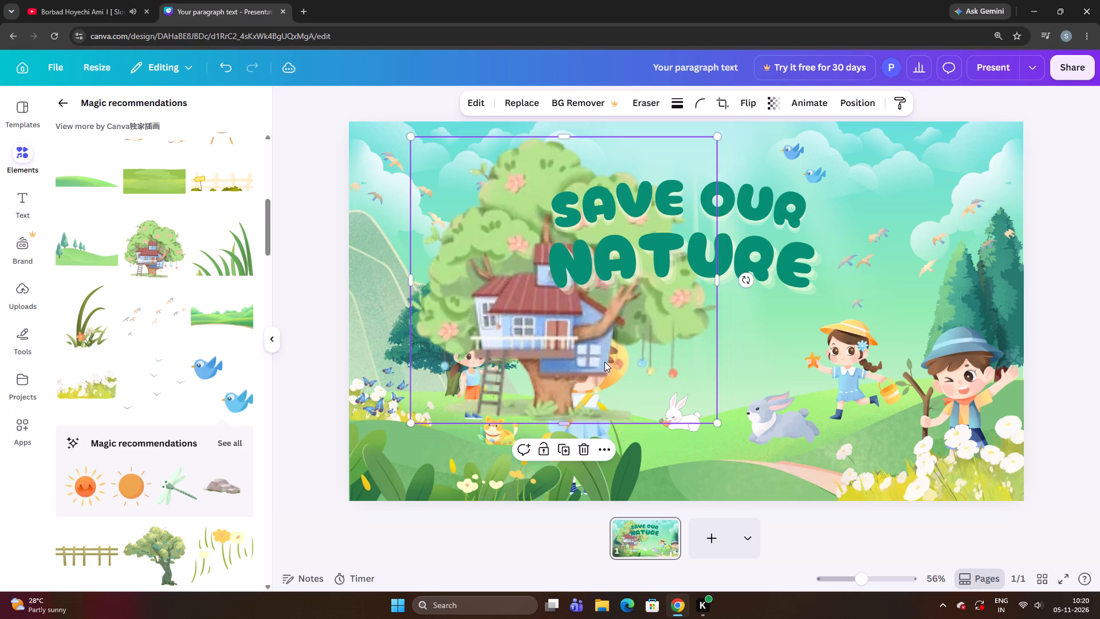
pyautogui.moveTo(602, 360); pyautogui.dragTo(537, 384)
pyautogui.moveTo(653, 446); pyautogui.dragTo(649, 446)
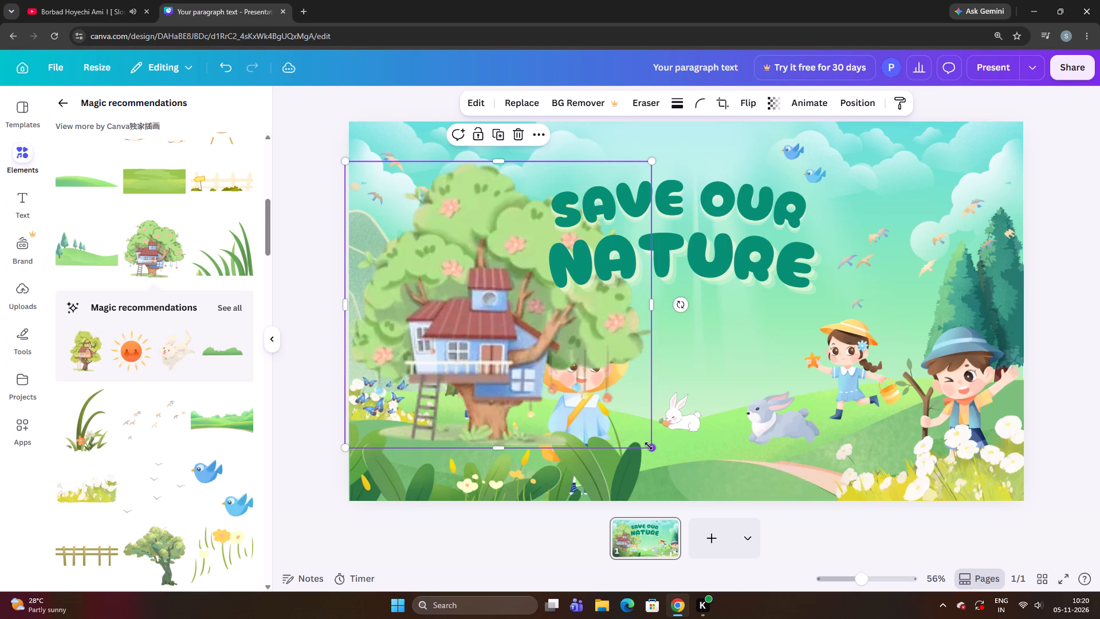
pyautogui.moveTo(649, 446); pyautogui.dragTo(619, 437)
pyautogui.moveTo(527, 397); pyautogui.dragTo(551, 406)
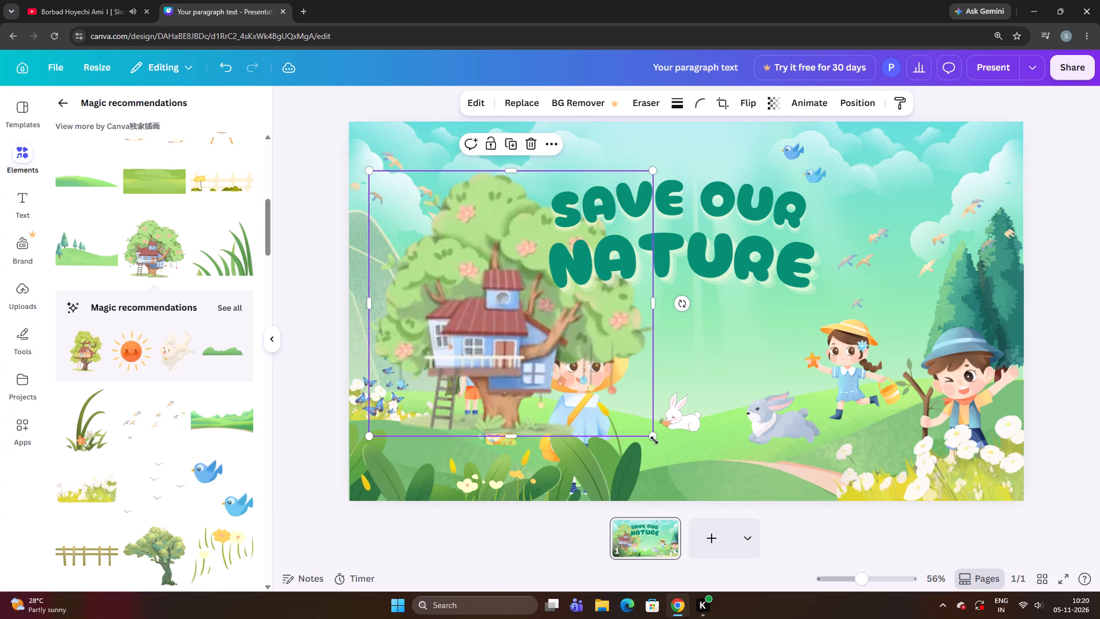
pyautogui.moveTo(654, 436); pyautogui.dragTo(618, 409)
pyautogui.moveTo(571, 377); pyautogui.dragTo(584, 392)
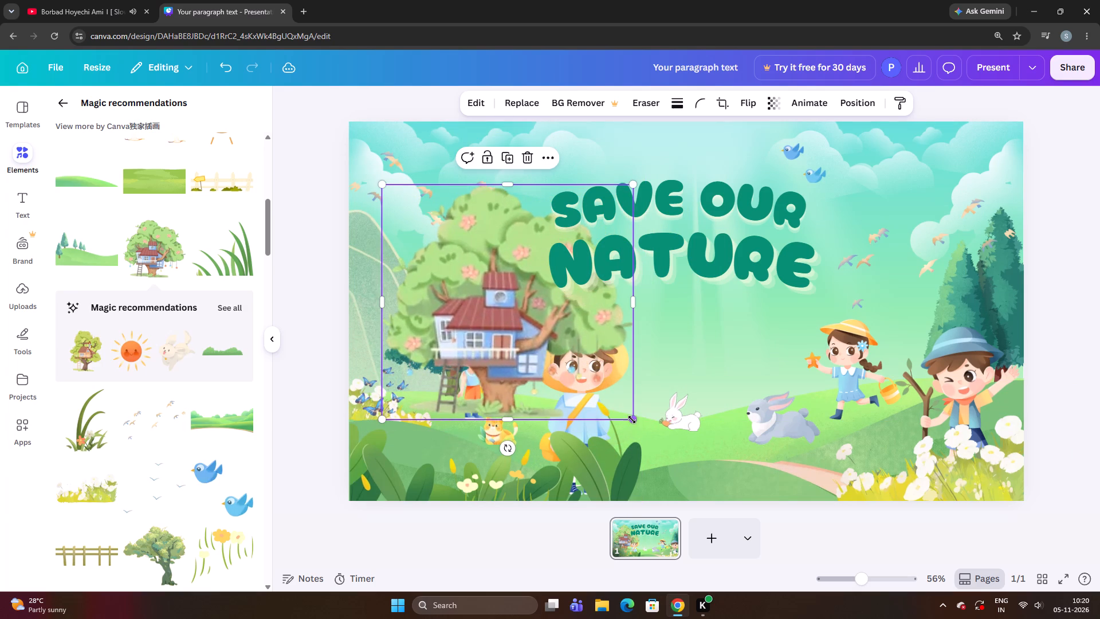
pyautogui.moveTo(632, 420); pyautogui.dragTo(614, 409)
pyautogui.moveTo(547, 379); pyautogui.dragTo(531, 405)
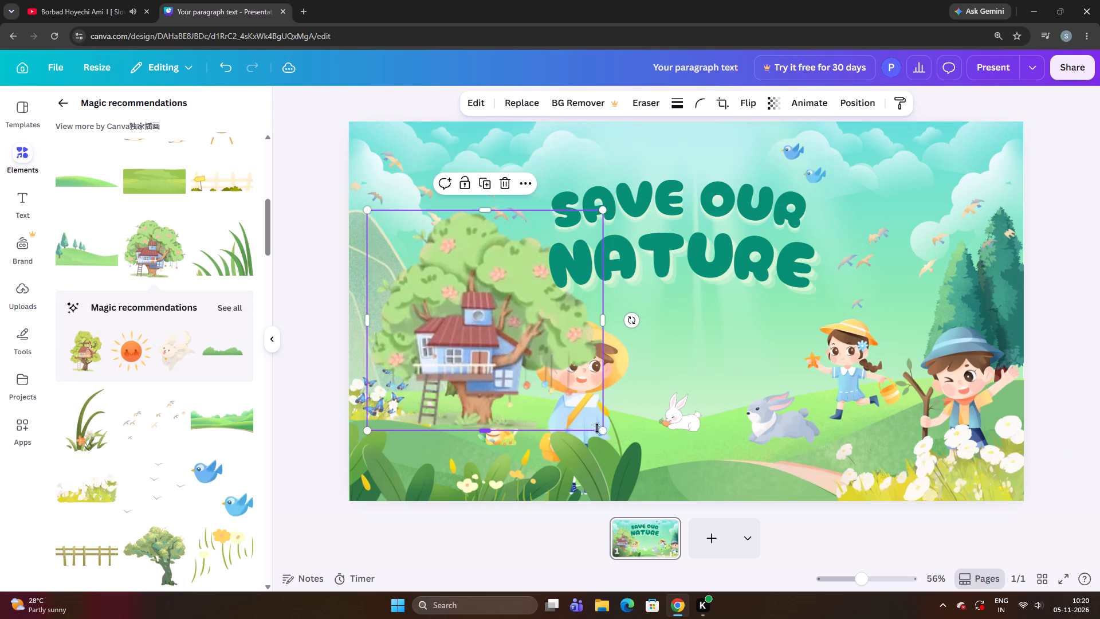
pyautogui.moveTo(602, 429); pyautogui.dragTo(576, 408)
pyautogui.moveTo(529, 365); pyautogui.dragTo(534, 398)
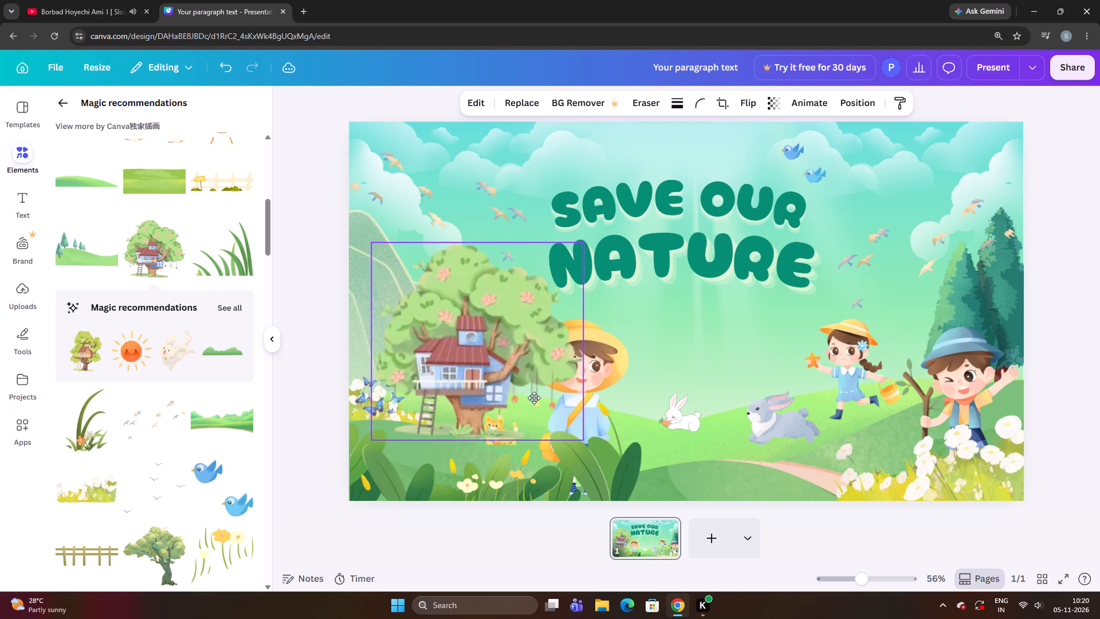
pyautogui.moveTo(534, 398); pyautogui.dragTo(547, 401)
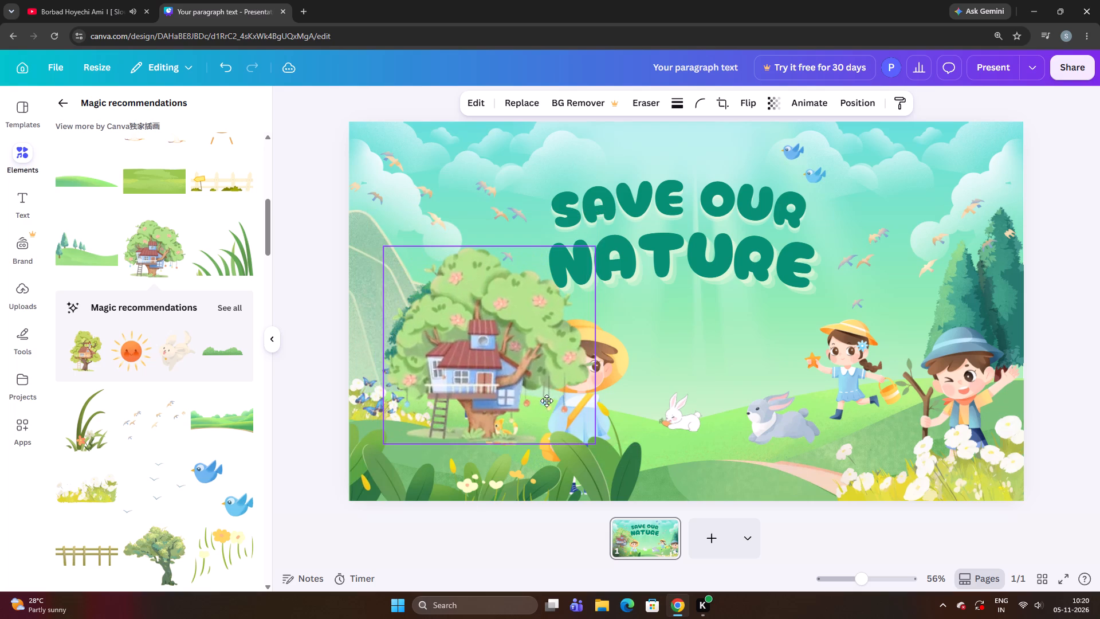
pyautogui.moveTo(547, 401); pyautogui.dragTo(540, 397)
pyautogui.moveTo(592, 436); pyautogui.dragTo(565, 411)
pyautogui.moveTo(516, 393); pyautogui.dragTo(530, 404)
# Reposition the treehouse tree slightly higher over the dark-green tree, with its trunk base above the orange cat.
pyautogui.moveTo(505, 399); pyautogui.dragTo(510, 400)
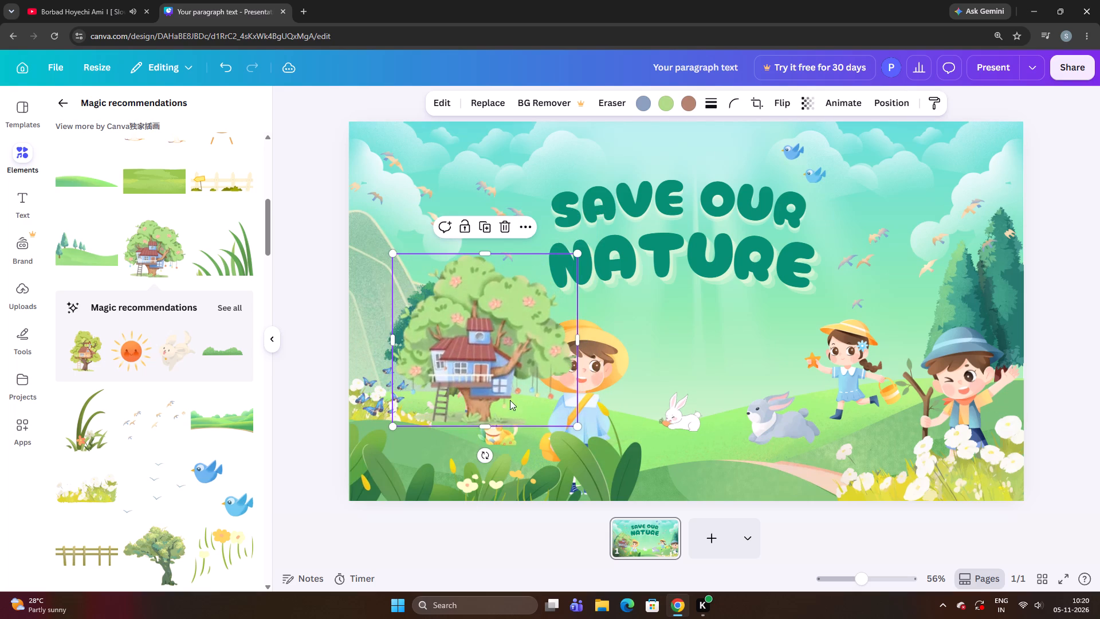
pyautogui.moveTo(510, 400); pyautogui.dragTo(516, 401)
pyautogui.moveTo(516, 401); pyautogui.dragTo(521, 402)
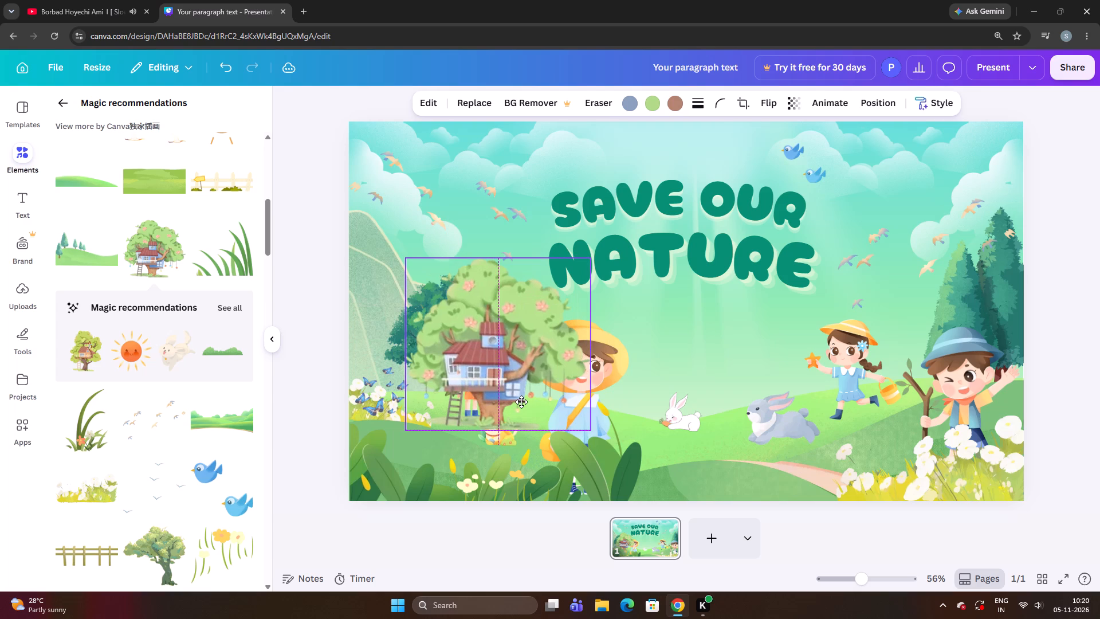
pyautogui.moveTo(521, 402); pyautogui.dragTo(504, 397)
pyautogui.moveTo(490, 380); pyautogui.dragTo(473, 346)
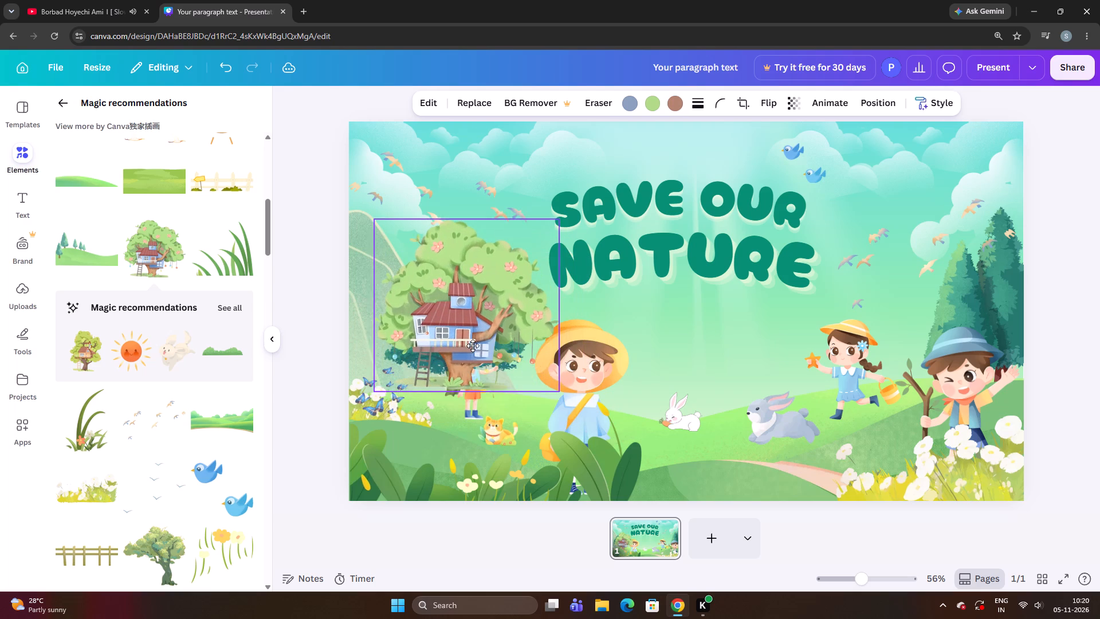
pyautogui.moveTo(473, 346); pyautogui.dragTo(476, 360)
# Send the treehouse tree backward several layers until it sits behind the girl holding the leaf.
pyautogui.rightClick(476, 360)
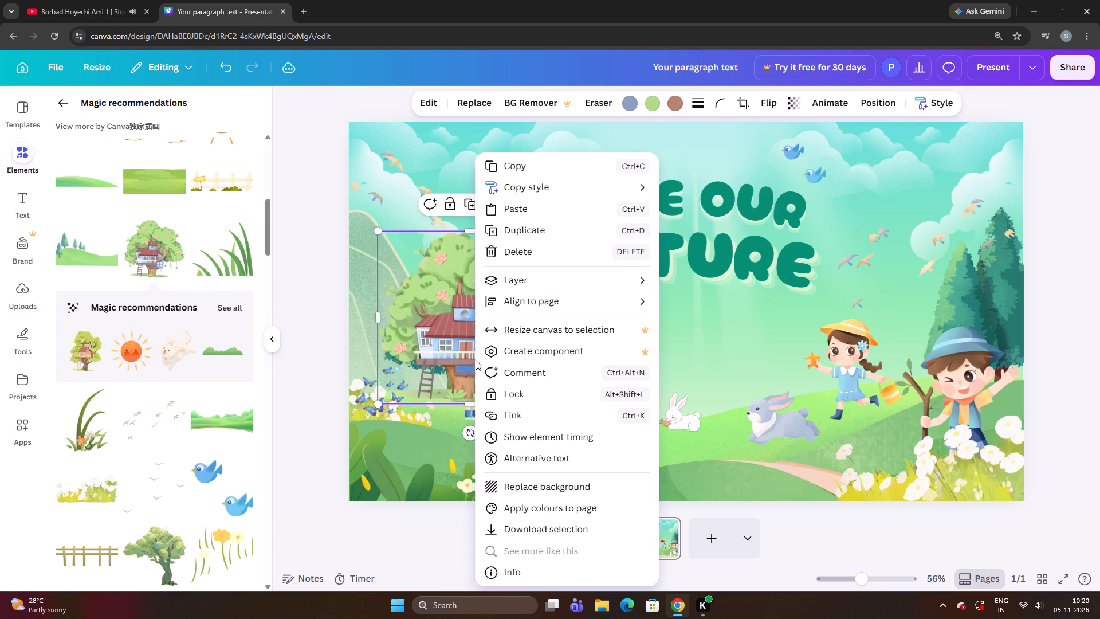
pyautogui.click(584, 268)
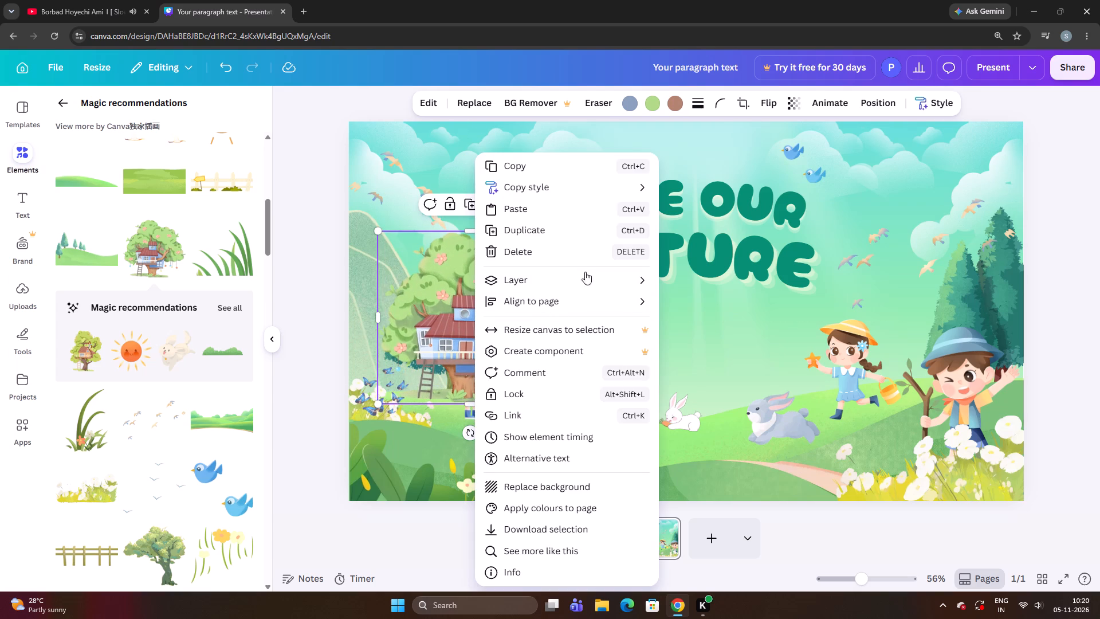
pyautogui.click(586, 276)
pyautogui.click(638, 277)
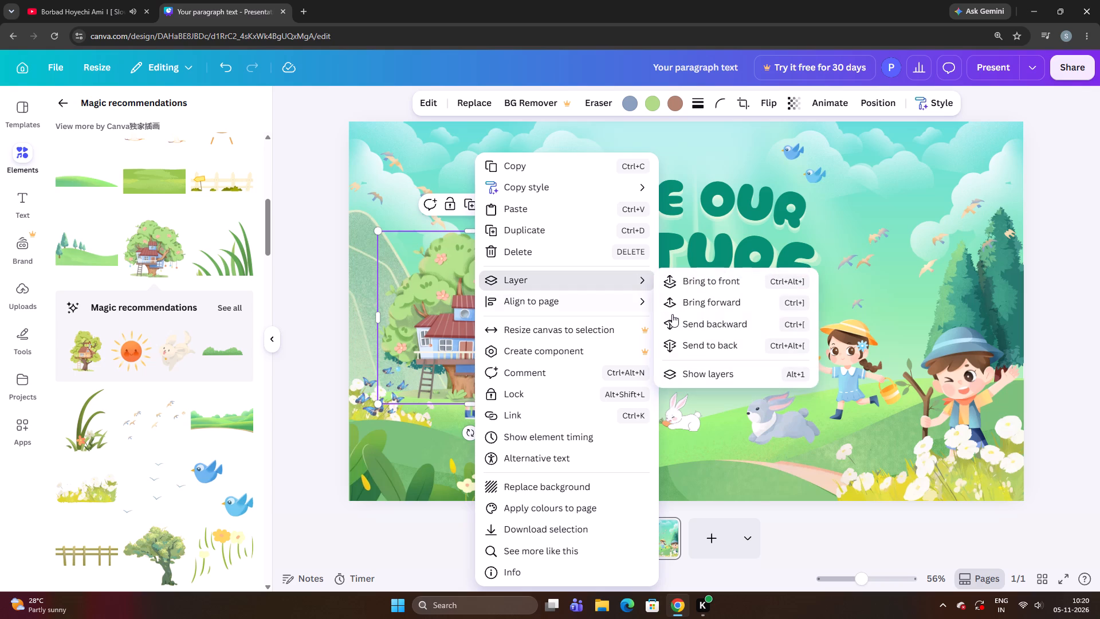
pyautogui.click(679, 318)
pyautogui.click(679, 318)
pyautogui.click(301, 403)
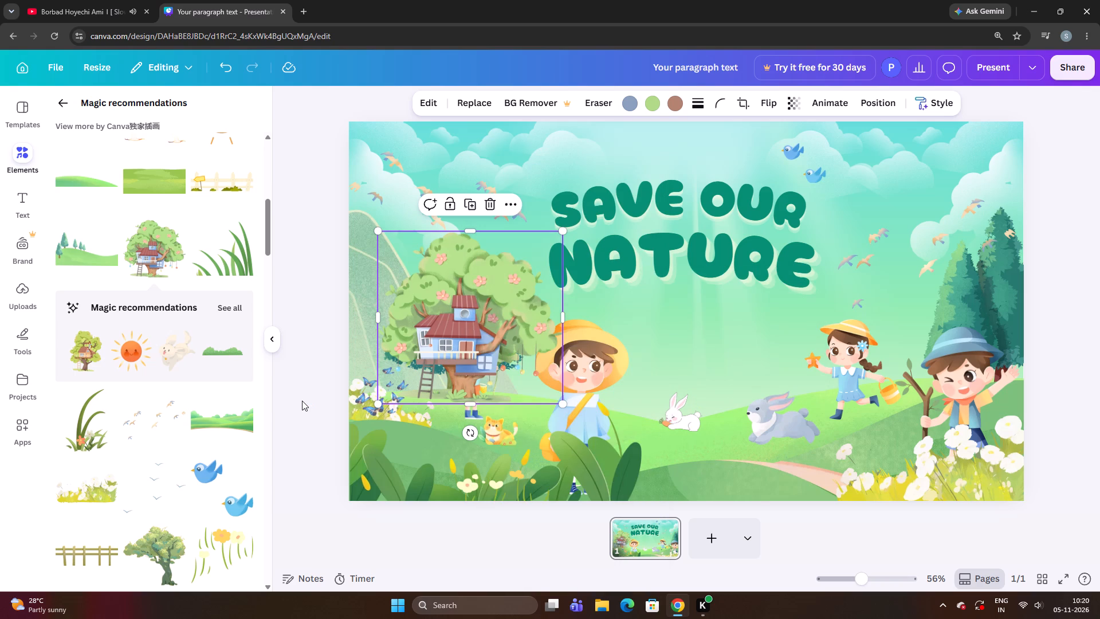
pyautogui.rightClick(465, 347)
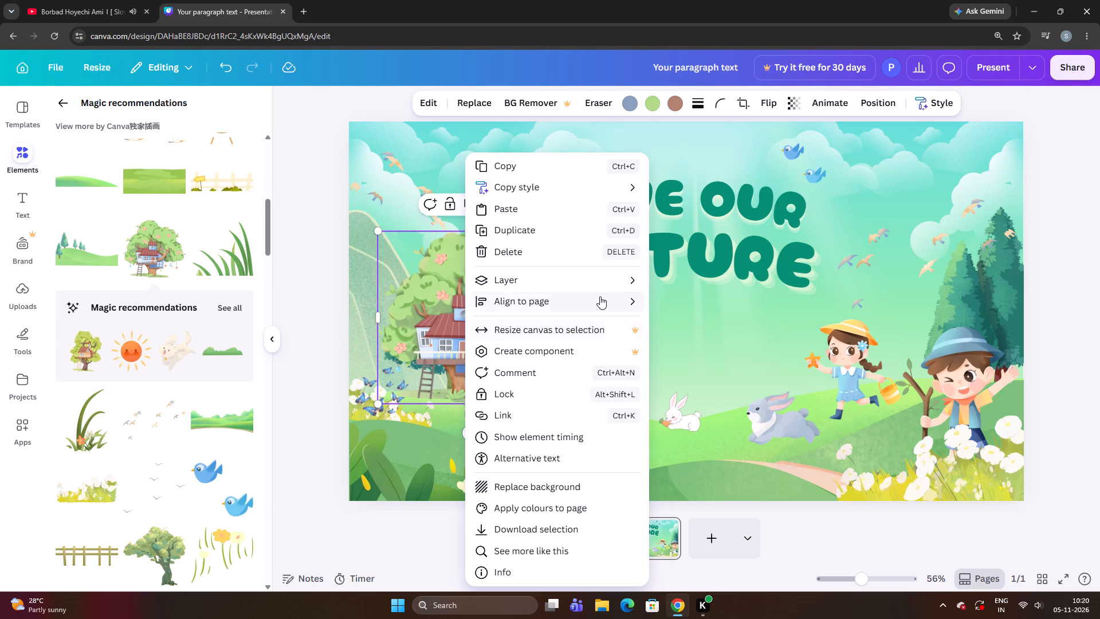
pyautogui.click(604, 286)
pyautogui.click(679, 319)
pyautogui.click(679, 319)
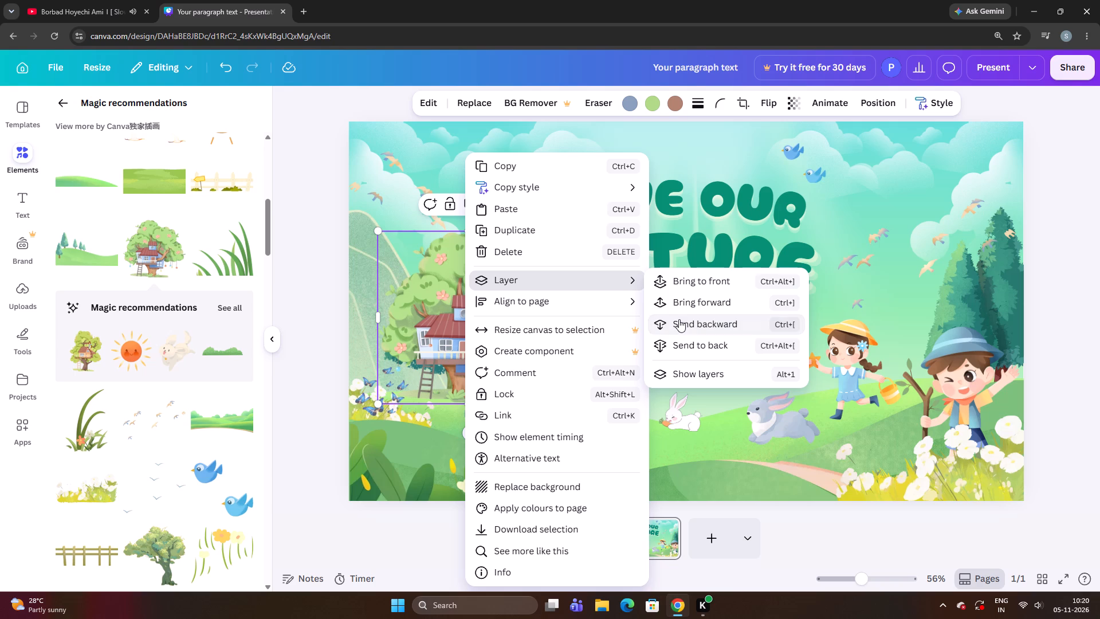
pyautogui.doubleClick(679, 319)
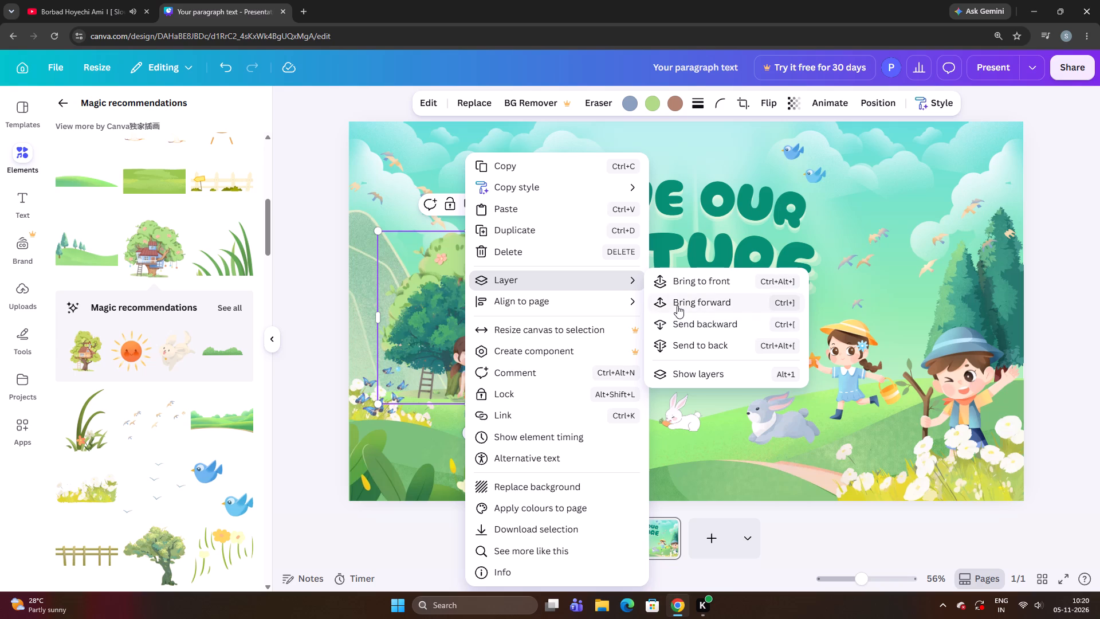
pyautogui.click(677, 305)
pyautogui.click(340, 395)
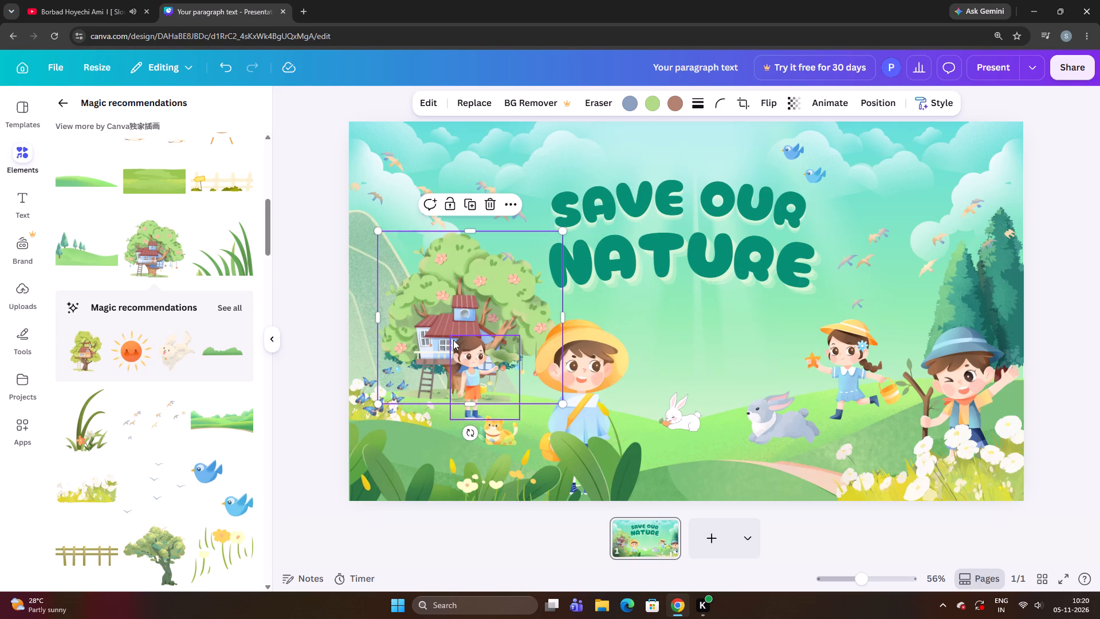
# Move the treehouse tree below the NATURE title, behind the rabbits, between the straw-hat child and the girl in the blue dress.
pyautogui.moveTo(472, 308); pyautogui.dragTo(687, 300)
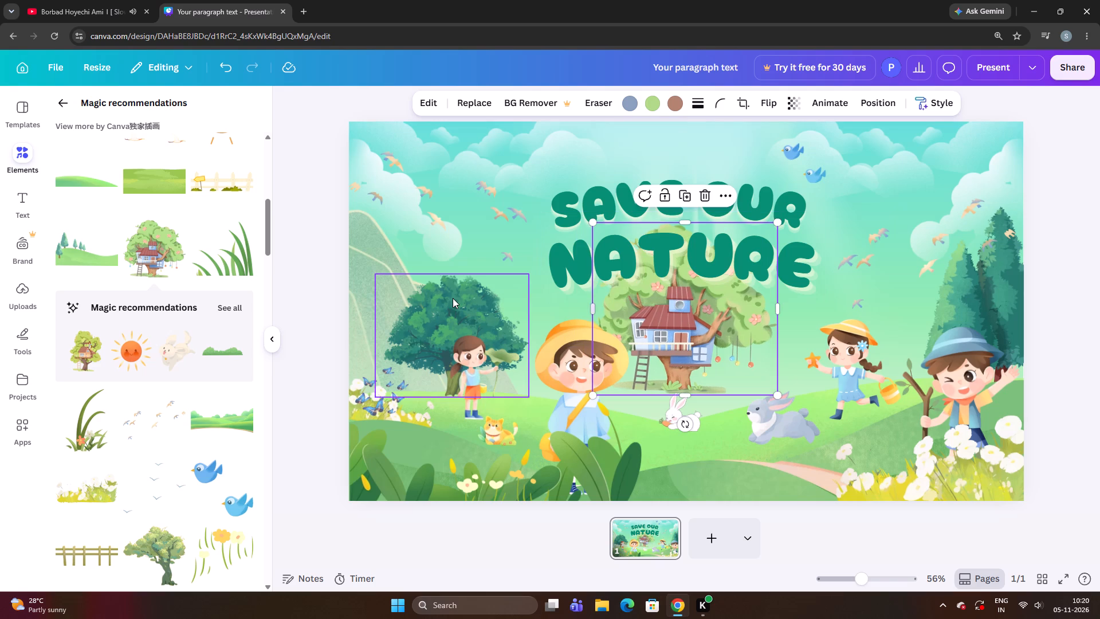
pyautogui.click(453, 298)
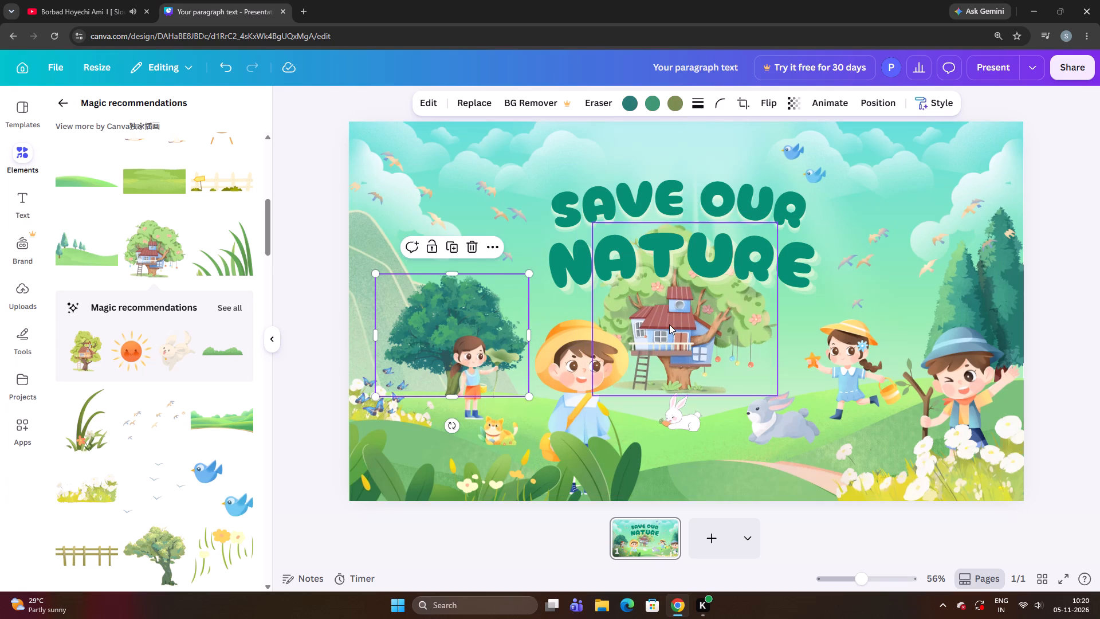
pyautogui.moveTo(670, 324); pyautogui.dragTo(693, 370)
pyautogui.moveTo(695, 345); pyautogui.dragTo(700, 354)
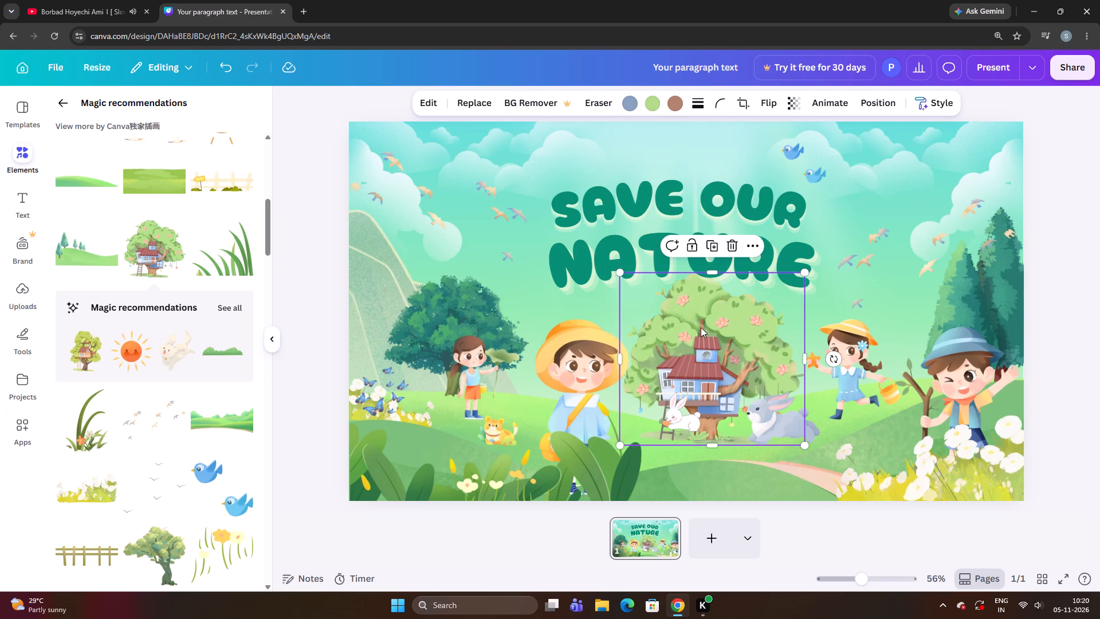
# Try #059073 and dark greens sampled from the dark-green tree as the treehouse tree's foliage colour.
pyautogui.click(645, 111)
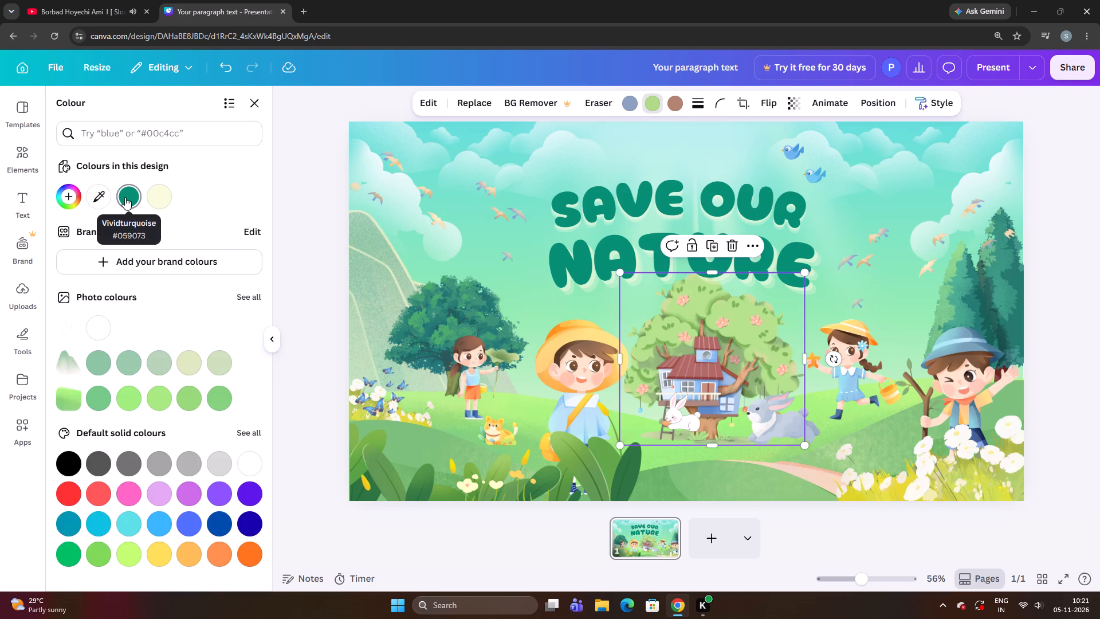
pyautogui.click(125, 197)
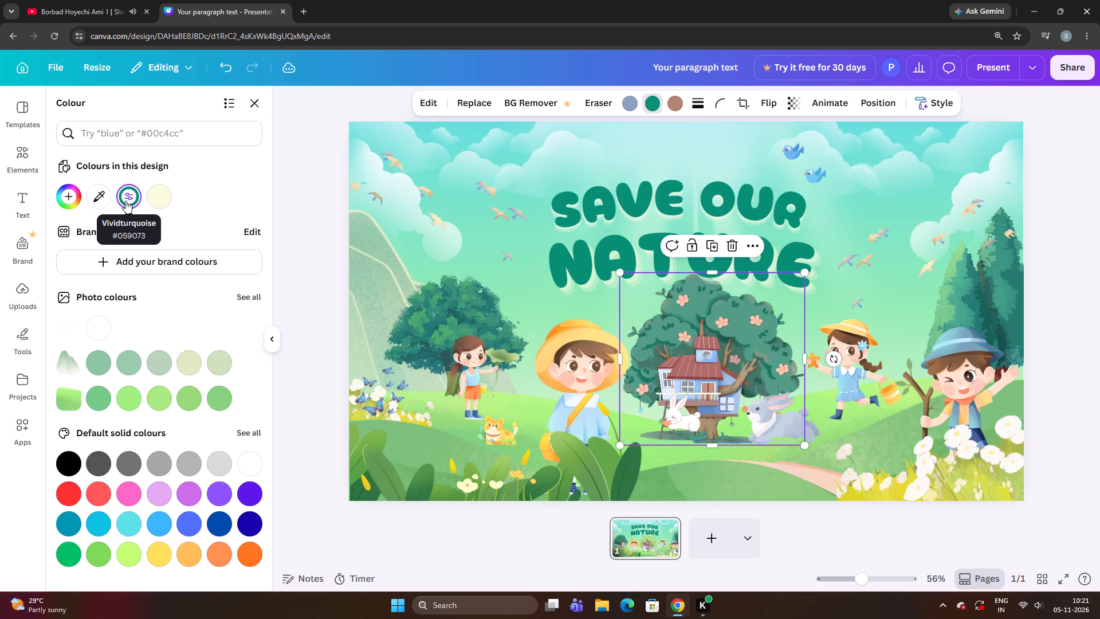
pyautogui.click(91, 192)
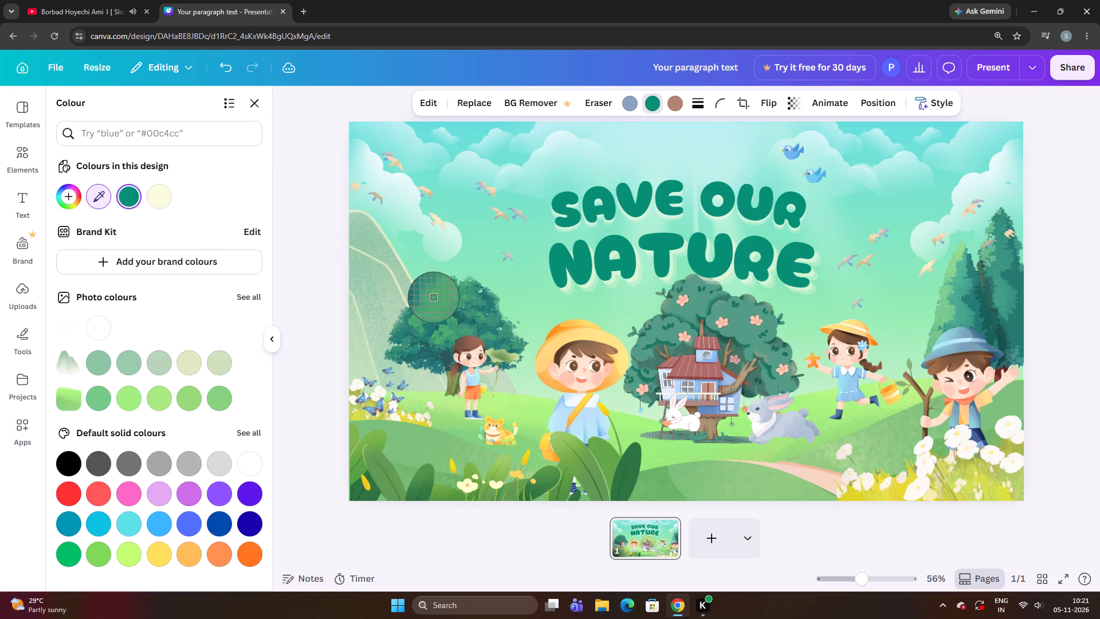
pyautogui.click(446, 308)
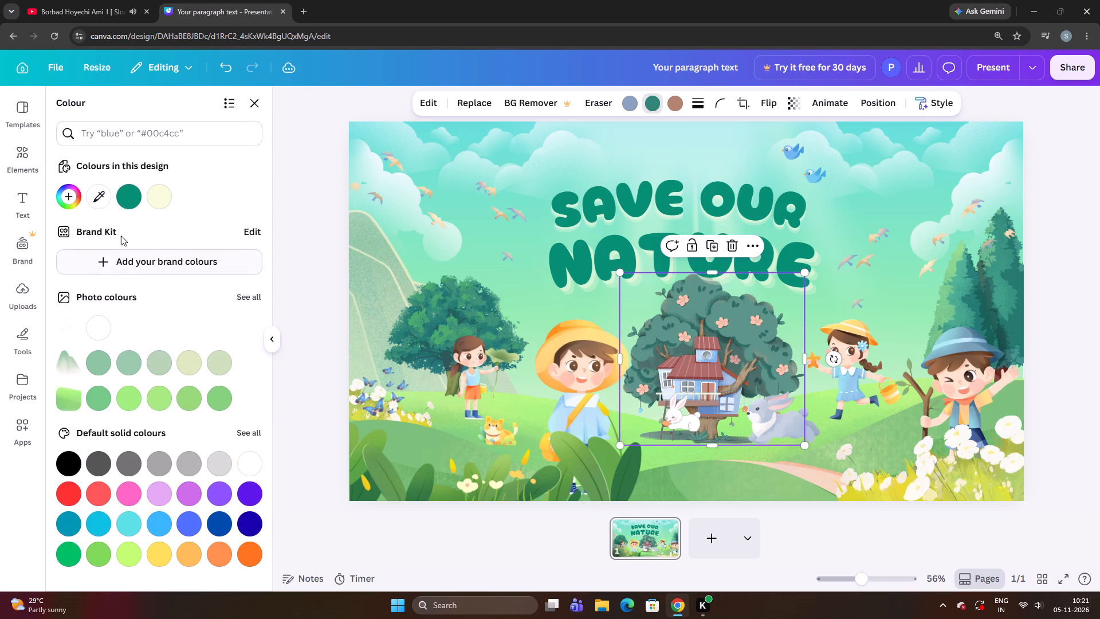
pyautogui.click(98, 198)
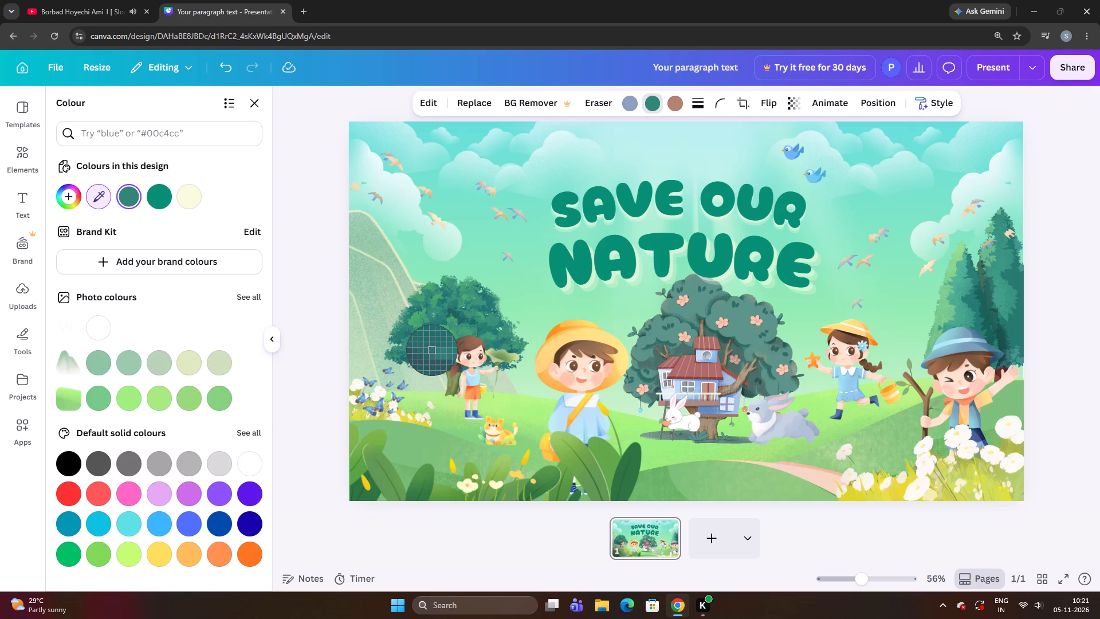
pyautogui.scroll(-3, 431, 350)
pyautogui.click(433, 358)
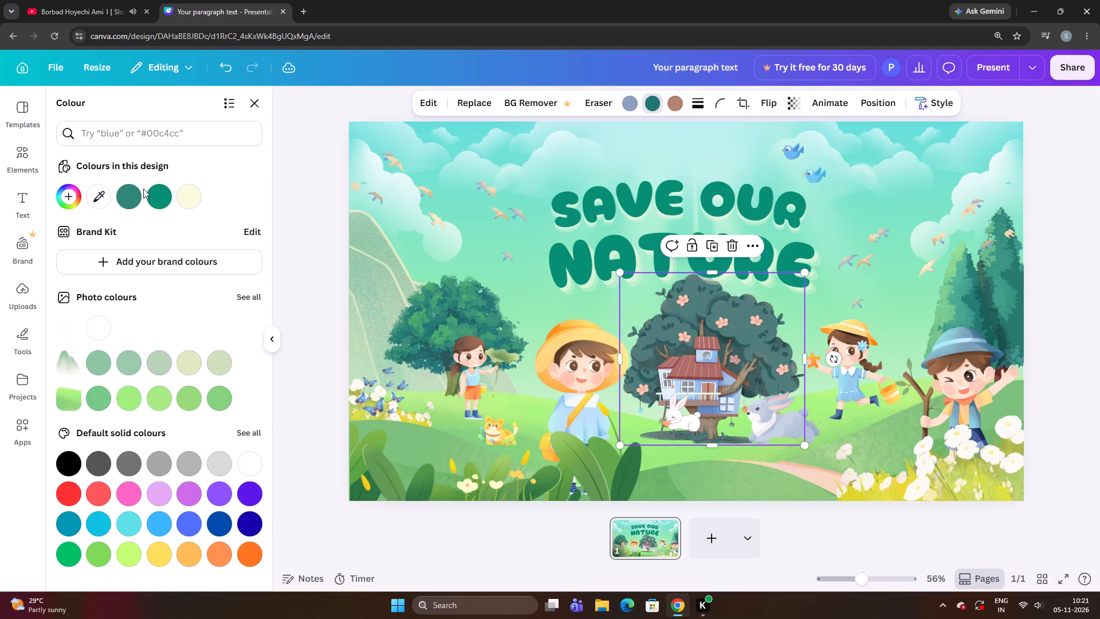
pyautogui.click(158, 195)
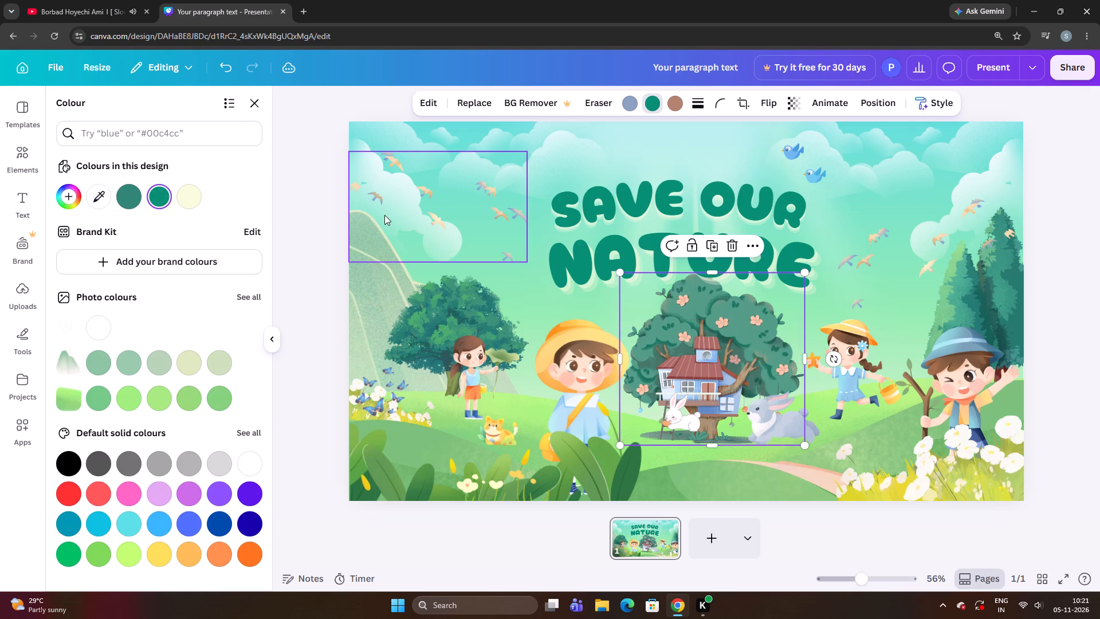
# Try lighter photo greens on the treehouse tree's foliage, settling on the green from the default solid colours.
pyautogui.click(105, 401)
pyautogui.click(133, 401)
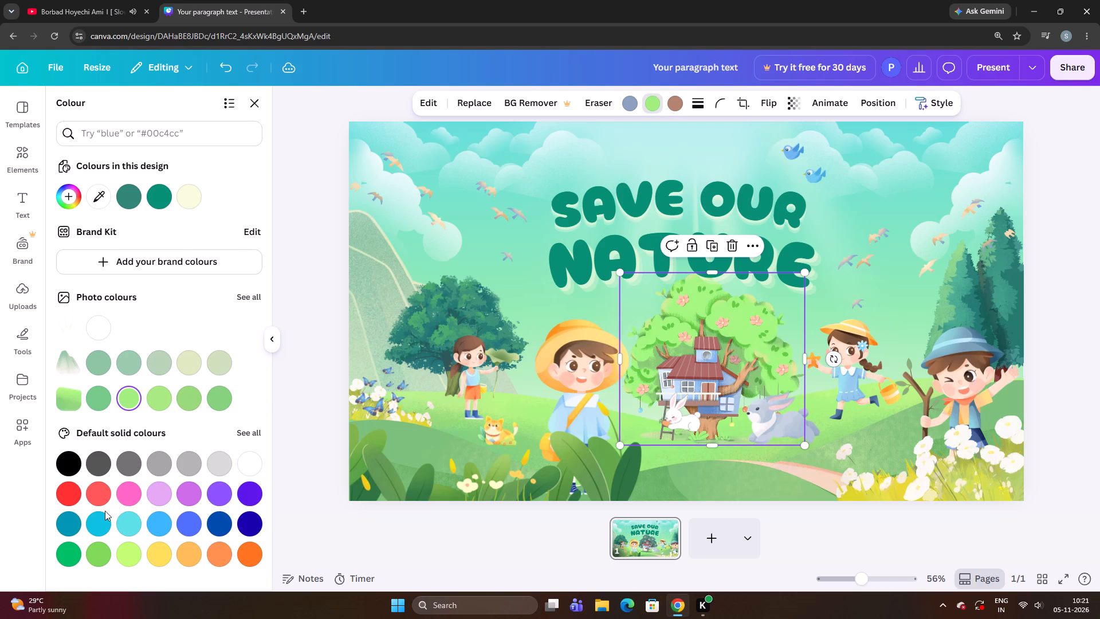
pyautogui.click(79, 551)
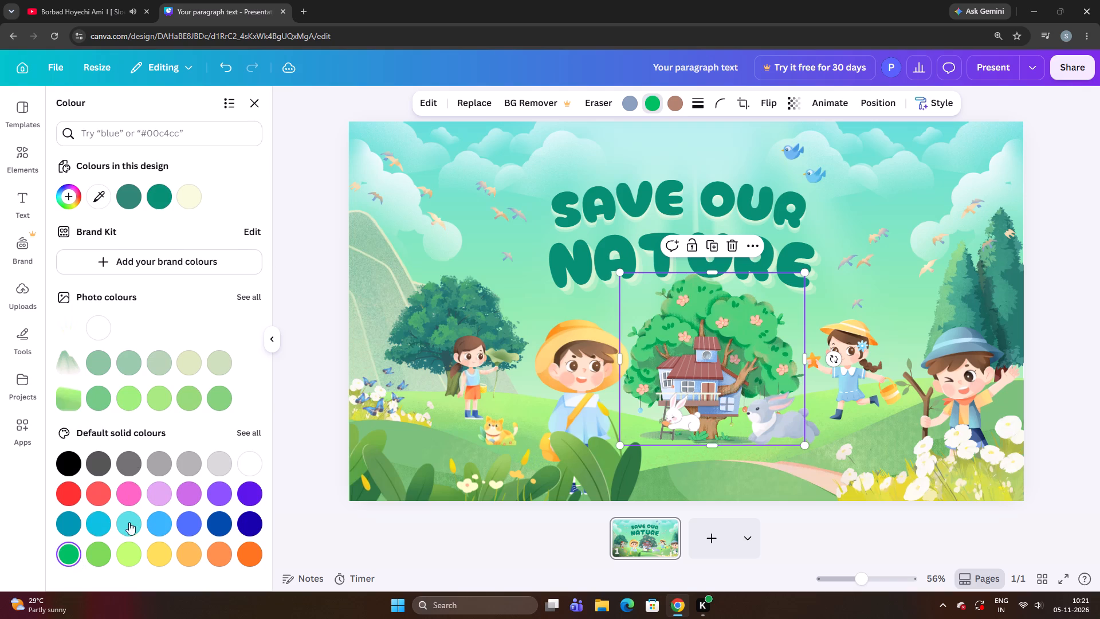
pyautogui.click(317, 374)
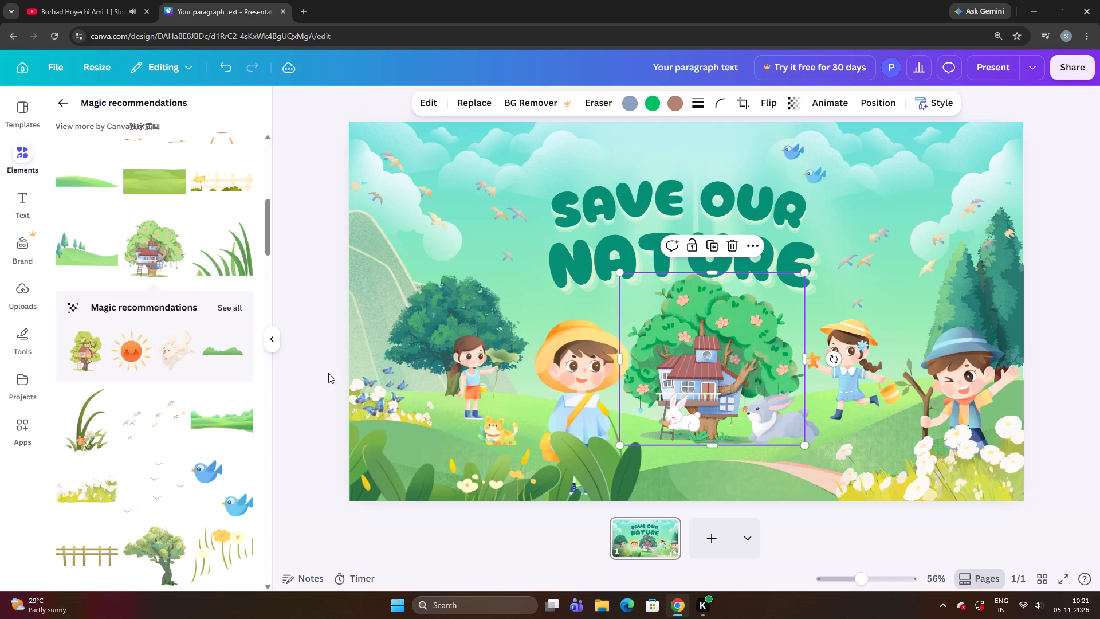
# Delete the dark-green tree behind the girl holding the leaf.
pyautogui.click(448, 333)
pyautogui.click(468, 245)
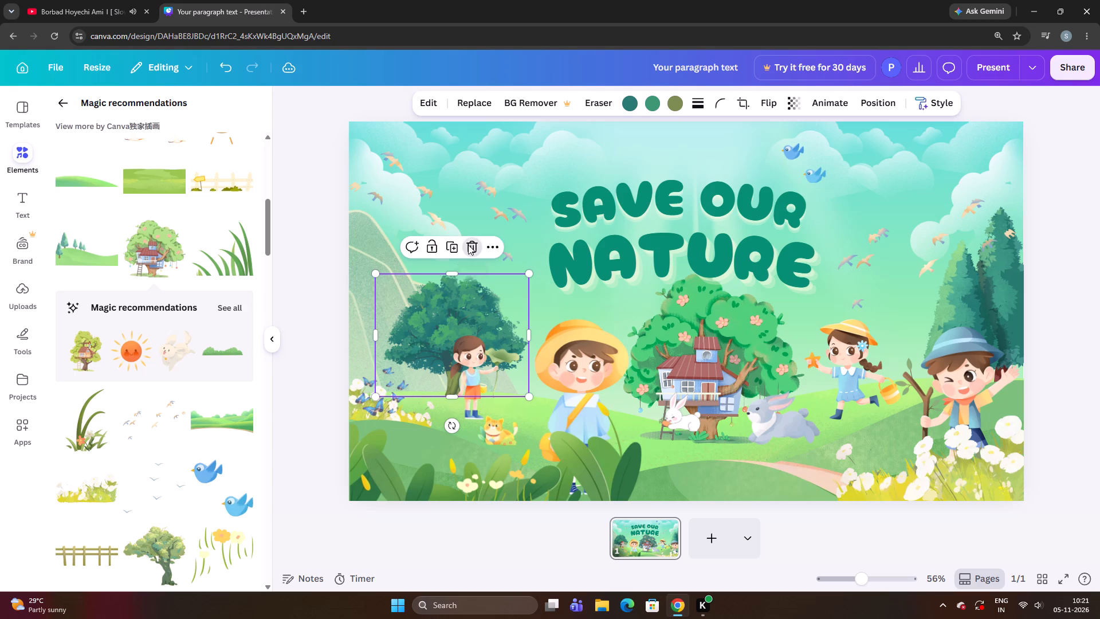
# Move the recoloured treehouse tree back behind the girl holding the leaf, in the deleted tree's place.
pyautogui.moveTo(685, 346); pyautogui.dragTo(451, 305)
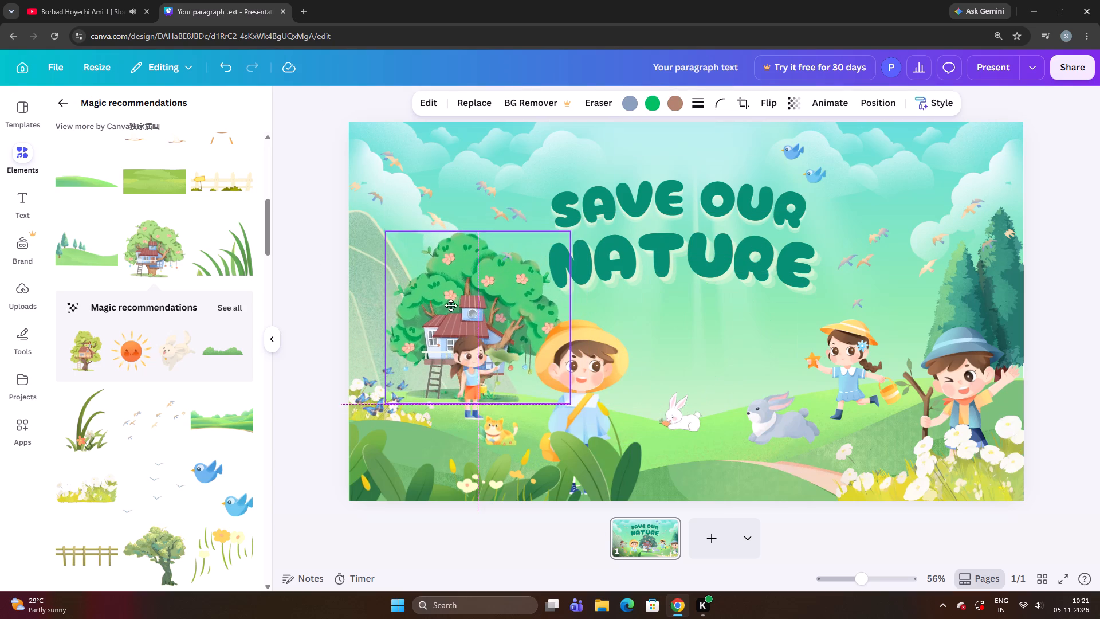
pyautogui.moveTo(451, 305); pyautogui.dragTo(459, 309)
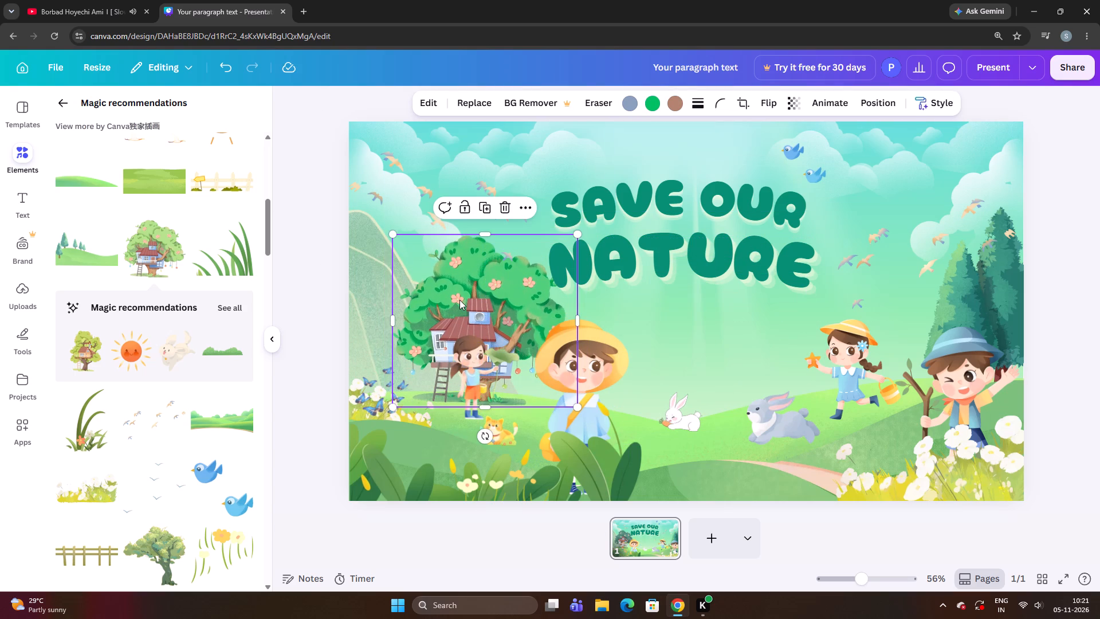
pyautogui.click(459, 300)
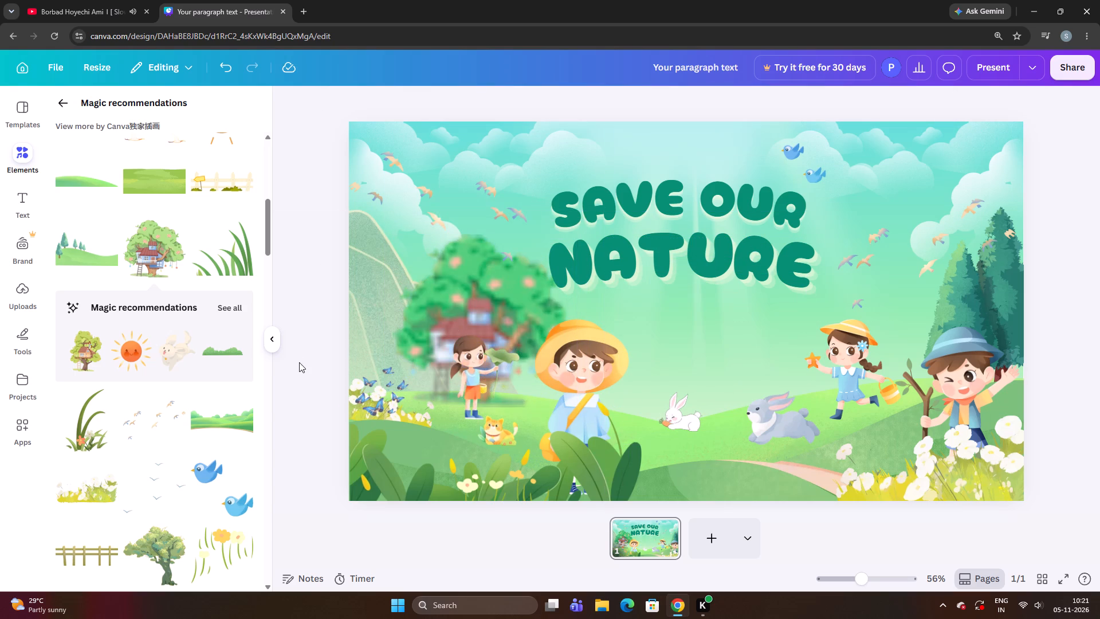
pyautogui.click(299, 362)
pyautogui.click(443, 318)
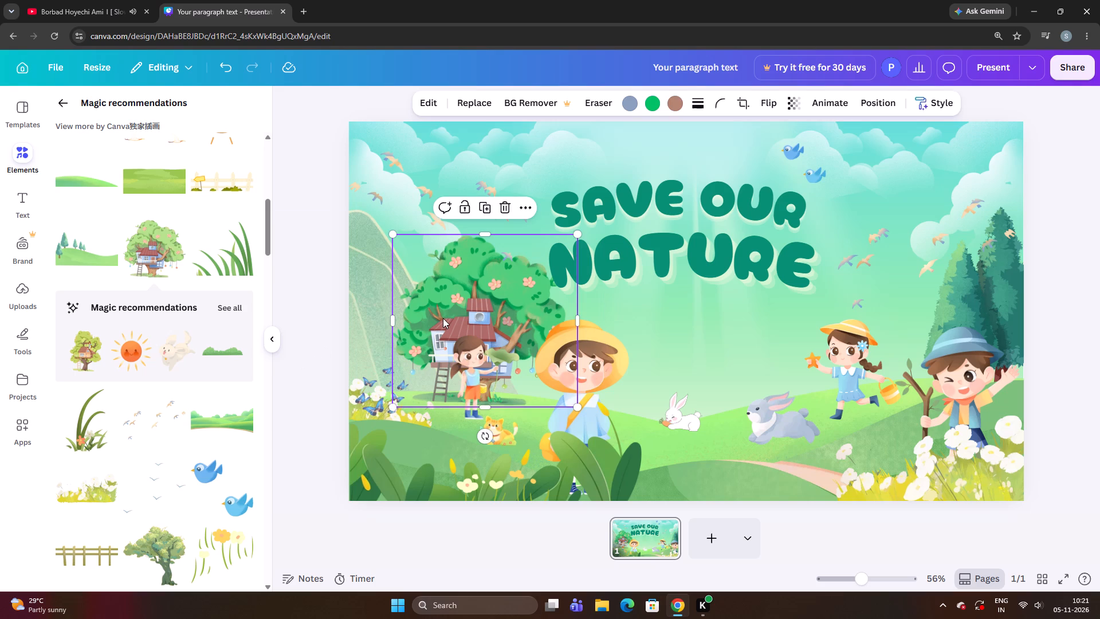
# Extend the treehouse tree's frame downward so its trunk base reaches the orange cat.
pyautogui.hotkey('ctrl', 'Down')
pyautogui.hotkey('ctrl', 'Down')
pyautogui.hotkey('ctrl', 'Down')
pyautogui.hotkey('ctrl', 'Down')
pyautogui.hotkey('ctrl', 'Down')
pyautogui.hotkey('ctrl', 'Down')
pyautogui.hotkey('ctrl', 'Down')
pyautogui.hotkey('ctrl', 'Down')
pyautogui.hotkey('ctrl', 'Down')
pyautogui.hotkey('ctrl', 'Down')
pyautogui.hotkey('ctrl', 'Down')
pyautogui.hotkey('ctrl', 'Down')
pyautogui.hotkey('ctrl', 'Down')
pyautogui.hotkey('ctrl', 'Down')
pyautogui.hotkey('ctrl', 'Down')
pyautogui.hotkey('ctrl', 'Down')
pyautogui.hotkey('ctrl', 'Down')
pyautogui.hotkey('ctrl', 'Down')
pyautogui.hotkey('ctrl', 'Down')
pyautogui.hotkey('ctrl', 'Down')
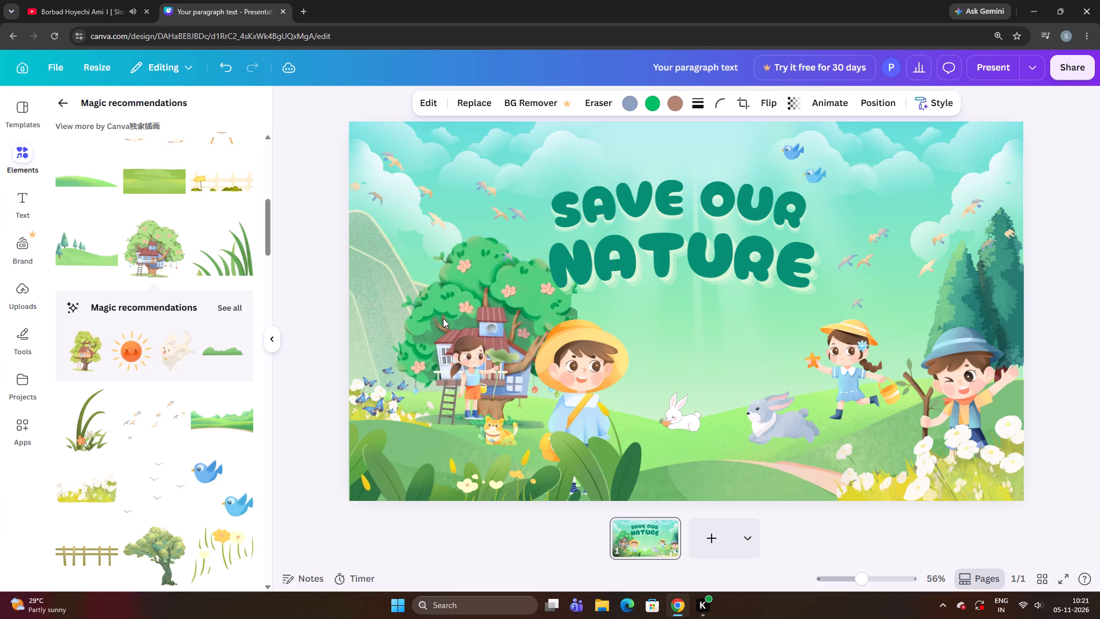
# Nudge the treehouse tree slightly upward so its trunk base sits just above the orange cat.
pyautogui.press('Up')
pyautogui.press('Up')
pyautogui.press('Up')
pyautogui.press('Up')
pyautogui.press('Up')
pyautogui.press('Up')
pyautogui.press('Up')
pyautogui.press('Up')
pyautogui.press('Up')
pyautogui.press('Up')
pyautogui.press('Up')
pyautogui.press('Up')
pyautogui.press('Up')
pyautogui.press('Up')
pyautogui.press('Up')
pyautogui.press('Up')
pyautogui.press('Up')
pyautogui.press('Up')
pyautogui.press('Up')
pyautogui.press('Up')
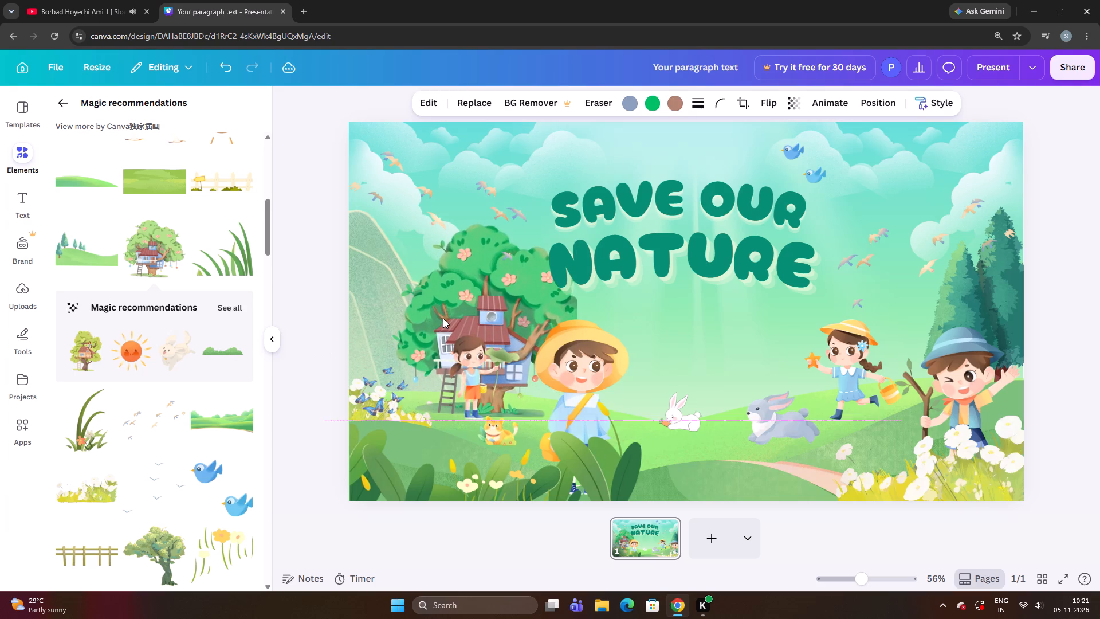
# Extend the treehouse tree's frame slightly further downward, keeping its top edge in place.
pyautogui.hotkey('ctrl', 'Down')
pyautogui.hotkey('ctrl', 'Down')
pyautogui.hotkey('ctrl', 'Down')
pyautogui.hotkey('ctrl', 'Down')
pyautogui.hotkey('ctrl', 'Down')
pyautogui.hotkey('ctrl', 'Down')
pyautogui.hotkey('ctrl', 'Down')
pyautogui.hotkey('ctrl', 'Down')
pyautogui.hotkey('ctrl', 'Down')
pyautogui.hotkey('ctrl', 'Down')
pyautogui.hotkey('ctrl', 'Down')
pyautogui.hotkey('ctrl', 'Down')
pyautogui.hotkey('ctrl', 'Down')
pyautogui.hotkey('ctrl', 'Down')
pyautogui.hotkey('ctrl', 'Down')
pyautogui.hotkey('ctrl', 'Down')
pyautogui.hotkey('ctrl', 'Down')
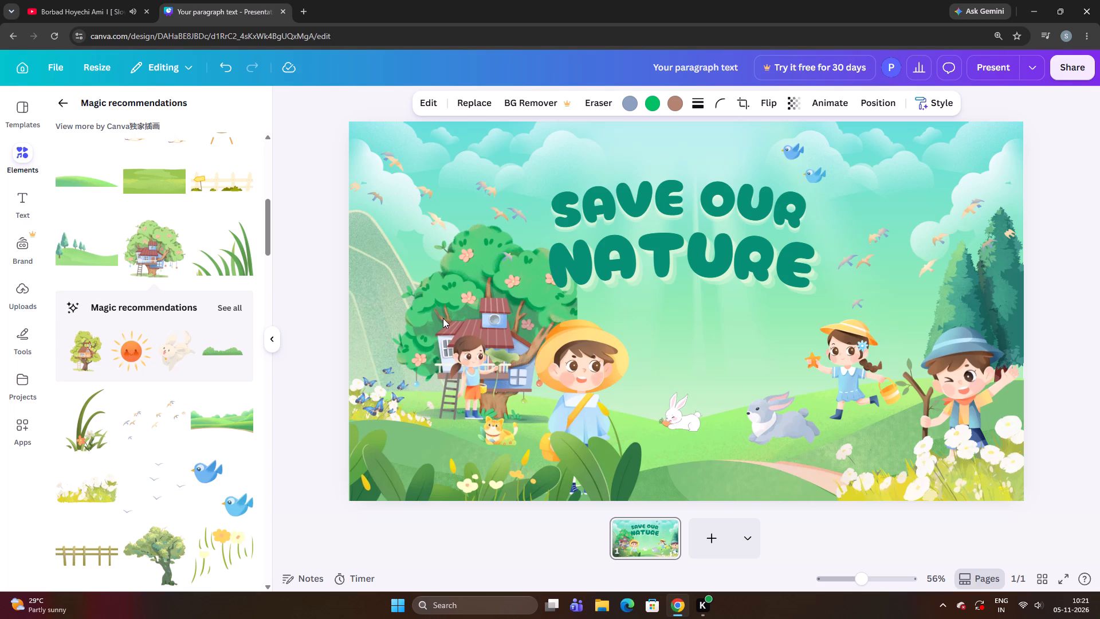
# Delete the recoloured treehouse tree from behind the girl holding the leaf.
pyautogui.click(470, 291)
pyautogui.click(519, 318)
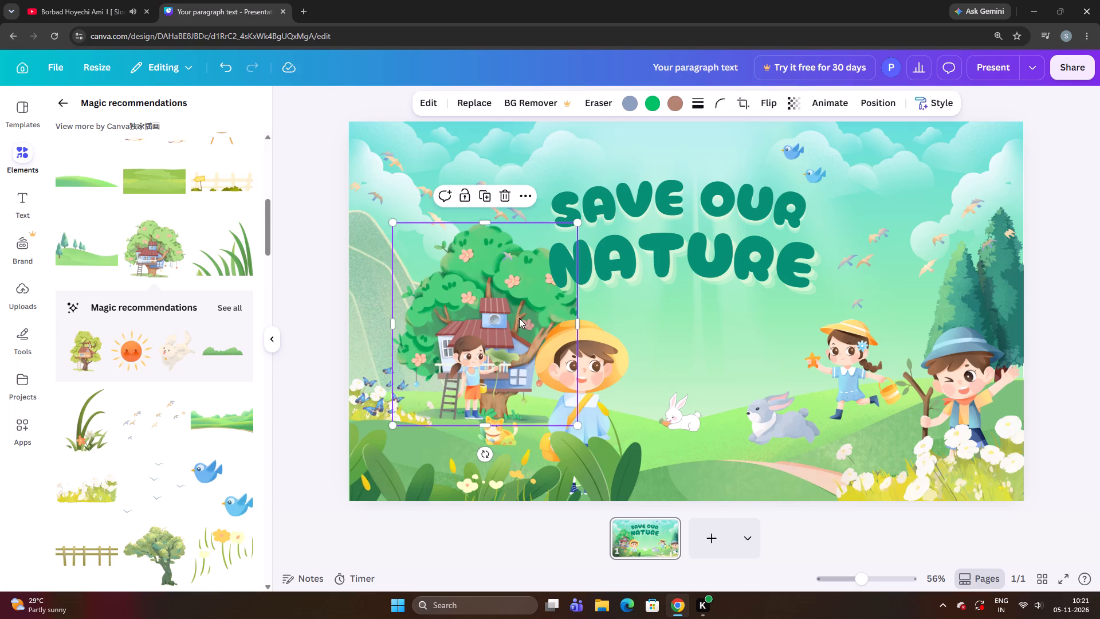
pyautogui.click(502, 199)
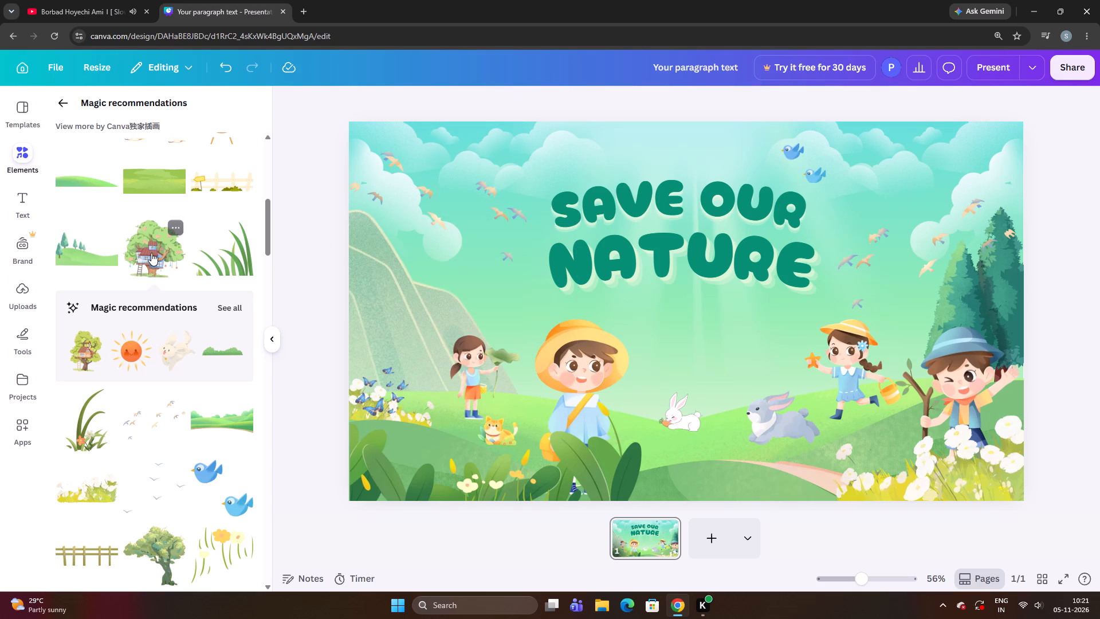
# Add the original flowering treehouse tree illustration again and move it to the slide's left side, overlapping the left edge.
pyautogui.click(151, 253)
pyautogui.moveTo(713, 344); pyautogui.dragTo(530, 312)
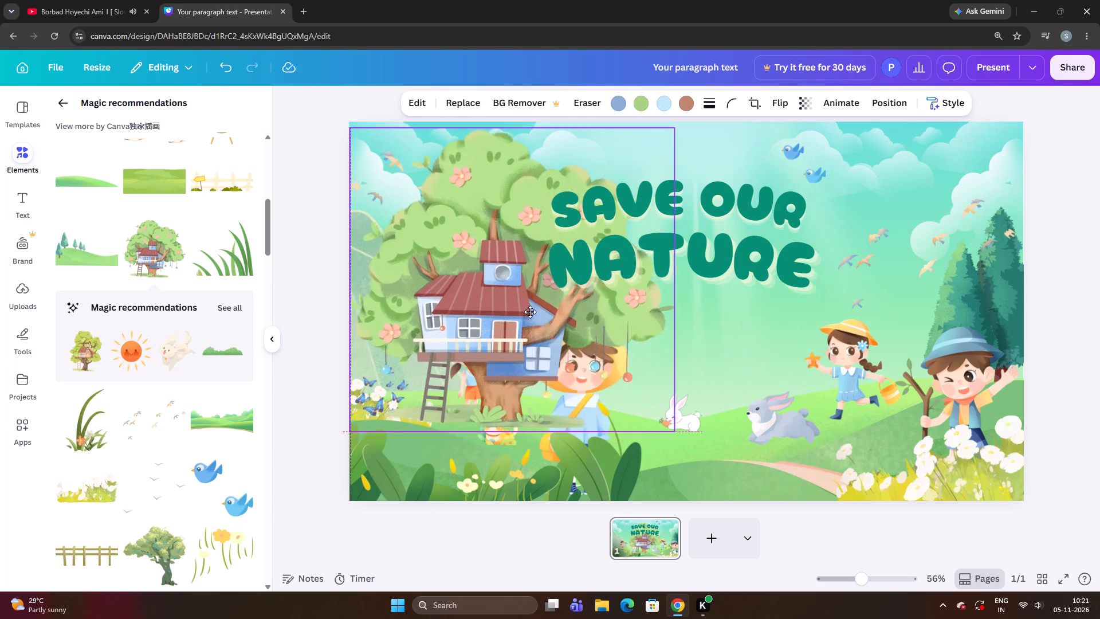
pyautogui.moveTo(530, 312); pyautogui.dragTo(487, 313)
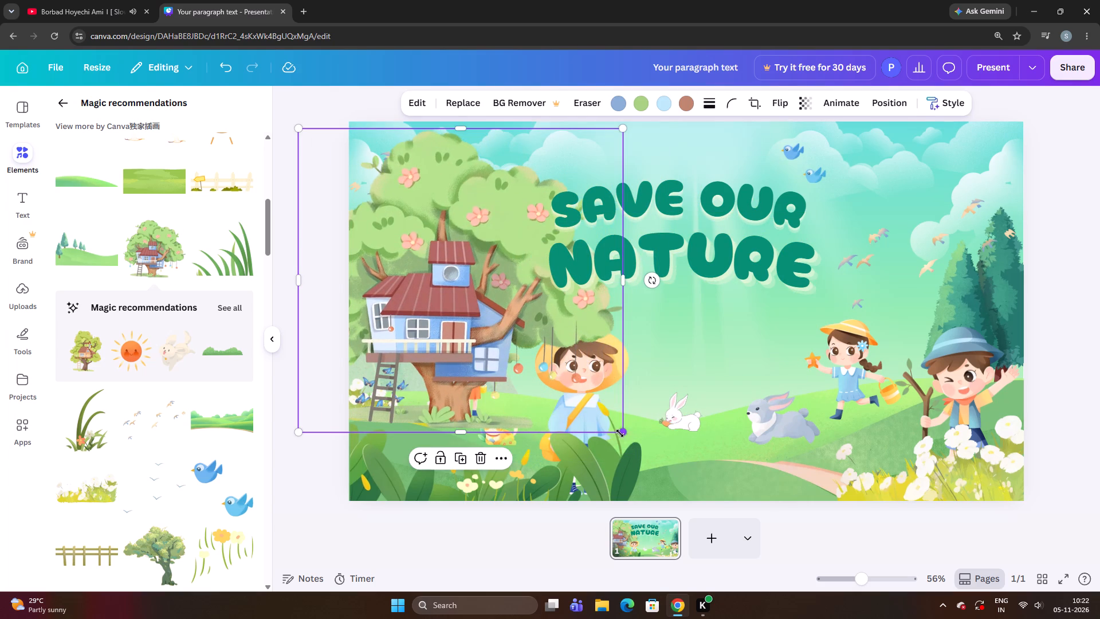
# Shrink the treehouse tree to about a quarter of the slide's width and place it over the girl holding the leaf.
pyautogui.moveTo(620, 433); pyautogui.dragTo(487, 345)
pyautogui.moveTo(433, 297); pyautogui.dragTo(508, 379)
pyautogui.moveTo(582, 407); pyautogui.dragTo(521, 358)
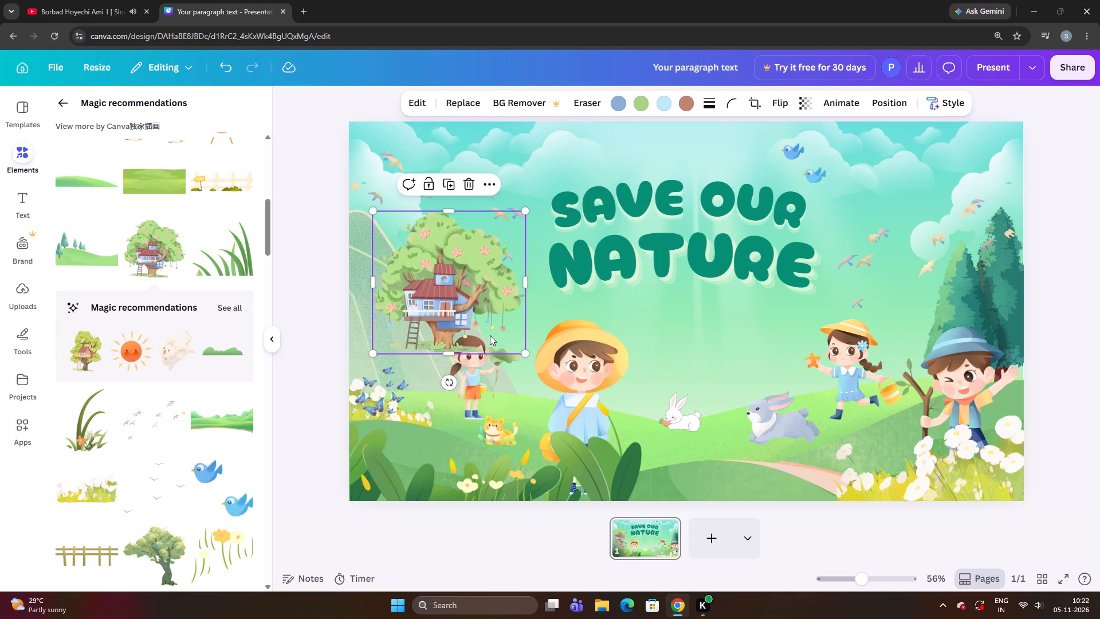
pyautogui.moveTo(490, 335); pyautogui.dragTo(525, 388)
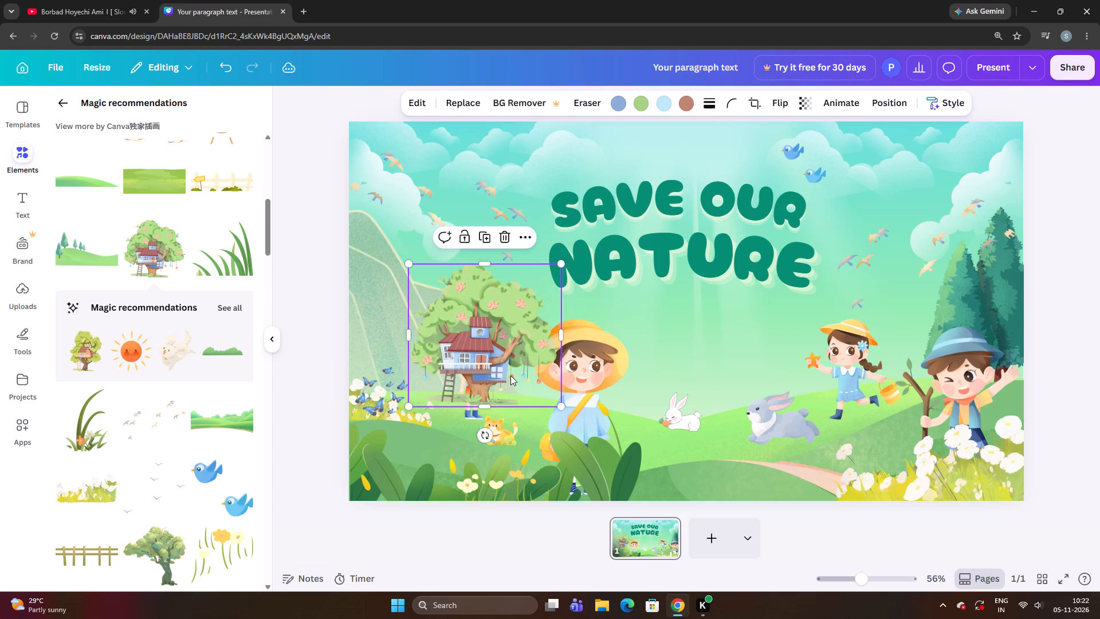
pyautogui.click(510, 375)
# Send the treehouse tree backward several layers, behind the girl holding the leaf and the child in the straw hat.
pyautogui.rightClick(496, 365)
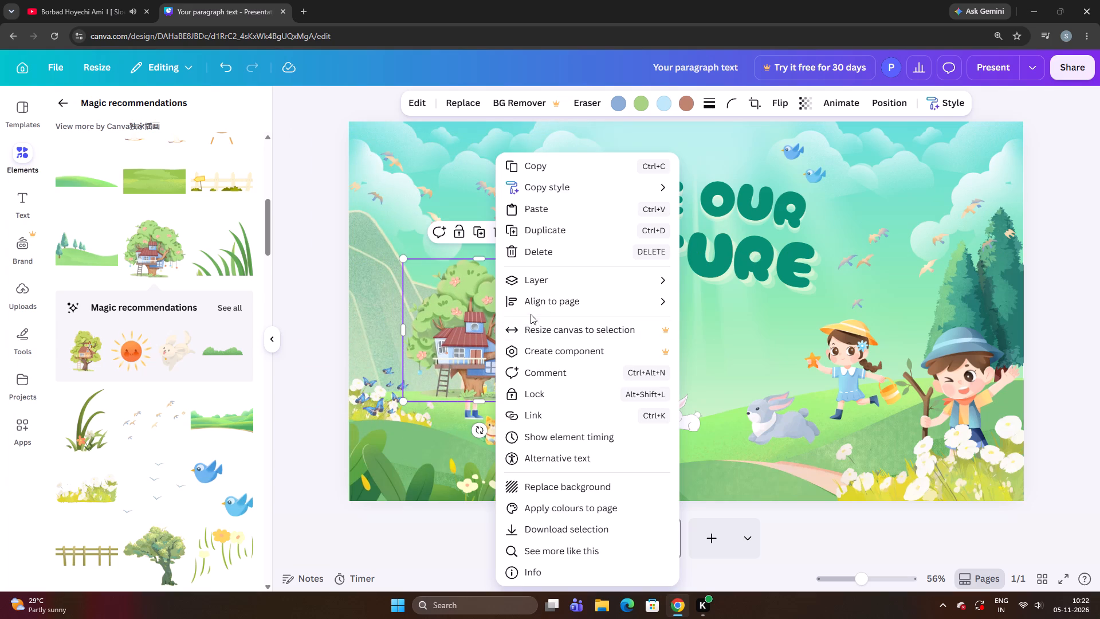
pyautogui.click(549, 285)
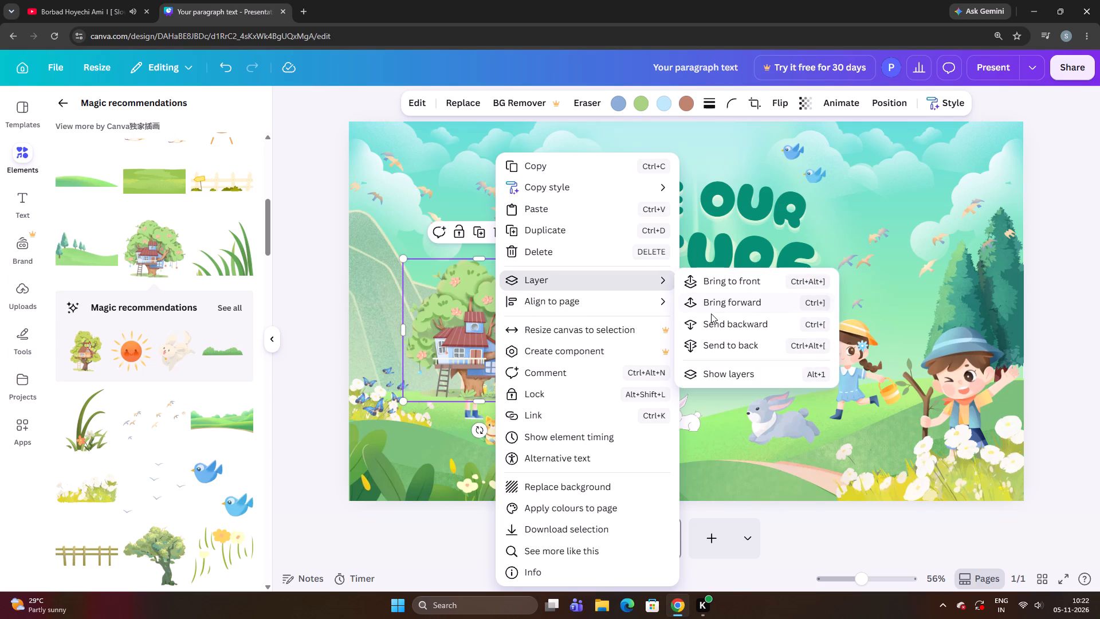
pyautogui.click(712, 318)
pyautogui.click(713, 323)
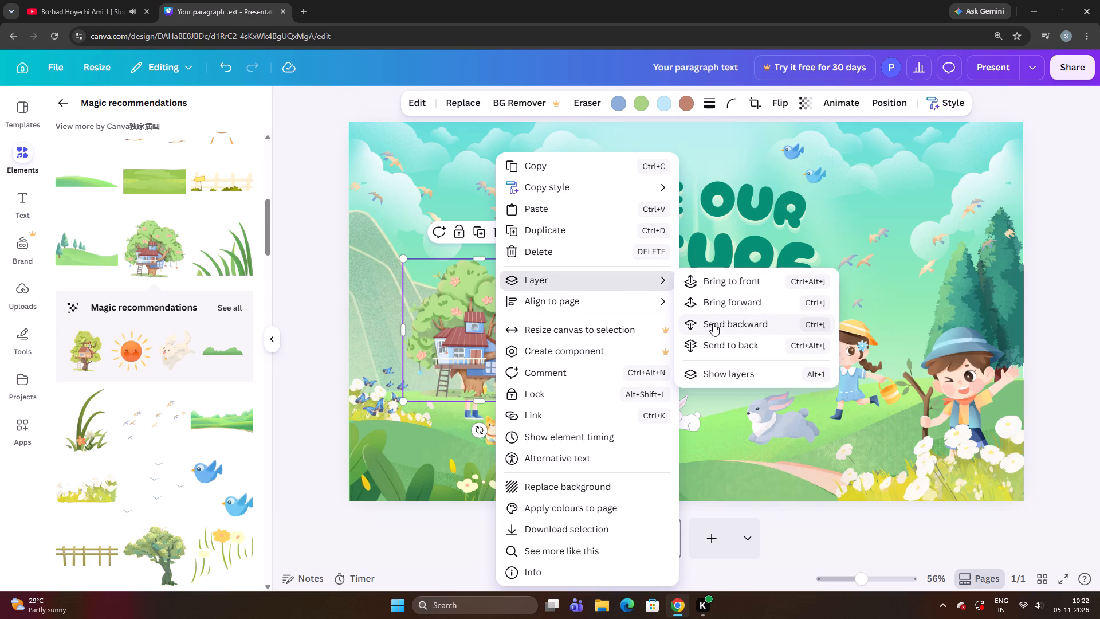
pyautogui.click(713, 323)
pyautogui.click(713, 323)
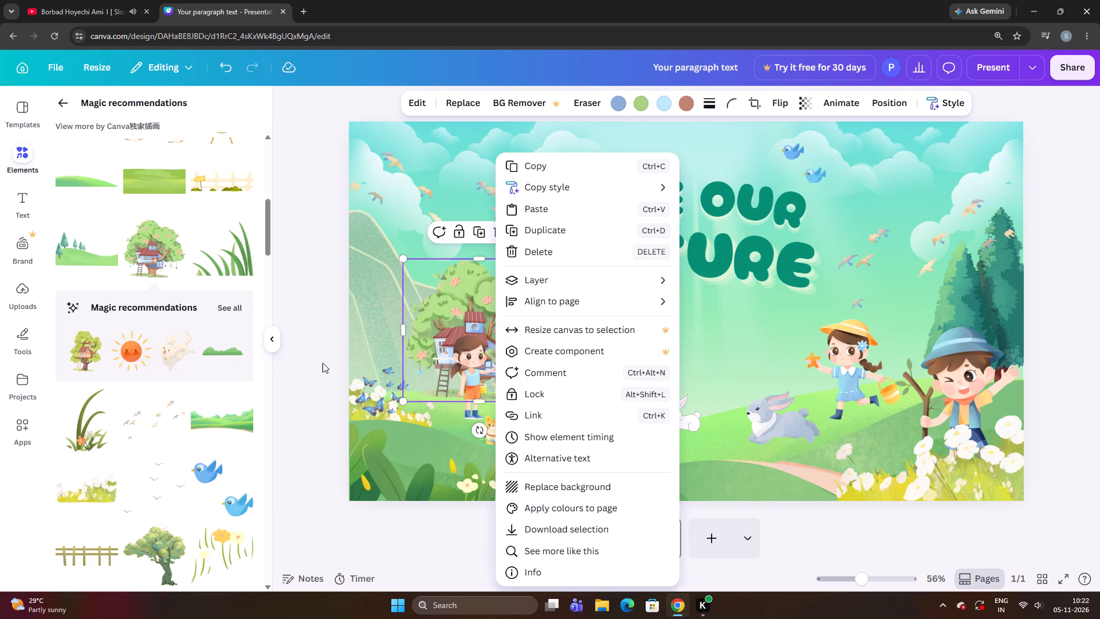
pyautogui.click(323, 363)
# Adjust the treehouse tree to slightly over a fifth of the slide's width and centre it behind the girl holding the leaf.
pyautogui.moveTo(486, 306); pyautogui.dragTo(476, 306)
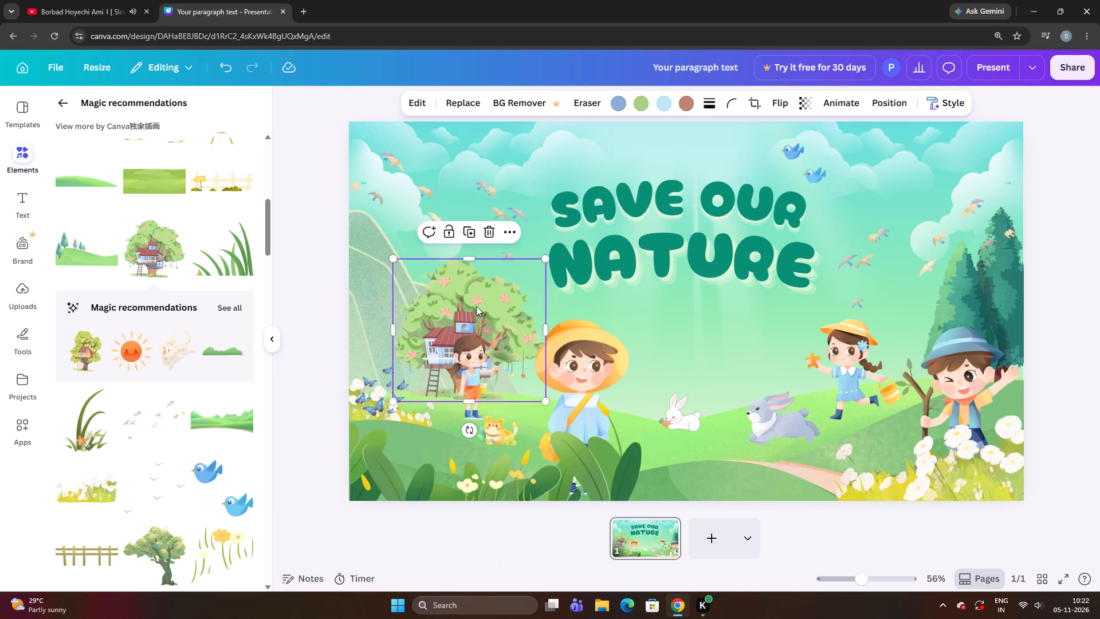
pyautogui.moveTo(476, 306); pyautogui.dragTo(482, 306)
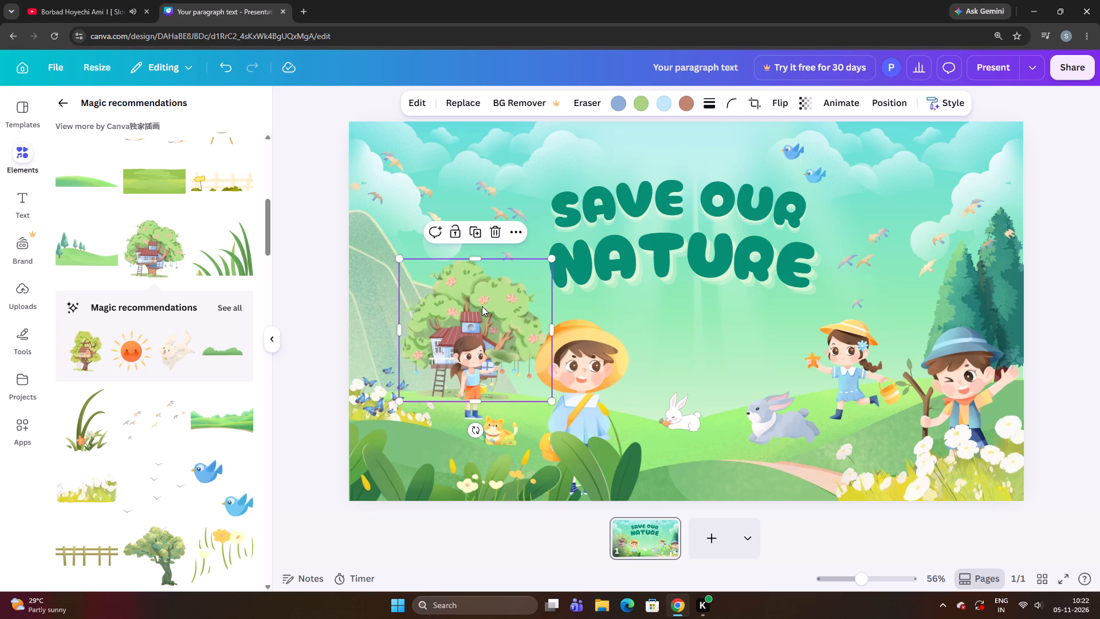
pyautogui.click(552, 399)
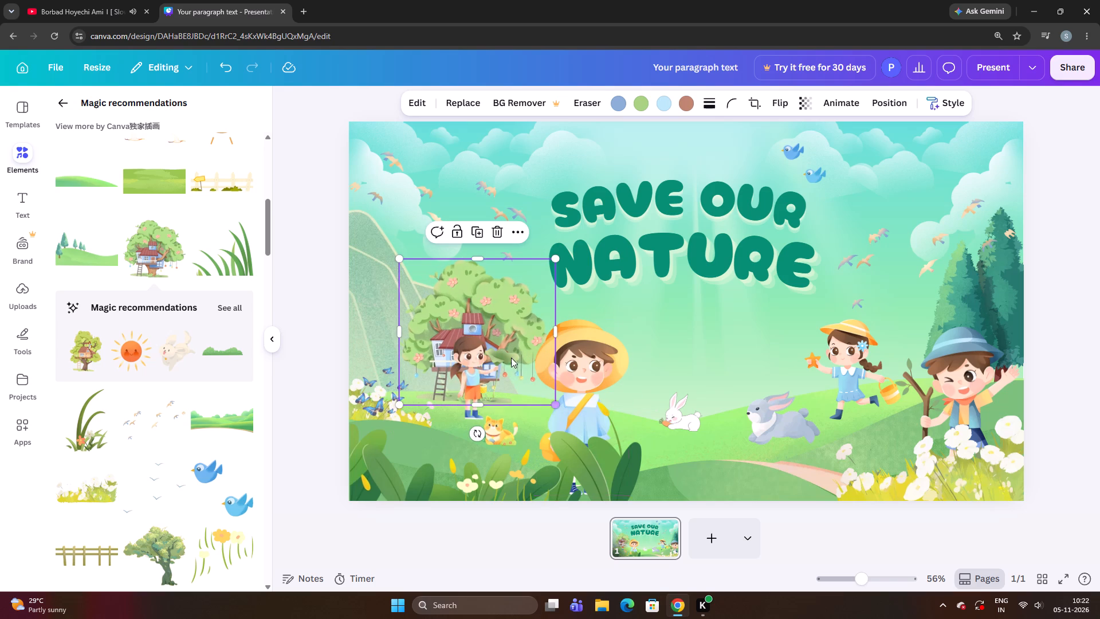
pyautogui.click(493, 318)
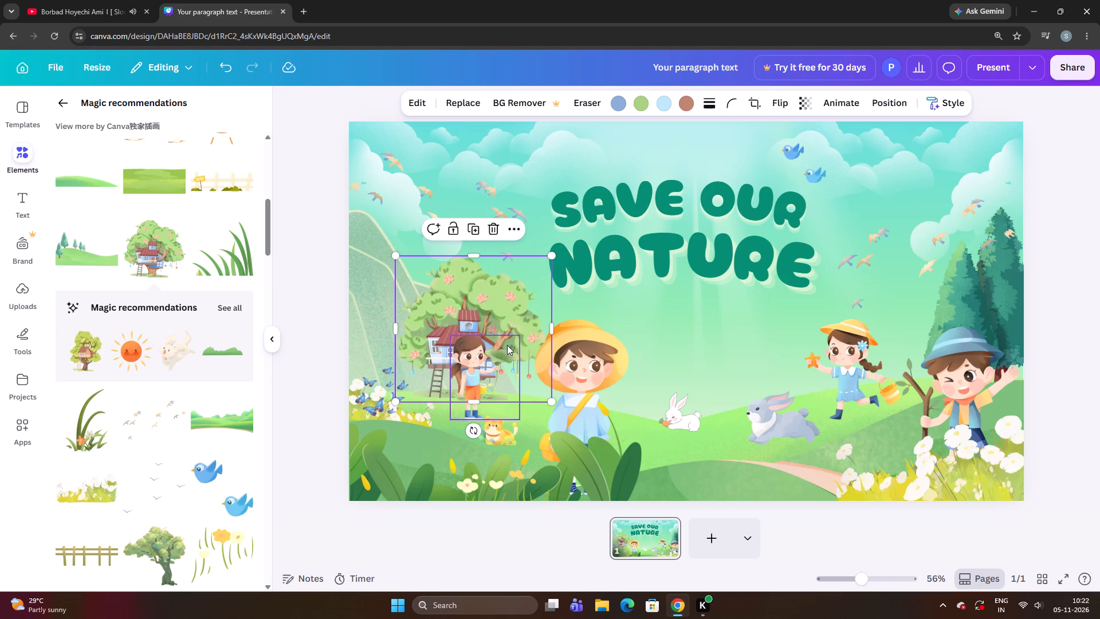
pyautogui.moveTo(551, 399); pyautogui.dragTo(553, 405)
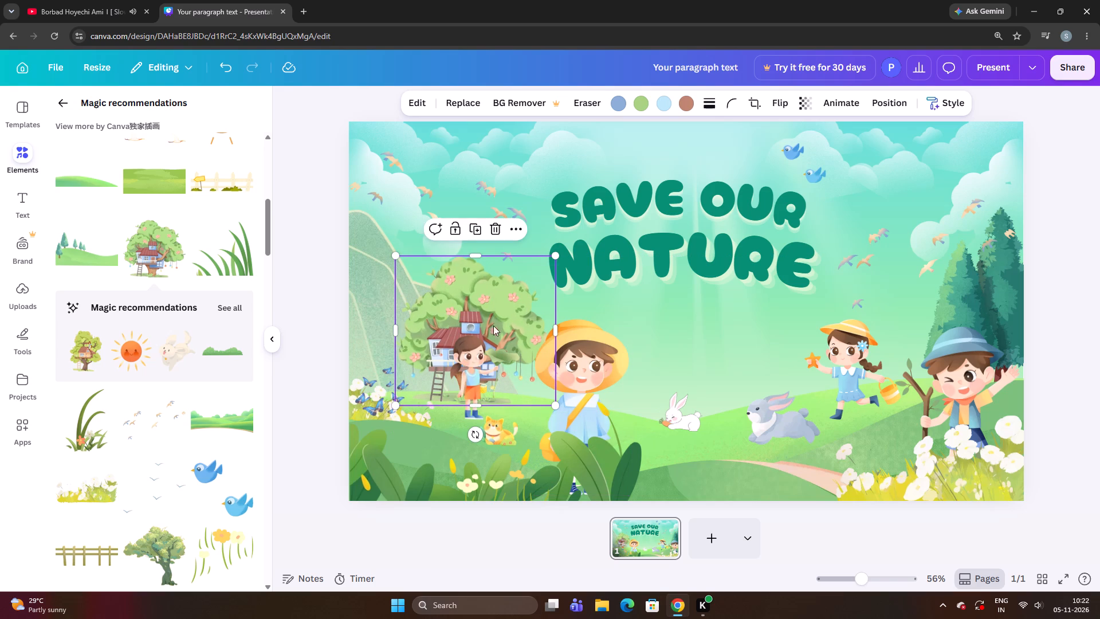
pyautogui.click(458, 310)
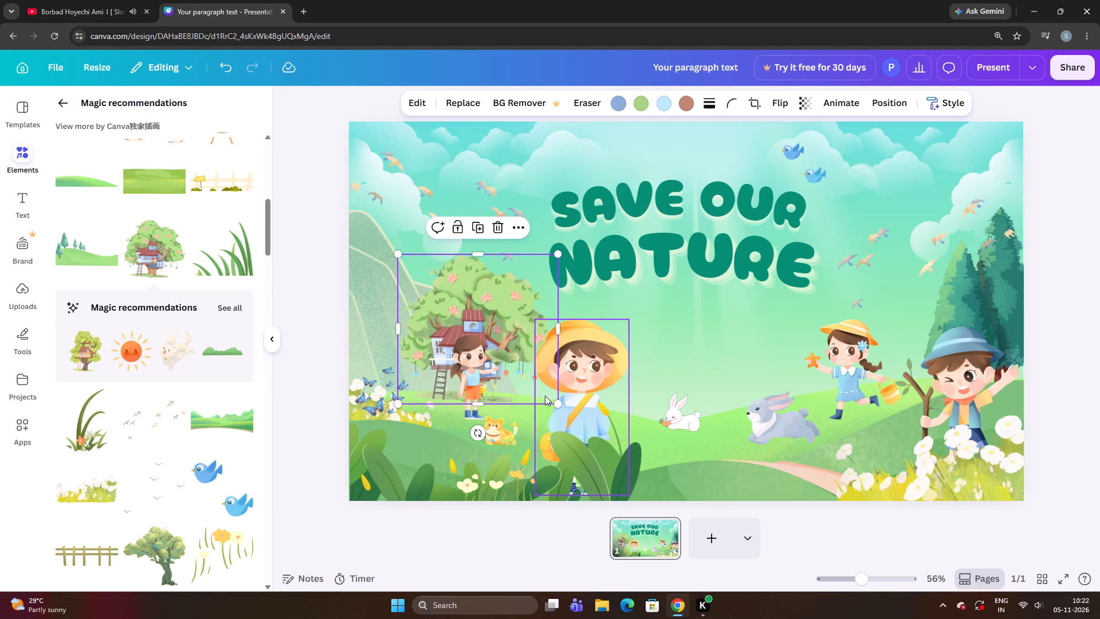
pyautogui.moveTo(555, 404); pyautogui.dragTo(541, 388)
pyautogui.moveTo(490, 315); pyautogui.dragTo(499, 331)
# Nudge the treehouse tree slightly down and a little right, lowering its trunk base toward the orange cat.
pyautogui.press('Right')
pyautogui.press('Right')
pyautogui.press('Right')
pyautogui.press('Right')
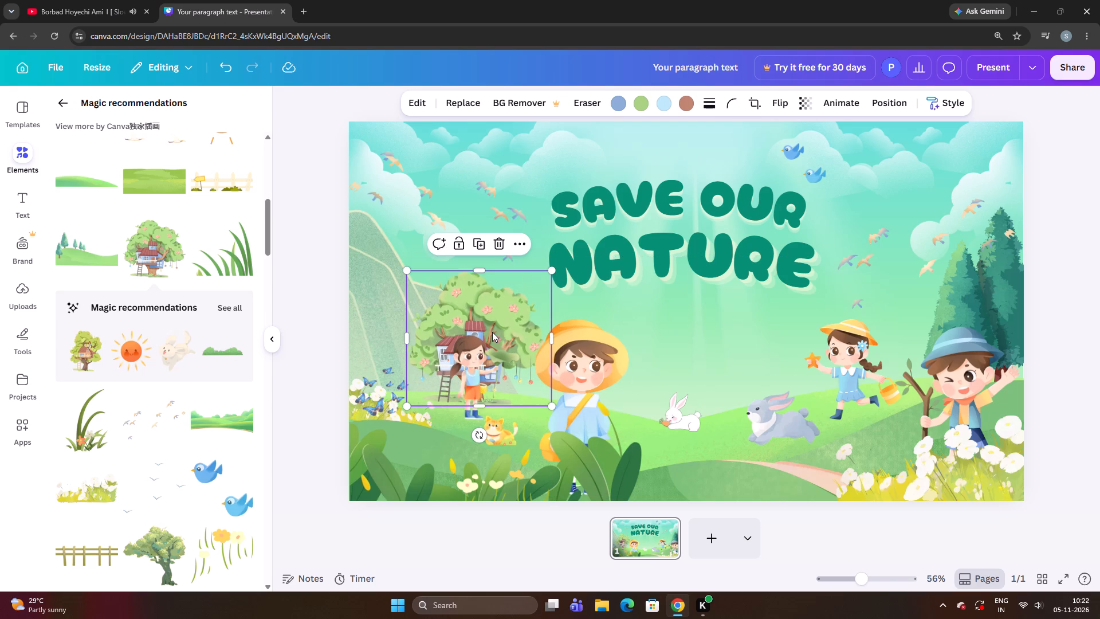
pyautogui.press('Right')
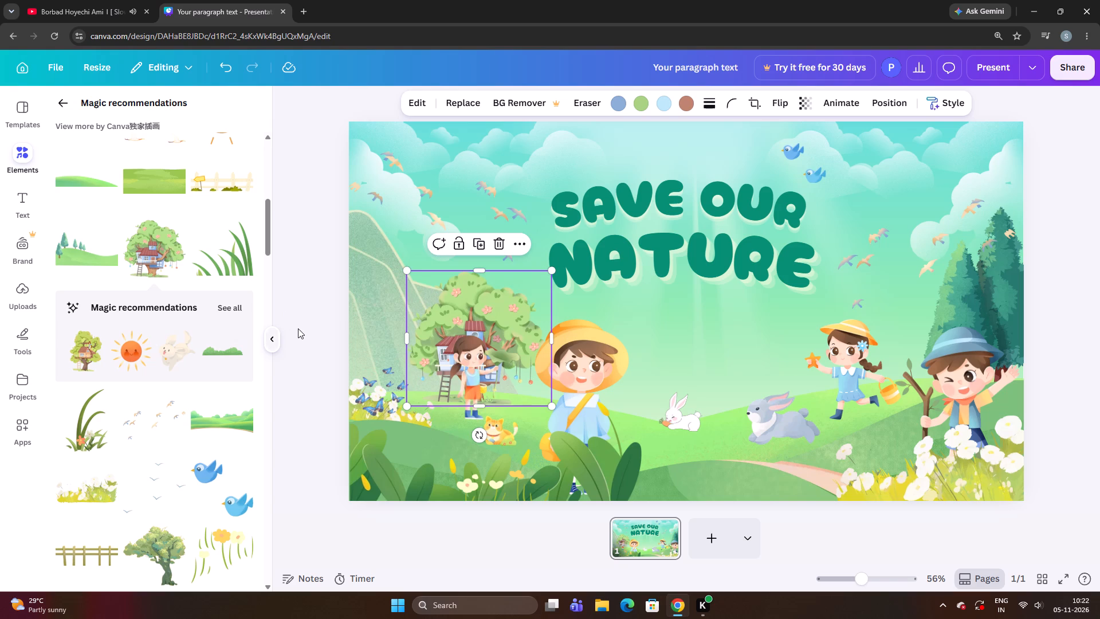
pyautogui.click(298, 328)
pyautogui.click(503, 295)
pyautogui.press('Right')
pyautogui.press('Right')
pyautogui.press('Right')
pyautogui.press('Down')
pyautogui.press('Down')
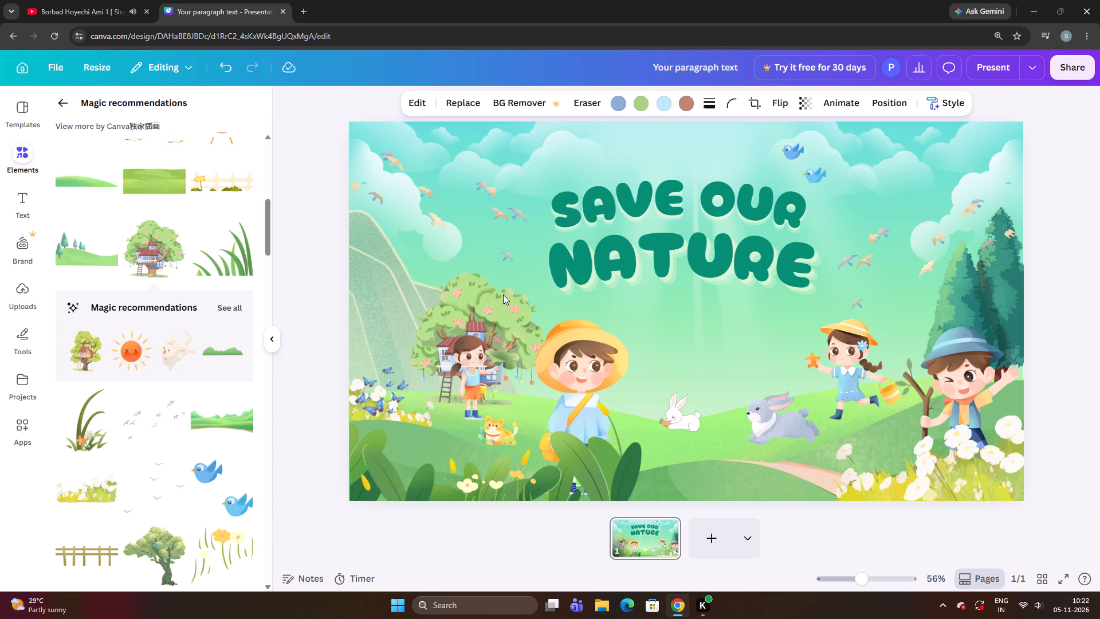
pyautogui.press('Down')
pyautogui.press('Left')
pyautogui.press('Left')
pyautogui.press('Up')
pyautogui.press('Left')
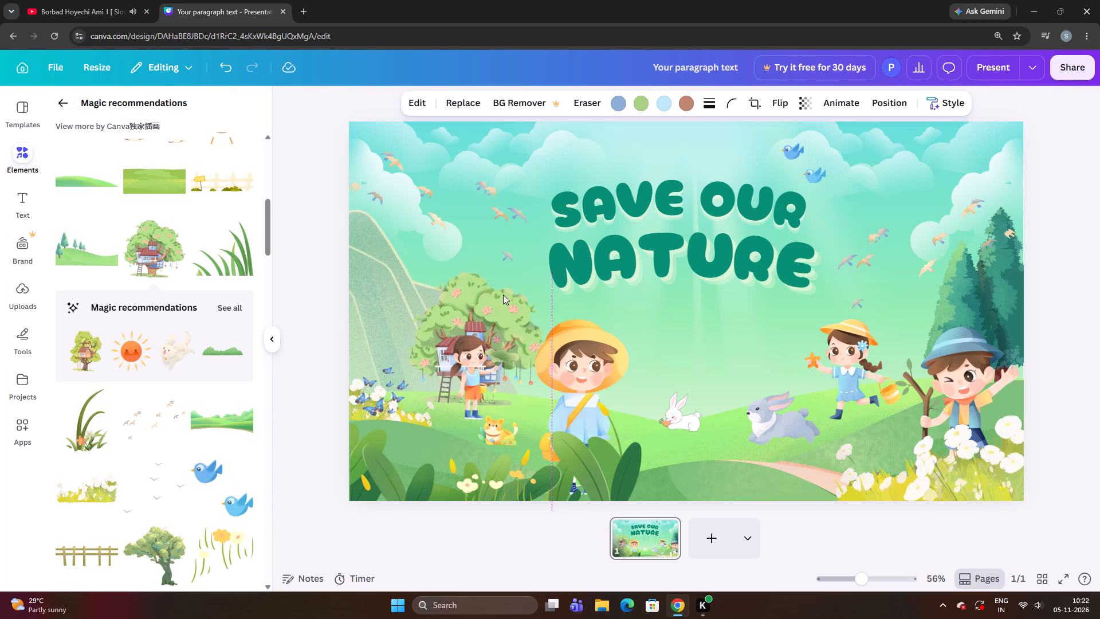
pyautogui.press('Left')
pyautogui.press('Left')
pyautogui.press('Down')
pyautogui.press('Down')
pyautogui.press('Up')
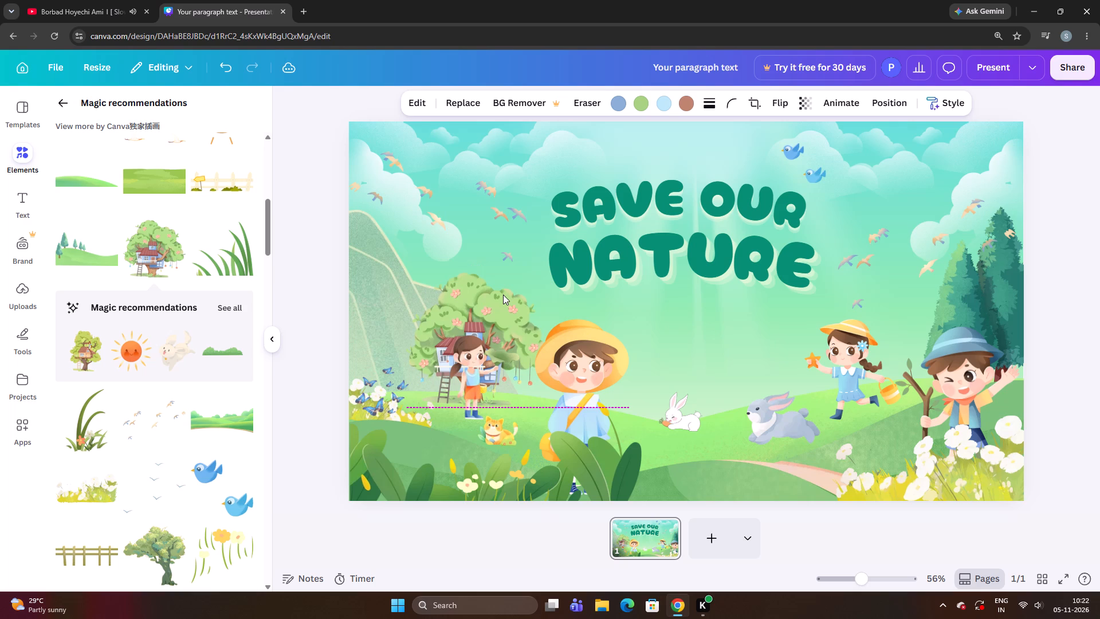
pyautogui.press('Down')
# Nudge the treehouse tree slightly right behind the girl holding the leaf, keeping its trunk base just above the orange cat.
pyautogui.press('Right')
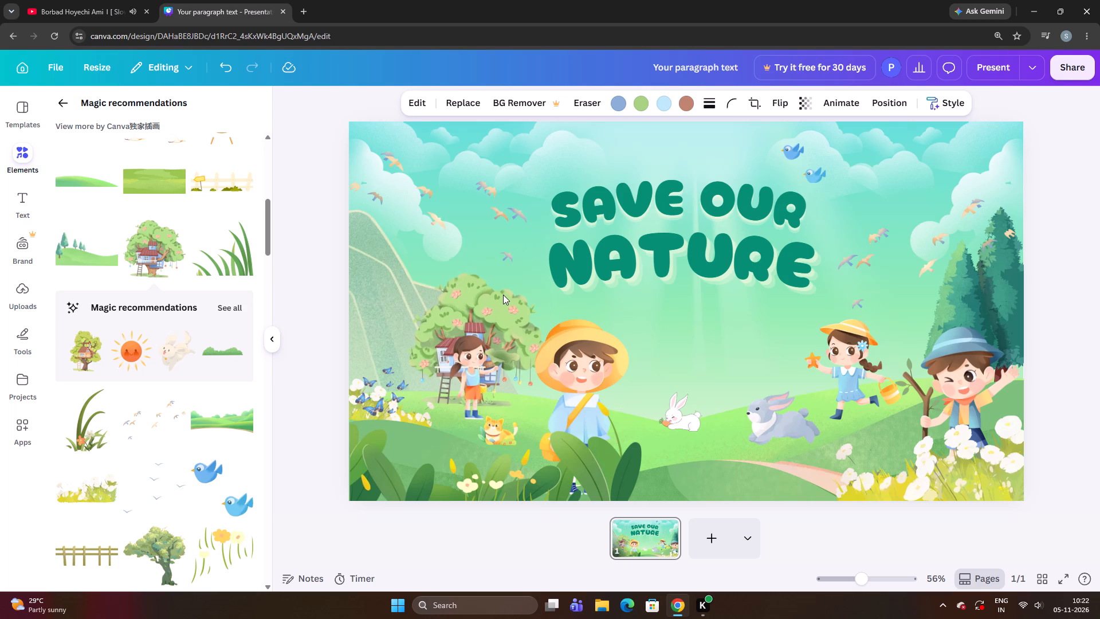
pyautogui.press('Right')
pyautogui.press('Right')
pyautogui.press('Right')
pyautogui.press('Down')
pyautogui.press('Down')
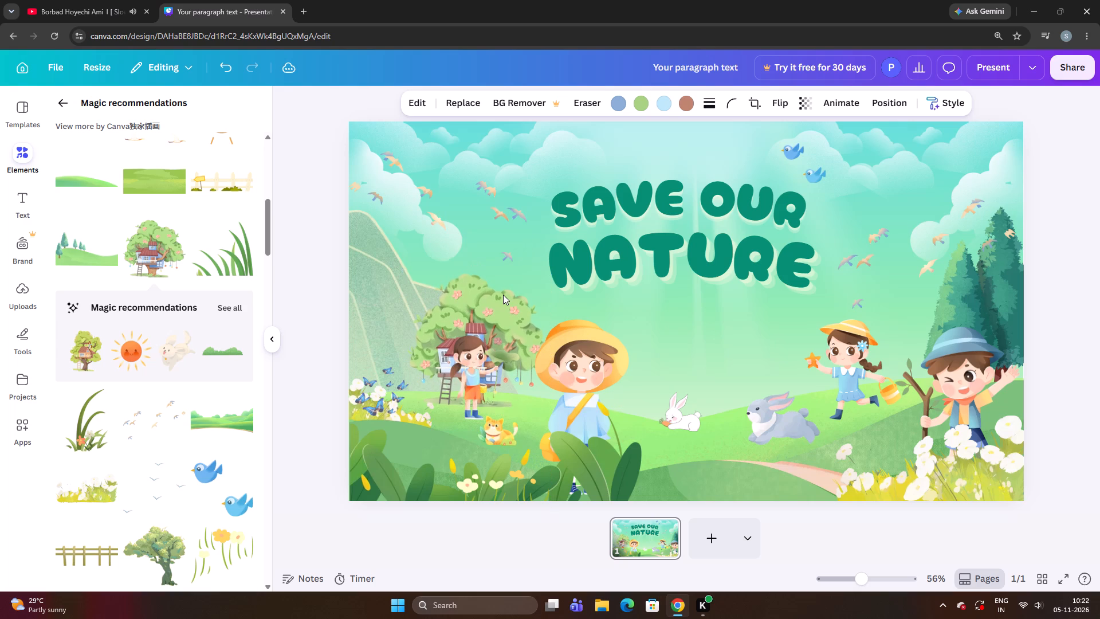
pyautogui.press('Right')
pyautogui.press('Up')
pyautogui.press('Right')
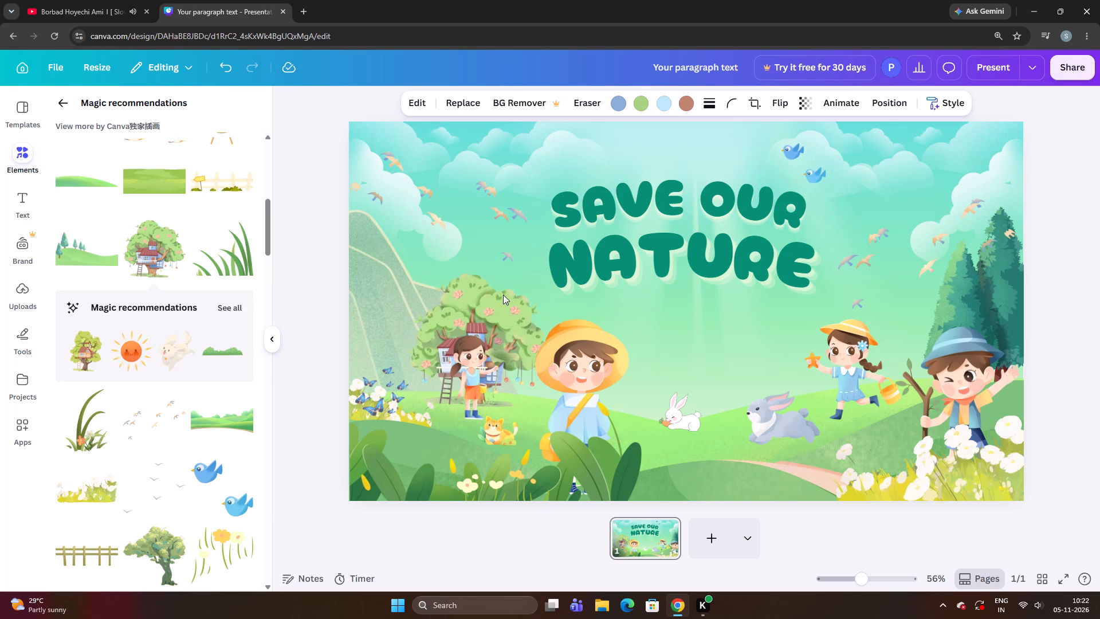
pyautogui.press('Right')
pyautogui.press('Up')
pyautogui.press('Up')
pyautogui.press('Right')
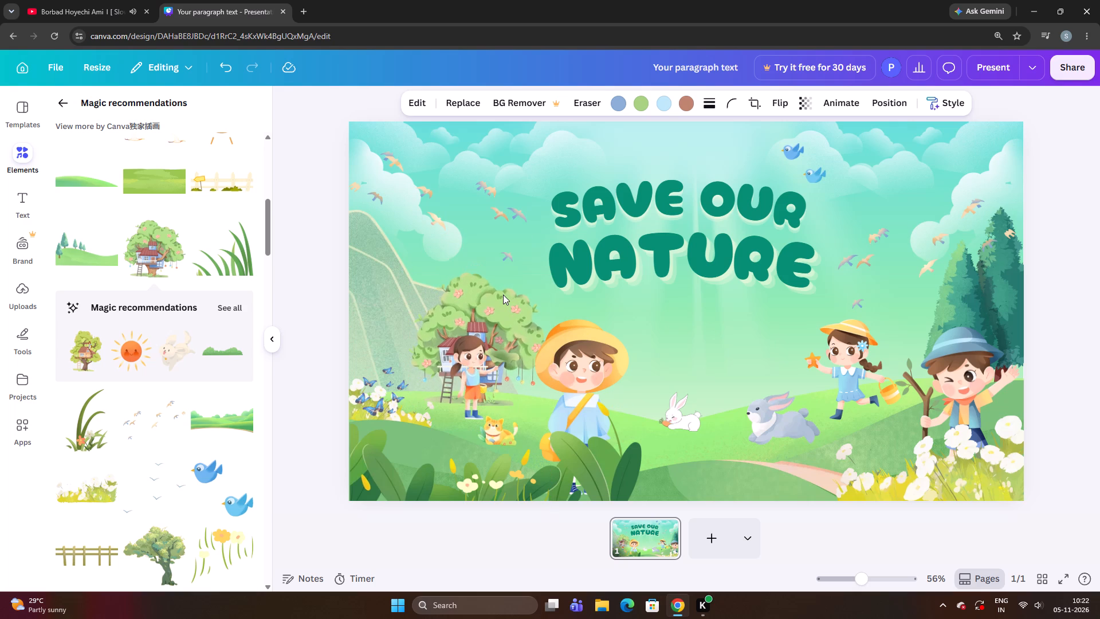
pyautogui.press('Right')
pyautogui.press('Right')
pyautogui.press('Right')
pyautogui.press('Right')
pyautogui.press('Down')
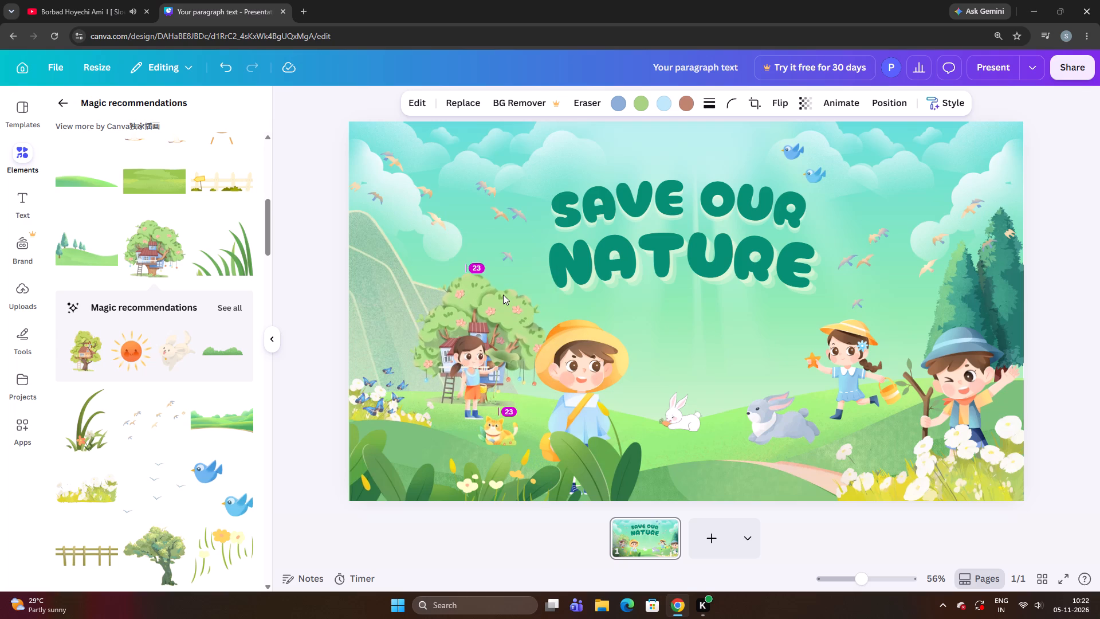
pyautogui.press('Up')
pyautogui.press('Left')
pyautogui.press('Left')
pyautogui.press('Left')
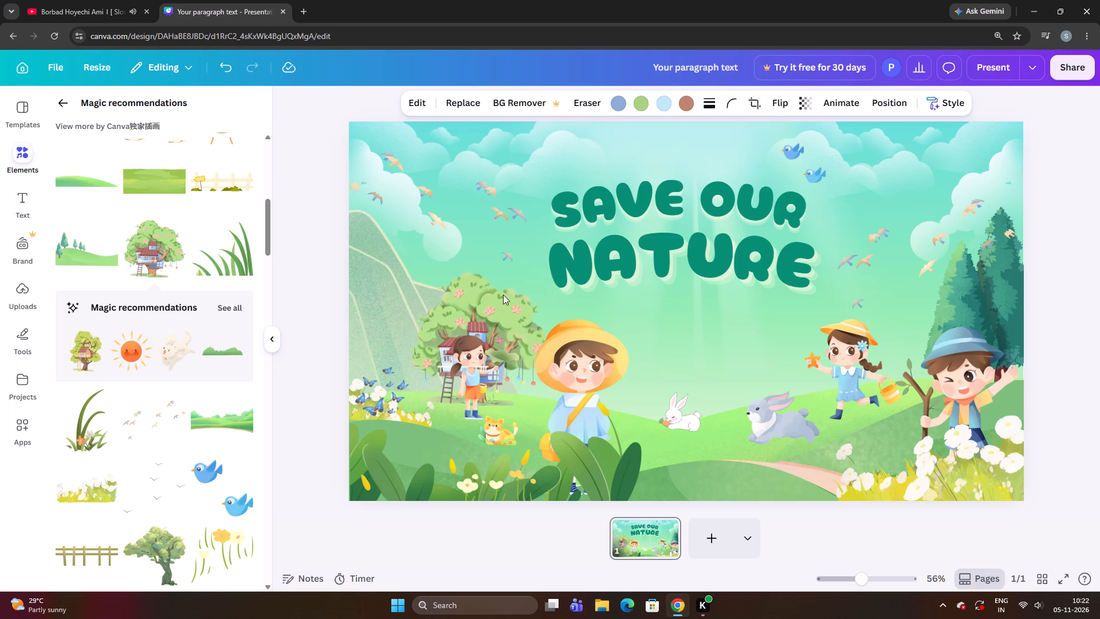
# Nudge the treehouse tree further right and very slightly down so its canopy tucks behind the straw-hat child's brim.
pyautogui.press('Down')
pyautogui.press('Down')
pyautogui.press('Right')
pyautogui.press('Right')
pyautogui.press('Right')
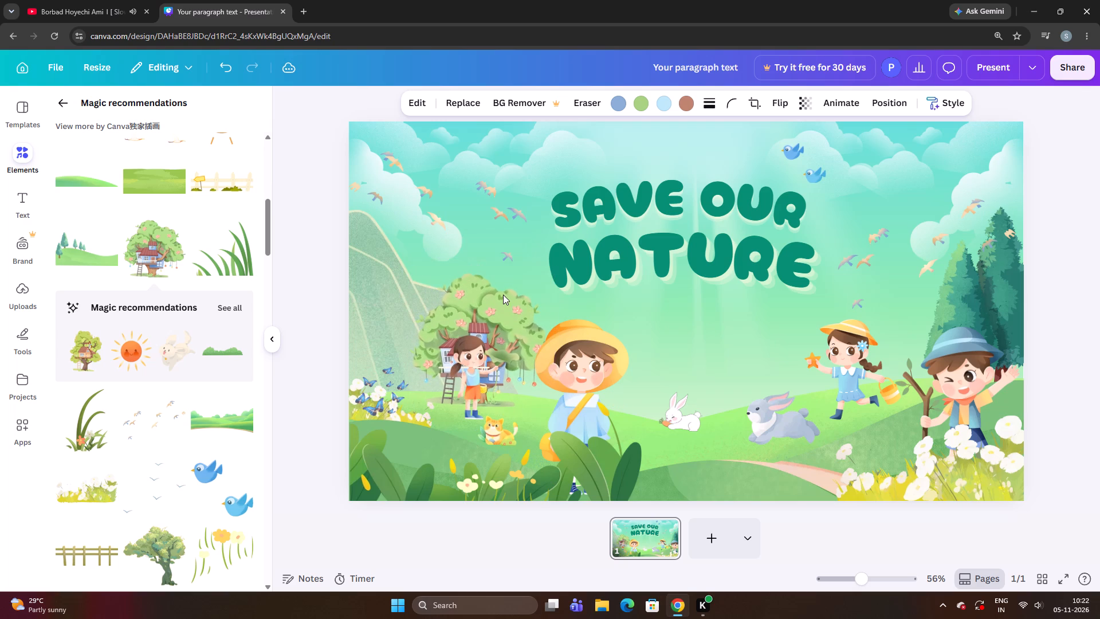
pyautogui.press('Right')
pyautogui.press('Right')
pyautogui.press('Right')
pyautogui.press('Right')
pyautogui.press('Right')
pyautogui.press('Right')
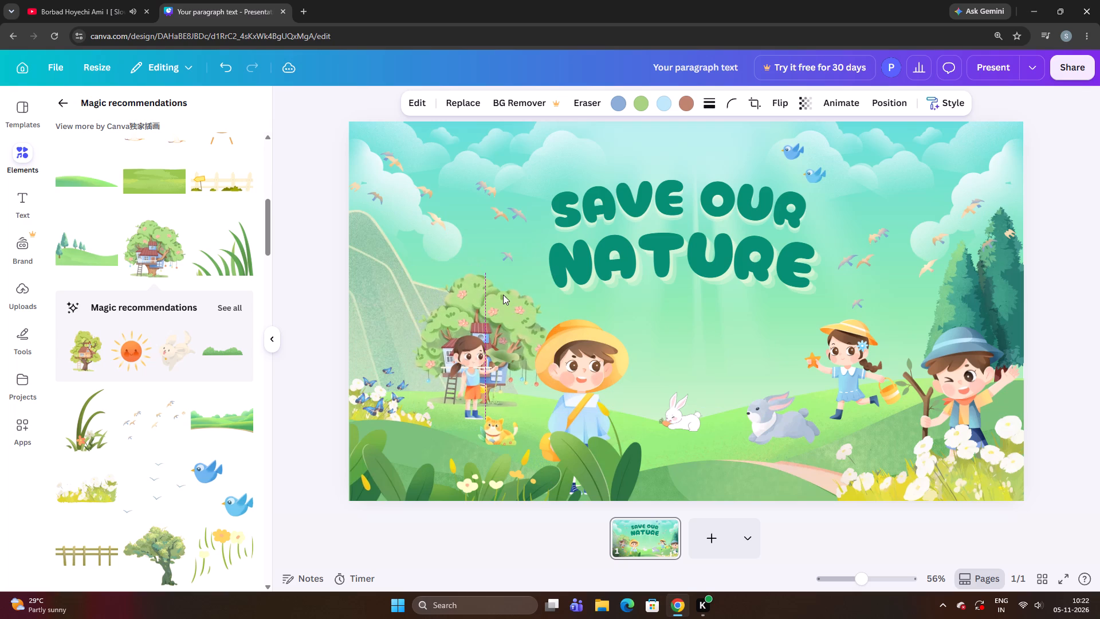
pyautogui.press('Right')
pyautogui.press('Right')
pyautogui.press('Right')
pyautogui.press('Right')
pyautogui.press('Right')
pyautogui.press('Right')
pyautogui.press('Right')
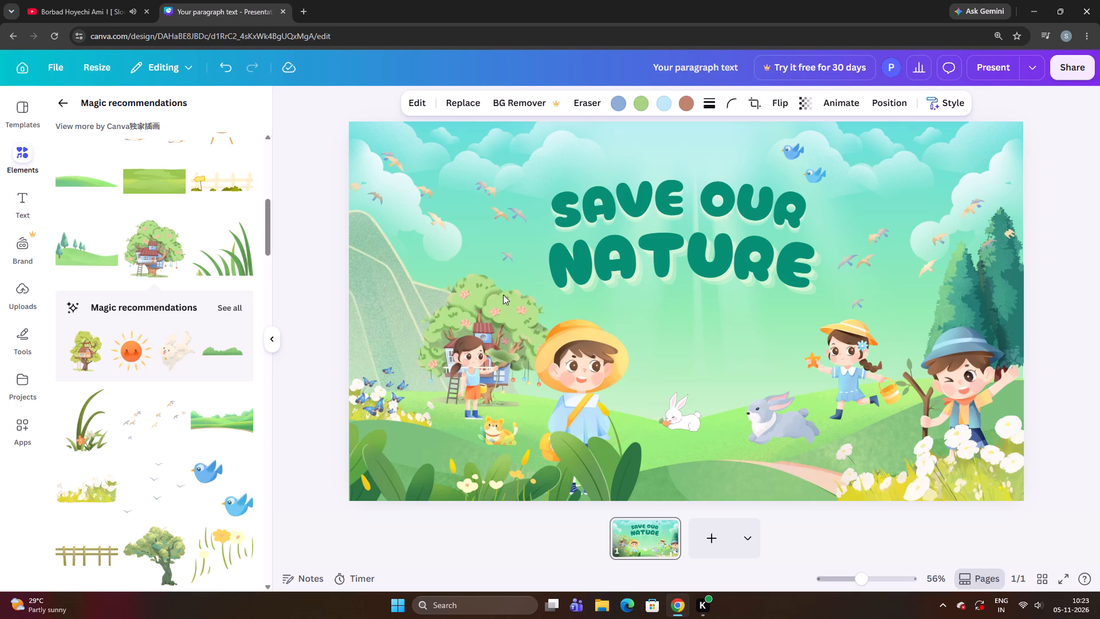
pyautogui.press('Down')
pyautogui.press('Right')
pyautogui.press('Right')
pyautogui.press('Right')
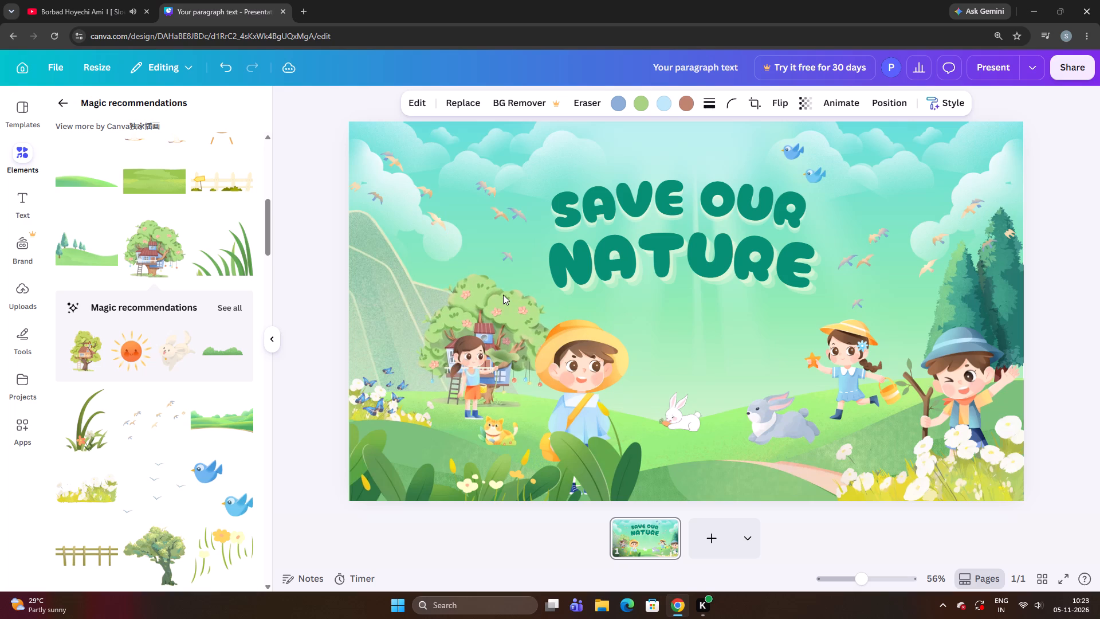
pyautogui.press('Up')
pyautogui.press('Right')
pyautogui.press('Right')
pyautogui.press('Right')
pyautogui.press('Down')
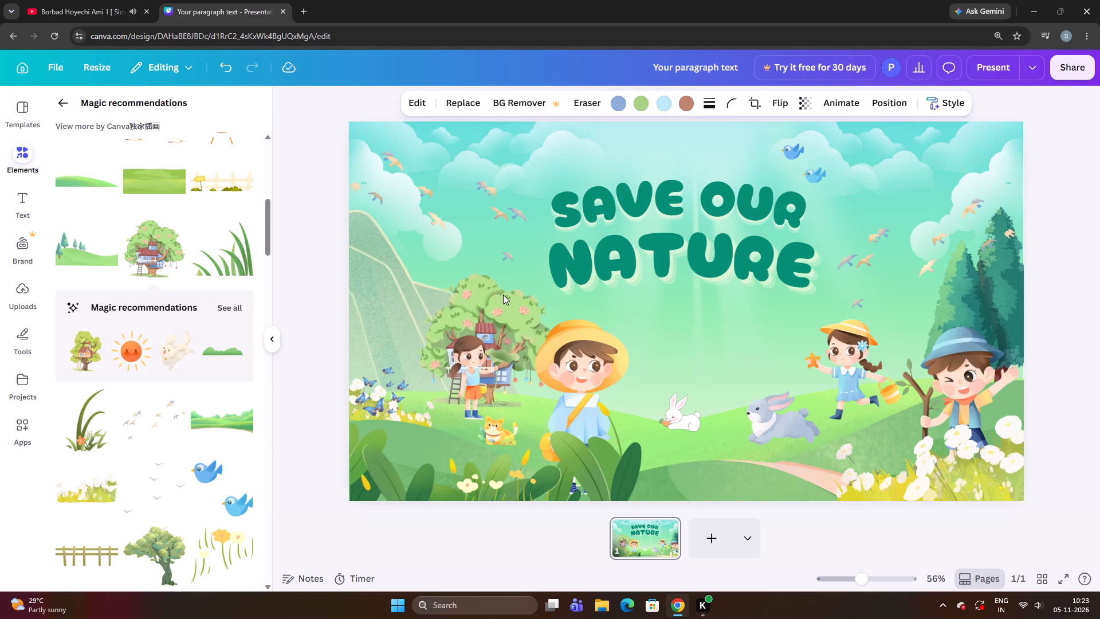
pyautogui.press('Up')
pyautogui.press('Up')
pyautogui.press('Down')
pyautogui.press('Right')
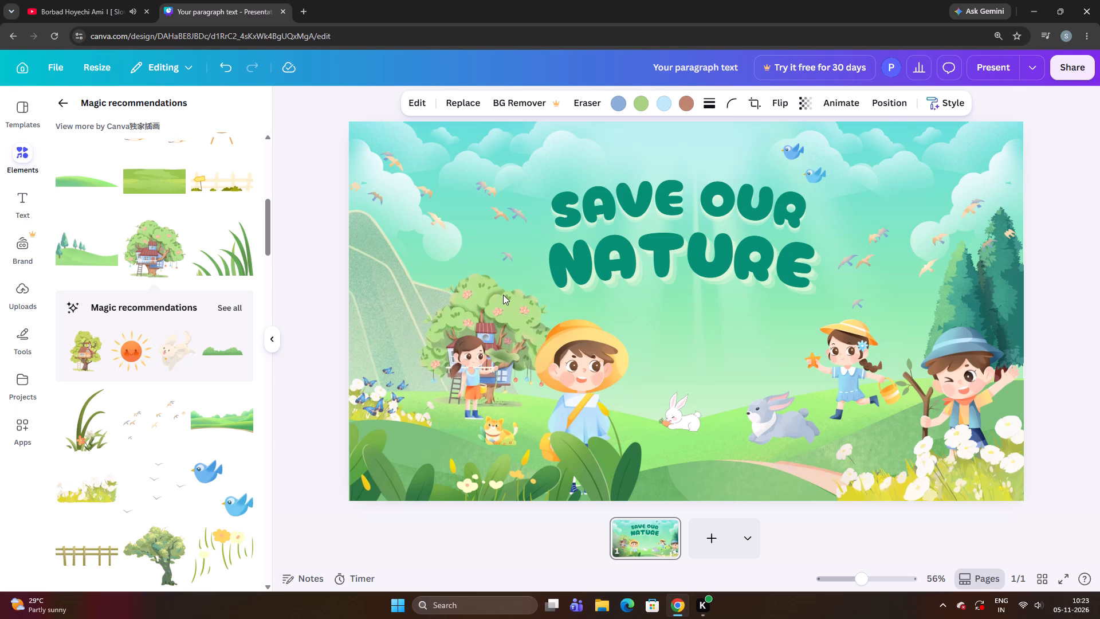
pyautogui.press('Right')
pyautogui.press('Right')
pyautogui.press('Right')
pyautogui.press('Right')
pyautogui.press('Right')
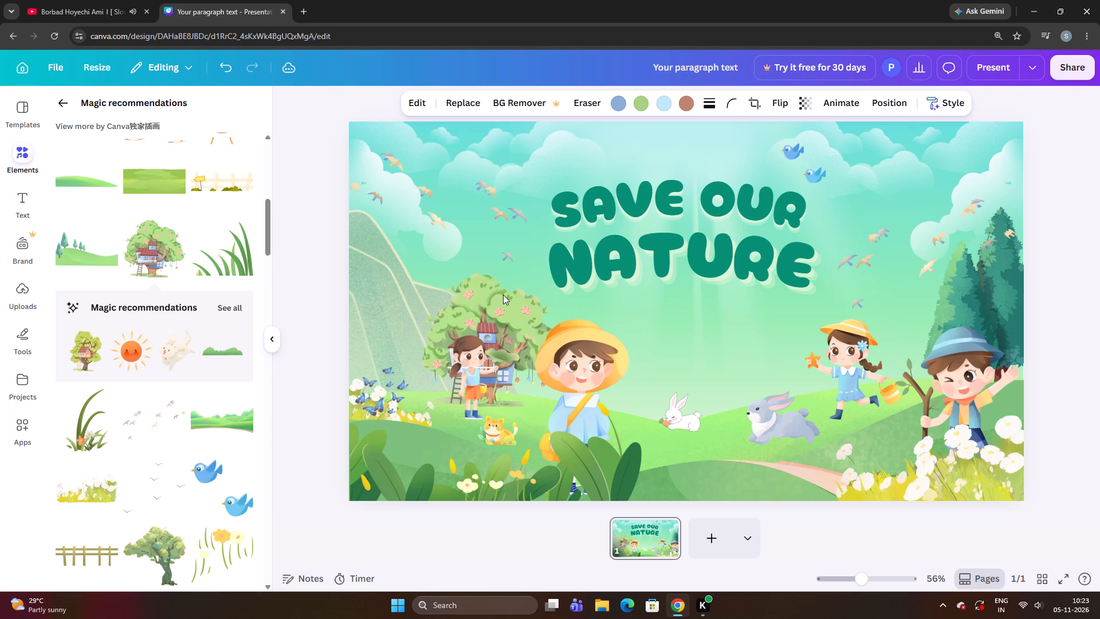
# Nudge the treehouse tree very slightly up and right behind the girl holding the leaf, and leave it deselected.
pyautogui.press('Up')
pyautogui.press('Right')
pyautogui.press('Up')
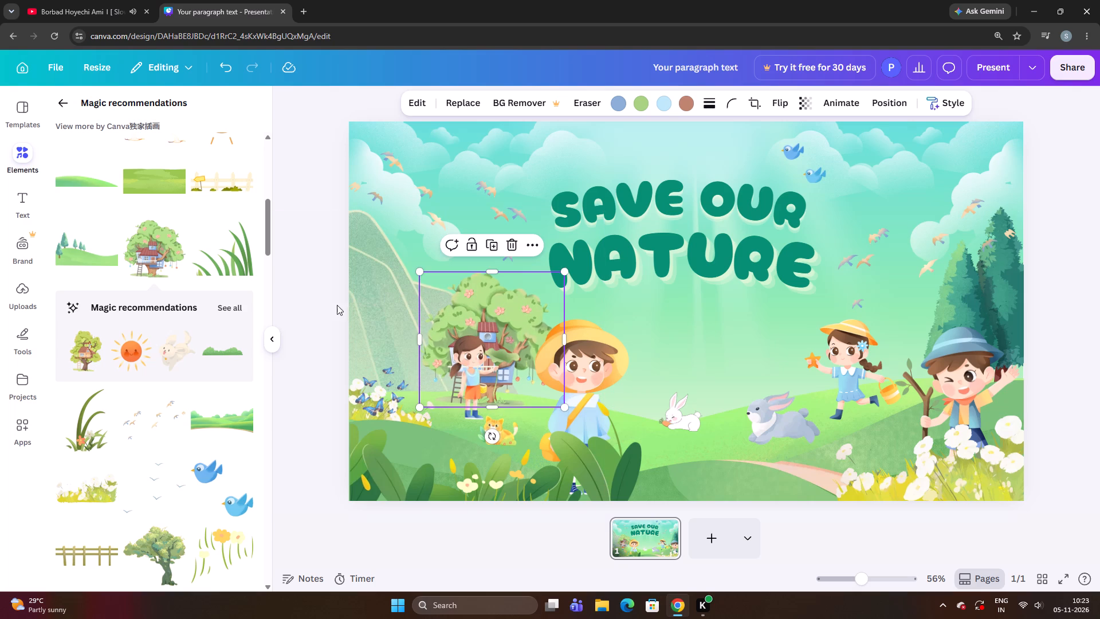
pyautogui.click(308, 338)
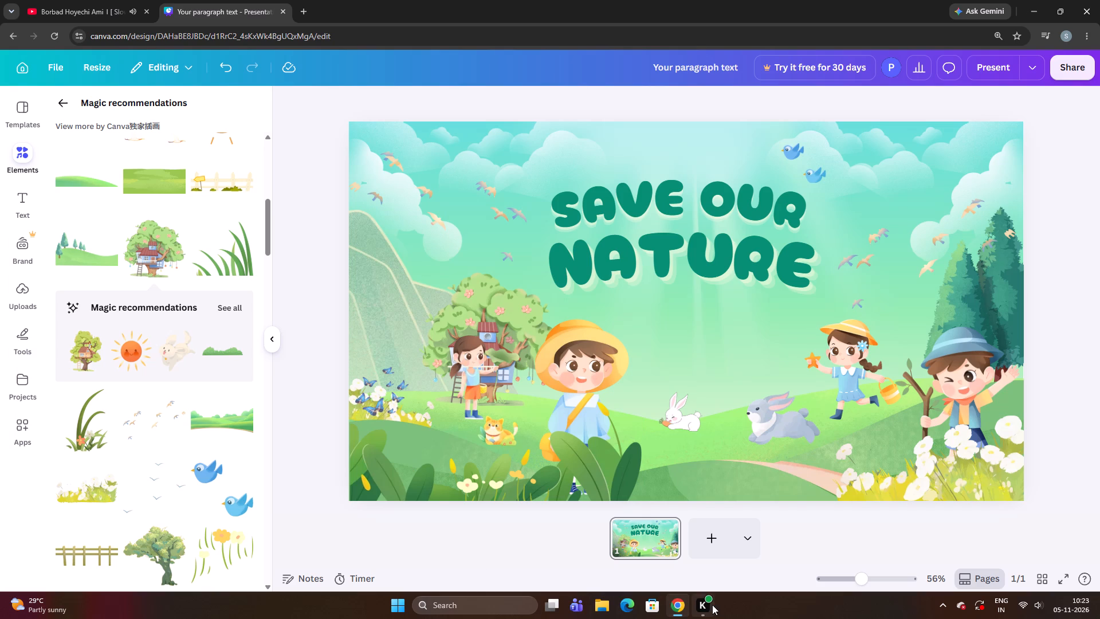
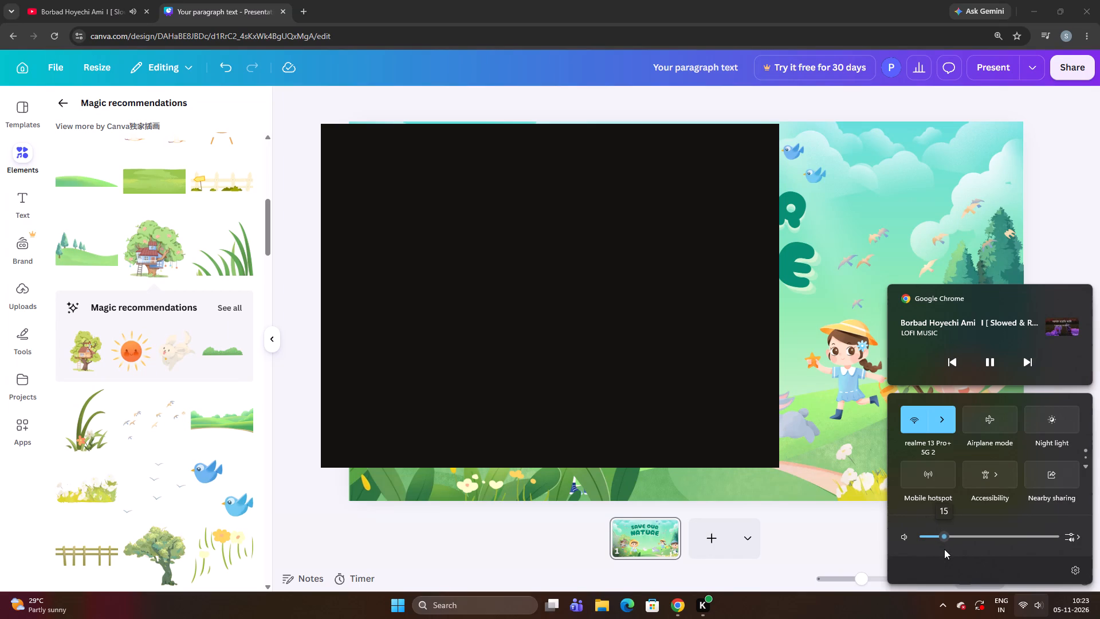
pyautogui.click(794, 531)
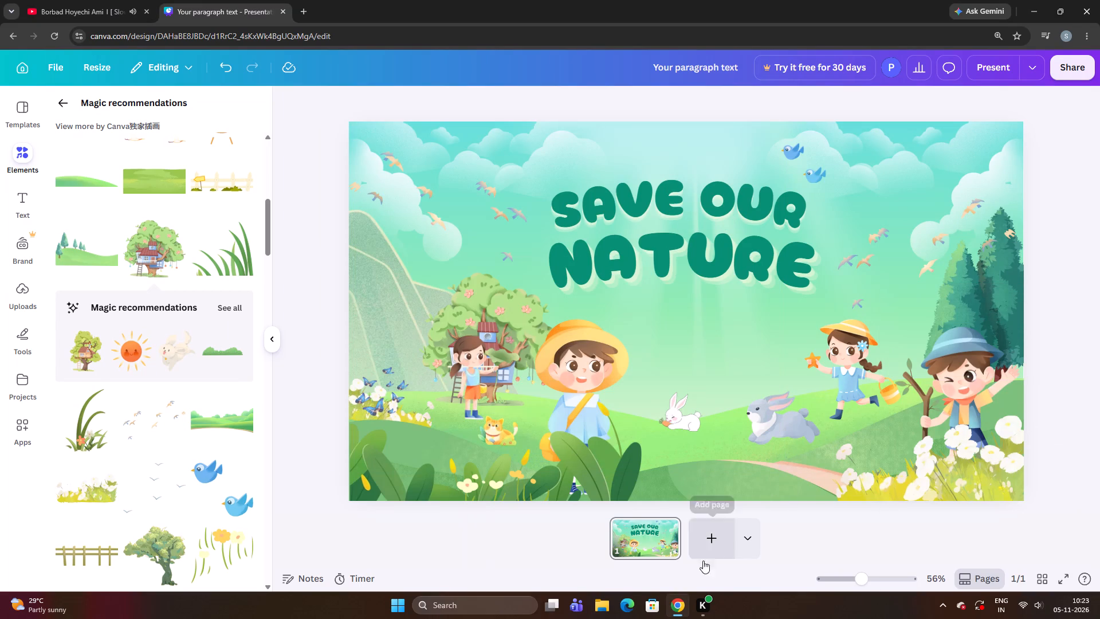
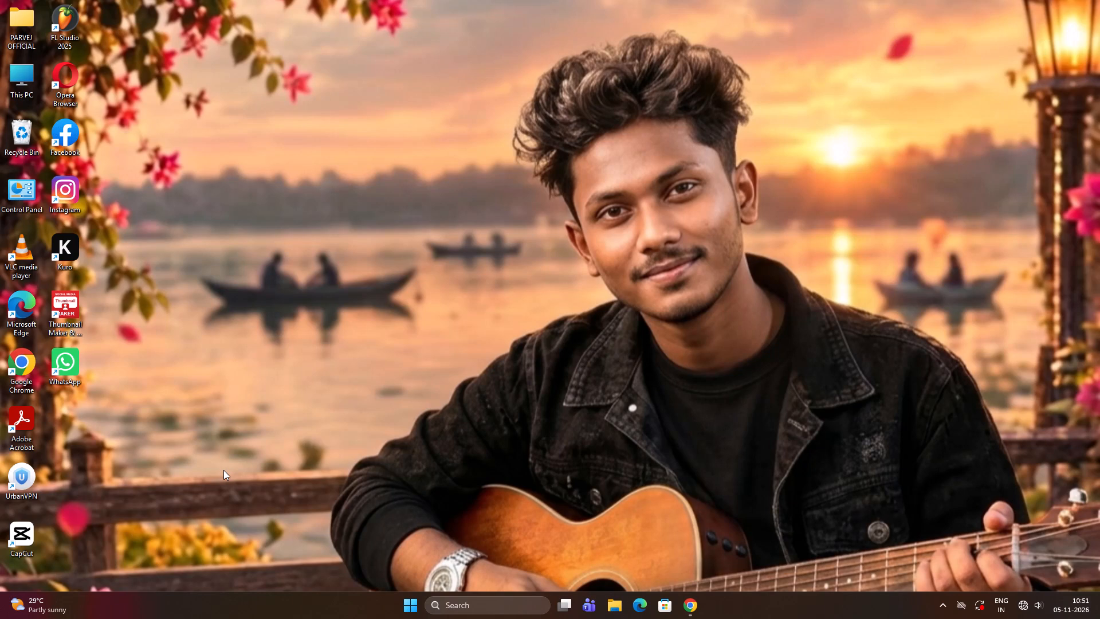
# Turn on the computer's Wi-Fi and close the network settings.
pyautogui.click(1022, 603)
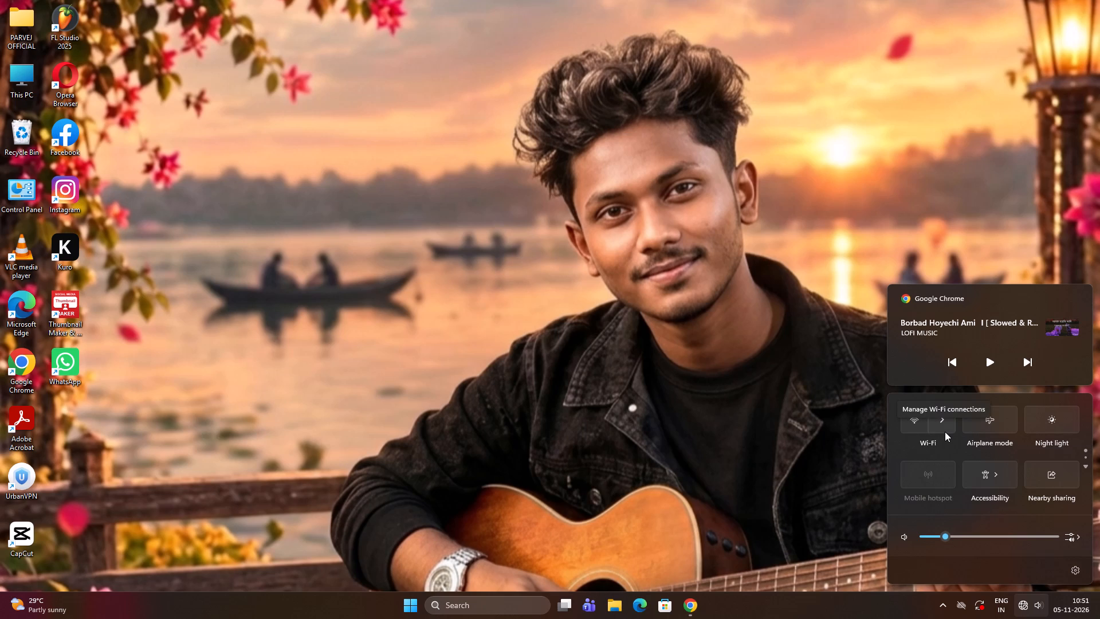
pyautogui.click(945, 430)
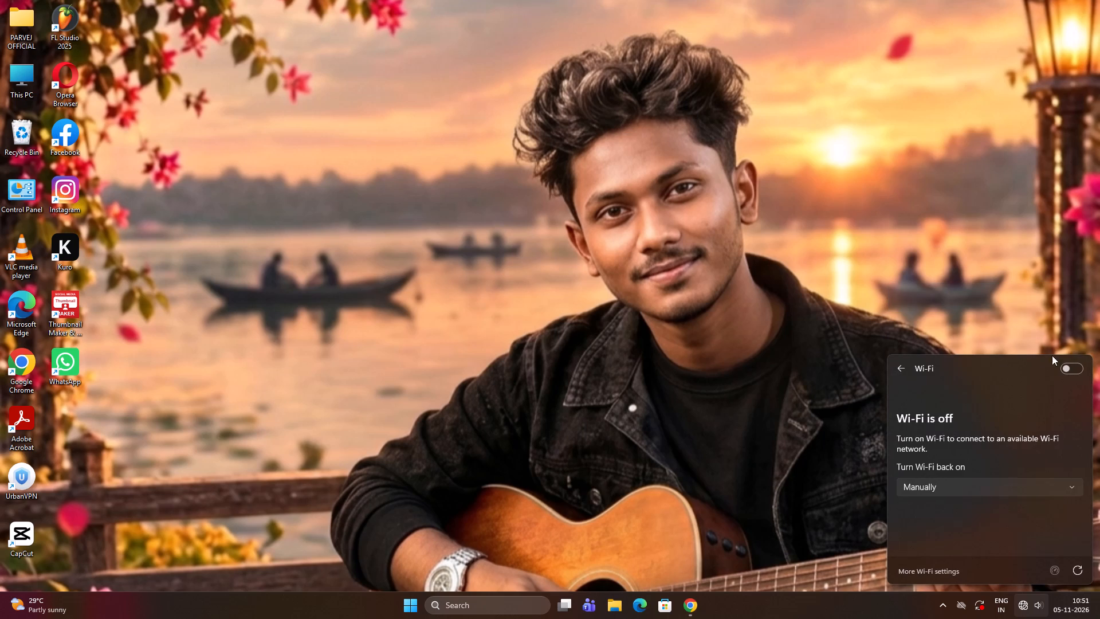
pyautogui.click(1067, 371)
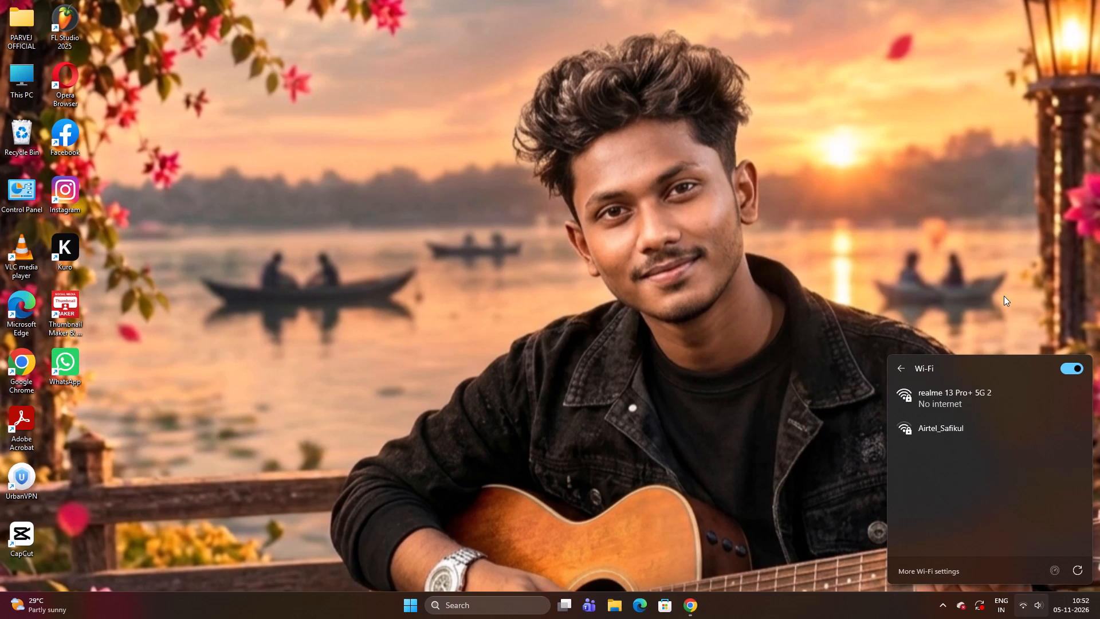
pyautogui.click(969, 293)
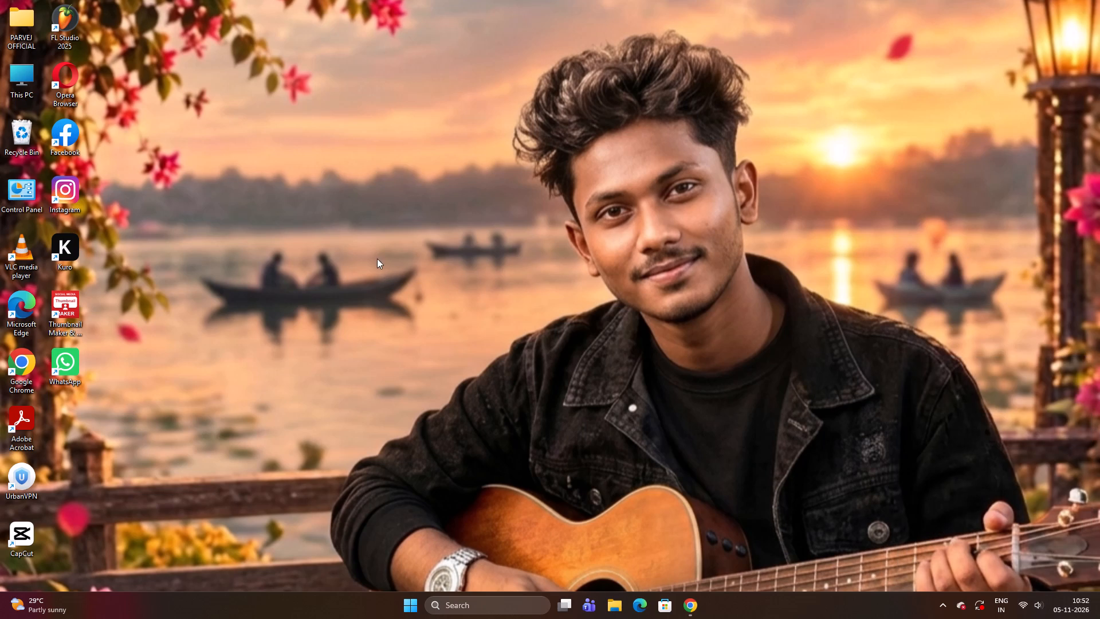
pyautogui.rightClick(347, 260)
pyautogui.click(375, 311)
# Switch back to the open Google Chrome window.
pyautogui.click(698, 606)
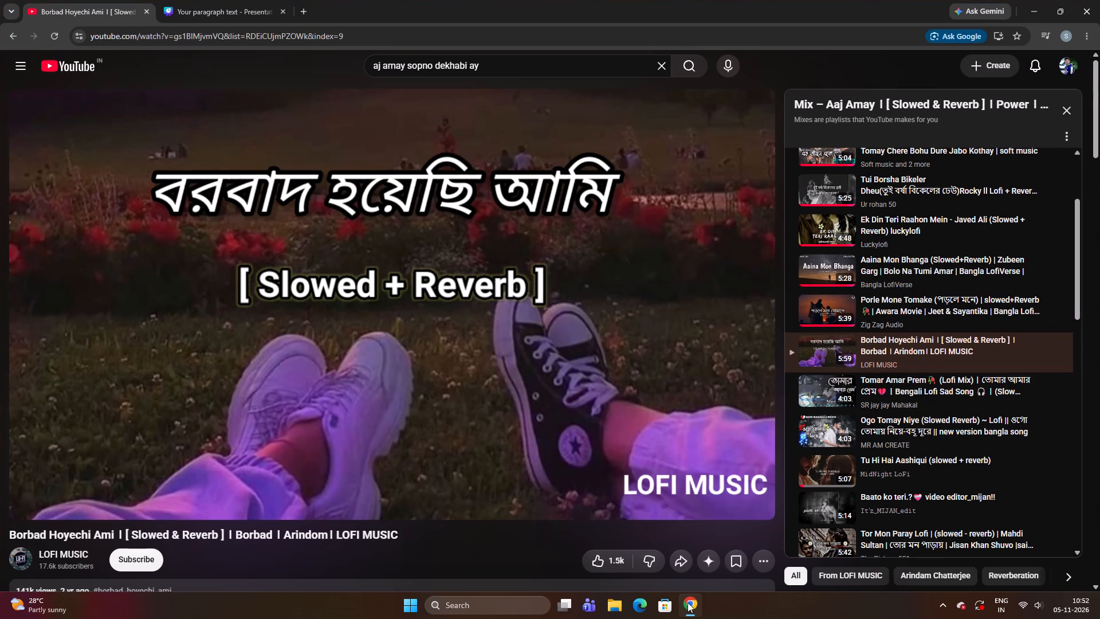
# Close the browser tab holding the Canva presentation "Your paragraph text".
pyautogui.click(288, 12)
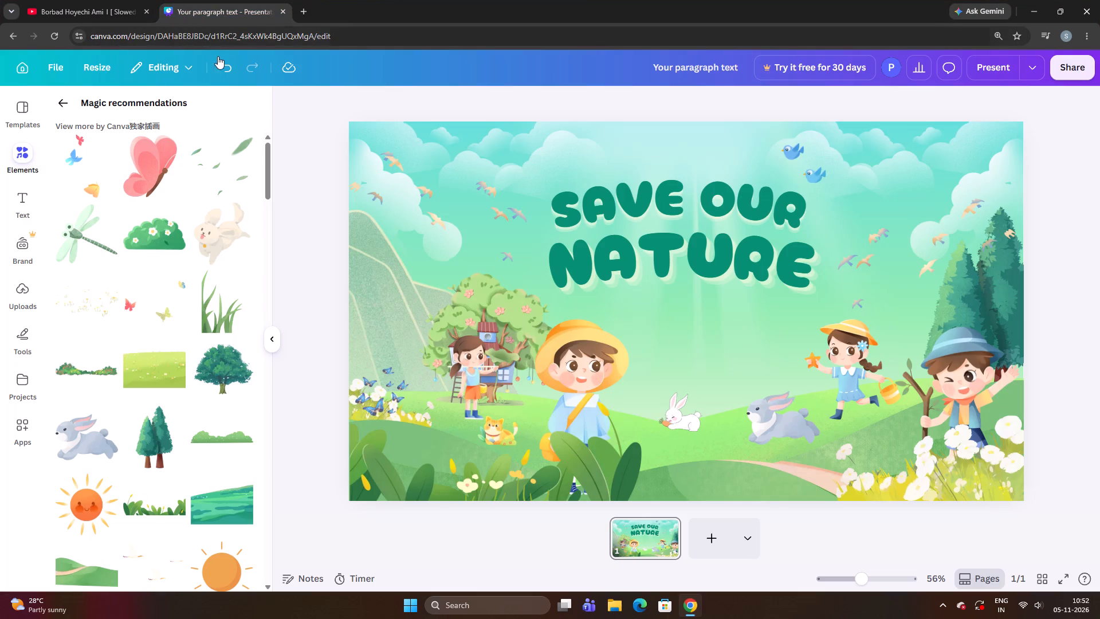
pyautogui.click(279, 13)
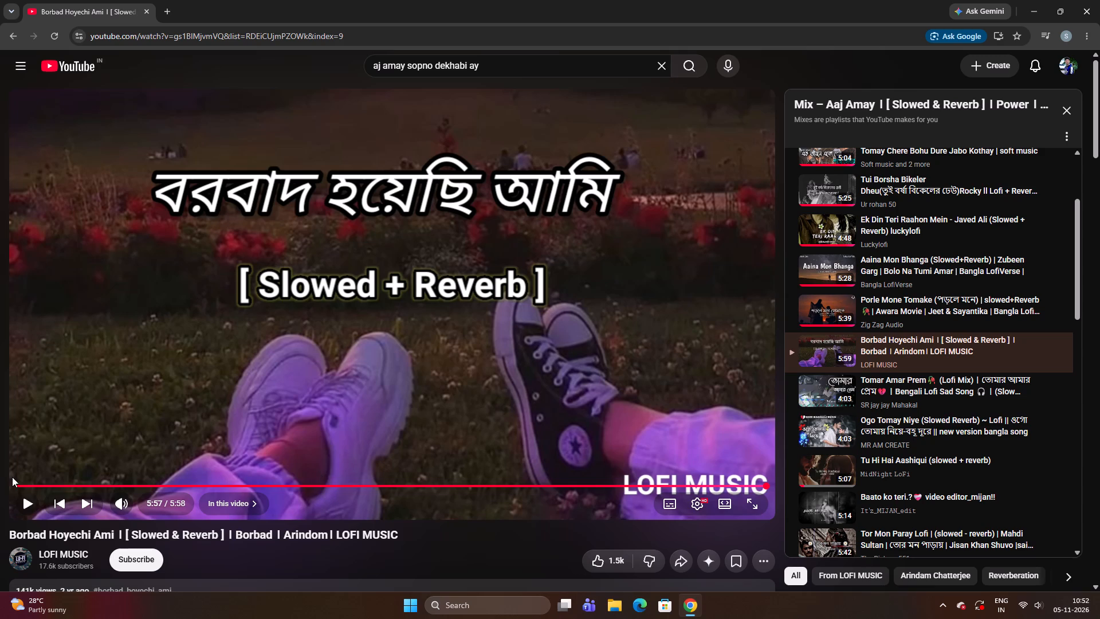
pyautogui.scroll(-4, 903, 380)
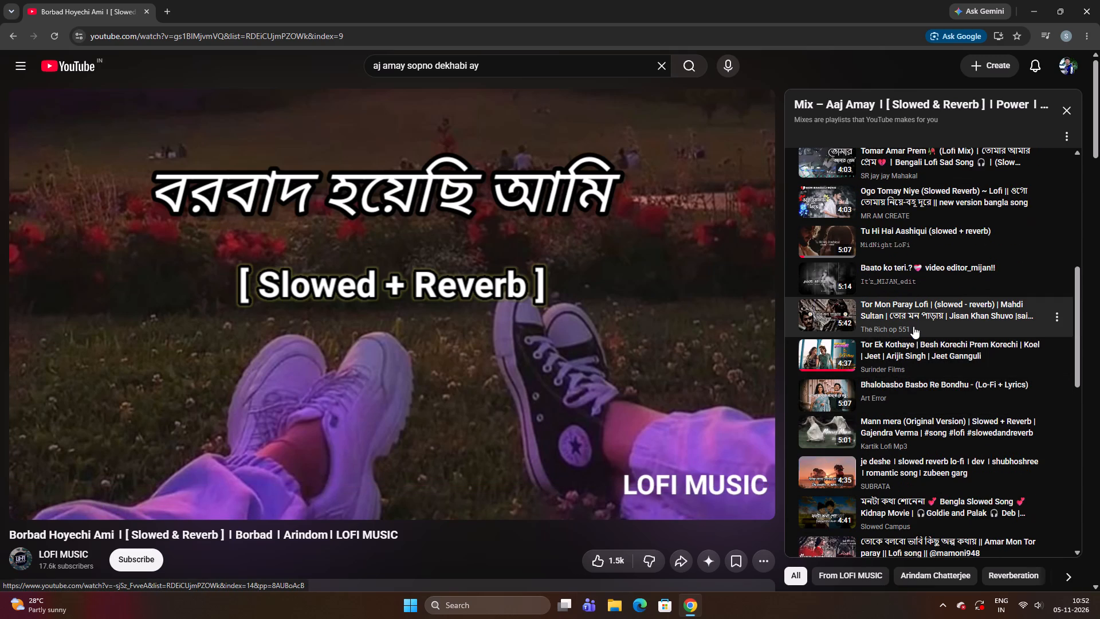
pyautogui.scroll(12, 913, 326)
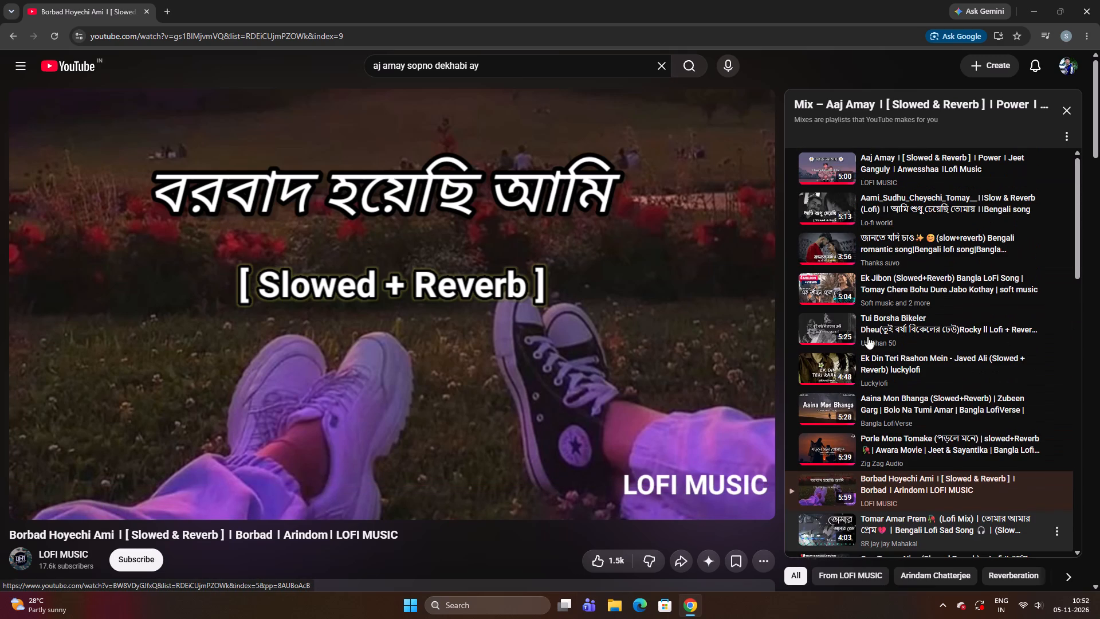
# Leave the Borbad Hoyechi Ami video and go to the YouTube home page.
pyautogui.click(10, 63)
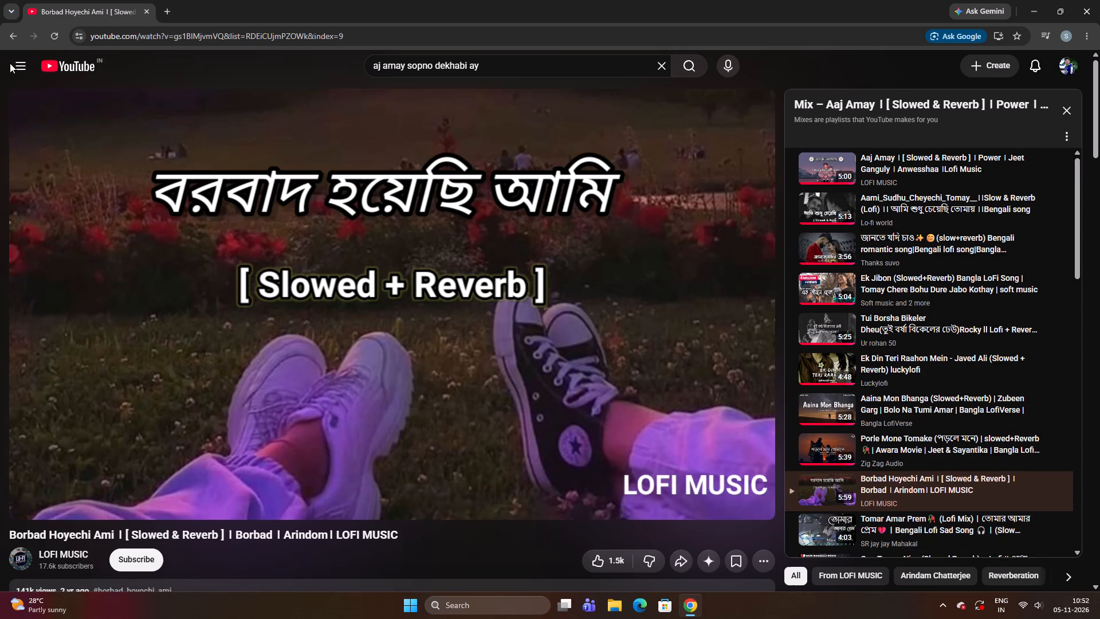
pyautogui.click(15, 66)
pyautogui.click(67, 104)
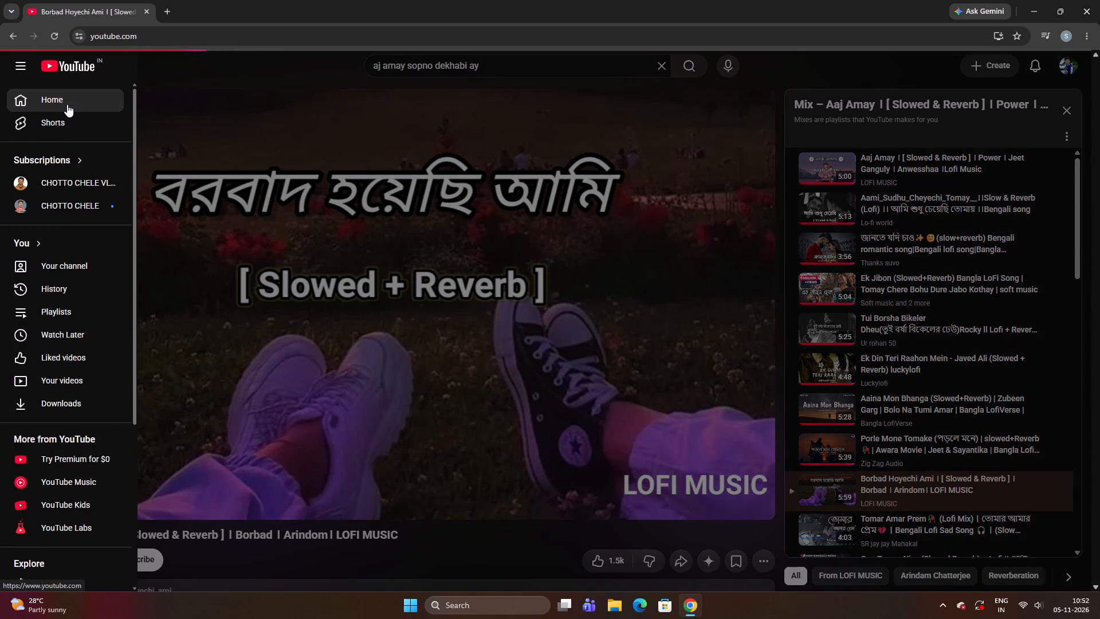
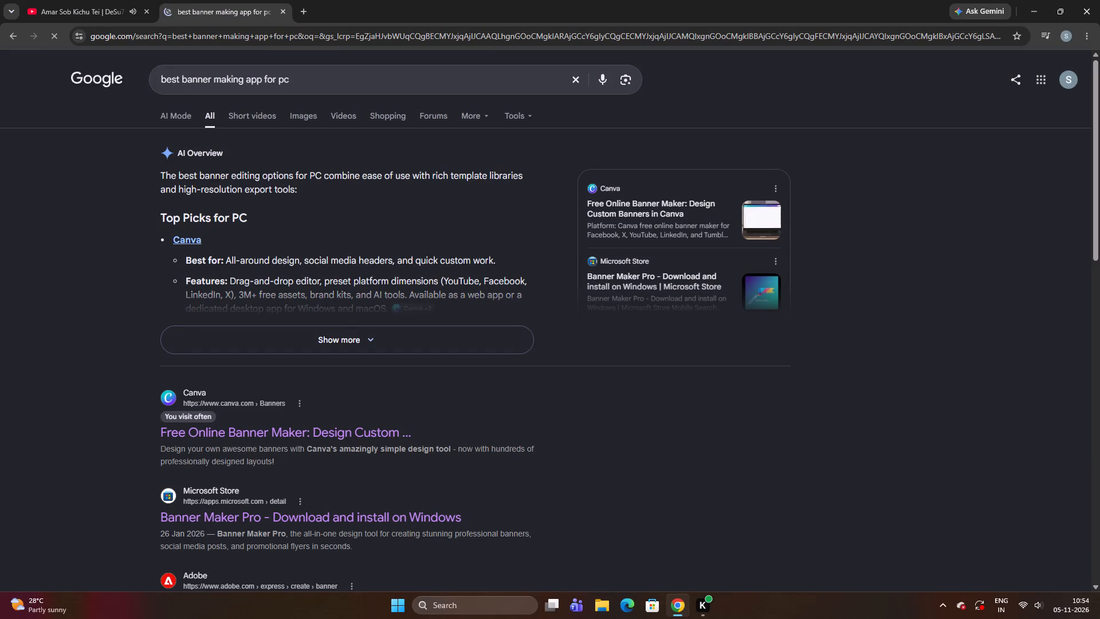
# Open Canva's banner maker result, go to its Presentations page and create a new blank presentation.
pyautogui.click(212, 428)
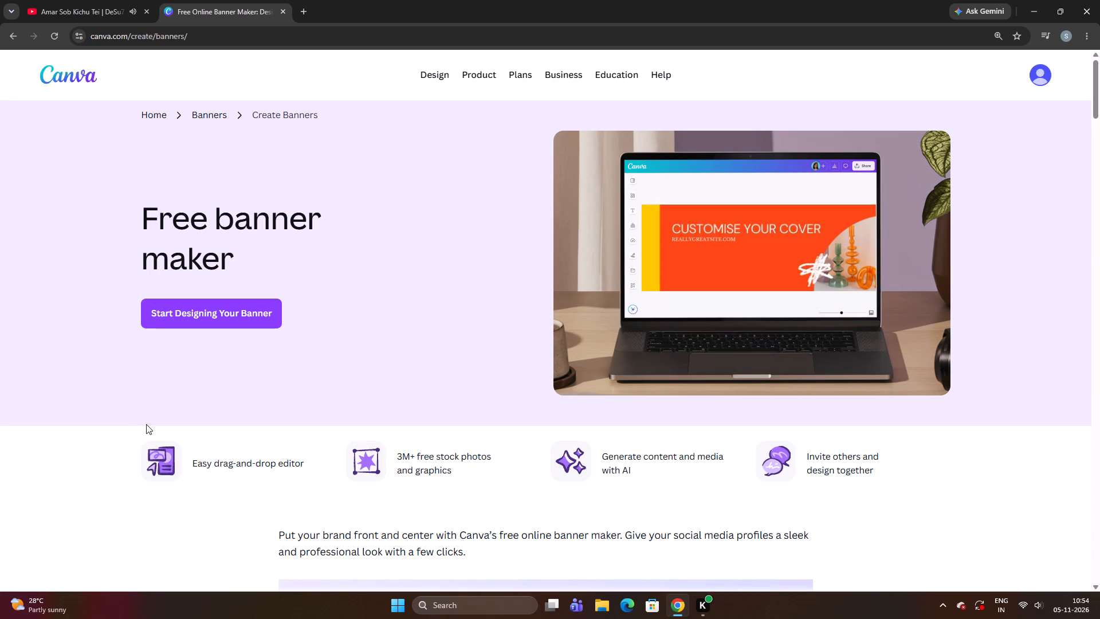
pyautogui.click(446, 71)
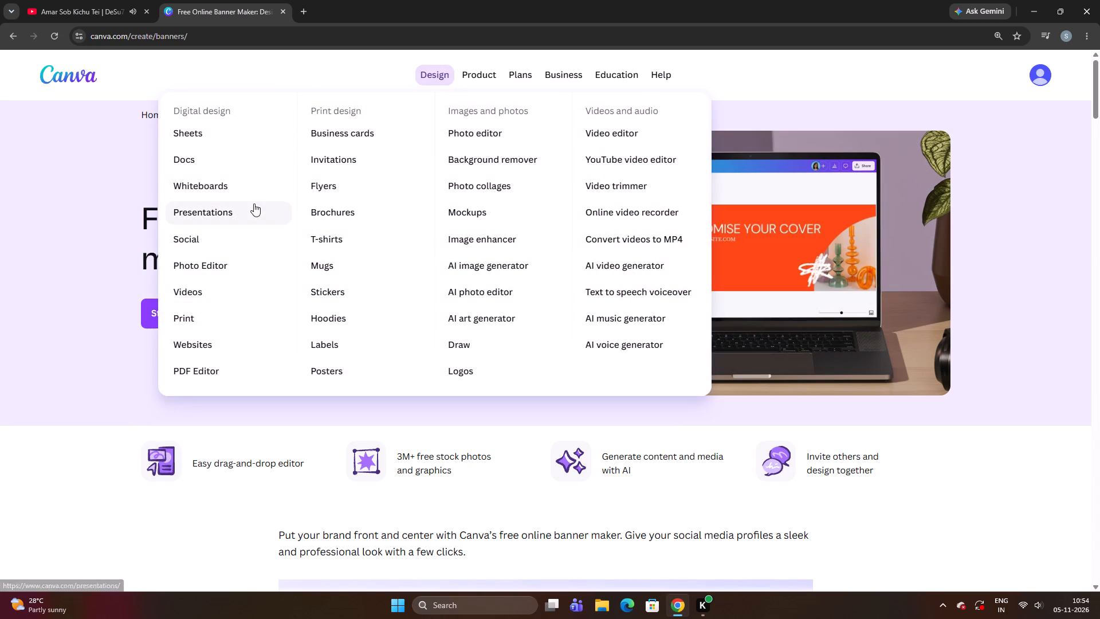
pyautogui.click(253, 205)
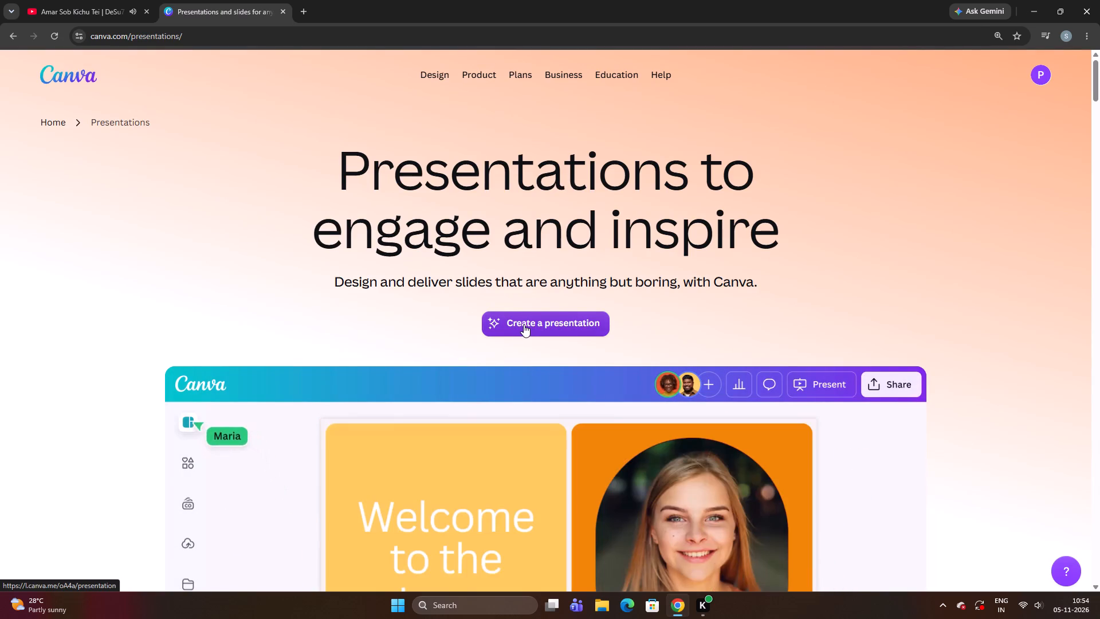
pyautogui.click(524, 324)
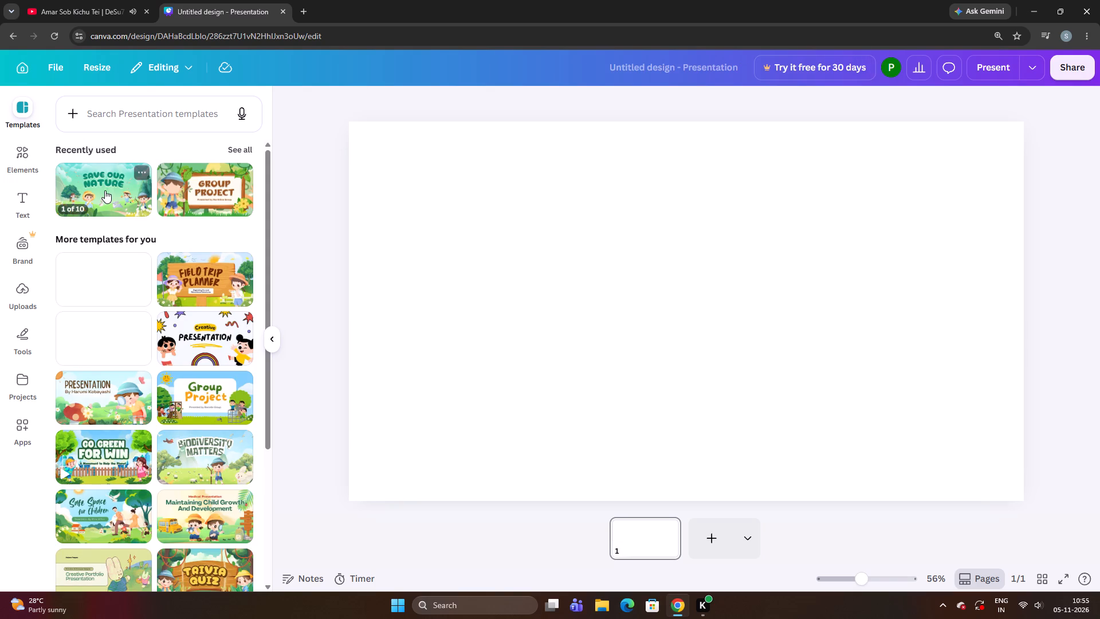
# Apply the cover page of the recently used "Save Our Nature" template to the blank slide.
pyautogui.click(105, 190)
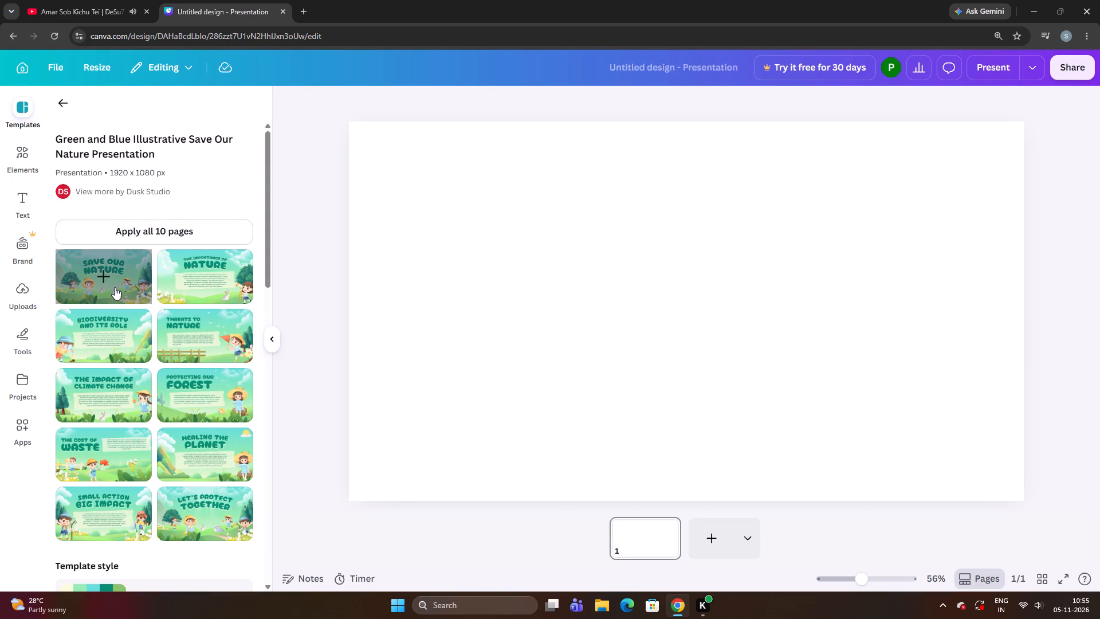
pyautogui.click(115, 287)
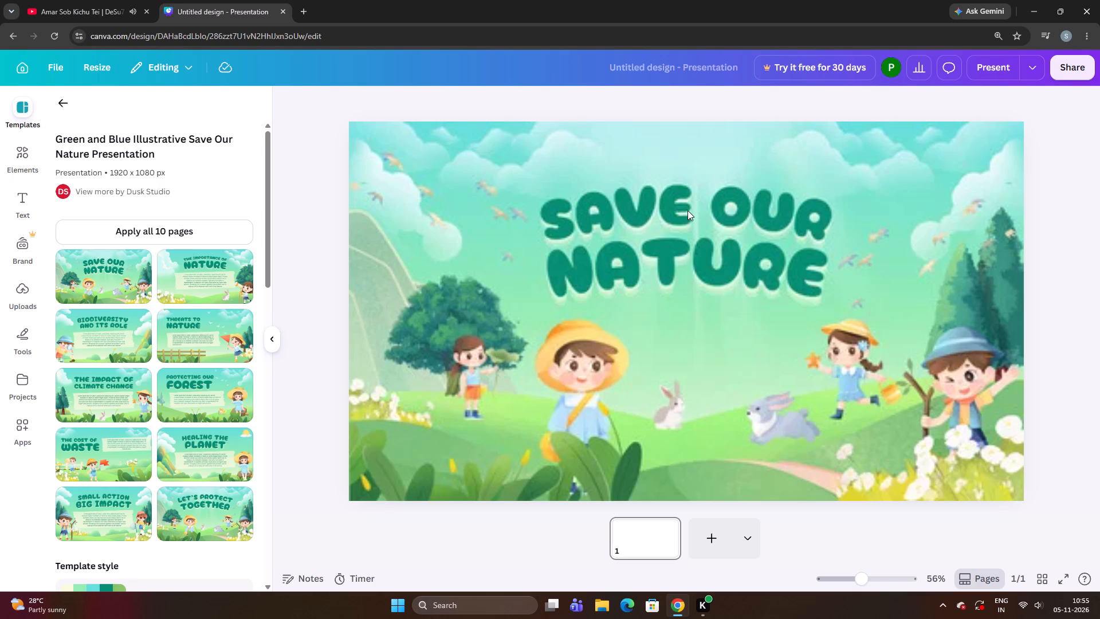
pyautogui.click(687, 203)
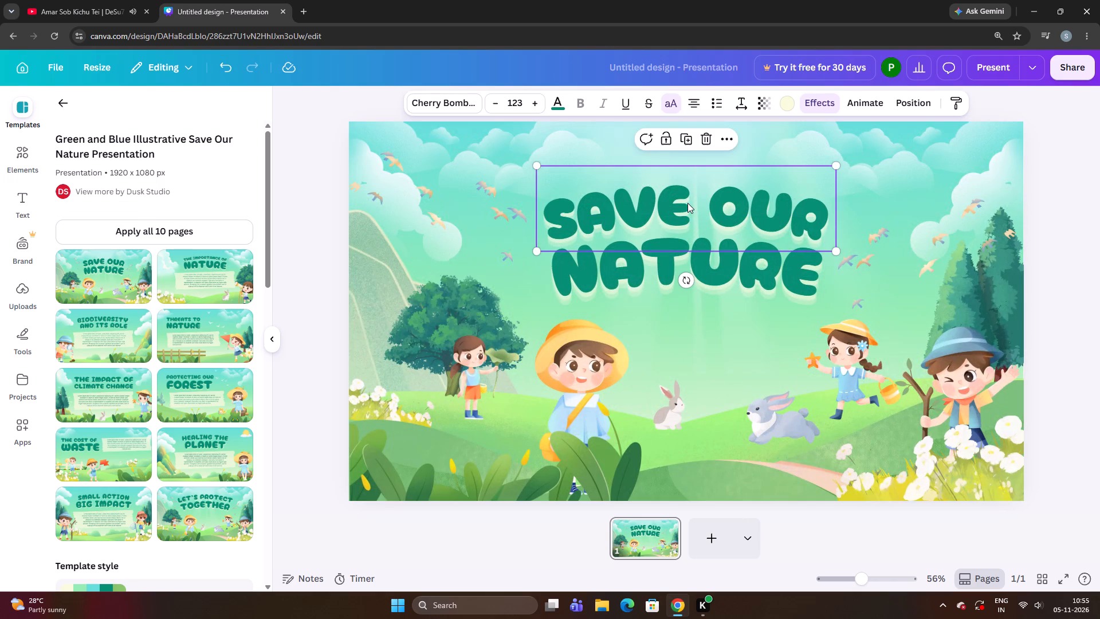
pyautogui.click(687, 203)
pyautogui.click(333, 276)
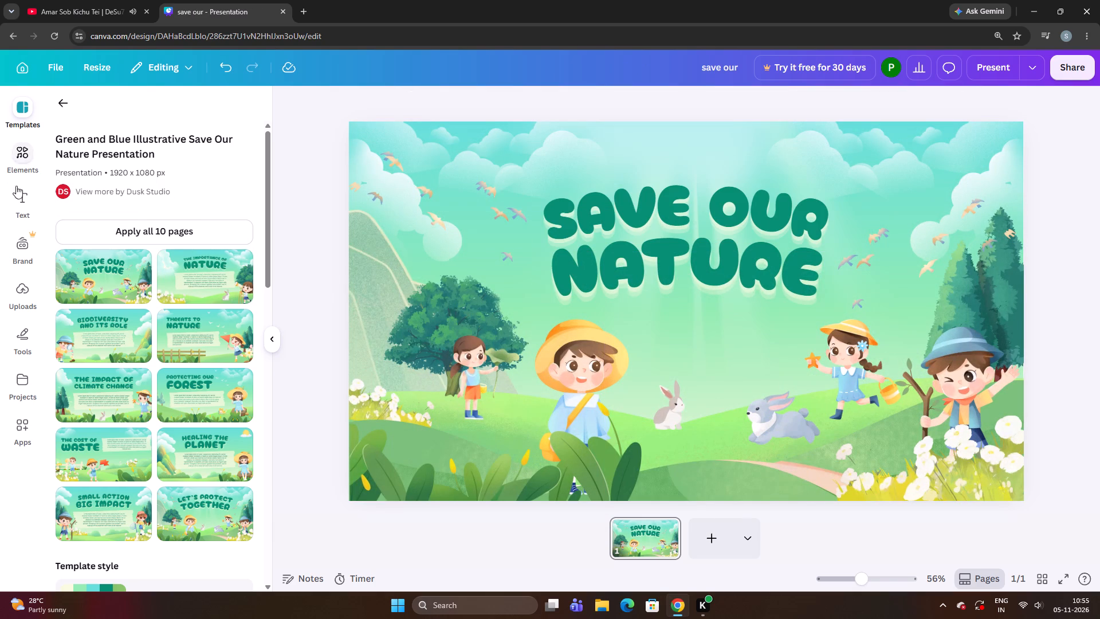
# Add a text box, shrink it to one line at font size 29, and place it over the tree beside the boy's hat.
pyautogui.click(23, 202)
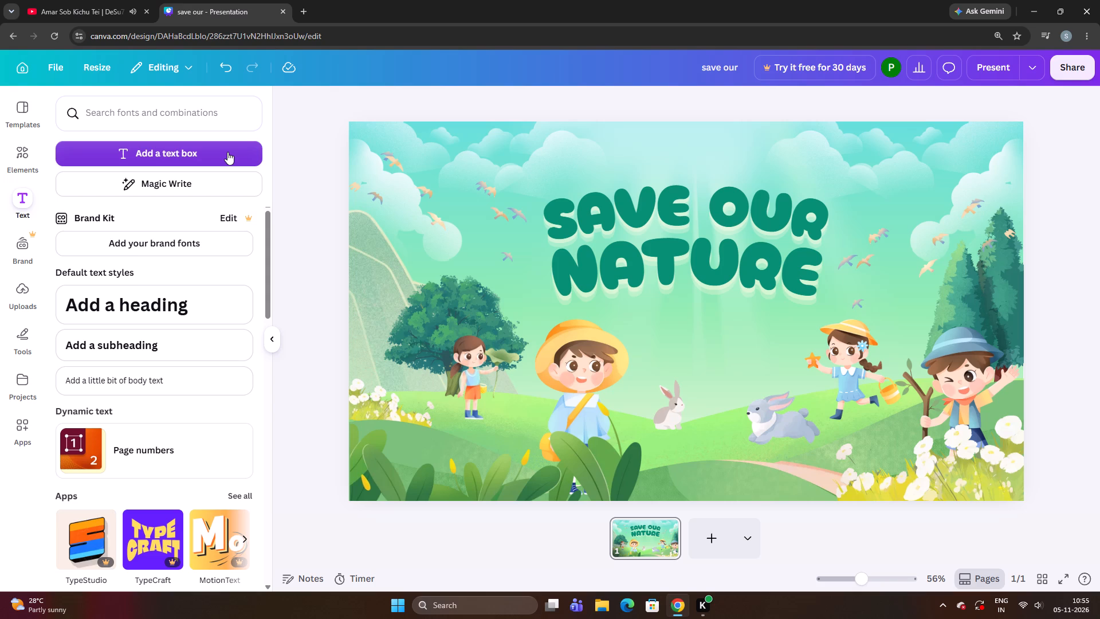
pyautogui.click(227, 152)
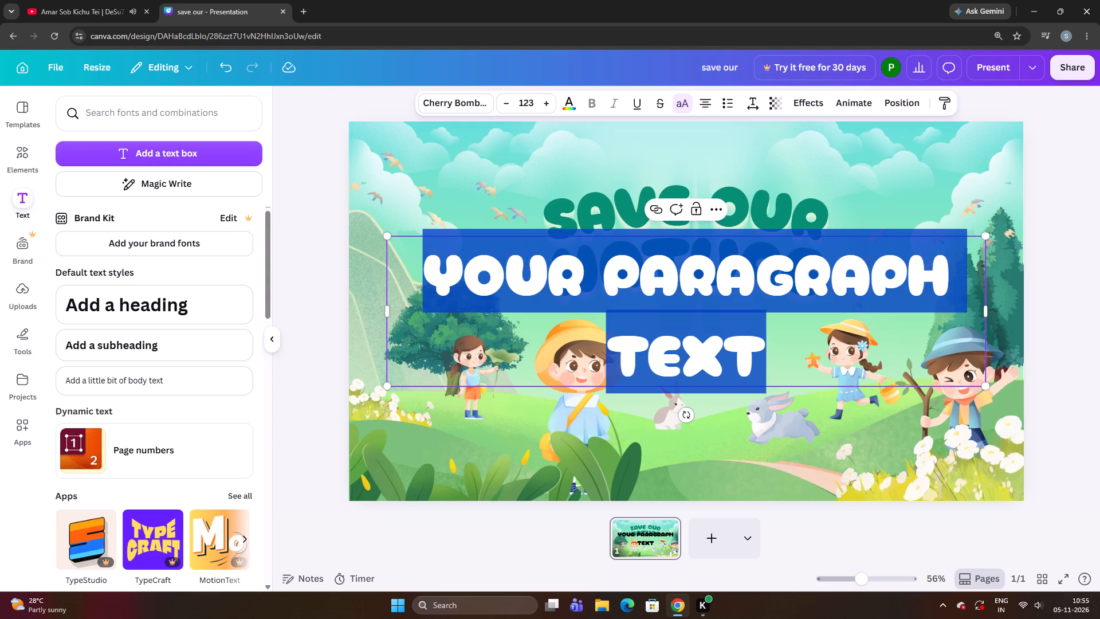
pyautogui.click(337, 338)
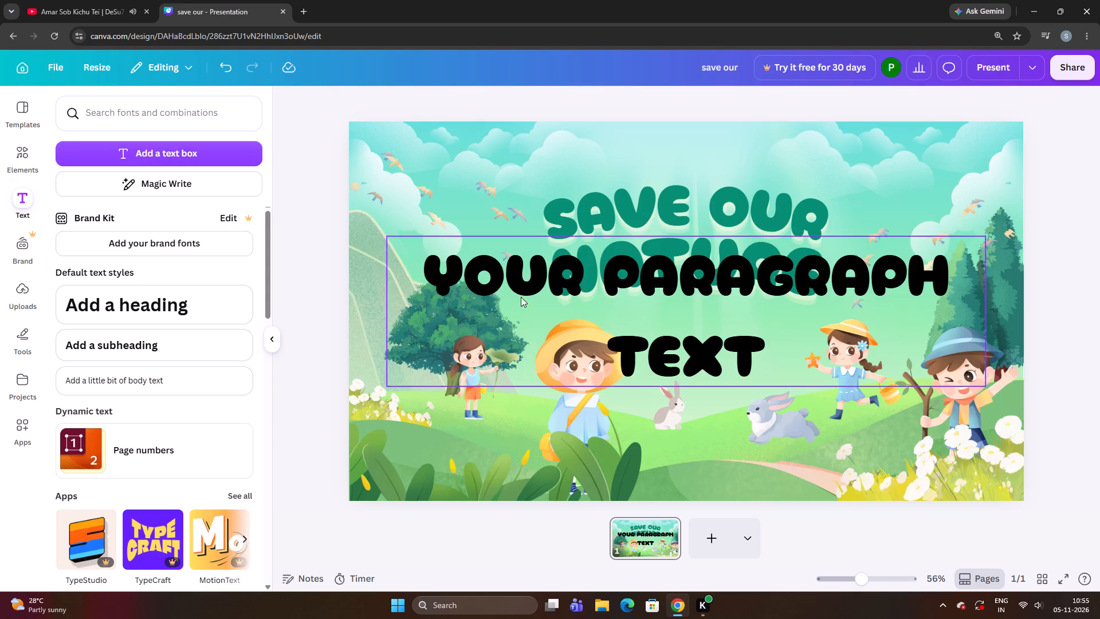
pyautogui.moveTo(527, 292); pyautogui.dragTo(532, 335)
pyautogui.moveTo(989, 430); pyautogui.dragTo(716, 357)
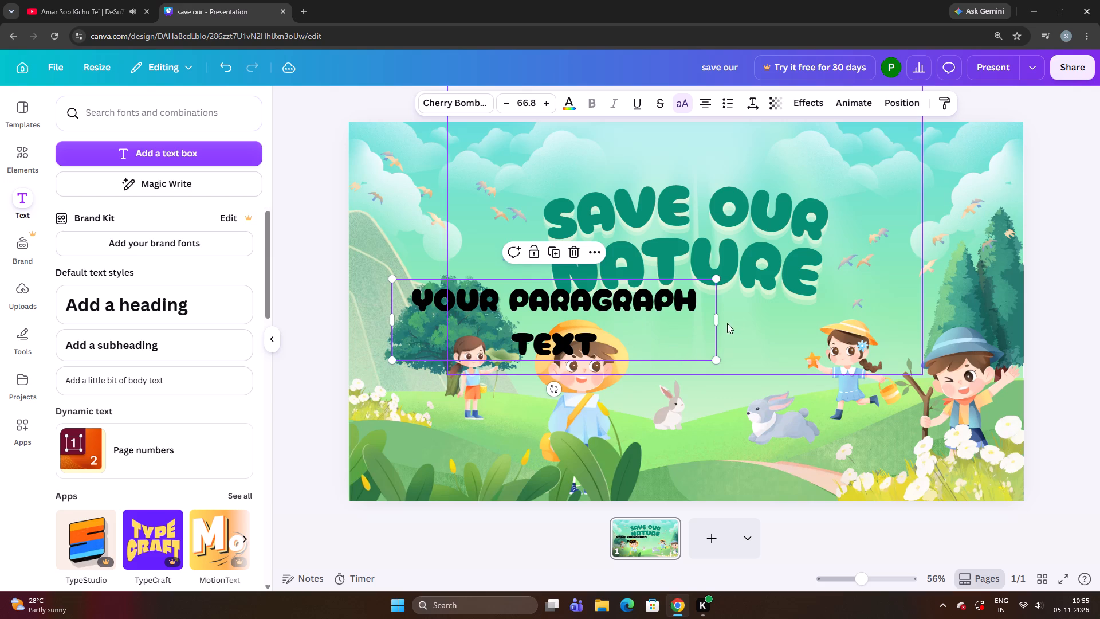
pyautogui.moveTo(719, 321); pyautogui.dragTo(807, 303)
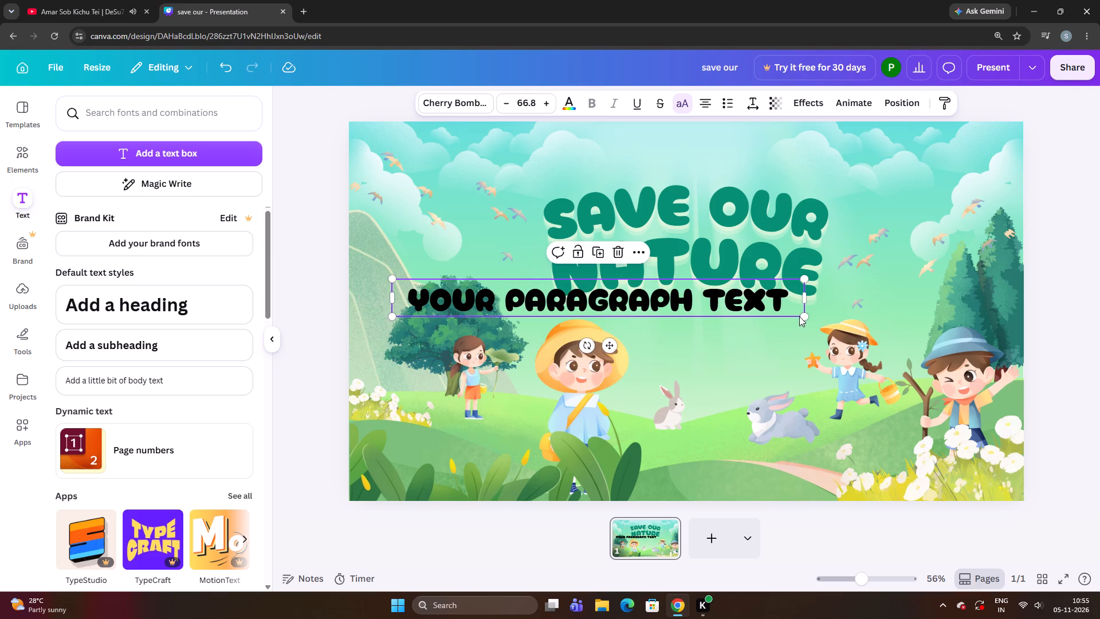
pyautogui.moveTo(806, 316); pyautogui.dragTo(570, 326)
pyautogui.moveTo(524, 288); pyautogui.dragTo(687, 339)
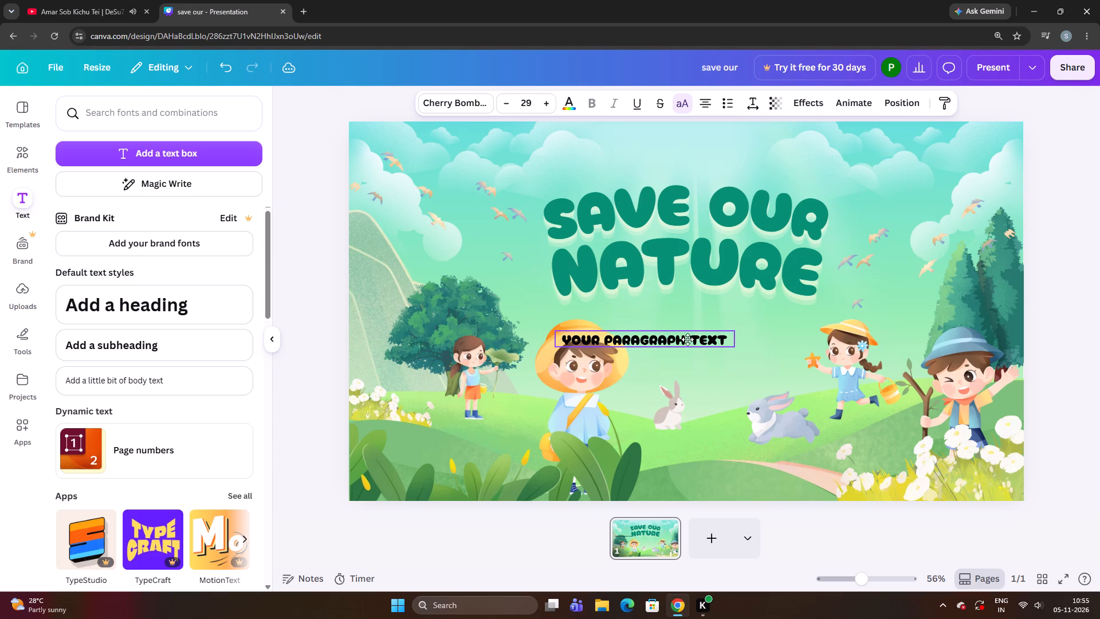
pyautogui.moveTo(687, 339); pyautogui.dragTo(688, 341)
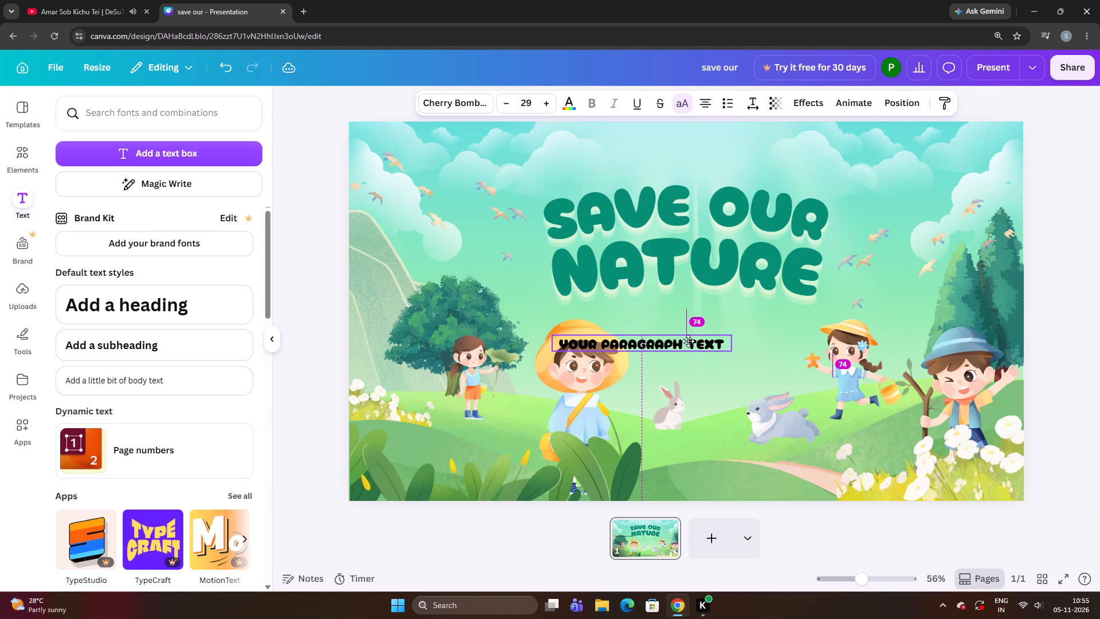
pyautogui.moveTo(688, 341); pyautogui.dragTo(725, 311)
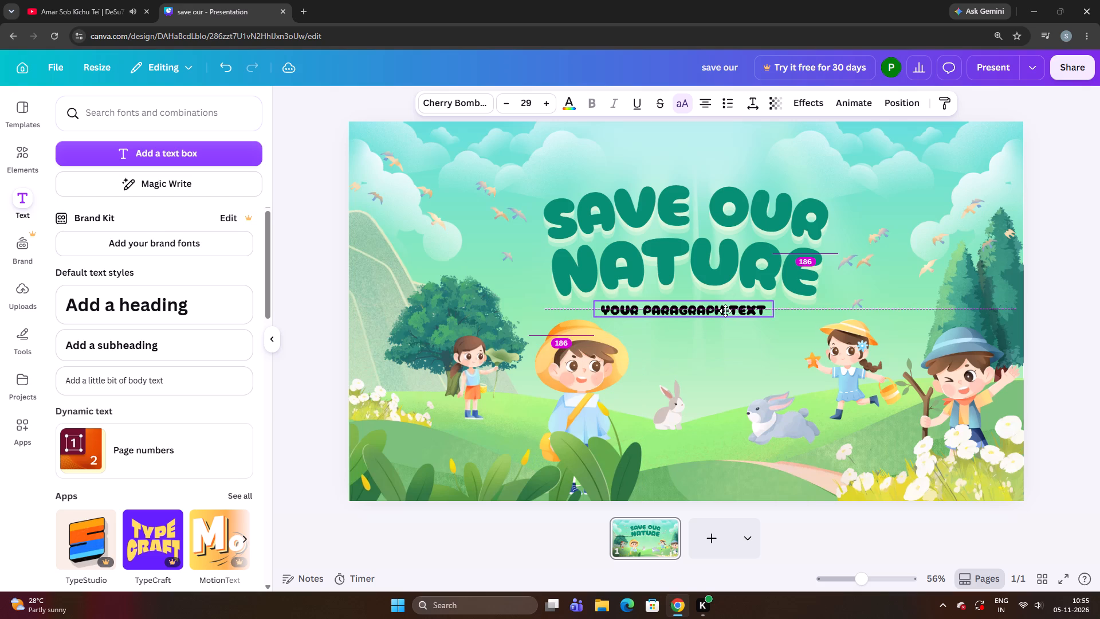
pyautogui.moveTo(725, 311); pyautogui.dragTo(678, 330)
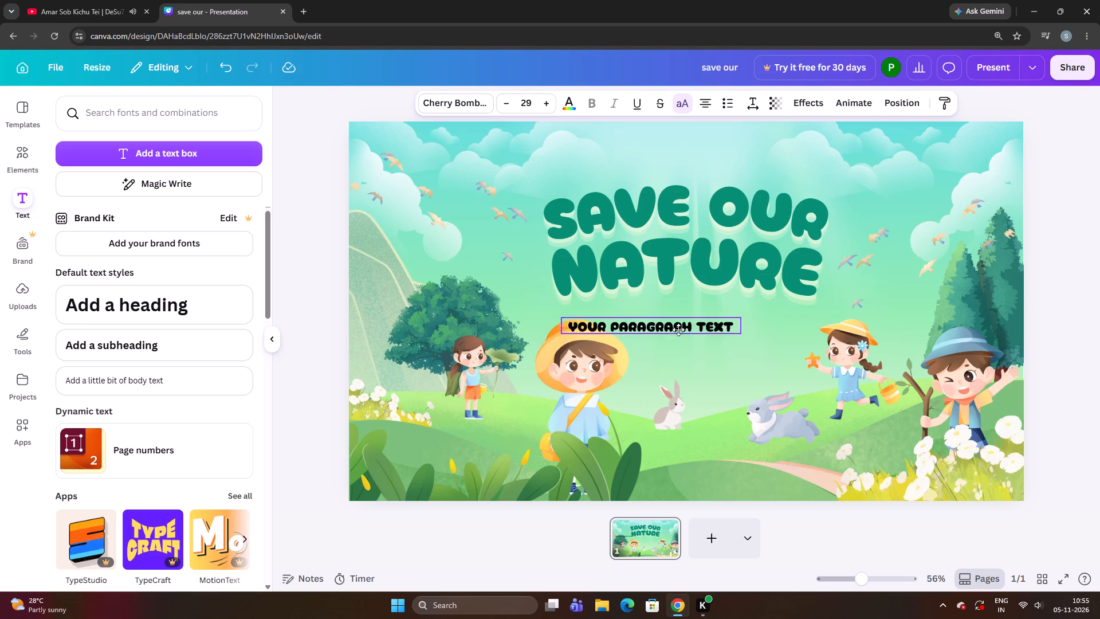
pyautogui.moveTo(678, 330); pyautogui.dragTo(565, 328)
# Replace the text box's placeholder text with "save our".
pyautogui.click(559, 326)
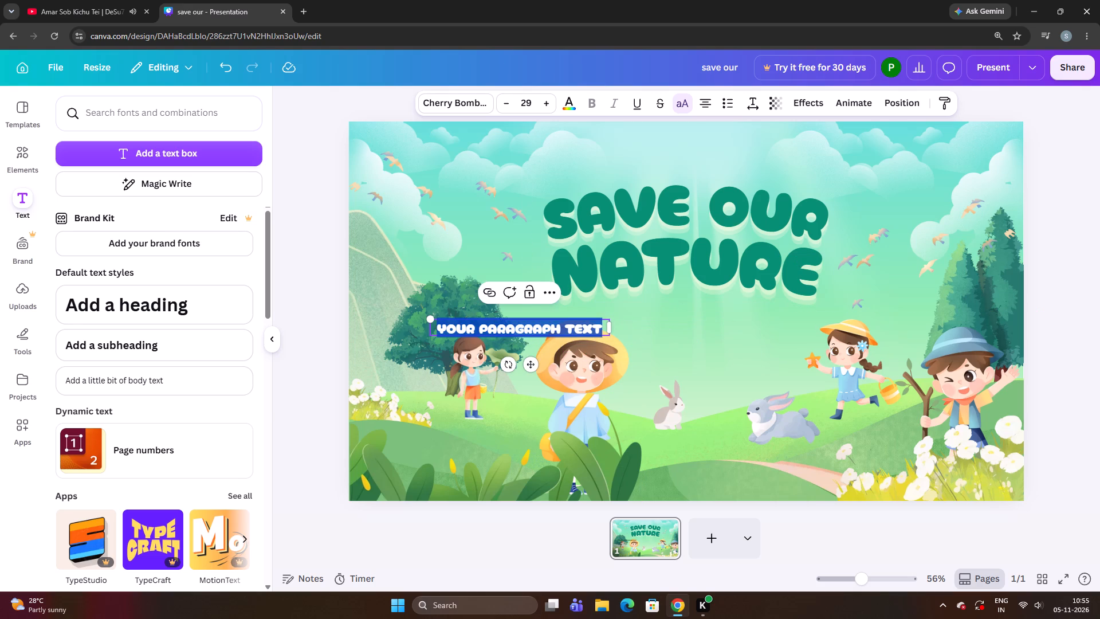
pyautogui.press('BackSpace')
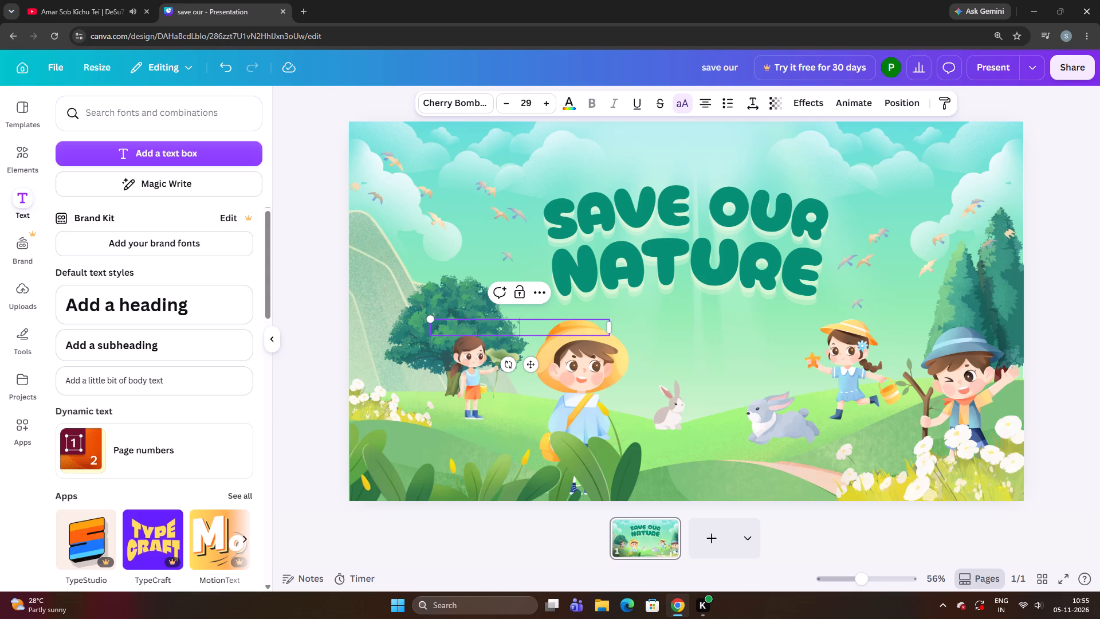
pyautogui.write('sa')
pyautogui.write('ve')
pyautogui.press('space')
pyautogui.write('our')
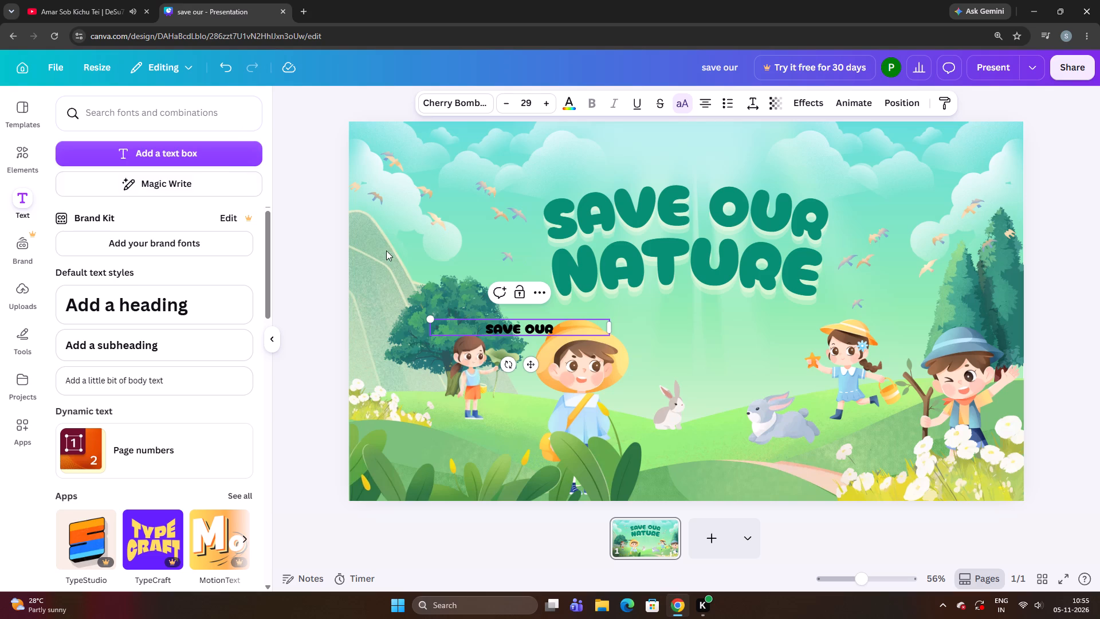
pyautogui.click(317, 300)
# Narrow the small black "SAVE OUR" text box to a width of about 210.
pyautogui.click(498, 331)
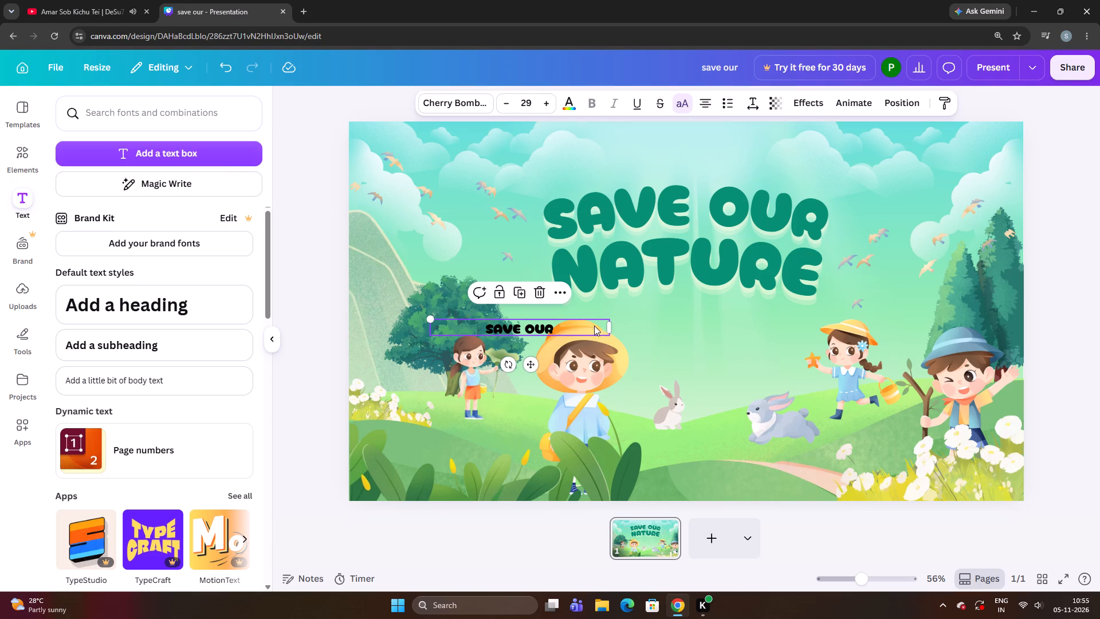
pyautogui.moveTo(609, 328); pyautogui.dragTo(504, 346)
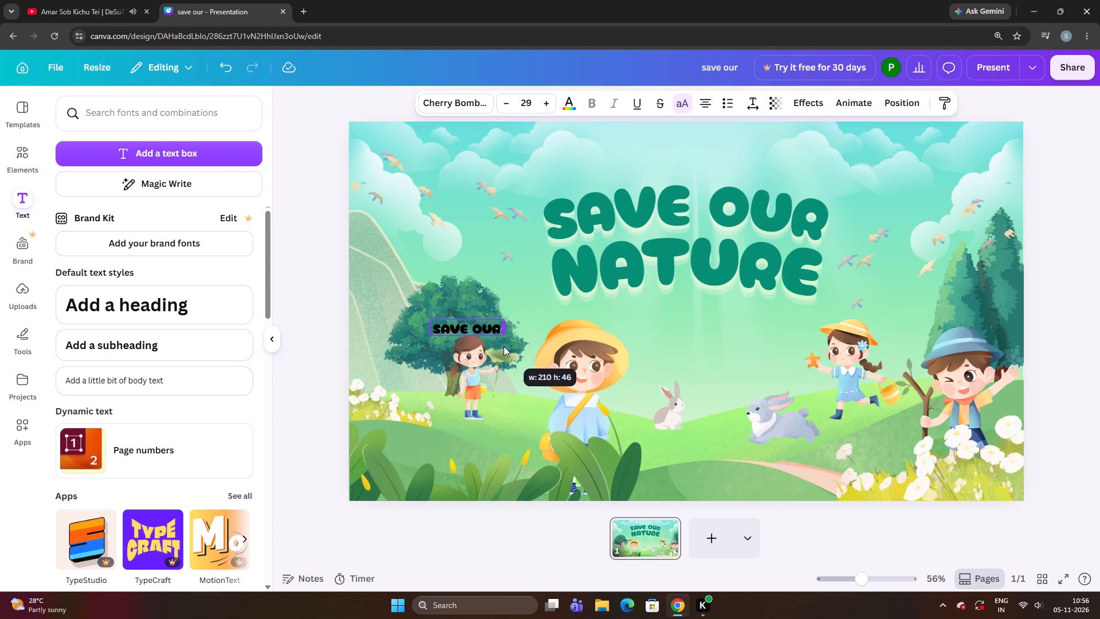
pyautogui.moveTo(504, 346); pyautogui.dragTo(504, 346)
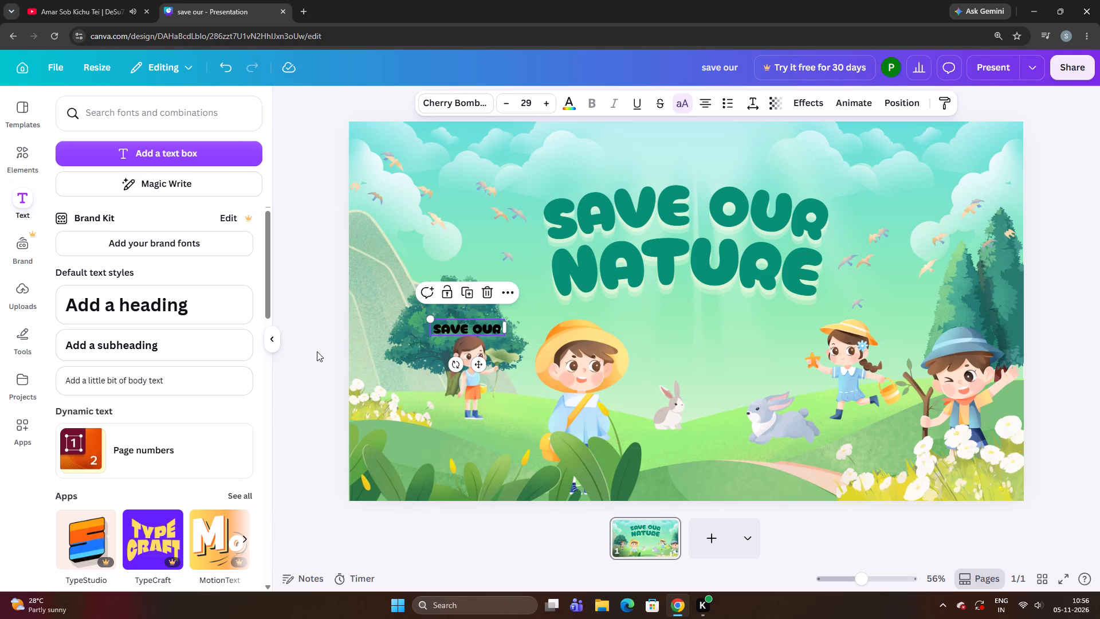
pyautogui.click(317, 351)
# Move the small black "SAVE OUR" text beneath the NATURE heading, partly over the boy's hat.
pyautogui.moveTo(484, 330); pyautogui.dragTo(485, 332)
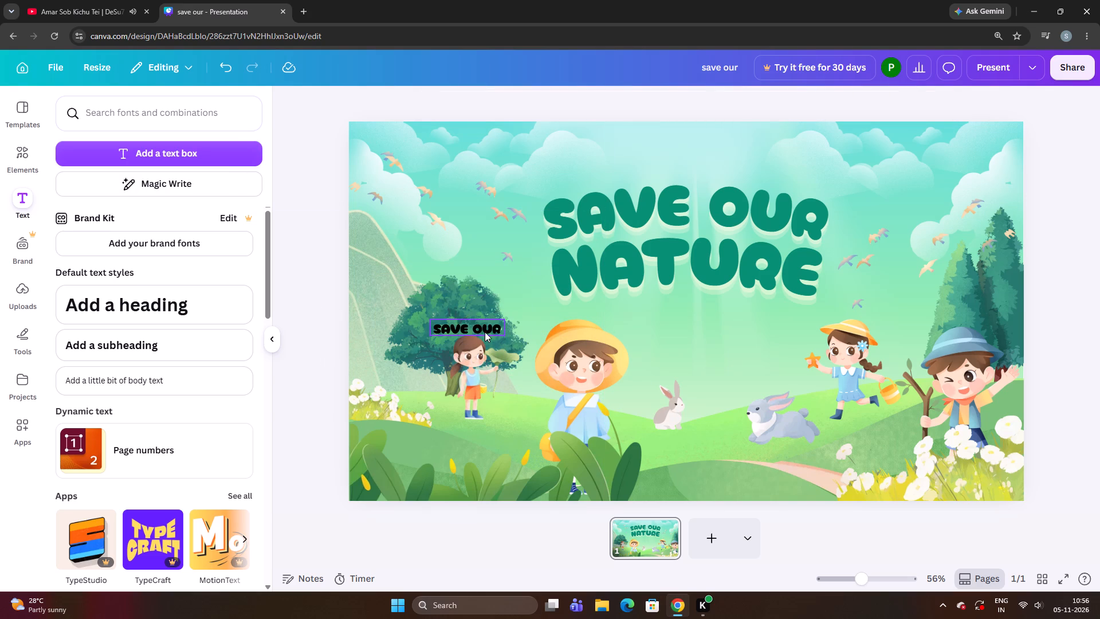
pyautogui.moveTo(485, 332); pyautogui.dragTo(540, 315)
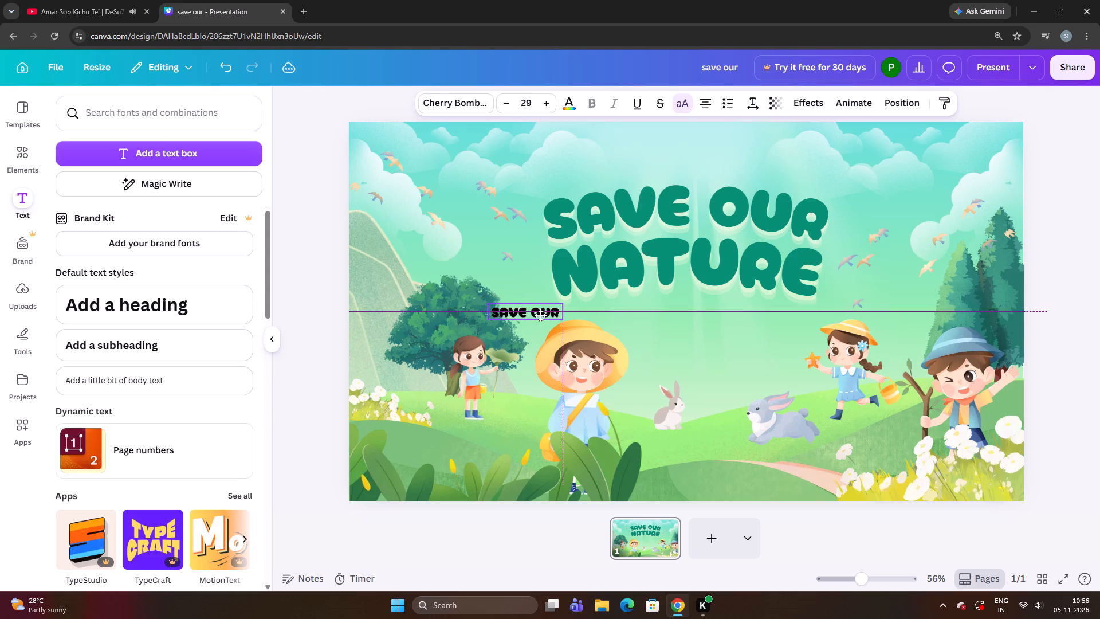
pyautogui.moveTo(540, 315); pyautogui.dragTo(594, 346)
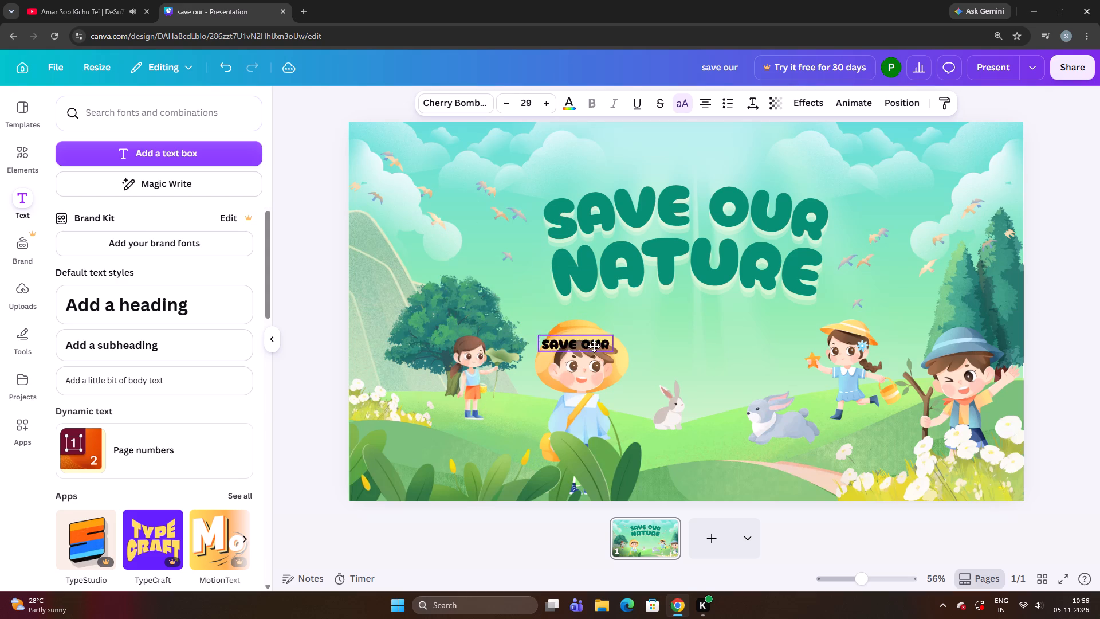
pyautogui.moveTo(594, 346); pyautogui.dragTo(634, 340)
# Delete the template's original green "SAVE OUR" heading.
pyautogui.click(665, 198)
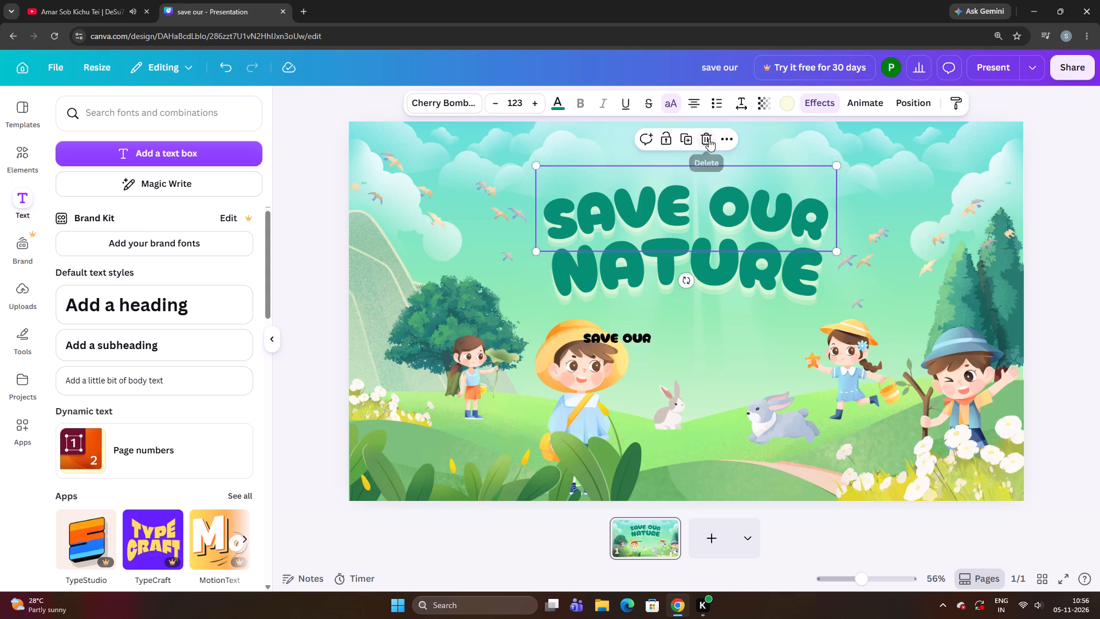
pyautogui.click(709, 139)
# Enlarge the black "SAVE OUR" text beneath the NATURE heading to a font size of about 45.
pyautogui.click(617, 340)
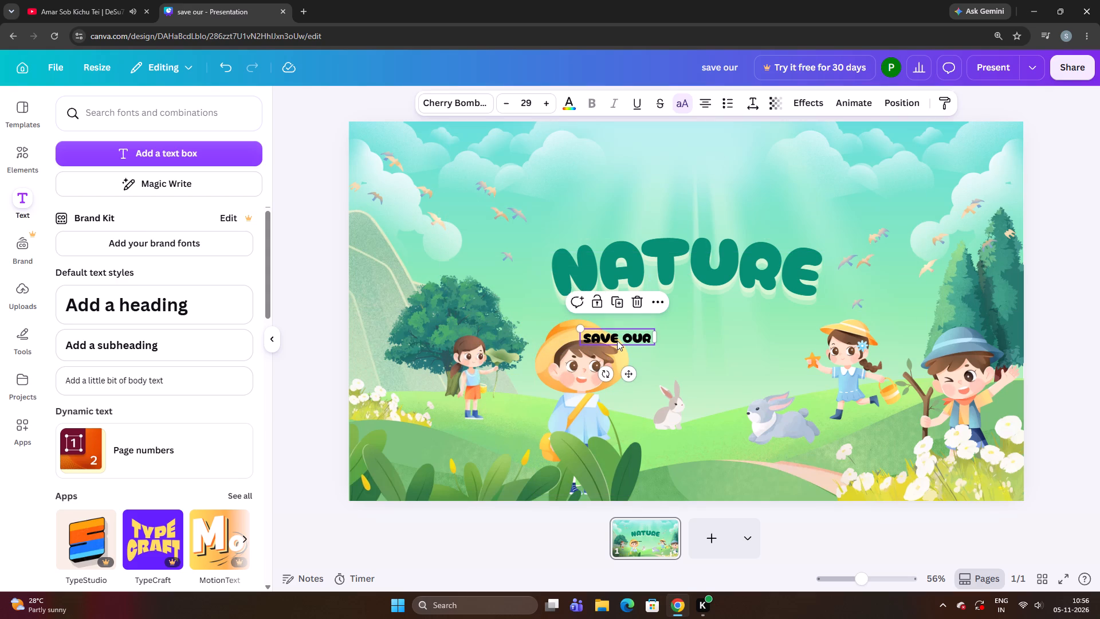
pyautogui.hotkey('ctrl', 'Down')
pyautogui.hotkey('ctrl', 'Down')
pyautogui.hotkey('ctrl', 'Down')
pyautogui.hotkey('ctrl', 'Down')
pyautogui.hotkey('ctrl', 'Down')
pyautogui.hotkey('ctrl', 'Down')
pyautogui.hotkey('ctrl', 'Down')
pyautogui.hotkey('ctrl', 'Down')
pyautogui.hotkey('ctrl', 'Down')
pyautogui.hotkey('ctrl', 'Down')
pyautogui.hotkey('ctrl', 'Down')
pyautogui.hotkey('ctrl', 'Down')
pyautogui.hotkey('ctrl', 'Down')
pyautogui.hotkey('ctrl', 'Down')
pyautogui.hotkey('ctrl', 'Down')
pyautogui.hotkey('ctrl', 'Down')
pyautogui.hotkey('ctrl', 'Down')
pyautogui.hotkey('ctrl', 'Down')
pyautogui.hotkey('ctrl', 'Down')
pyautogui.hotkey('ctrl', 'Down')
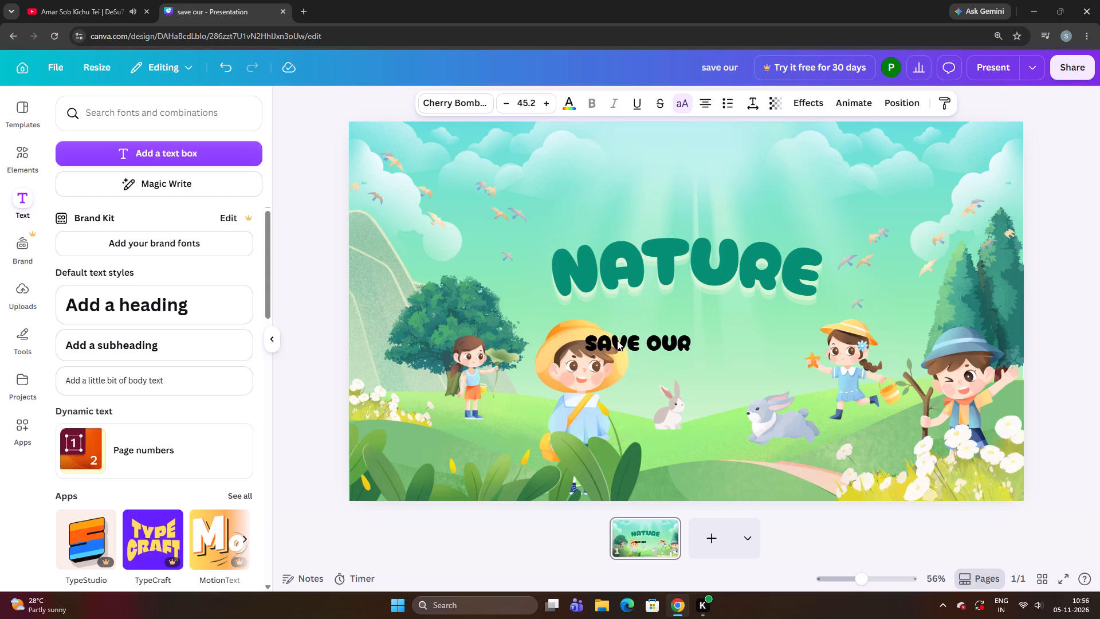
# Shift the black "SAVE OUR" text rightward off the boy's hat and enlarge it to a font size of about 58.
pyautogui.press('Right')
pyautogui.press('Right')
pyautogui.press('Right')
pyautogui.press('Right')
pyautogui.press('Right')
pyautogui.press('Right')
pyautogui.press('Right')
pyautogui.press('Right')
pyautogui.press('Right')
pyautogui.press('Right')
pyautogui.press('Right')
pyautogui.press('Right')
pyautogui.press('Right')
pyautogui.press('Right')
pyautogui.press('Right')
pyautogui.press('Right')
pyautogui.press('Right')
pyautogui.press('Right')
pyautogui.press('Right')
pyautogui.press('Right')
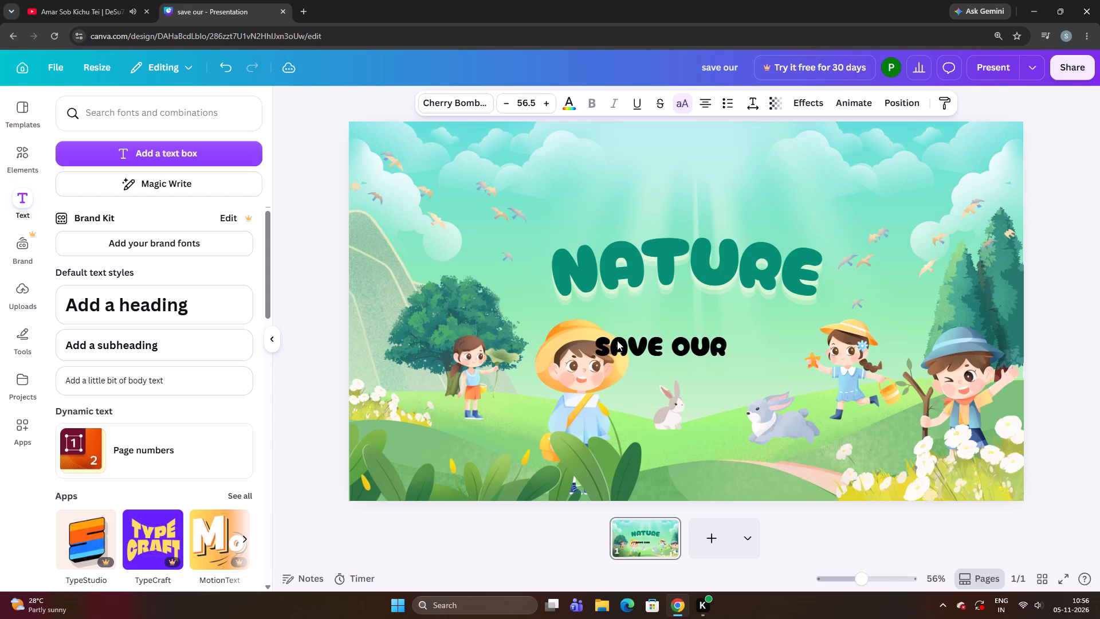
pyautogui.hotkey('ctrl', 'Down')
pyautogui.hotkey('ctrl', 'Down')
pyautogui.hotkey('ctrl', 'Down')
pyautogui.hotkey('ctrl', 'Down')
pyautogui.hotkey('ctrl', 'Down')
pyautogui.hotkey('ctrl', 'Down')
pyautogui.hotkey('ctrl', 'Down')
pyautogui.hotkey('ctrl', 'Down')
pyautogui.hotkey('ctrl', 'Down')
pyautogui.hotkey('ctrl', 'Down')
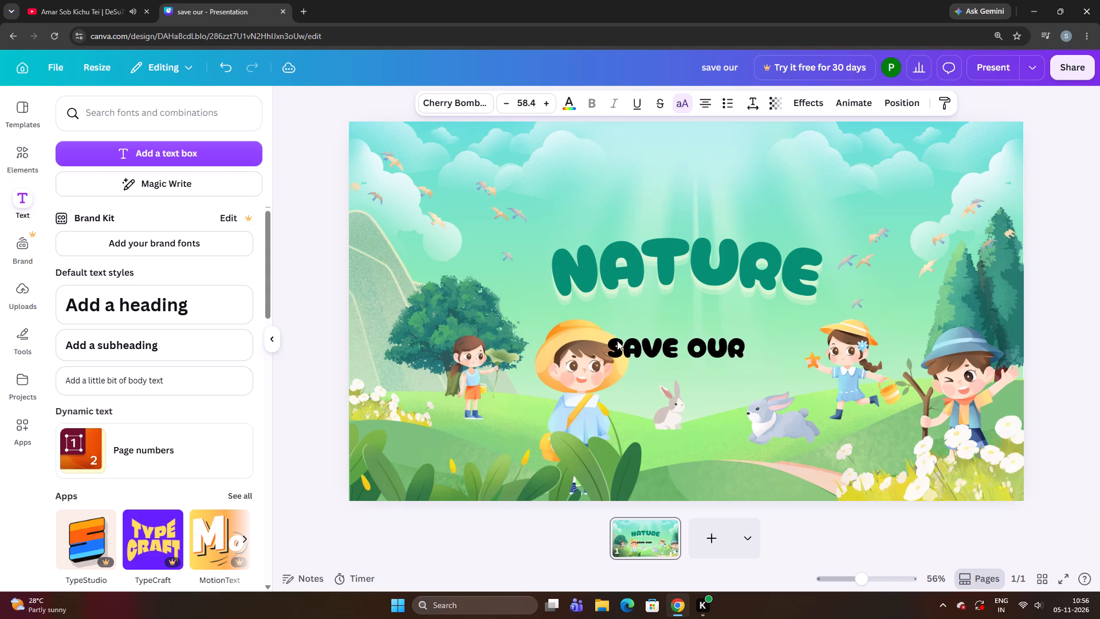
# Move "SAVE OUR" further right beneath NATURE and enlarge it to a font size of about 66.
pyautogui.press('Right')
pyautogui.press('Right')
pyautogui.press('Right')
pyautogui.press('Right')
pyautogui.press('Right')
pyautogui.press('Right')
pyautogui.press('Right')
pyautogui.press('Right')
pyautogui.press('Right')
pyautogui.press('Right')
pyautogui.press('Right')
pyautogui.press('Right')
pyautogui.press('Right')
pyautogui.press('Right')
pyautogui.press('Right')
pyautogui.press('Right')
pyautogui.press('Right')
pyautogui.hotkey('ctrl', 'Down')
pyautogui.hotkey('ctrl', 'Down')
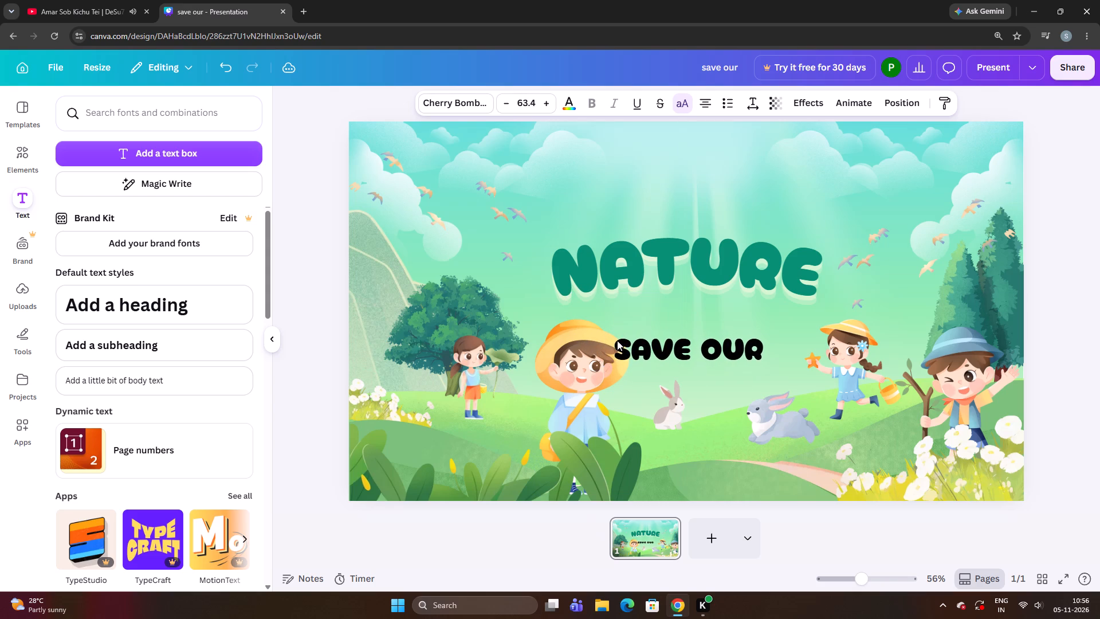
pyautogui.hotkey('ctrl', 'Down')
pyautogui.hotkey('ctrl', 'Down')
pyautogui.hotkey('ctrl', 'Down')
pyautogui.hotkey('ctrl', 'Down')
# Nudge "SAVE OUR" back left so it is roughly centred under NATURE and scale it to font size 67.1.
pyautogui.press('Left')
pyautogui.press('Left')
pyautogui.press('Left')
pyautogui.press('Left')
pyautogui.press('Left')
pyautogui.press('Left')
pyautogui.press('Left')
pyautogui.press('Left')
pyautogui.press('Left')
pyautogui.press('Left')
pyautogui.press('Left')
pyautogui.press('Left')
pyautogui.press('Left')
pyautogui.press('Left')
pyautogui.press('Left')
pyautogui.press('Left')
pyautogui.press('Left')
pyautogui.press('Left')
pyautogui.press('Left')
pyautogui.press('Left')
pyautogui.press('Left')
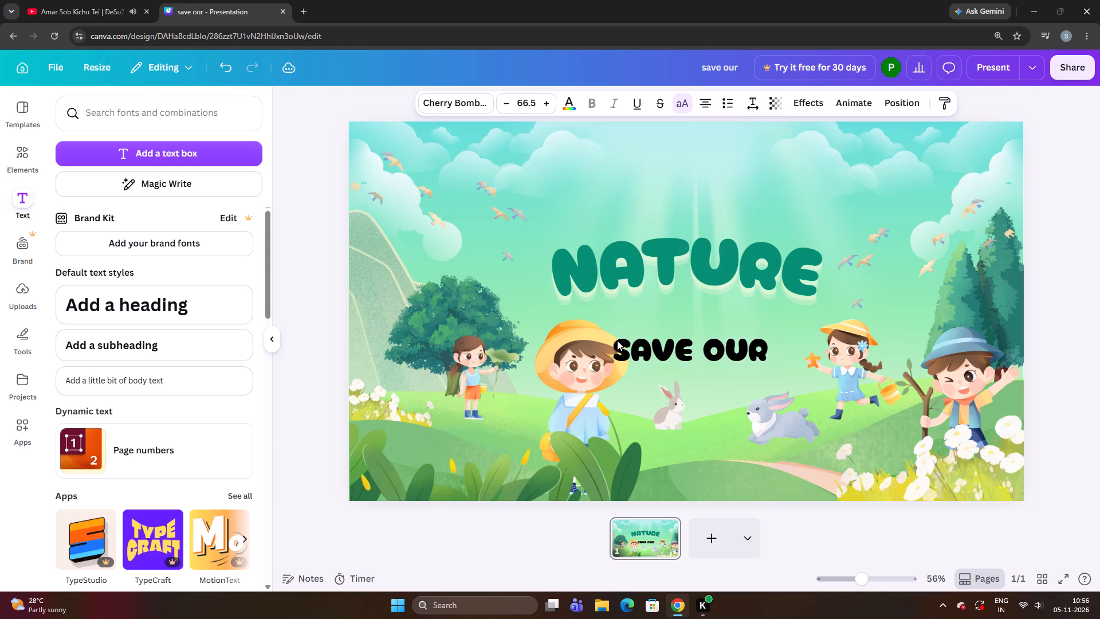
pyautogui.hotkey('ctrl', 'Down')
pyautogui.hotkey('ctrl', 'Down')
pyautogui.hotkey('ctrl', 'Down')
pyautogui.hotkey('ctrl', 'Down')
pyautogui.hotkey('ctrl', 'Down')
pyautogui.hotkey('ctrl', 'Down')
pyautogui.hotkey('ctrl', 'Down')
pyautogui.hotkey('ctrl', 'Down')
pyautogui.hotkey('ctrl', 'Down')
pyautogui.hotkey('ctrl', 'Down')
pyautogui.hotkey('ctrl', 'Down')
pyautogui.hotkey('ctrl', 'Down')
pyautogui.hotkey('ctrl', 'Down')
pyautogui.hotkey('ctrl', 'Down')
pyautogui.hotkey('ctrl', 'Down')
pyautogui.hotkey('ctrl', 'Down')
pyautogui.hotkey('ctrl', 'Down')
pyautogui.hotkey('ctrl', 'Down')
pyautogui.hotkey('ctrl', 'Down')
pyautogui.hotkey('ctrl', 'Down')
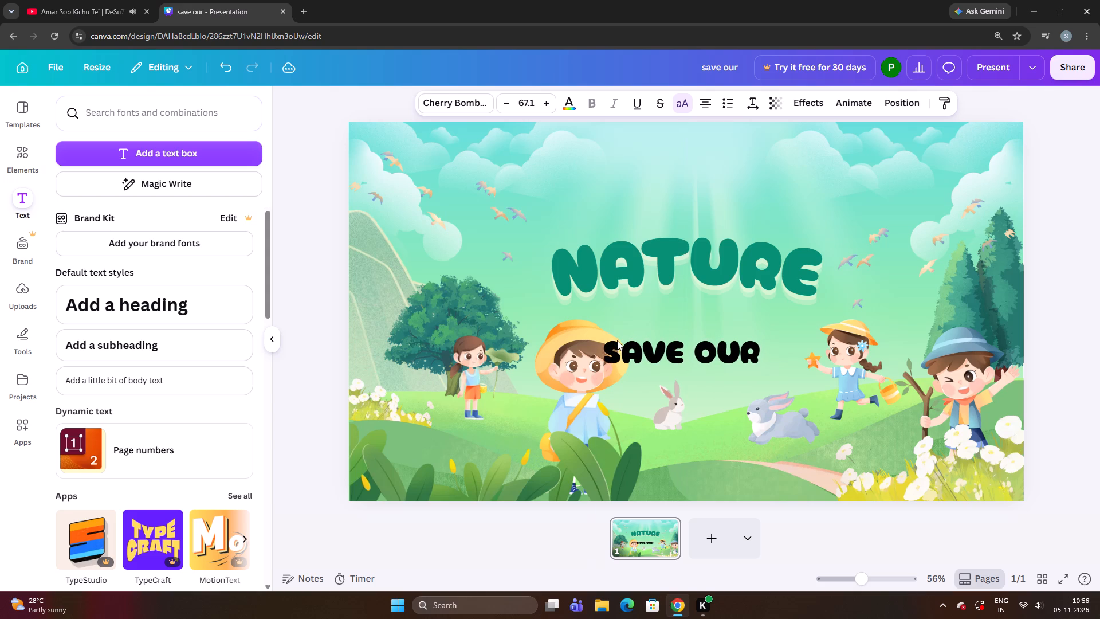
# Nudge the black "SAVE OUR" text slightly left and up beneath NATURE and scale it to font size 67.7.
pyautogui.press('Left')
pyautogui.press('Left')
pyautogui.press('Left')
pyautogui.press('Up')
pyautogui.press('Up')
pyautogui.press('Up')
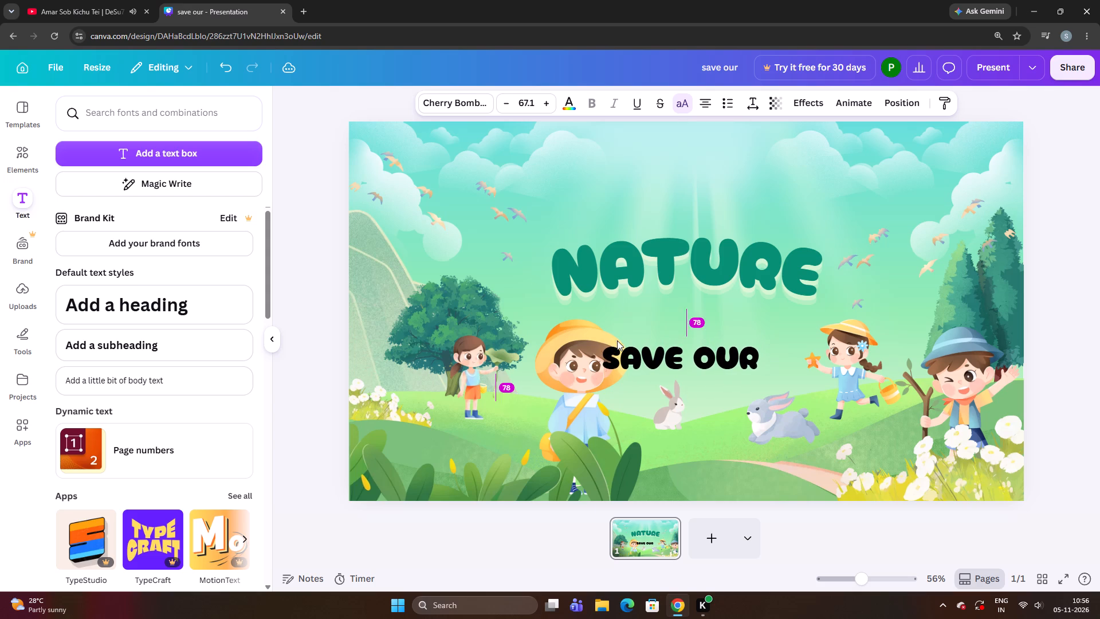
pyautogui.press('Up')
pyautogui.press('Up')
pyautogui.press('Up')
pyautogui.press('Up')
pyautogui.press('Up')
pyautogui.hotkey('ctrl', 'Down')
pyautogui.hotkey('ctrl', 'Down')
pyautogui.hotkey('ctrl', 'Down')
pyautogui.hotkey('ctrl', 'Down')
pyautogui.hotkey('ctrl', 'Down')
pyautogui.hotkey('ctrl', 'Down')
pyautogui.hotkey('ctrl', 'Down')
pyautogui.hotkey('ctrl', 'Down')
pyautogui.hotkey('ctrl', 'Down')
pyautogui.hotkey('ctrl', 'Down')
pyautogui.hotkey('ctrl', 'Down')
pyautogui.hotkey('ctrl', 'Down')
pyautogui.hotkey('ctrl', 'Down')
pyautogui.hotkey('ctrl', 'Down')
pyautogui.hotkey('ctrl', 'Down')
pyautogui.hotkey('ctrl', 'Down')
pyautogui.hotkey('ctrl', 'Down')
pyautogui.hotkey('ctrl', 'Down')
pyautogui.hotkey('ctrl', 'Down')
pyautogui.hotkey('ctrl', 'Down')
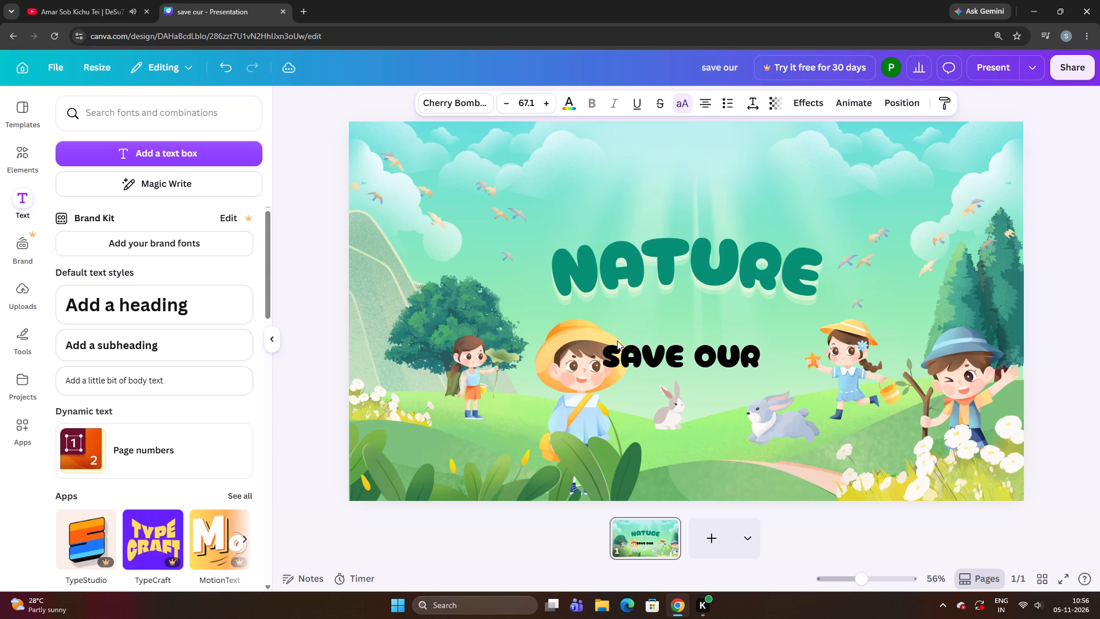
# Move "SAVE OUR" up past the NATURE heading so it sits just above it with a small gap.
pyautogui.press('Up')
pyautogui.press('Up')
pyautogui.press('Up')
pyautogui.press('Up')
pyautogui.press('Up')
pyautogui.press('Up')
pyautogui.press('Up')
pyautogui.press('Up')
pyautogui.press('Up')
pyautogui.press('Up')
pyautogui.press('Up')
pyautogui.press('Up')
pyautogui.press('Up')
pyautogui.press('Up')
pyautogui.press('Up')
pyautogui.press('Up')
pyautogui.press('Up')
pyautogui.press('Up')
pyautogui.press('Up')
pyautogui.press('Up')
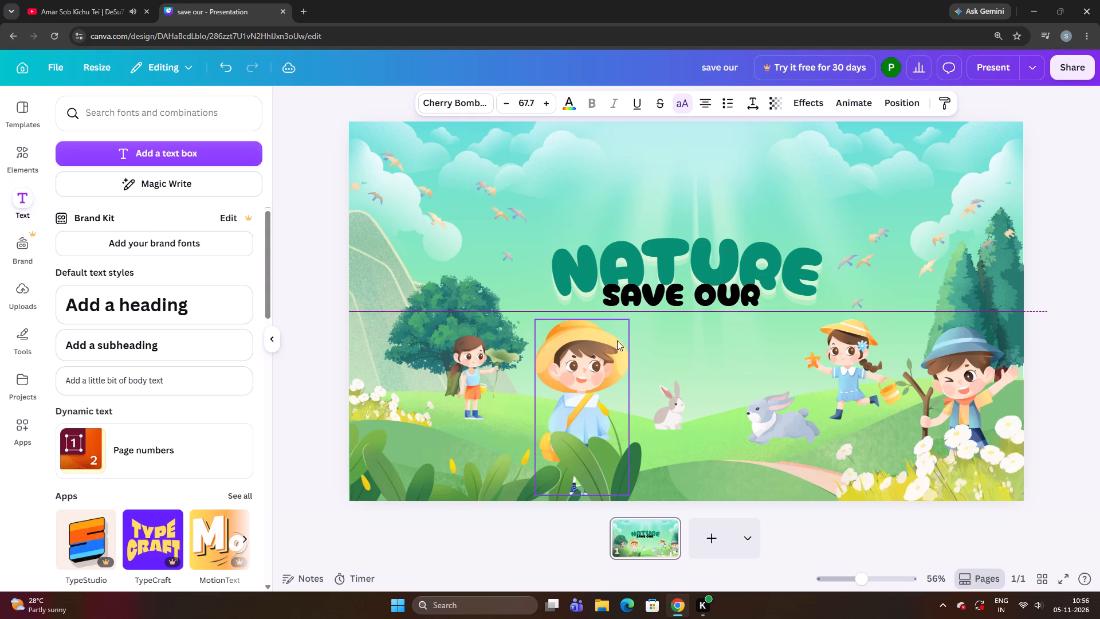
pyautogui.press('Up')
pyautogui.press('Up')
pyautogui.press('Up')
pyautogui.press('Up')
pyautogui.press('Up')
pyautogui.press('Up')
pyautogui.press('Up')
pyautogui.press('Up')
pyautogui.press('Up')
pyautogui.press('Up')
pyautogui.press('Up')
pyautogui.press('Up')
pyautogui.press('Up')
pyautogui.press('Up')
pyautogui.press('Up')
pyautogui.press('Up')
pyautogui.press('Up')
pyautogui.press('Up')
pyautogui.press('Up')
pyautogui.press('Up')
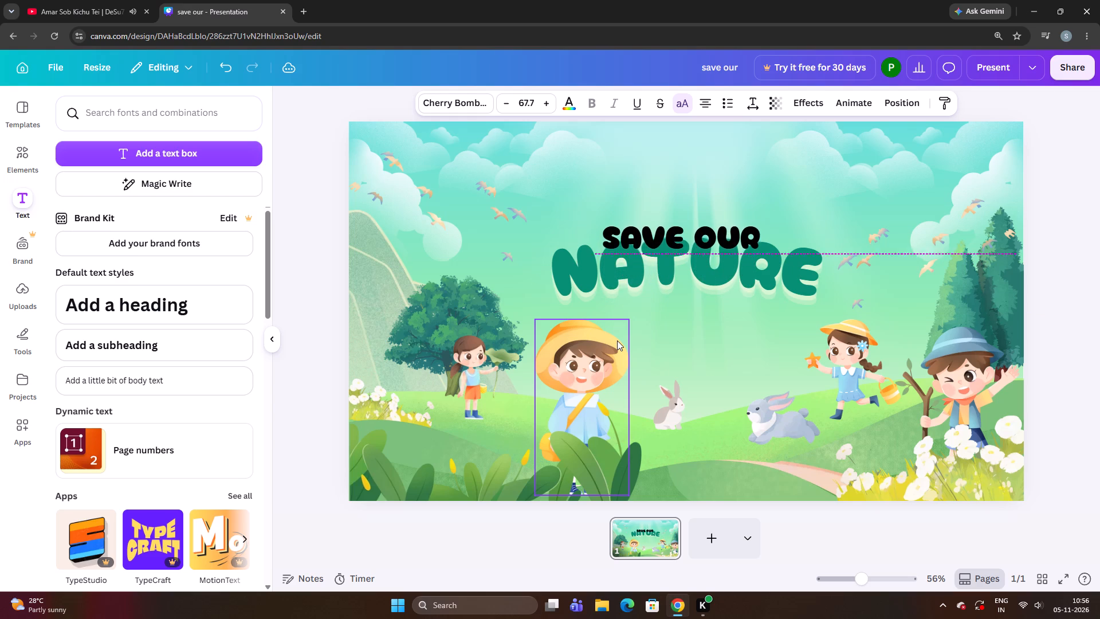
pyautogui.press('Up')
pyautogui.press('Up')
pyautogui.press('Up')
pyautogui.press('Up')
pyautogui.press('Up')
pyautogui.press('Up')
pyautogui.press('Up')
pyautogui.press('Up')
pyautogui.press('Up')
pyautogui.press('Up')
pyautogui.press('Up')
pyautogui.press('Up')
pyautogui.press('Up')
pyautogui.press('Up')
pyautogui.press('Up')
pyautogui.press('Up')
pyautogui.press('Up')
pyautogui.press('Up')
pyautogui.press('Up')
pyautogui.press('Up')
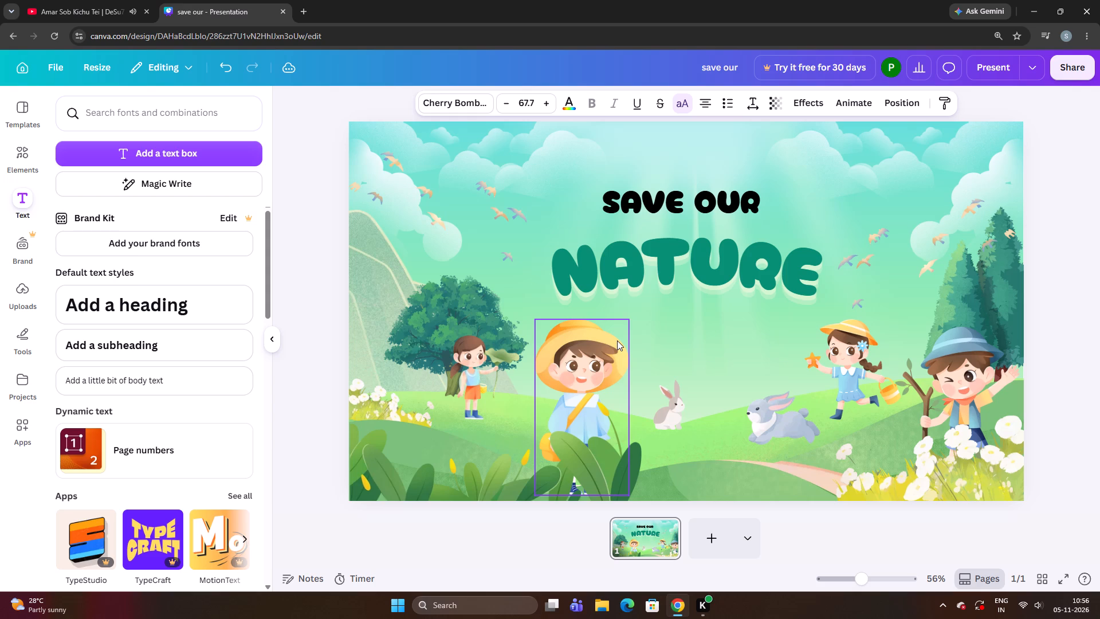
pyautogui.press('Down')
pyautogui.press('Down')
pyautogui.press('Down')
pyautogui.press('Down')
pyautogui.press('Down')
pyautogui.press('Down')
pyautogui.press('Down')
pyautogui.press('Down')
pyautogui.press('Down')
pyautogui.press('Down')
pyautogui.press('Down')
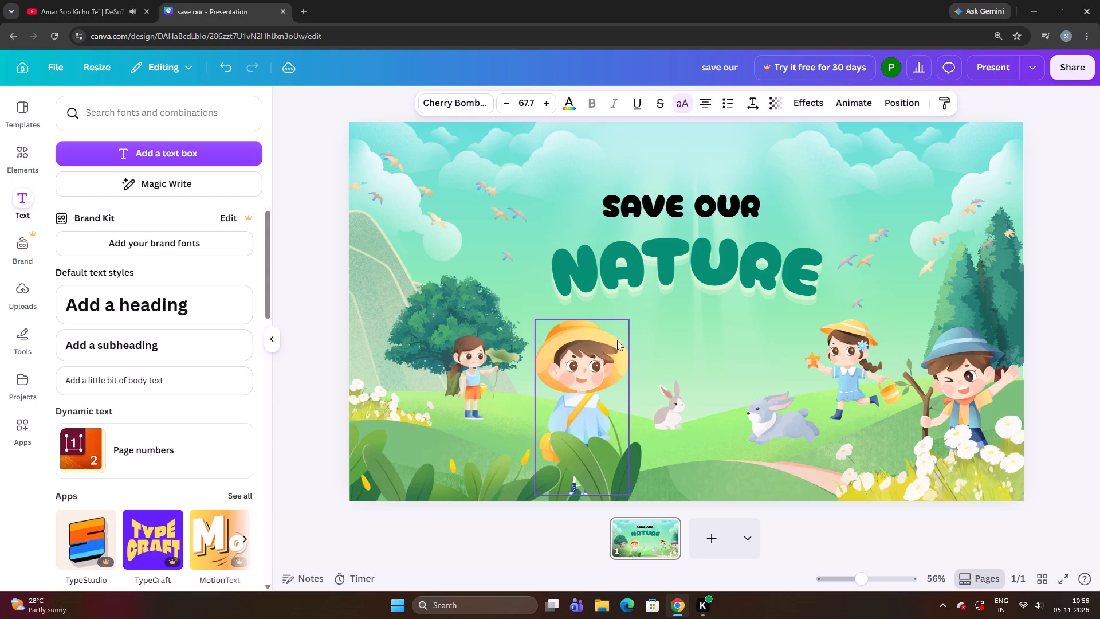
# Enlarge the "SAVE OUR" text above NATURE to font size 73.4.
pyautogui.hotkey('ctrl', 'Down')
pyautogui.hotkey('ctrl', 'Down')
pyautogui.hotkey('ctrl', 'Down')
pyautogui.hotkey('ctrl', 'Down')
pyautogui.hotkey('ctrl', 'Down')
pyautogui.hotkey('ctrl', 'Down')
pyautogui.hotkey('ctrl', 'Down')
pyautogui.hotkey('ctrl', 'Down')
pyautogui.hotkey('ctrl', 'Down')
# Shift "SAVE OUR" slightly left and up so it is roughly centred above NATURE with a wider gap.
pyautogui.press('Left')
pyautogui.press('Left')
pyautogui.press('Left')
pyautogui.press('Left')
pyautogui.press('Left')
pyautogui.press('Left')
pyautogui.press('Left')
pyautogui.press('Left')
pyautogui.press('Left')
pyautogui.press('Left')
pyautogui.press('Left')
pyautogui.press('Left')
pyautogui.press('Left')
pyautogui.press('Left')
pyautogui.press('Left')
pyautogui.press('Left')
pyautogui.press('Left')
pyautogui.press('Left')
pyautogui.press('Left')
pyautogui.press('Left')
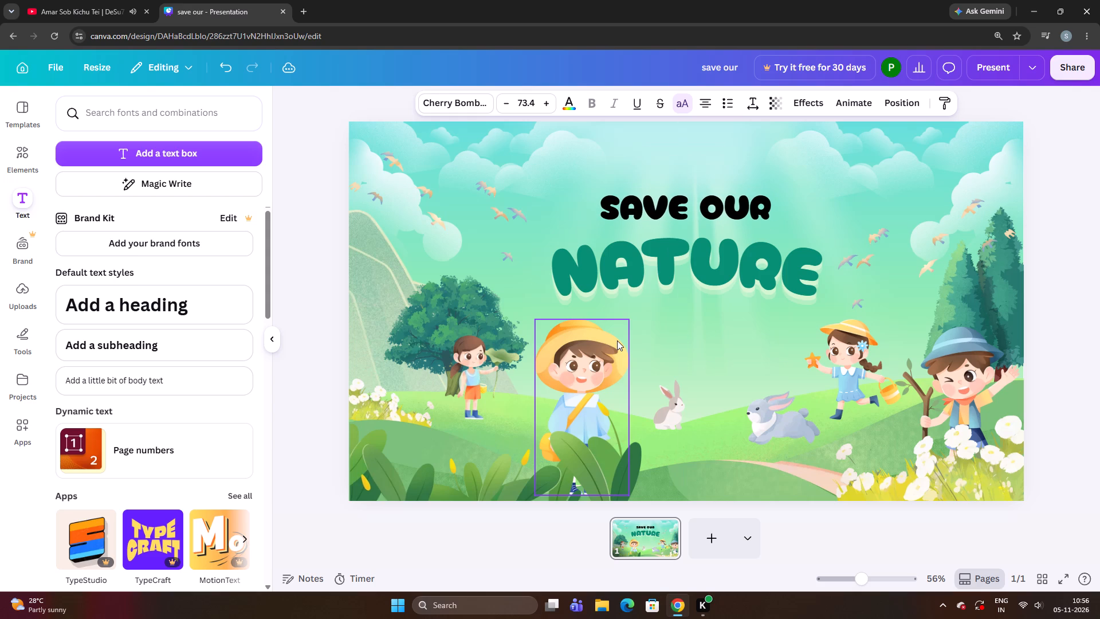
pyautogui.press('Up')
pyautogui.press('Up')
pyautogui.press('Up')
pyautogui.press('Up')
pyautogui.press('Up')
pyautogui.press('Up')
pyautogui.press('Up')
pyautogui.press('Up')
pyautogui.press('Up')
pyautogui.press('Up')
pyautogui.press('Up')
pyautogui.press('Up')
pyautogui.press('Up')
pyautogui.press('Up')
pyautogui.press('Up')
pyautogui.press('Up')
pyautogui.press('Up')
pyautogui.press('Up')
pyautogui.press('Up')
pyautogui.press('Up')
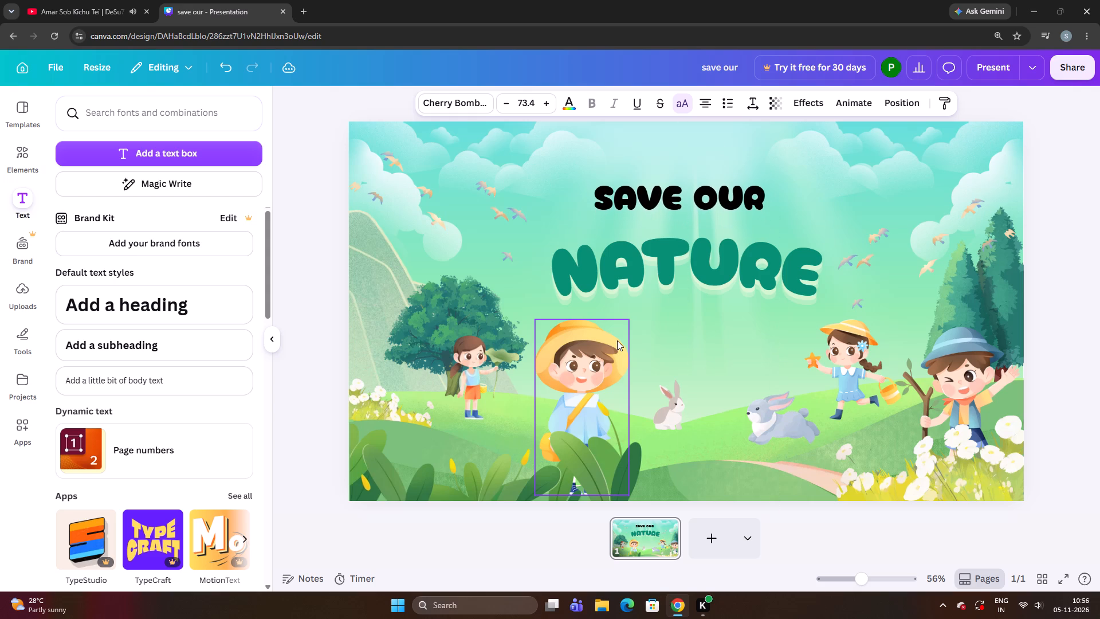
# Move the black "SAVE OUR" text up slightly to widen the gap between it and the NATURE heading.
pyautogui.press('Up')
pyautogui.press('Up')
pyautogui.press('Up')
pyautogui.press('Up')
pyautogui.press('Up')
pyautogui.press('Up')
pyautogui.press('Up')
pyautogui.press('Up')
pyautogui.press('Up')
pyautogui.press('Up')
pyautogui.press('Up')
pyautogui.press('Up')
pyautogui.press('Up')
pyautogui.press('Up')
pyautogui.press('Up')
pyautogui.press('Up')
pyautogui.press('Up')
pyautogui.press('Up')
pyautogui.press('Up')
pyautogui.press('Up')
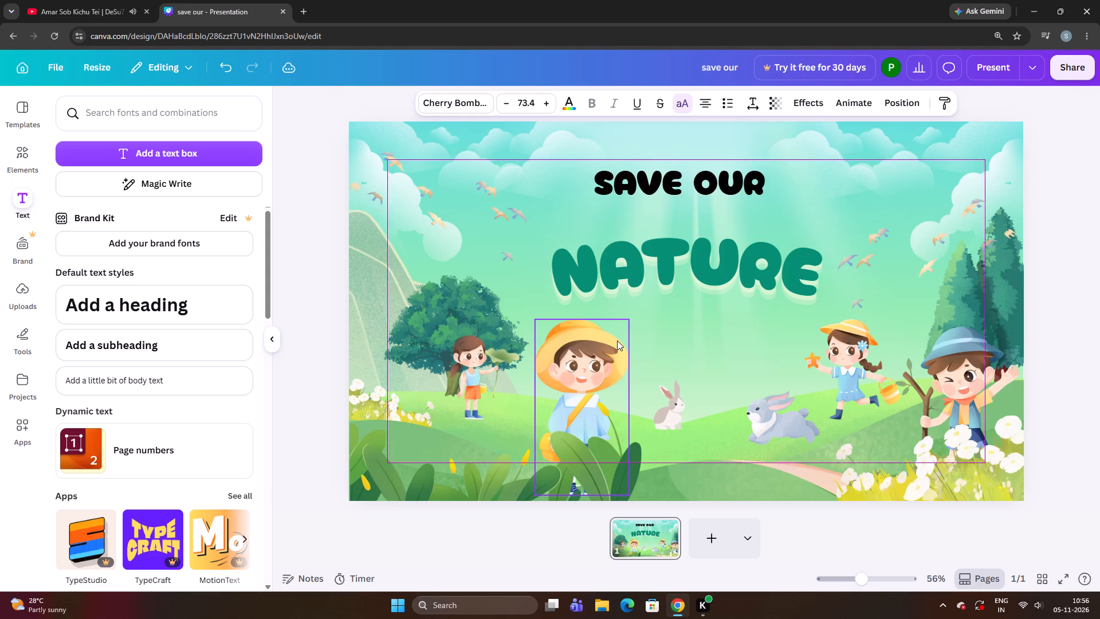
# Enlarge the "SAVE OUR" text above NATURE to font size 84.6.
pyautogui.hotkey('ctrl', 'Down')
pyautogui.hotkey('ctrl', 'Down')
pyautogui.hotkey('ctrl', 'Down')
pyautogui.hotkey('ctrl', 'Down')
pyautogui.hotkey('ctrl', 'Down')
pyautogui.hotkey('ctrl', 'Down')
pyautogui.hotkey('ctrl', 'Down')
pyautogui.hotkey('ctrl', 'Down')
pyautogui.hotkey('ctrl', 'Down')
pyautogui.hotkey('ctrl', 'Down')
pyautogui.hotkey('ctrl', 'Down')
pyautogui.hotkey('ctrl', 'Down')
pyautogui.hotkey('ctrl', 'Down')
pyautogui.hotkey('ctrl', 'Down')
pyautogui.hotkey('ctrl', 'Down')
pyautogui.hotkey('ctrl', 'Down')
pyautogui.hotkey('ctrl', 'Down')
pyautogui.hotkey('ctrl', 'Down')
pyautogui.hotkey('ctrl', 'Down')
pyautogui.hotkey('ctrl', 'Down')
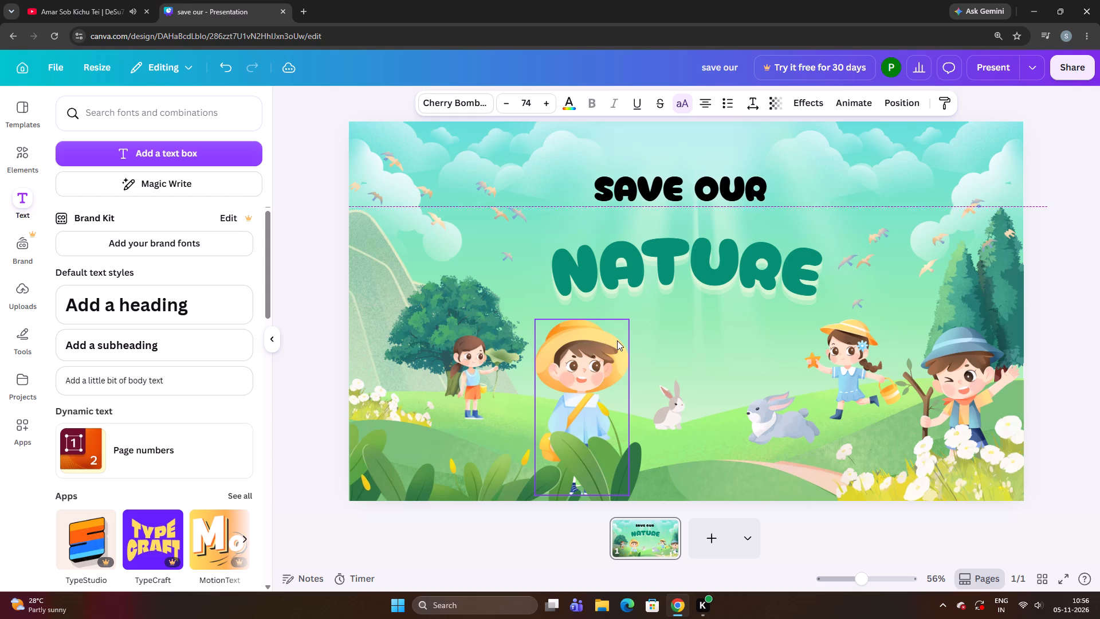
pyautogui.hotkey('ctrl', 'Down')
pyautogui.hotkey('ctrl', 'Down')
pyautogui.hotkey('ctrl', 'Down')
pyautogui.hotkey('ctrl', 'Down')
pyautogui.hotkey('ctrl', 'Down')
pyautogui.hotkey('ctrl', 'Down')
pyautogui.hotkey('ctrl', 'Down')
pyautogui.hotkey('ctrl', 'Down')
pyautogui.hotkey('ctrl', 'Down')
pyautogui.hotkey('ctrl', 'Down')
pyautogui.hotkey('ctrl', 'Down')
pyautogui.hotkey('ctrl', 'Down')
pyautogui.hotkey('ctrl', 'Down')
pyautogui.hotkey('ctrl', 'Down')
pyautogui.hotkey('ctrl', 'Down')
pyautogui.hotkey('ctrl', 'Down')
pyautogui.hotkey('ctrl', 'Down')
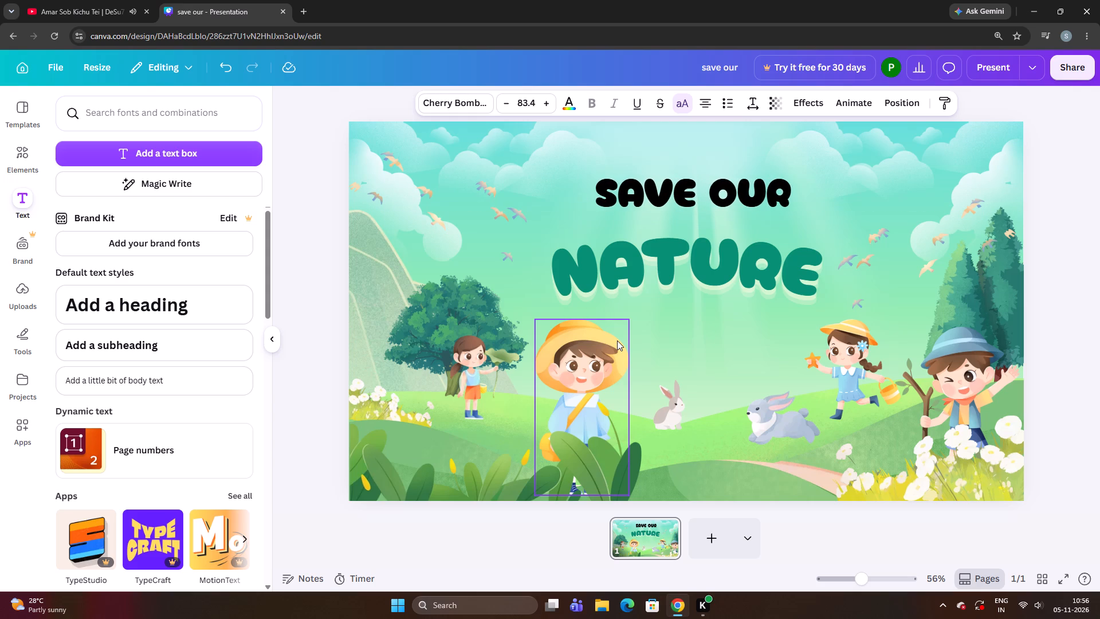
# Shift "SAVE OUR" slightly left so it sits closer to centred above the NATURE heading.
pyautogui.press('Left')
pyautogui.press('Left')
pyautogui.press('Left')
pyautogui.press('Left')
pyautogui.press('Left')
pyautogui.press('Left')
pyautogui.press('Left')
pyautogui.press('Left')
pyautogui.press('Left')
pyautogui.press('Left')
pyautogui.press('Left')
pyautogui.press('Left')
pyautogui.press('Left')
pyautogui.press('Left')
pyautogui.press('Left')
pyautogui.press('Left')
pyautogui.press('Left')
pyautogui.press('Left')
pyautogui.press('Left')
pyautogui.press('Left')
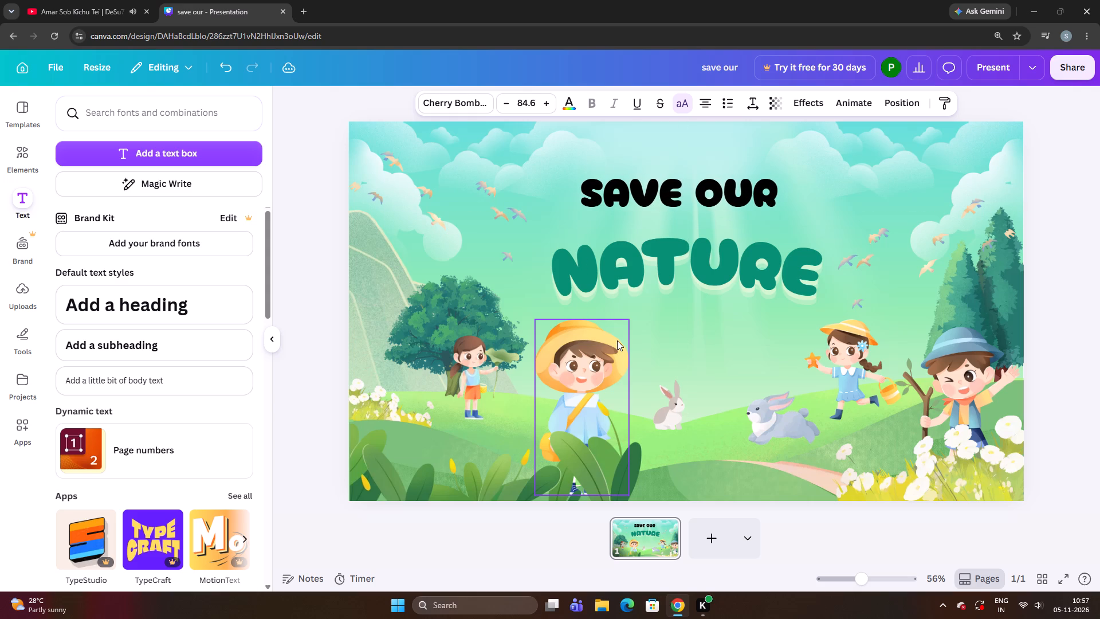
# Enlarge the "SAVE OUR" text further to font size 97.1, keeping it just above NATURE.
pyautogui.hotkey('ctrl', 'Down')
pyautogui.hotkey('ctrl', 'Down')
pyautogui.hotkey('ctrl', 'Down')
pyautogui.hotkey('ctrl', 'Down')
pyautogui.hotkey('ctrl', 'Down')
pyautogui.hotkey('ctrl', 'Down')
pyautogui.hotkey('ctrl', 'Down')
pyautogui.hotkey('ctrl', 'Down')
pyautogui.hotkey('ctrl', 'Down')
pyautogui.hotkey('ctrl', 'Down')
pyautogui.hotkey('ctrl', 'Down')
pyautogui.hotkey('ctrl', 'Down')
pyautogui.hotkey('ctrl', 'Down')
pyautogui.hotkey('ctrl', 'Down')
pyautogui.hotkey('ctrl', 'Down')
pyautogui.hotkey('ctrl', 'Down')
pyautogui.hotkey('ctrl', 'Down')
pyautogui.hotkey('ctrl', 'Down')
pyautogui.hotkey('ctrl', 'Down')
pyautogui.hotkey('ctrl', 'Down')
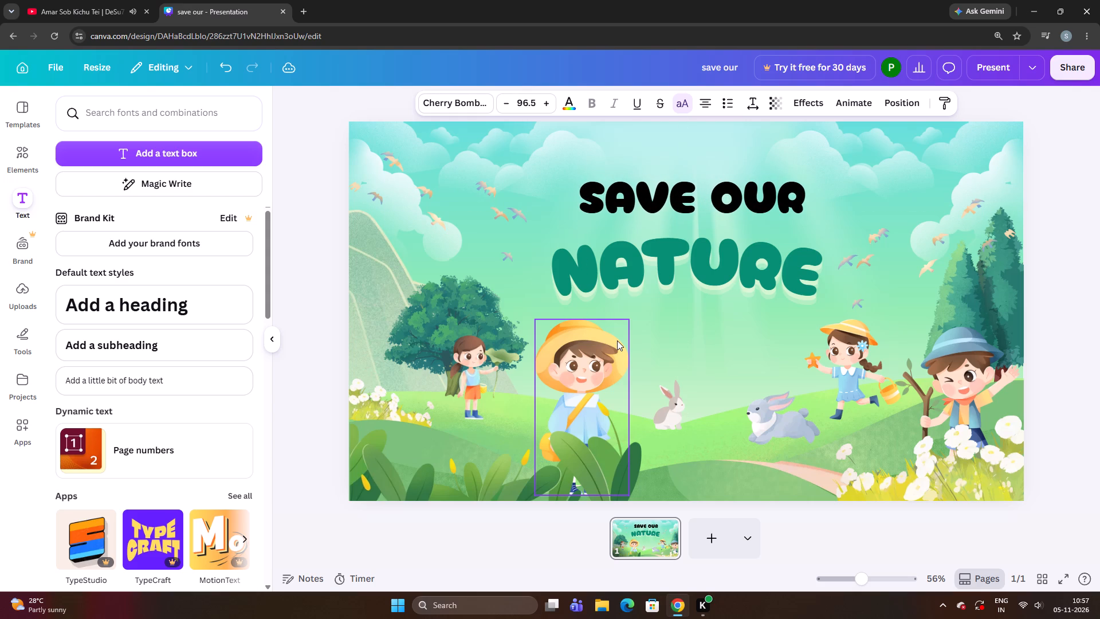
# Shift "SAVE OUR" left and fine-tune it back to the right so it is roughly centred above NATURE.
pyautogui.press('Left')
pyautogui.press('Left')
pyautogui.press('Left')
pyautogui.press('Left')
pyautogui.press('Left')
pyautogui.press('Left')
pyautogui.press('Left')
pyautogui.press('Left')
pyautogui.press('Left')
pyautogui.press('Left')
pyautogui.press('Left')
pyautogui.press('Left')
pyautogui.press('Left')
pyautogui.press('Left')
pyautogui.press('Left')
pyautogui.press('Left')
pyautogui.press('Left')
pyautogui.press('Left')
pyautogui.press('Left')
pyautogui.press('Left')
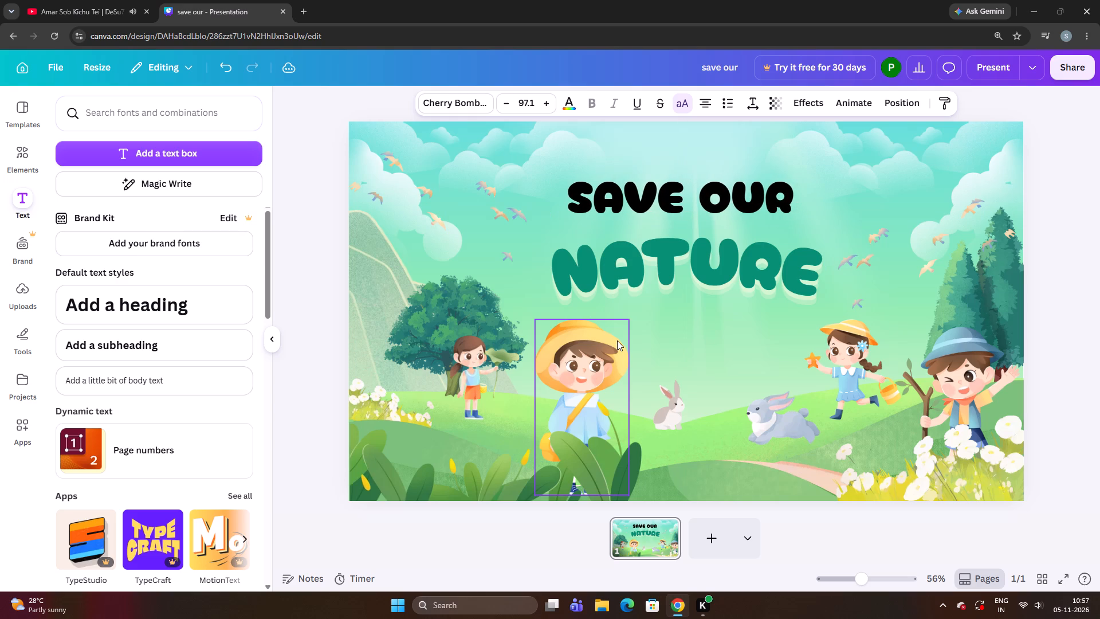
pyautogui.press('Left')
pyautogui.press('Left')
pyautogui.press('Left')
pyautogui.press('Left')
pyautogui.press('Left')
pyautogui.press('Left')
pyautogui.press('Left')
pyautogui.press('Left')
pyautogui.press('Left')
pyautogui.press('Left')
pyautogui.press('Left')
pyautogui.press('Left')
pyautogui.press('Left')
pyautogui.press('Left')
pyautogui.press('Left')
pyautogui.press('Left')
pyautogui.press('Left')
pyautogui.press('Left')
pyautogui.press('Left')
pyautogui.press('Left')
pyautogui.press('Right')
pyautogui.press('Right')
pyautogui.press('Right')
pyautogui.press('Right')
pyautogui.press('Right')
pyautogui.press('Right')
pyautogui.press('Right')
pyautogui.press('Right')
pyautogui.press('Right')
pyautogui.press('Right')
pyautogui.press('Right')
pyautogui.press('Right')
pyautogui.press('Right')
pyautogui.press('Right')
pyautogui.press('Right')
pyautogui.press('Right')
pyautogui.press('Right')
pyautogui.press('Right')
pyautogui.press('Right')
pyautogui.press('Right')
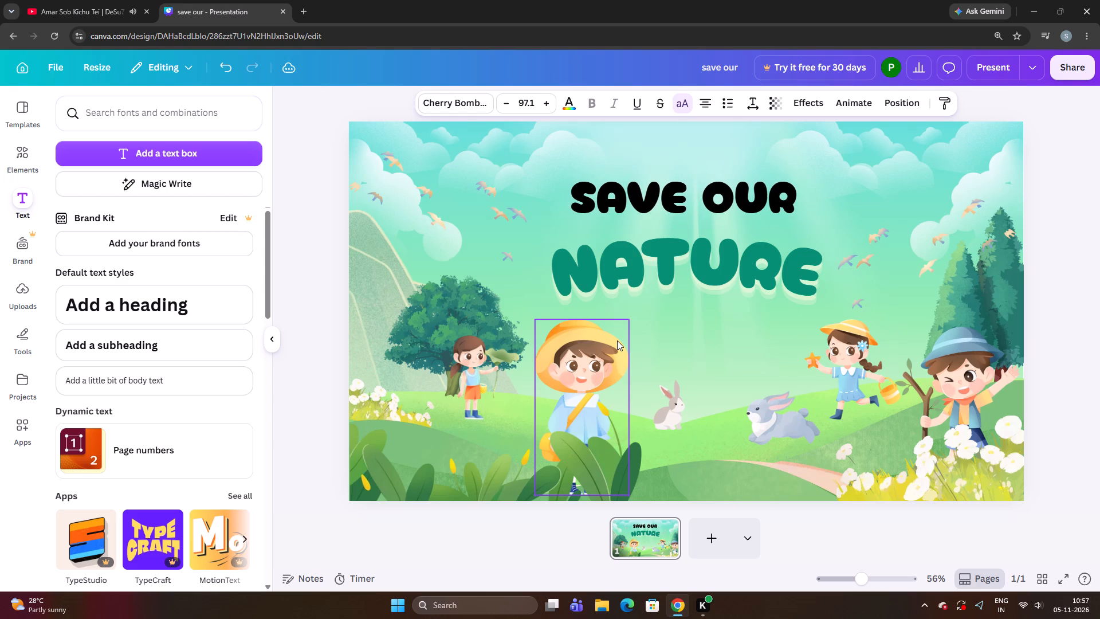
# Enlarge "SAVE OUR" slightly to font size 98.4 and nudge it left above NATURE.
pyautogui.hotkey('ctrl', 'Down')
pyautogui.hotkey('ctrl', 'Down')
pyautogui.press('Left')
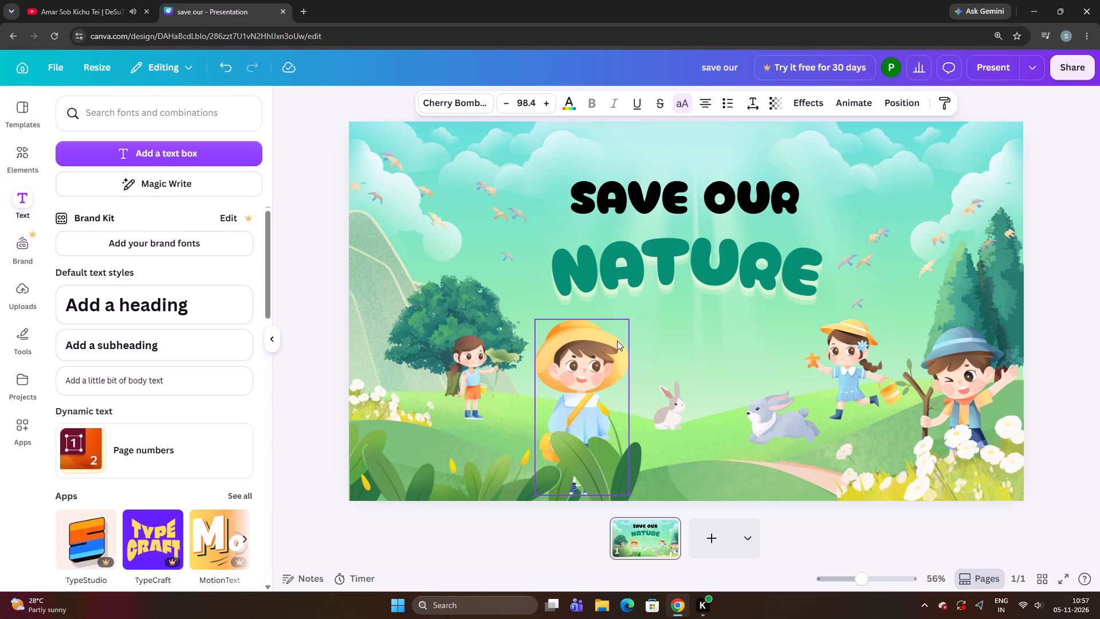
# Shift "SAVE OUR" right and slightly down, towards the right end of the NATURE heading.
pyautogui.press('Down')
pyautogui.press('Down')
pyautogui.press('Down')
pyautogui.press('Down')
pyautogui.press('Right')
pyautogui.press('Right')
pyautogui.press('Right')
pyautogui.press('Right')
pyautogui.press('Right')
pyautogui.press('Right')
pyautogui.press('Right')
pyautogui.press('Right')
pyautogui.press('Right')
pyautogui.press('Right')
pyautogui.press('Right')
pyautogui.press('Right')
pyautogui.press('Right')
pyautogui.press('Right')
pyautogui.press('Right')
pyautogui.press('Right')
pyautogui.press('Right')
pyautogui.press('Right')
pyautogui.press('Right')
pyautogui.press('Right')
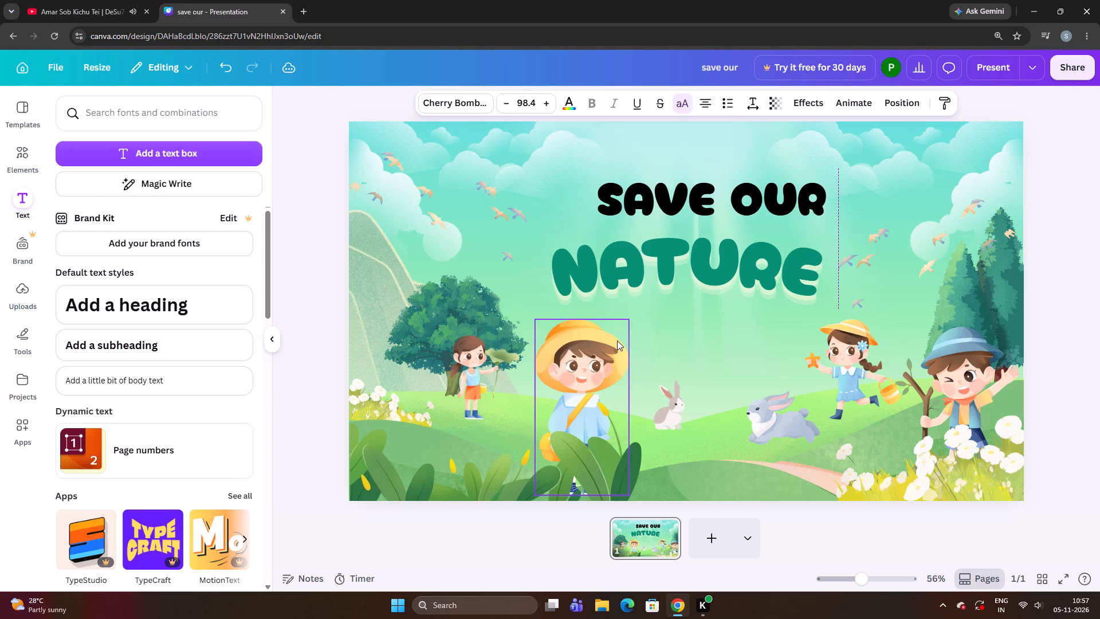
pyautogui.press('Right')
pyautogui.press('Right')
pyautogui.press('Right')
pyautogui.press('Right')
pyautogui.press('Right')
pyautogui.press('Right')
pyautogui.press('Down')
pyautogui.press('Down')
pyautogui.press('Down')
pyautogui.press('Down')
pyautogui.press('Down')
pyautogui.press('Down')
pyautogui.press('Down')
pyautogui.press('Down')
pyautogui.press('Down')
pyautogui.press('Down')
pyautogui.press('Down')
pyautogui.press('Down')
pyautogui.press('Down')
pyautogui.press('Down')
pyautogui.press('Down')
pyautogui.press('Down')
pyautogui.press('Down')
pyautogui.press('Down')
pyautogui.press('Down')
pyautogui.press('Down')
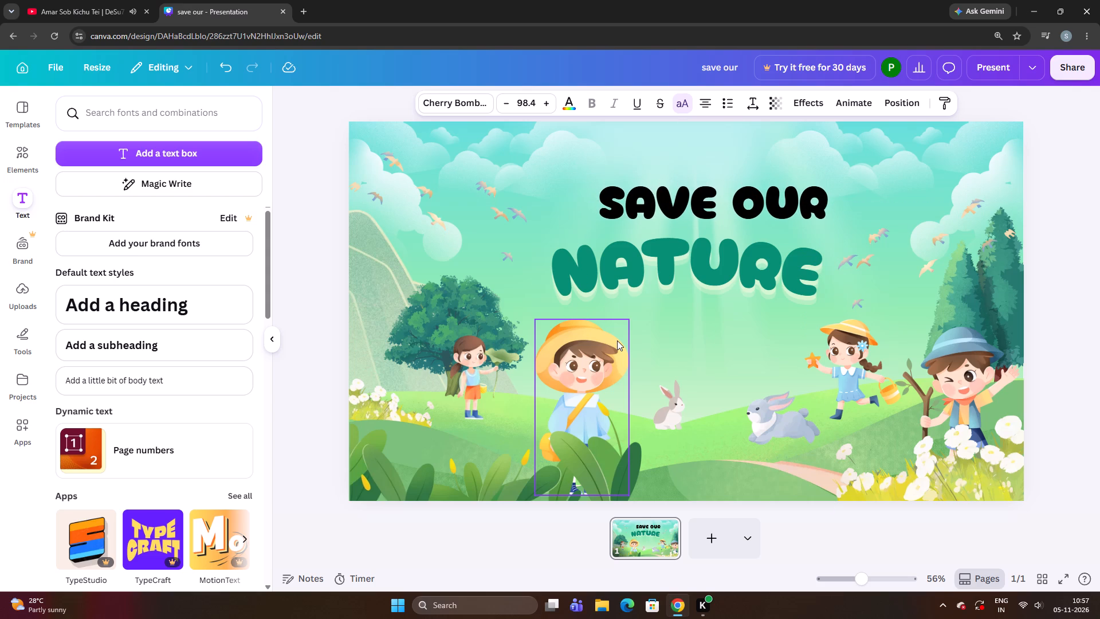
# Shift "SAVE OUR" back left and slightly up so its left edge nearly lines up with that of NATURE.
pyautogui.press('Left')
pyautogui.press('Left')
pyautogui.press('Left')
pyautogui.press('Left')
pyautogui.press('Left')
pyautogui.press('Left')
pyautogui.press('Left')
pyautogui.press('Left')
pyautogui.press('Left')
pyautogui.press('Left')
pyautogui.press('Left')
pyautogui.press('Left')
pyautogui.press('Left')
pyautogui.press('Left')
pyautogui.press('Left')
pyautogui.press('Left')
pyautogui.press('Left')
pyautogui.press('Left')
pyautogui.press('Left')
pyautogui.press('Left')
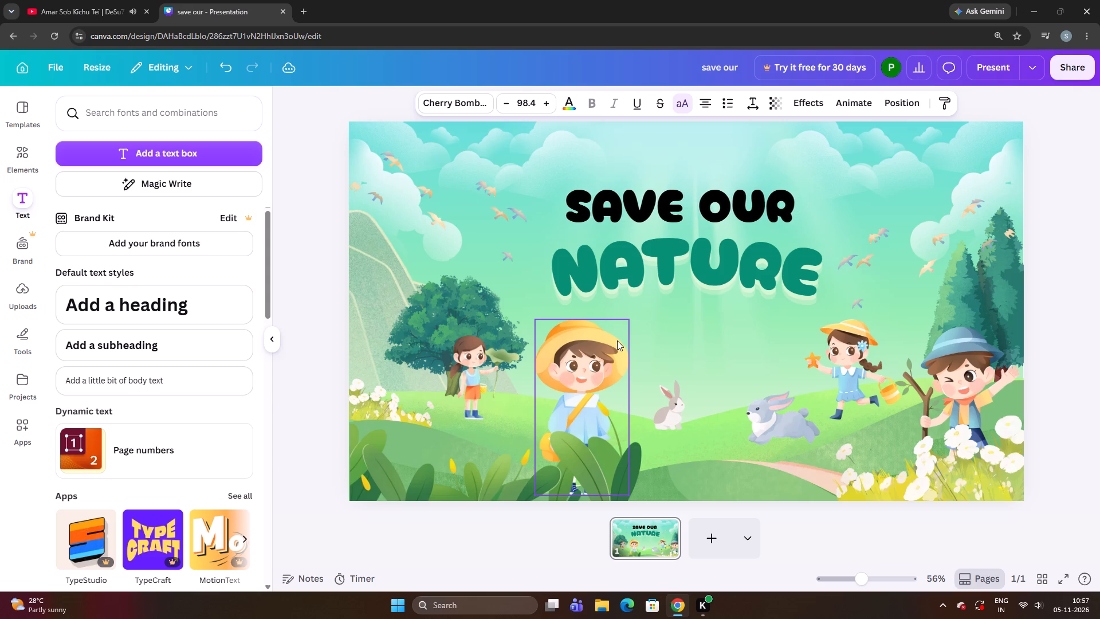
pyautogui.press('Up')
pyautogui.press('Up')
pyautogui.press('Up')
pyautogui.press('Up')
pyautogui.press('Up')
pyautogui.press('Up')
pyautogui.press('Up')
pyautogui.press('Up')
pyautogui.press('Up')
pyautogui.press('Up')
pyautogui.press('Up')
pyautogui.press('Up')
pyautogui.press('Up')
pyautogui.press('Up')
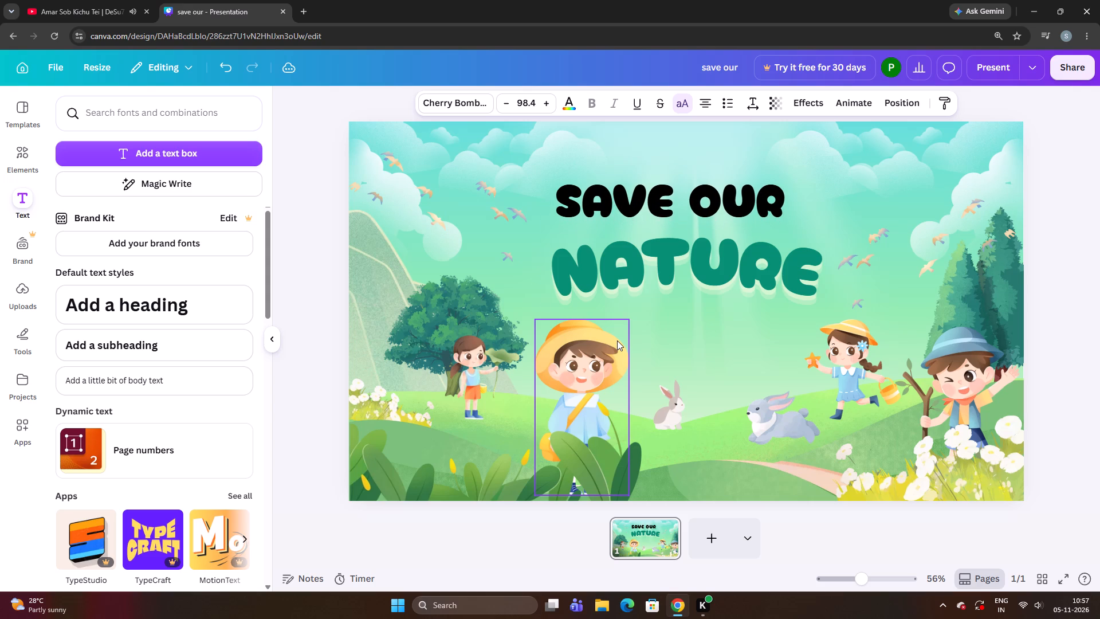
pyautogui.press('Up')
pyautogui.press('Up')
pyautogui.press('Up')
# Enlarge the "SAVE OUR" text slightly to font size 99.
pyautogui.hotkey('ctrl', 'Down')
pyautogui.hotkey('ctrl', 'Down')
pyautogui.hotkey('ctrl', 'Down')
pyautogui.hotkey('ctrl', 'Down')
pyautogui.hotkey('ctrl', 'Down')
pyautogui.hotkey('ctrl', 'Down')
pyautogui.hotkey('ctrl', 'Down')
pyautogui.hotkey('ctrl', 'Down')
pyautogui.hotkey('ctrl', 'Down')
pyautogui.hotkey('ctrl', 'Down')
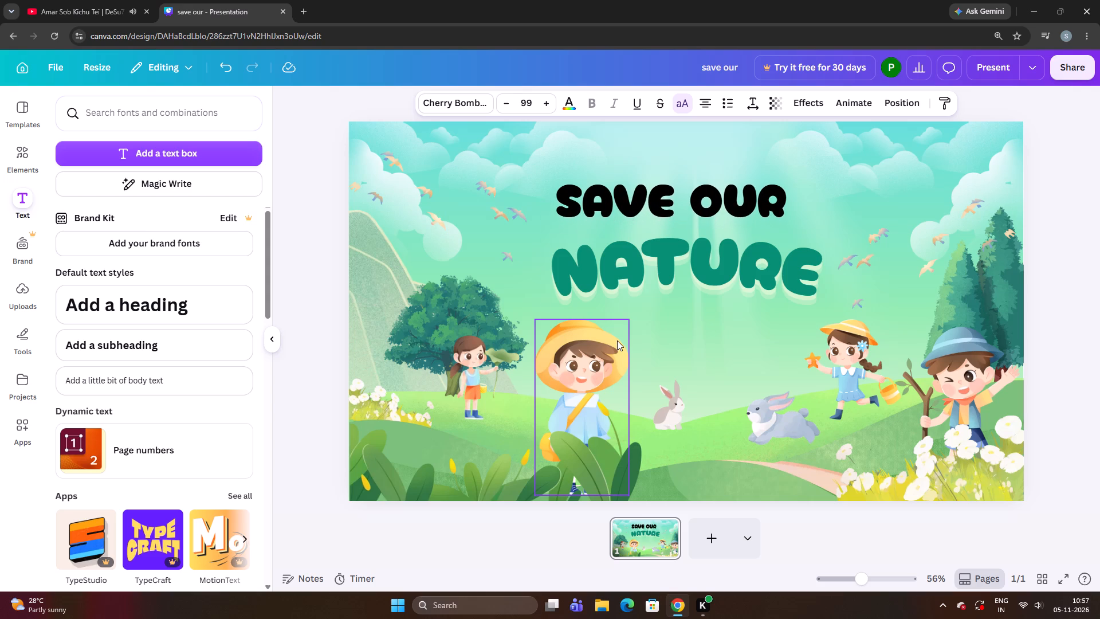
# Nudge "SAVE OUR" right and fine-tune its height so it sits nearly centred above NATURE, and deselect it.
pyautogui.press('Right')
pyautogui.press('Right')
pyautogui.press('Right')
pyautogui.press('Right')
pyautogui.press('Right')
pyautogui.press('Right')
pyautogui.press('Right')
pyautogui.press('Right')
pyautogui.press('Right')
pyautogui.press('Right')
pyautogui.press('Right')
pyautogui.press('Right')
pyautogui.press('Right')
pyautogui.press('Right')
pyautogui.press('Right')
pyautogui.press('Right')
pyautogui.press('Right')
pyautogui.press('Right')
pyautogui.press('Right')
pyautogui.press('Right')
pyautogui.press('Up')
pyautogui.press('Up')
pyautogui.press('Up')
pyautogui.press('Up')
pyautogui.press('Up')
pyautogui.press('Up')
pyautogui.press('Up')
pyautogui.press('Up')
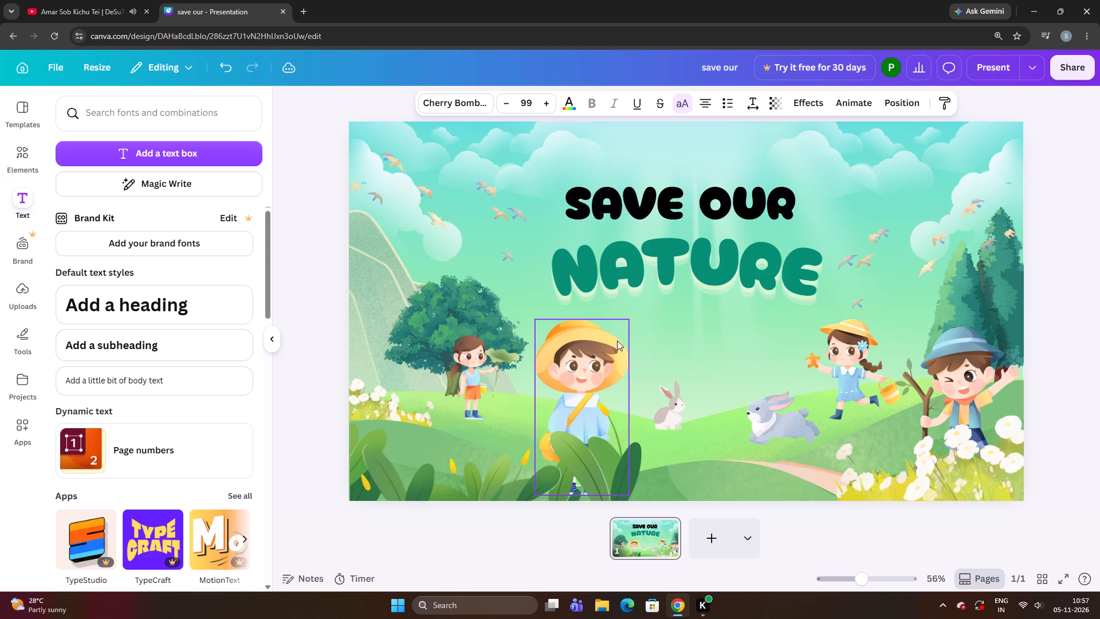
pyautogui.press('Right')
pyautogui.press('Down')
pyautogui.press('Left')
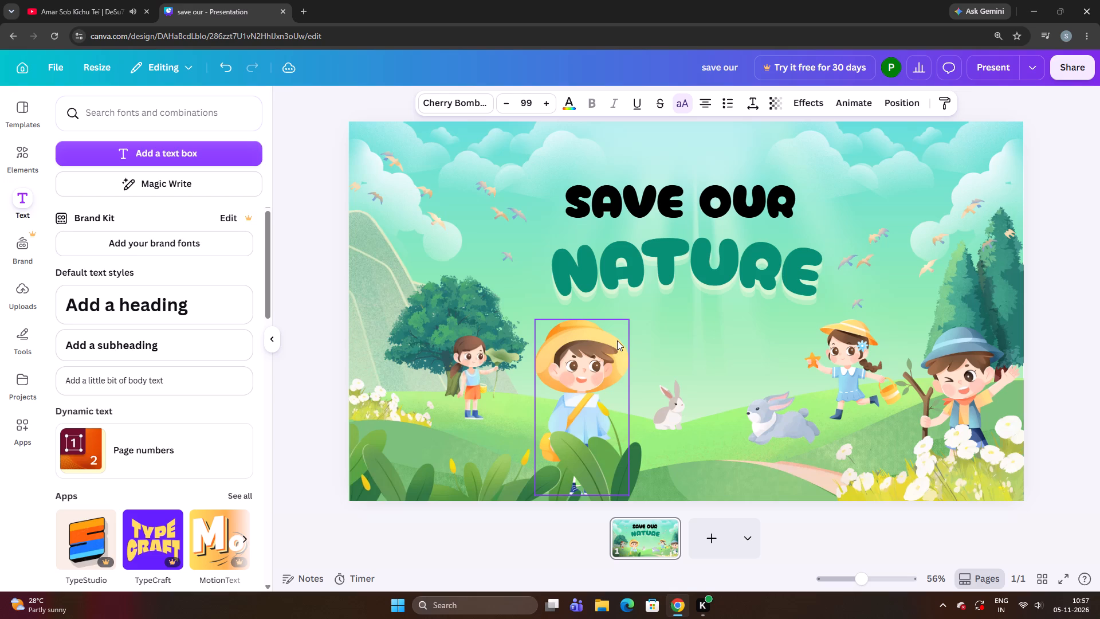
pyautogui.press('Up')
pyautogui.click(329, 307)
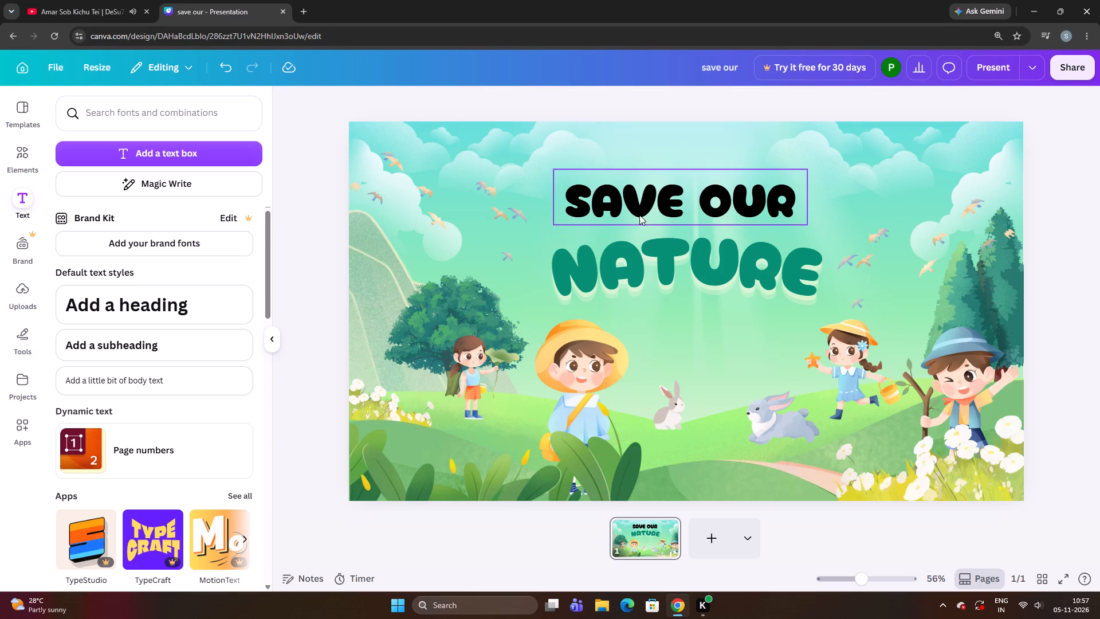
# Move "SAVE OUR" slightly left and down, closer to the NATURE heading.
pyautogui.moveTo(647, 214); pyautogui.dragTo(641, 220)
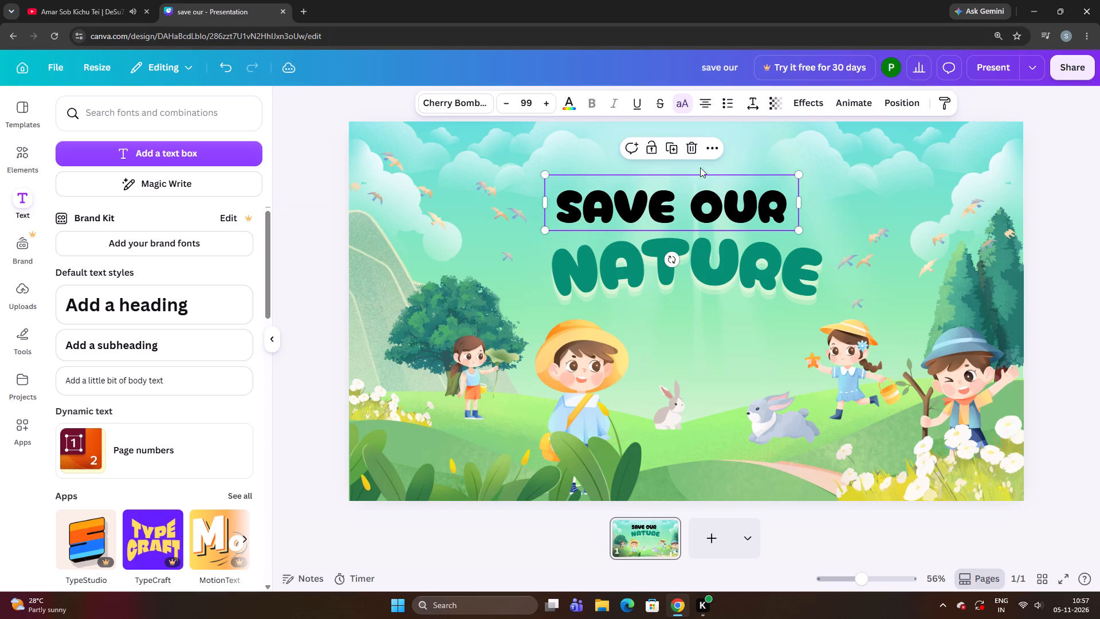
# Apply the Curve shape effect to "SAVE OUR" with a gentle curve of 13, and close the effect settings.
pyautogui.click(814, 103)
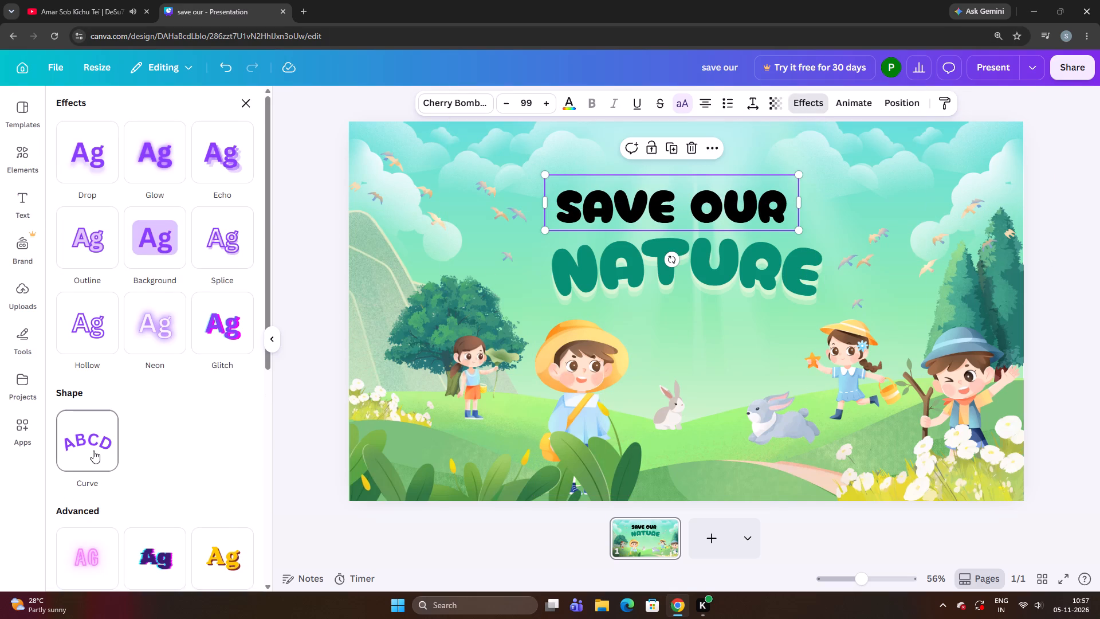
pyautogui.click(93, 450)
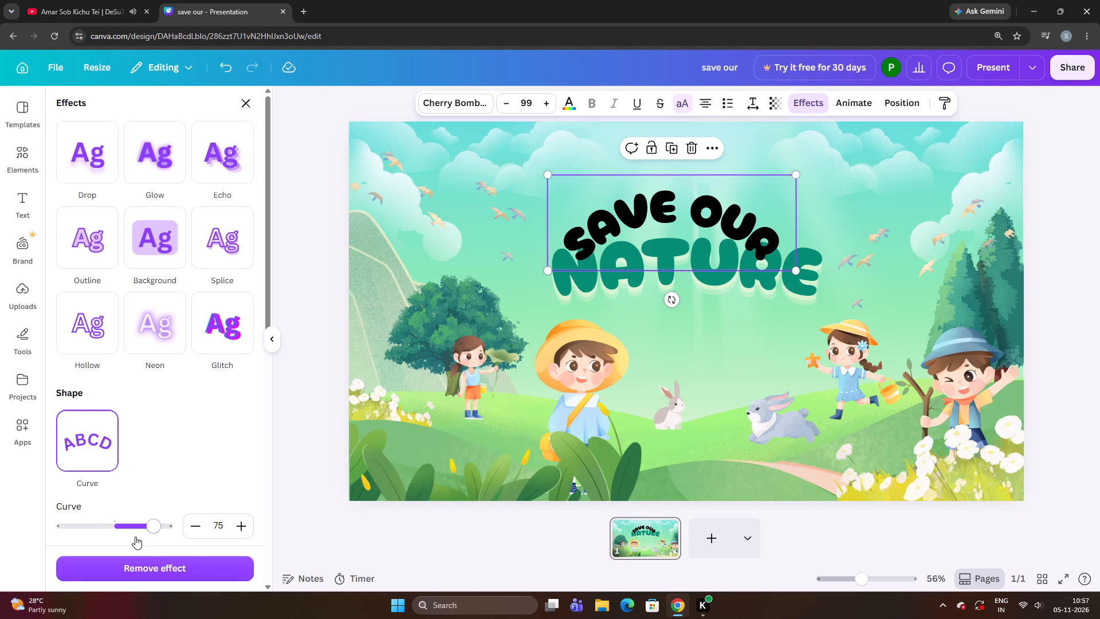
pyautogui.moveTo(146, 533); pyautogui.dragTo(120, 550)
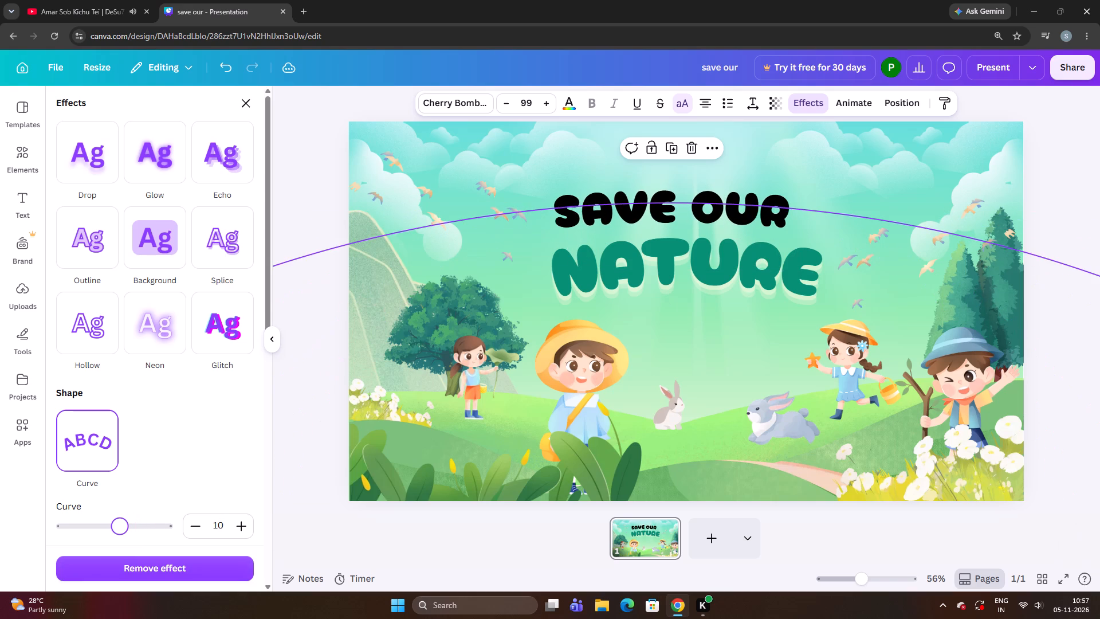
pyautogui.moveTo(120, 550); pyautogui.dragTo(121, 553)
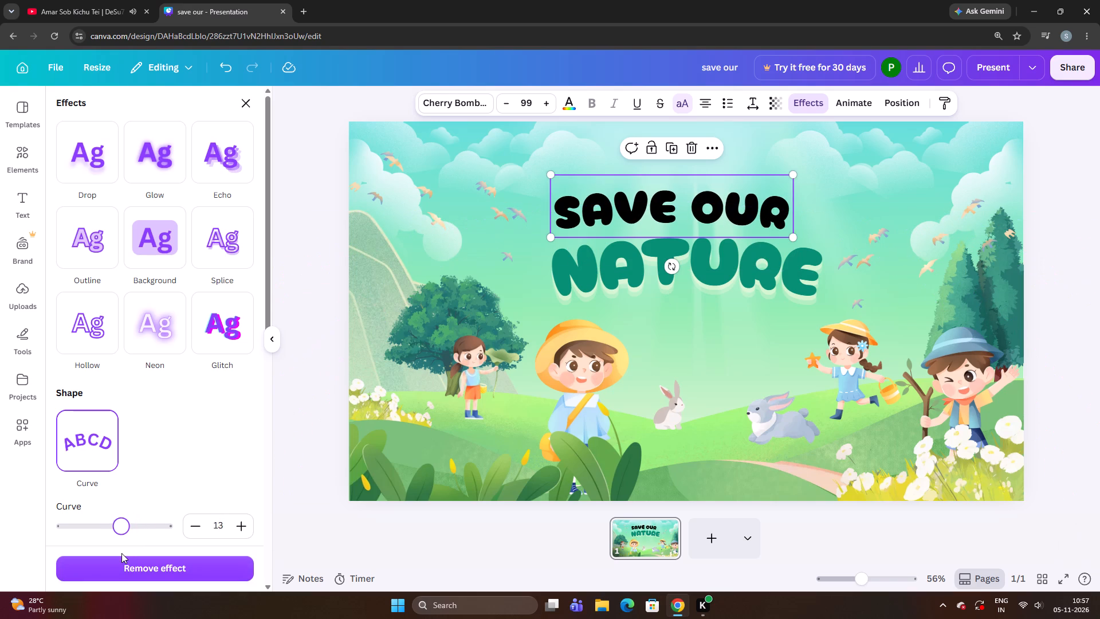
pyautogui.click(308, 362)
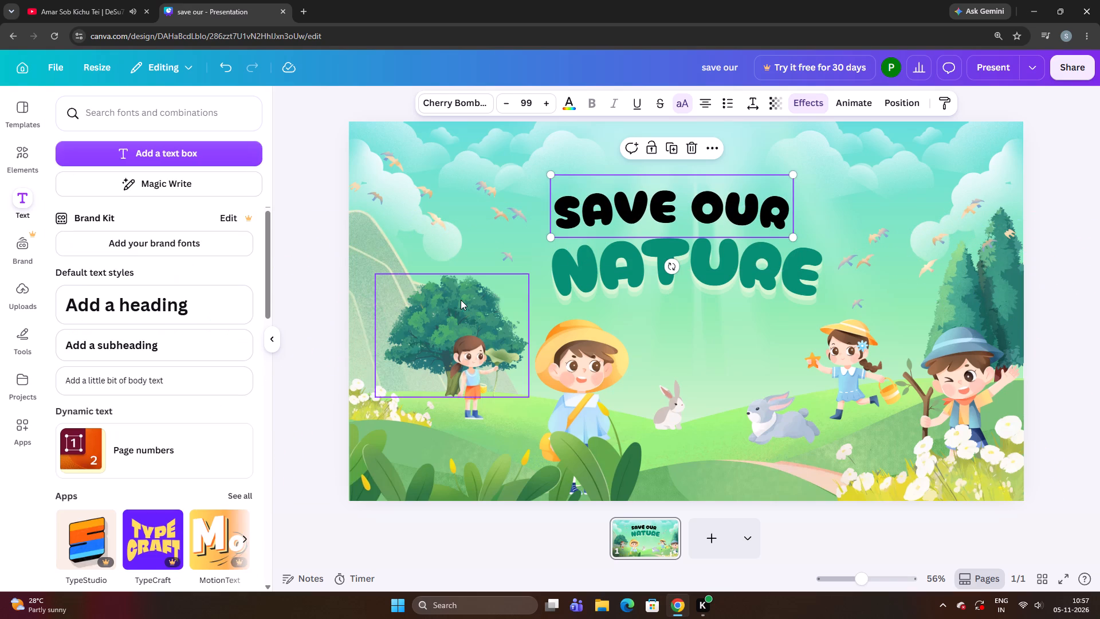
pyautogui.click(324, 297)
# Move the curved "SAVE OUR" right and down so it sits roughly centred just above NATURE, fine-tuning it upward.
pyautogui.moveTo(624, 198); pyautogui.dragTo(631, 205)
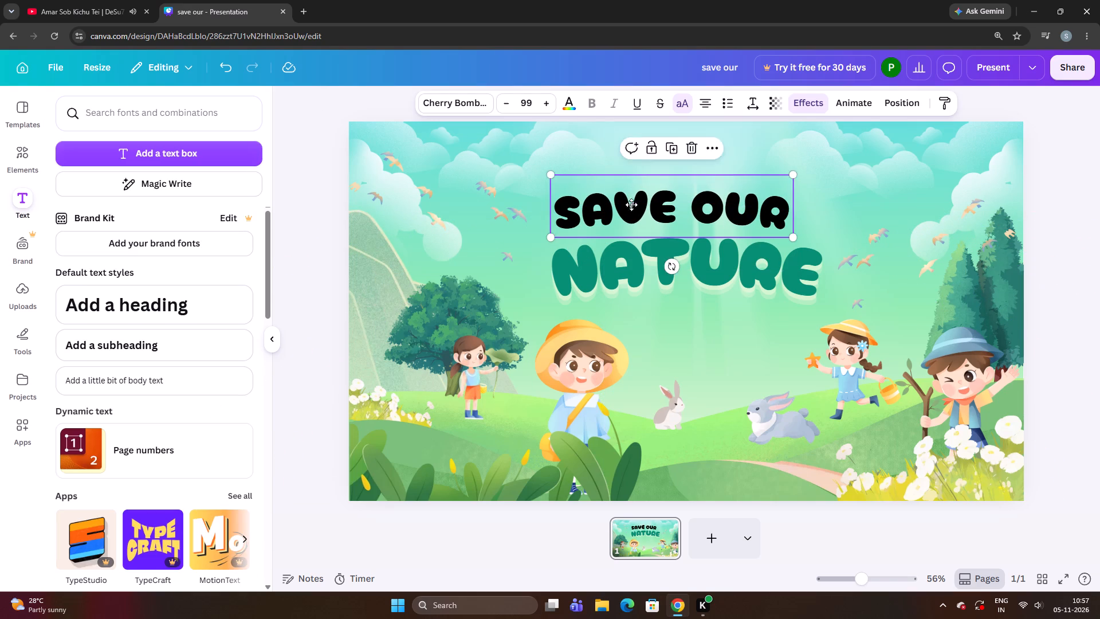
pyautogui.moveTo(631, 205); pyautogui.dragTo(634, 206)
pyautogui.press('Right')
pyautogui.press('Right')
pyautogui.press('Up')
pyautogui.press('Up')
pyautogui.press('Up')
pyautogui.press('Up')
pyautogui.press('Up')
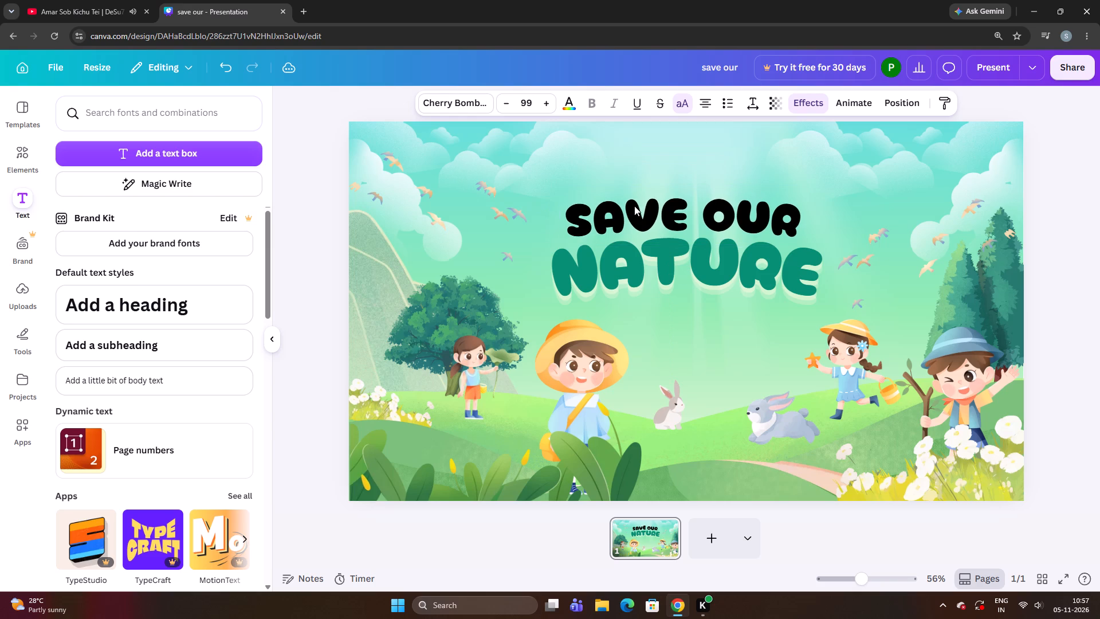
# Nudge the curved "SAVE OUR" up and left so it starts slightly left of the N in NATURE.
pyautogui.press('Up')
pyautogui.press('Up')
pyautogui.press('Up')
pyautogui.press('Up')
pyautogui.press('Up')
pyautogui.press('Up')
pyautogui.press('Up')
pyautogui.press('Up')
pyautogui.press('Up')
pyautogui.press('Up')
pyautogui.press('Left')
pyautogui.press('Left')
pyautogui.press('Left')
pyautogui.press('Left')
pyautogui.press('Left')
pyautogui.press('Left')
pyautogui.press('Left')
pyautogui.press('Left')
pyautogui.press('Left')
pyautogui.press('Left')
pyautogui.press('Left')
pyautogui.press('Left')
pyautogui.press('Left')
pyautogui.press('Left')
pyautogui.press('Left')
pyautogui.press('Left')
pyautogui.press('Left')
pyautogui.press('Left')
pyautogui.press('Left')
pyautogui.press('Left')
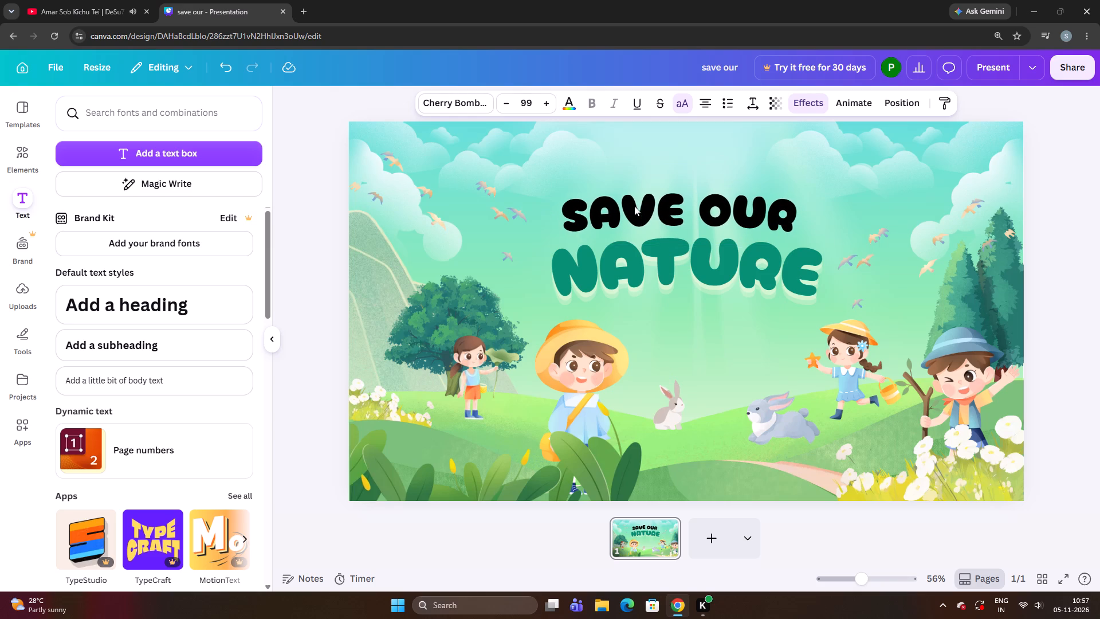
pyautogui.press('Up')
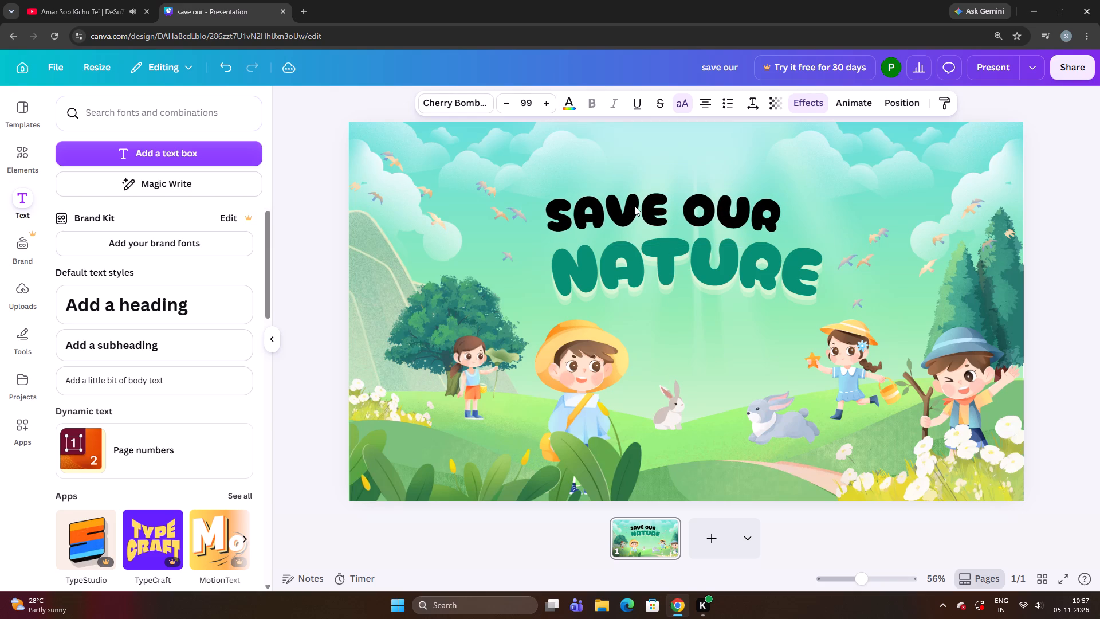
# Move "SAVE OUR" back right and slightly up so it sits roughly centred above NATURE.
pyautogui.press('Right')
pyautogui.press('Right')
pyautogui.press('Right')
pyautogui.press('Right')
pyautogui.press('Right')
pyautogui.press('Right')
pyautogui.press('Right')
pyautogui.press('Right')
pyautogui.press('Right')
pyautogui.press('Right')
pyautogui.press('Right')
pyautogui.press('Right')
pyautogui.press('Right')
pyautogui.press('Right')
pyautogui.press('Right')
pyautogui.press('Right')
pyautogui.press('Right')
pyautogui.press('Right')
pyautogui.press('Right')
pyautogui.press('Right')
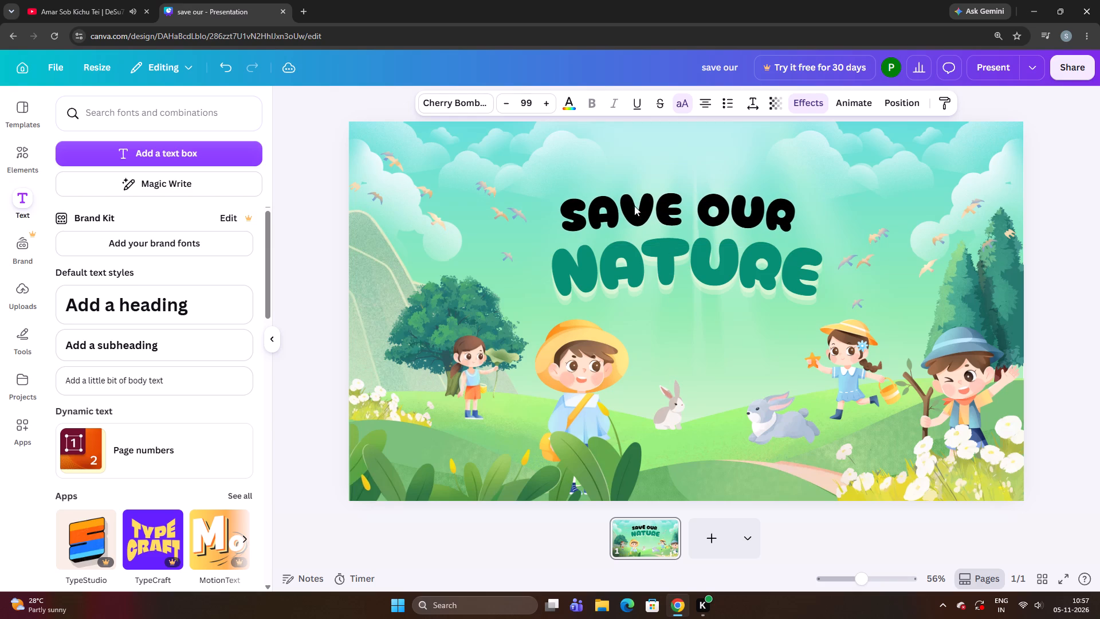
pyautogui.press('Up')
pyautogui.press('Up')
pyautogui.press('Up')
pyautogui.press('Up')
pyautogui.press('Up')
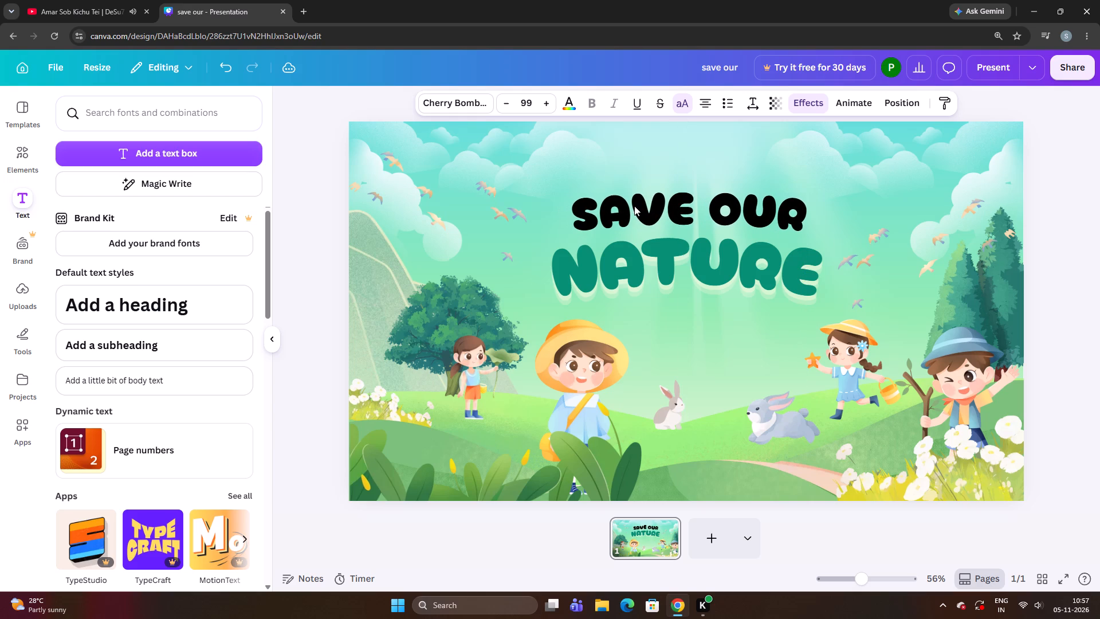
# Nudge "SAVE OUR" slightly left and lower it until it overlaps the top of the NATURE heading.
pyautogui.press('Left')
pyautogui.press('Left')
pyautogui.press('Left')
pyautogui.press('Left')
pyautogui.press('Left')
pyautogui.press('Left')
pyautogui.press('Down')
pyautogui.press('Down')
pyautogui.press('Down')
pyautogui.press('Down')
pyautogui.press('Down')
pyautogui.press('Down')
pyautogui.press('Down')
pyautogui.press('Down')
pyautogui.press('Down')
pyautogui.press('Down')
pyautogui.press('Down')
pyautogui.press('Down')
pyautogui.press('Down')
pyautogui.press('Down')
pyautogui.press('Down')
pyautogui.press('Down')
pyautogui.press('Down')
pyautogui.press('Down')
pyautogui.press('Down')
pyautogui.press('Down')
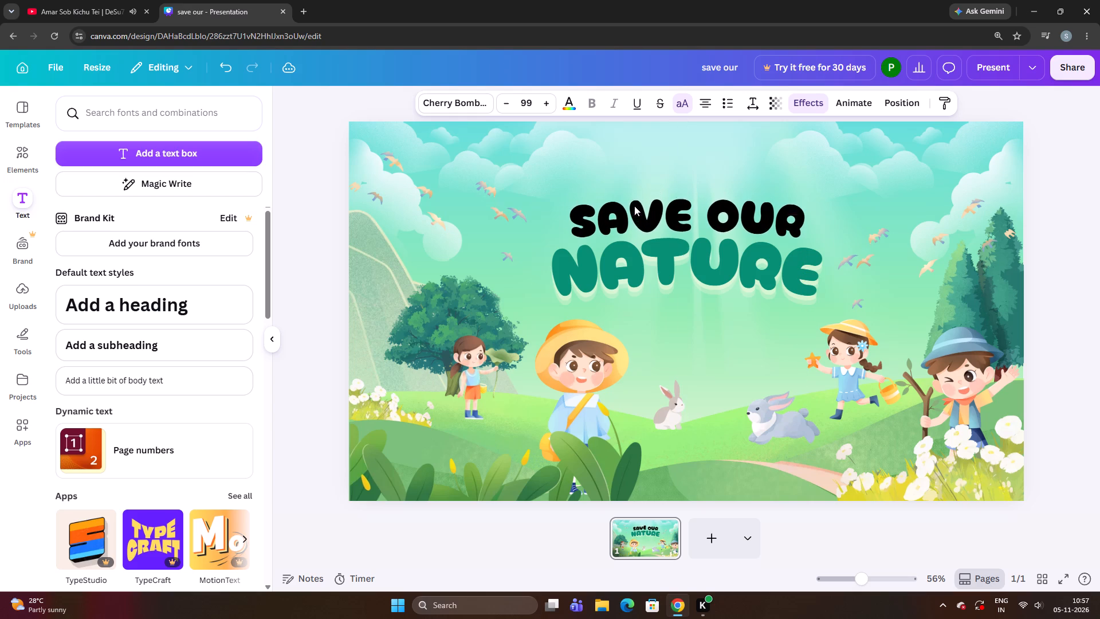
# Raise "SAVE OUR" off the NATURE lettering.
pyautogui.press('Up')
pyautogui.press('Up')
pyautogui.press('Up')
pyautogui.press('Up')
pyautogui.press('Up')
pyautogui.press('Up')
pyautogui.press('Up')
pyautogui.press('Up')
pyautogui.press('Up')
pyautogui.press('Up')
pyautogui.press('Up')
pyautogui.press('Up')
pyautogui.press('Up')
pyautogui.press('Up')
pyautogui.press('Up')
pyautogui.press('Up')
pyautogui.press('Up')
pyautogui.press('Up')
pyautogui.press('Up')
pyautogui.press('Up')
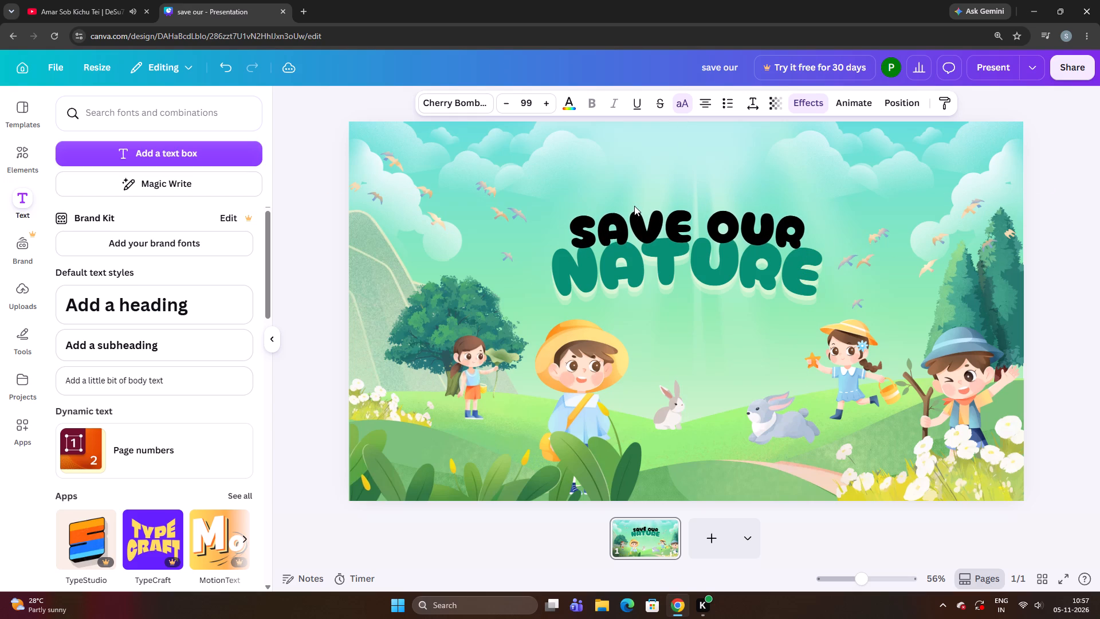
# Move "SAVE OUR" left past the start of NATURE and up, leaving a clear gap between the two lines.
pyautogui.press('Left')
pyautogui.press('Left')
pyautogui.press('Left')
pyautogui.press('Left')
pyautogui.press('Left')
pyautogui.press('Left')
pyautogui.press('Left')
pyautogui.press('Left')
pyautogui.press('Left')
pyautogui.press('Left')
pyautogui.press('Left')
pyautogui.press('Left')
pyautogui.press('Left')
pyautogui.press('Left')
pyautogui.press('Left')
pyautogui.press('Left')
pyautogui.press('Left')
pyautogui.press('Left')
pyautogui.press('Left')
pyautogui.press('Left')
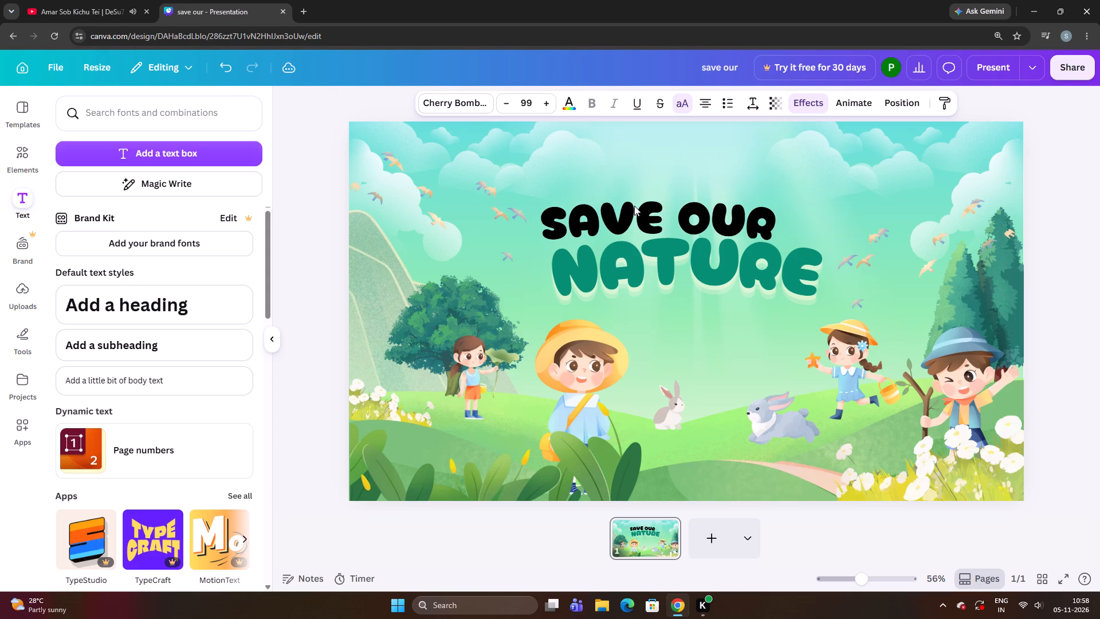
pyautogui.press('Up')
pyautogui.press('Up')
pyautogui.press('Up')
pyautogui.press('Up')
pyautogui.press('Up')
pyautogui.press('Up')
pyautogui.press('Up')
pyautogui.press('Up')
pyautogui.press('Up')
pyautogui.press('Up')
pyautogui.press('Up')
pyautogui.press('Up')
pyautogui.press('Up')
pyautogui.press('Up')
pyautogui.press('Up')
pyautogui.press('Up')
pyautogui.press('Up')
pyautogui.press('Up')
pyautogui.press('Up')
pyautogui.press('Up')
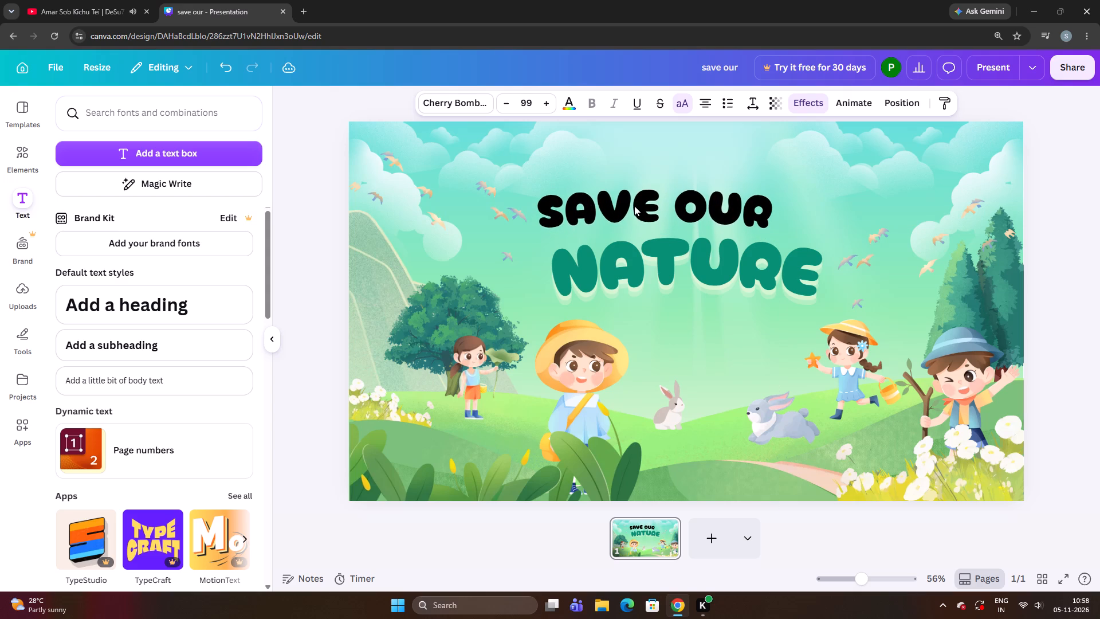
# Nudge "SAVE OUR" right until it sits roughly centred above NATURE.
pyautogui.press('Right')
pyautogui.press('Right')
pyautogui.press('Right')
pyautogui.press('Right')
pyautogui.press('Right')
pyautogui.press('Right')
pyautogui.press('Right')
pyautogui.press('Right')
pyautogui.press('Right')
pyautogui.press('Right')
pyautogui.press('Right')
pyautogui.press('Right')
pyautogui.press('Right')
pyautogui.press('Right')
pyautogui.press('Right')
pyautogui.press('Right')
pyautogui.press('Right')
pyautogui.press('Right')
pyautogui.press('Right')
pyautogui.press('Right')
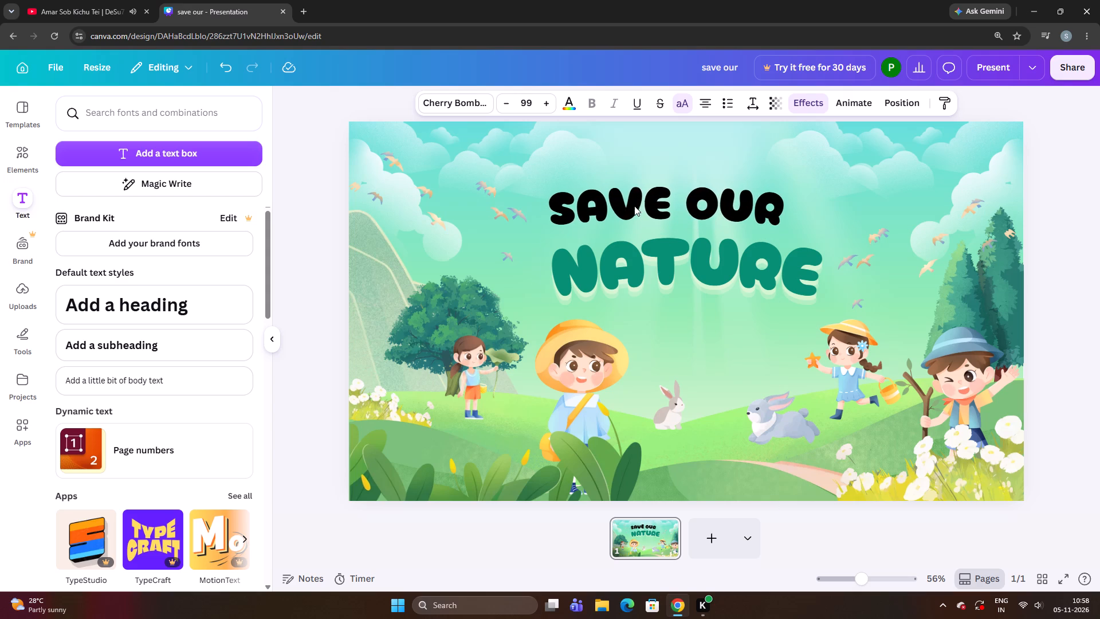
pyautogui.press('Right')
pyautogui.press('Right')
pyautogui.press('Right')
pyautogui.press('Right')
pyautogui.press('Right')
pyautogui.press('Right')
pyautogui.press('Right')
pyautogui.press('Right')
pyautogui.press('Right')
pyautogui.press('Right')
pyautogui.press('Right')
pyautogui.press('Right')
pyautogui.press('Right')
pyautogui.press('Right')
pyautogui.press('Right')
pyautogui.press('Right')
pyautogui.press('Right')
pyautogui.press('Right')
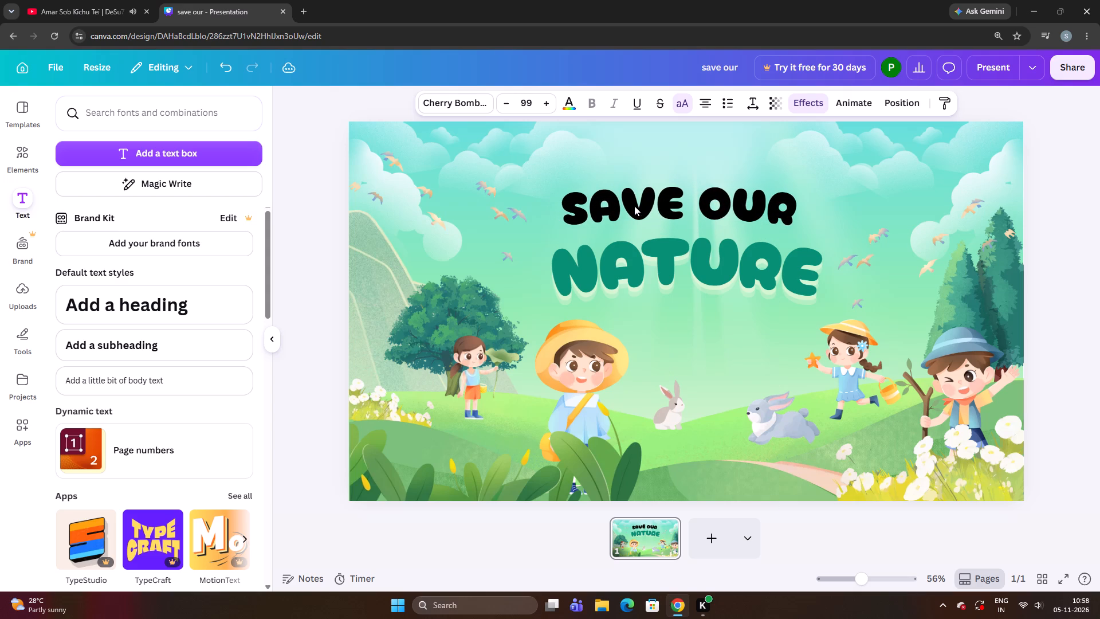
pyautogui.press('Right')
pyautogui.press('Right')
pyautogui.press('Right')
pyautogui.press('Right')
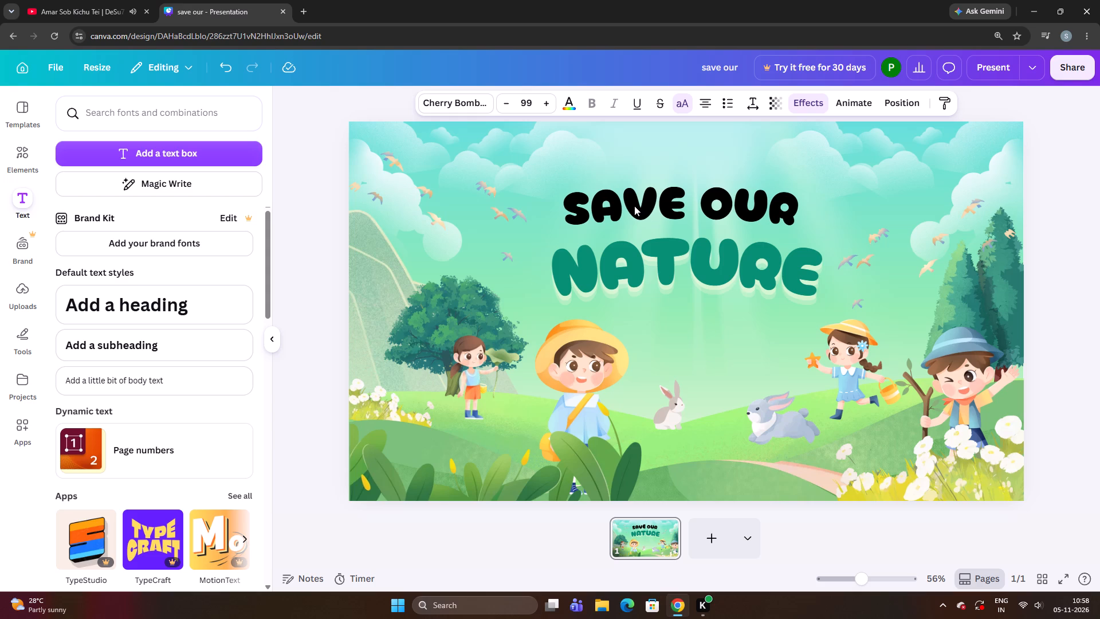
pyautogui.press('Up')
pyautogui.press('Right')
pyautogui.press('Right')
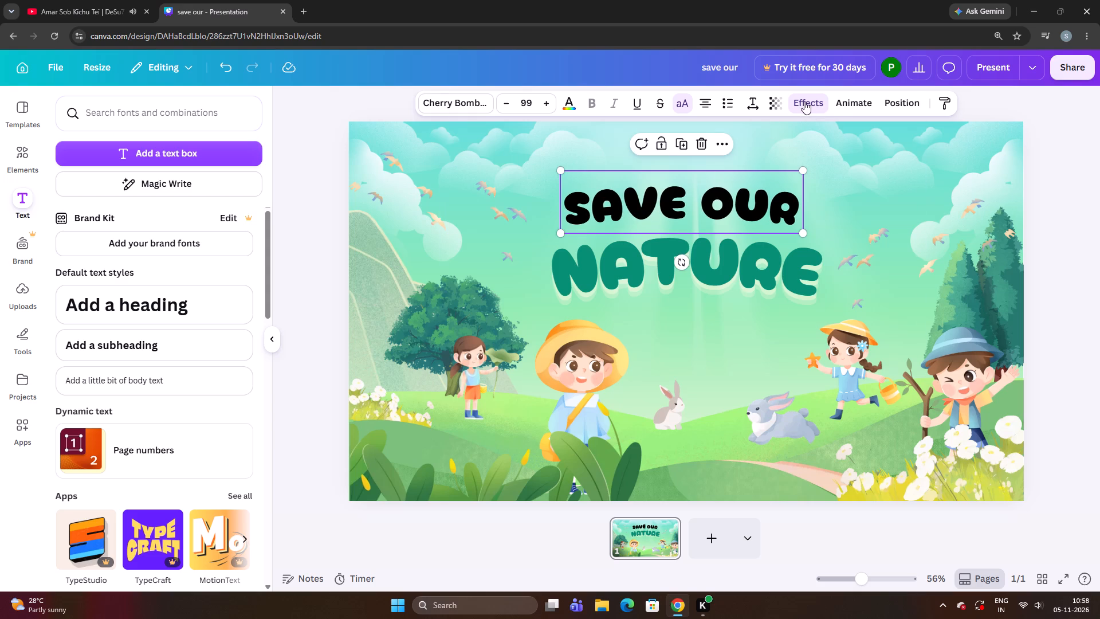
# Recolour the "SAVE OUR" text in the same dark green as NATURE.
pyautogui.click(565, 110)
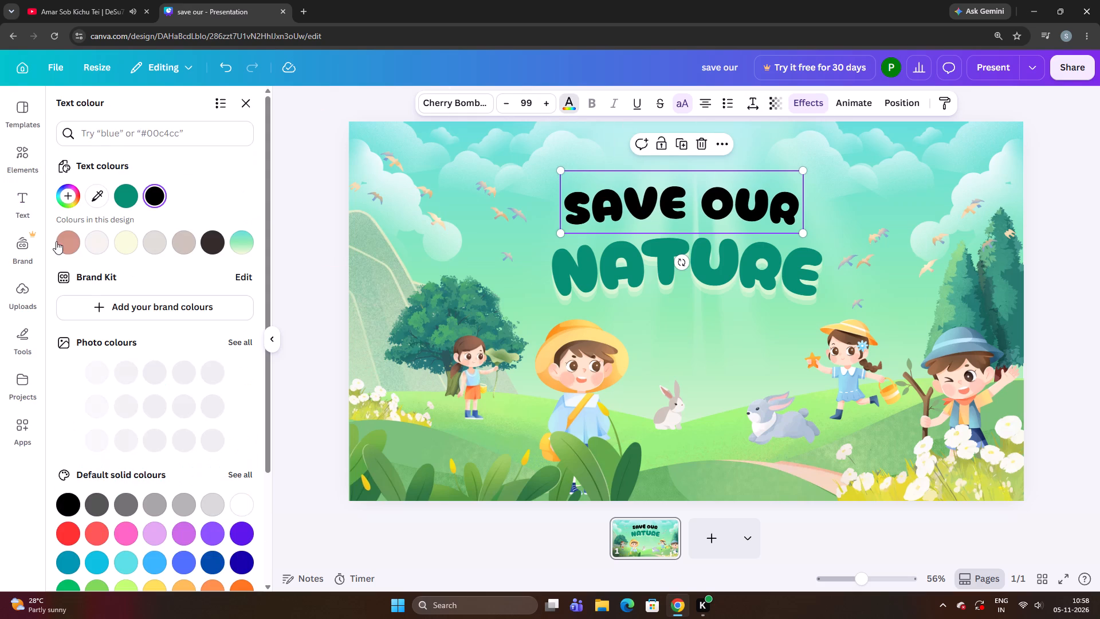
pyautogui.click(121, 196)
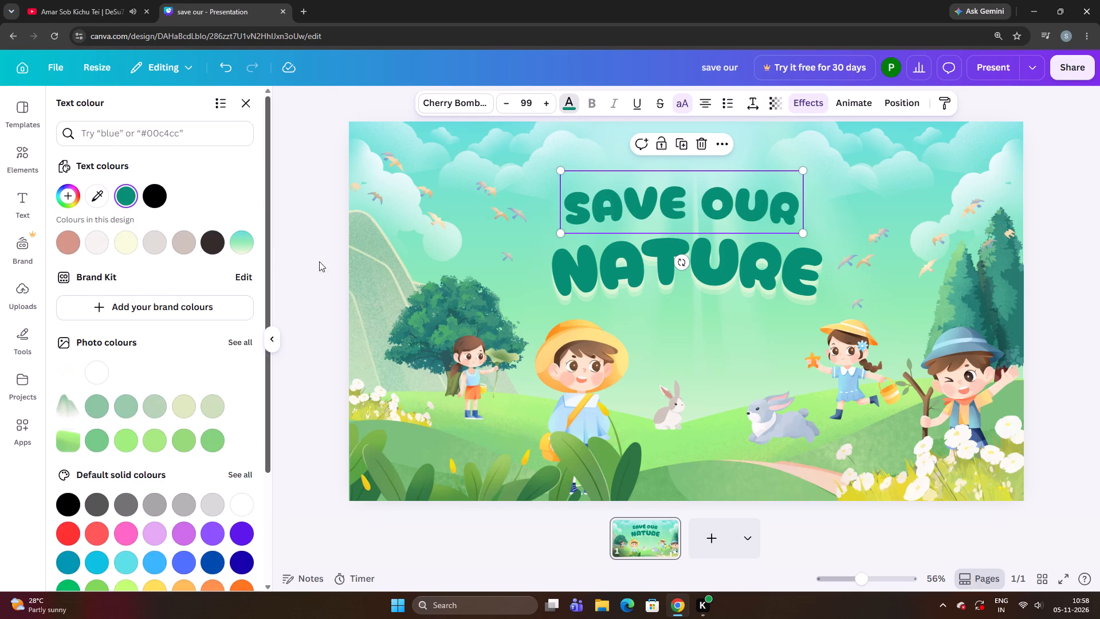
pyautogui.click(325, 266)
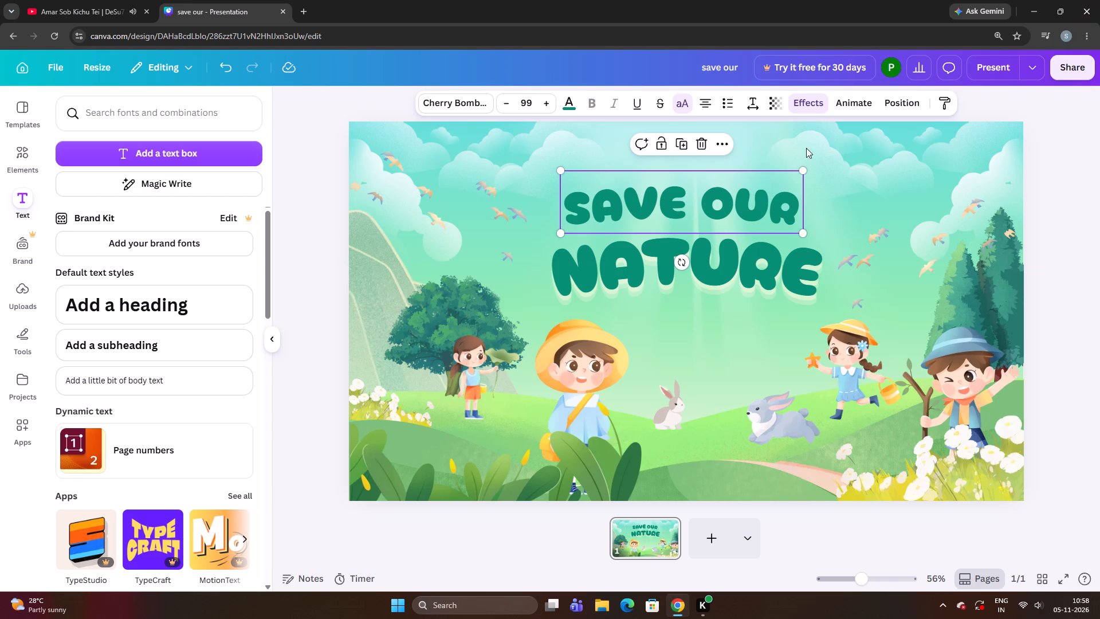
# Reposition "SAVE OUR" slightly right and lower, centred close above NATURE.
pyautogui.moveTo(742, 192); pyautogui.dragTo(761, 188)
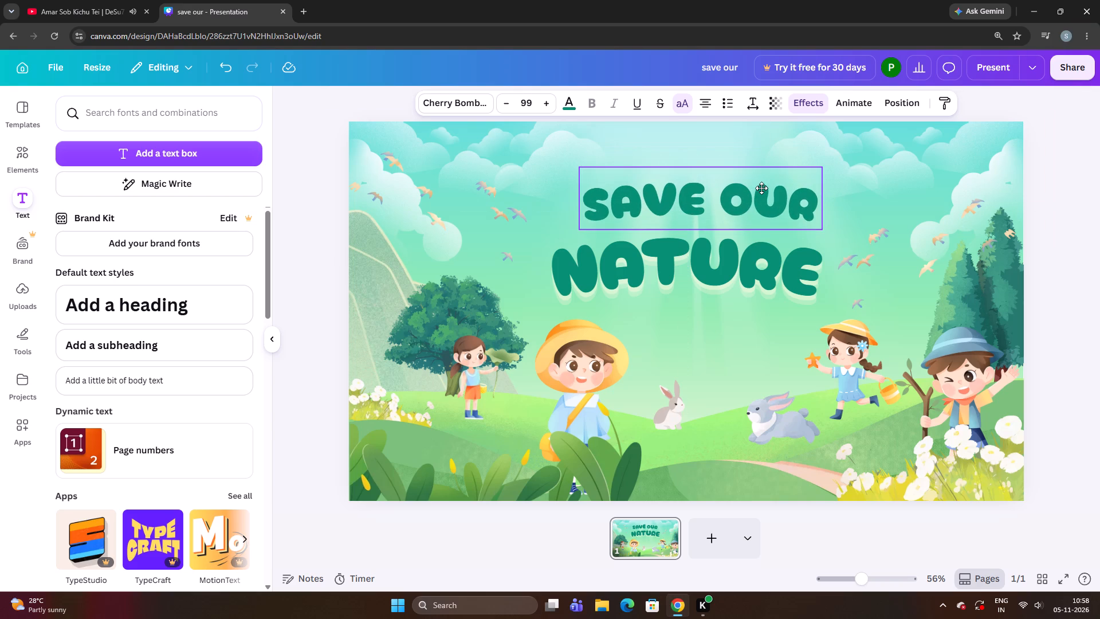
pyautogui.moveTo(761, 188); pyautogui.dragTo(780, 169)
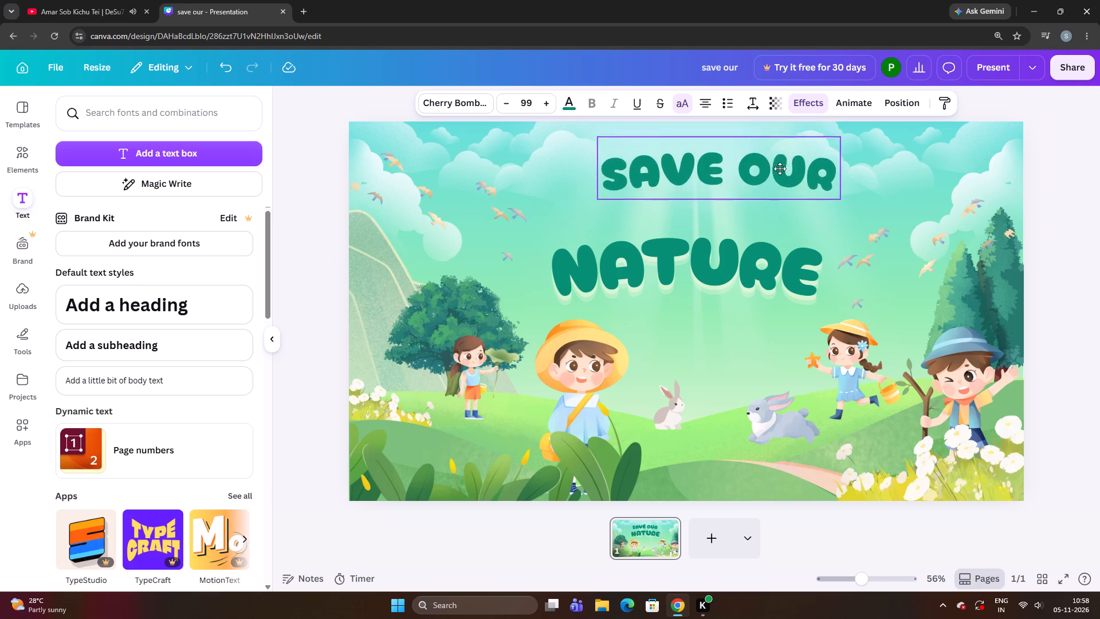
pyautogui.moveTo(780, 169); pyautogui.dragTo(749, 198)
# Apply the Echo text effect to "SAVE OUR" and set the echo colour to the design's pale yellow.
pyautogui.click(813, 104)
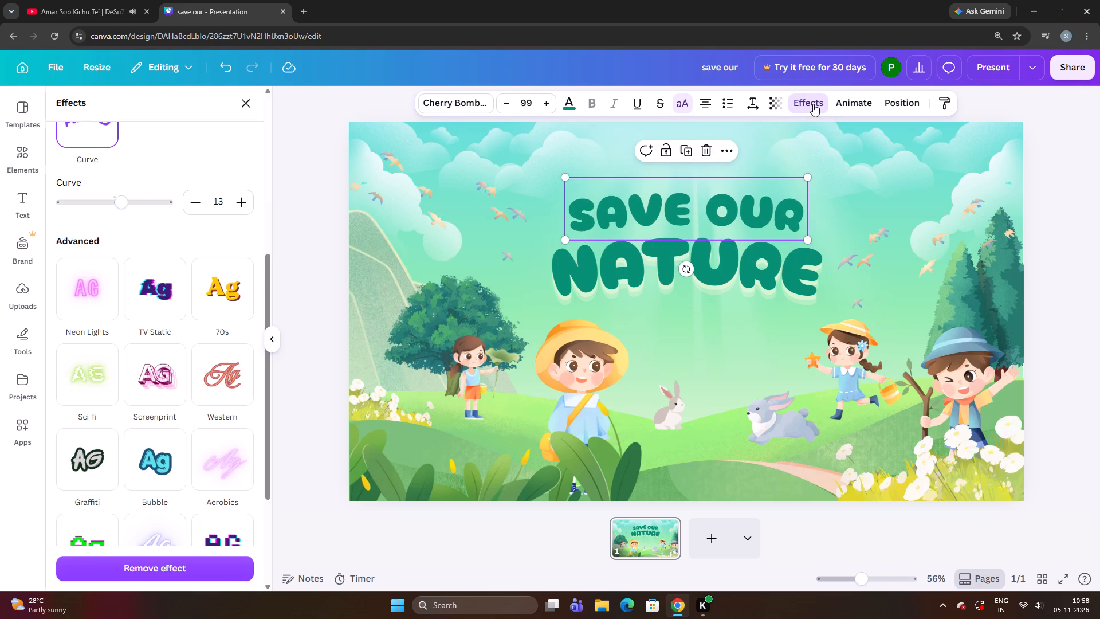
pyautogui.click(813, 104)
pyautogui.click(813, 104)
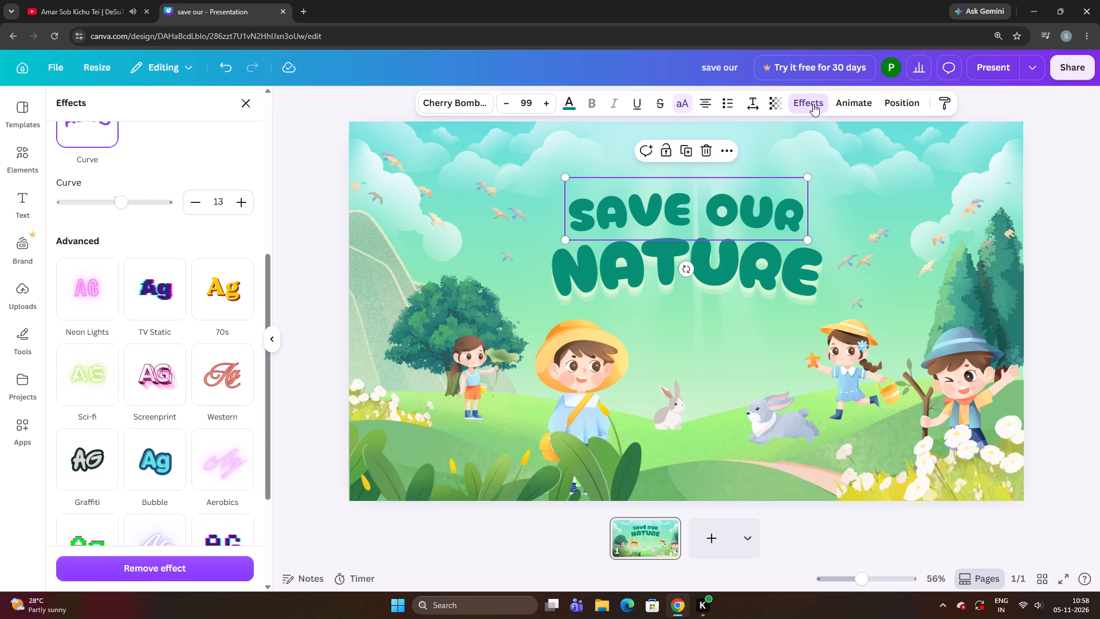
pyautogui.click(813, 104)
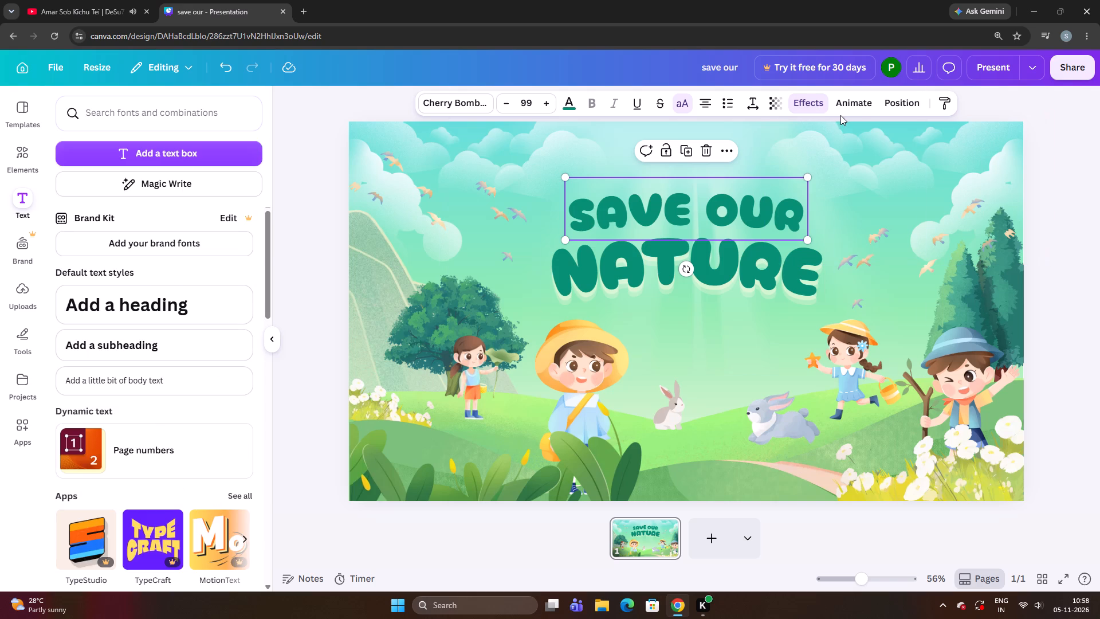
pyautogui.click(816, 99)
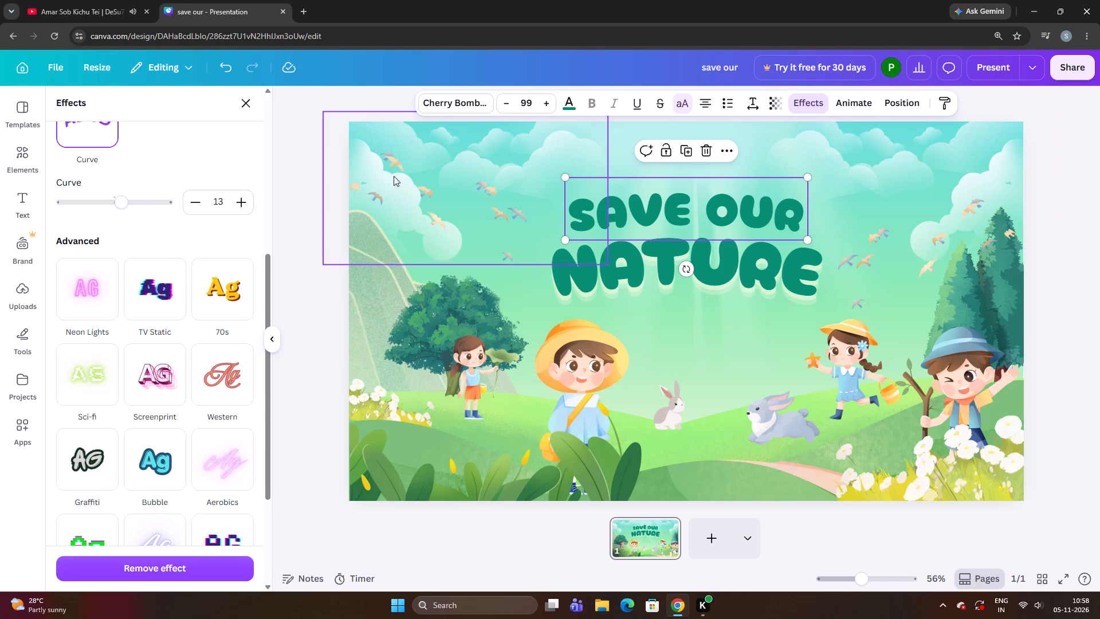
pyautogui.scroll(8, 78, 250)
pyautogui.click(237, 149)
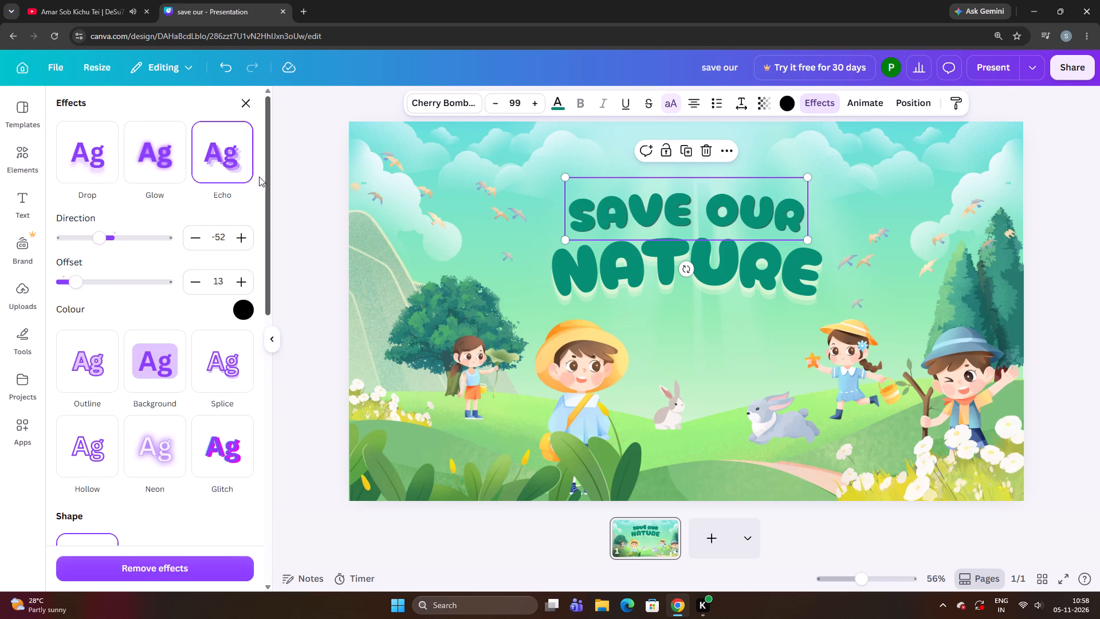
pyautogui.click(249, 309)
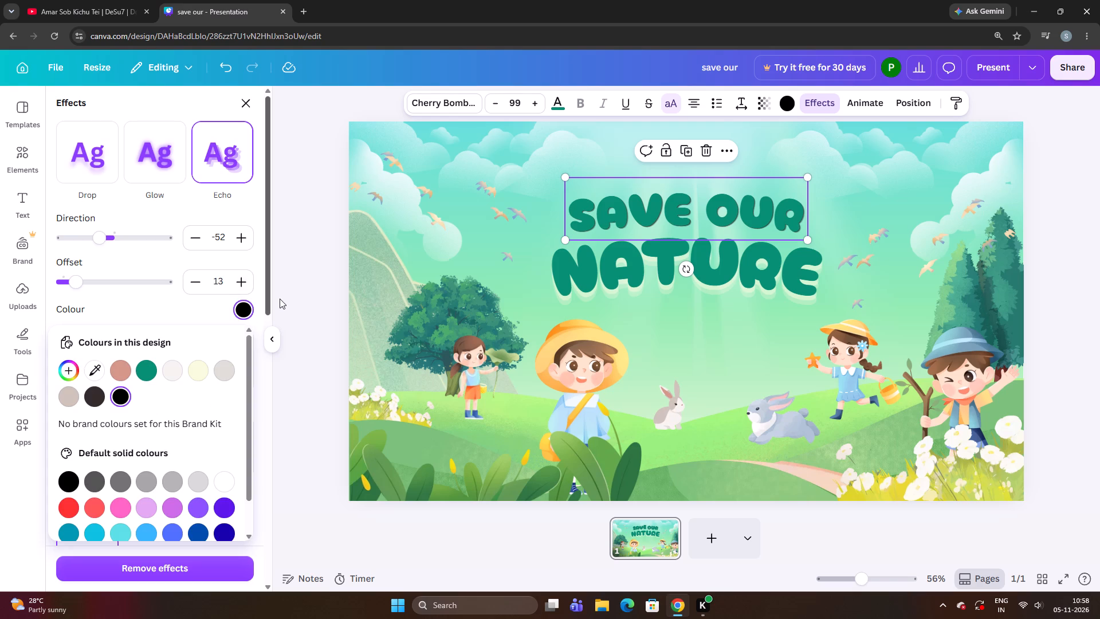
pyautogui.click(168, 370)
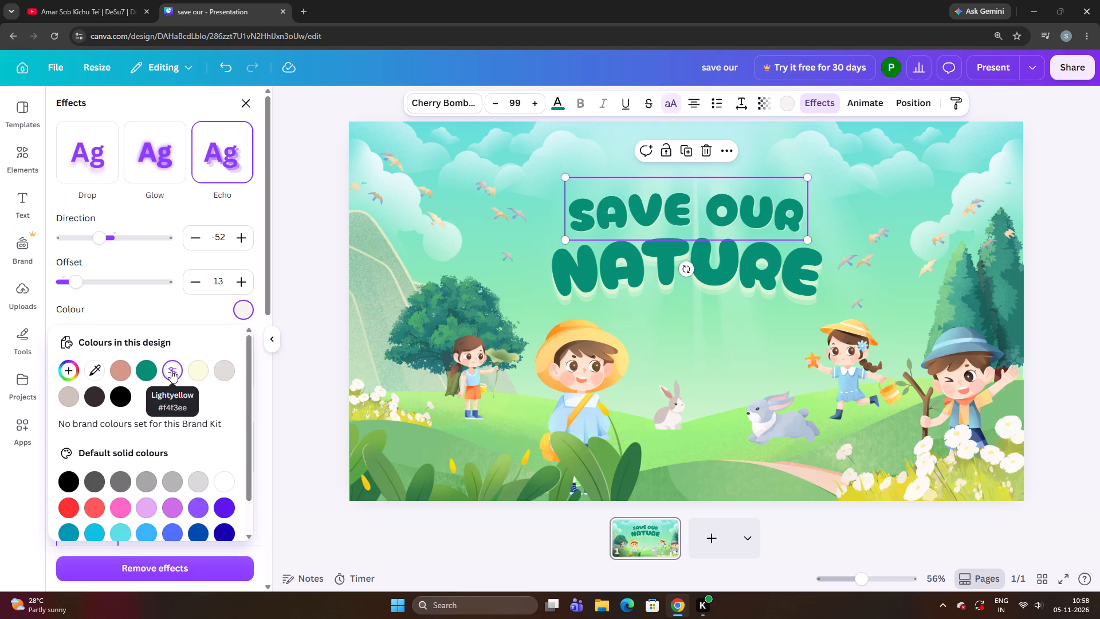
pyautogui.click(147, 499)
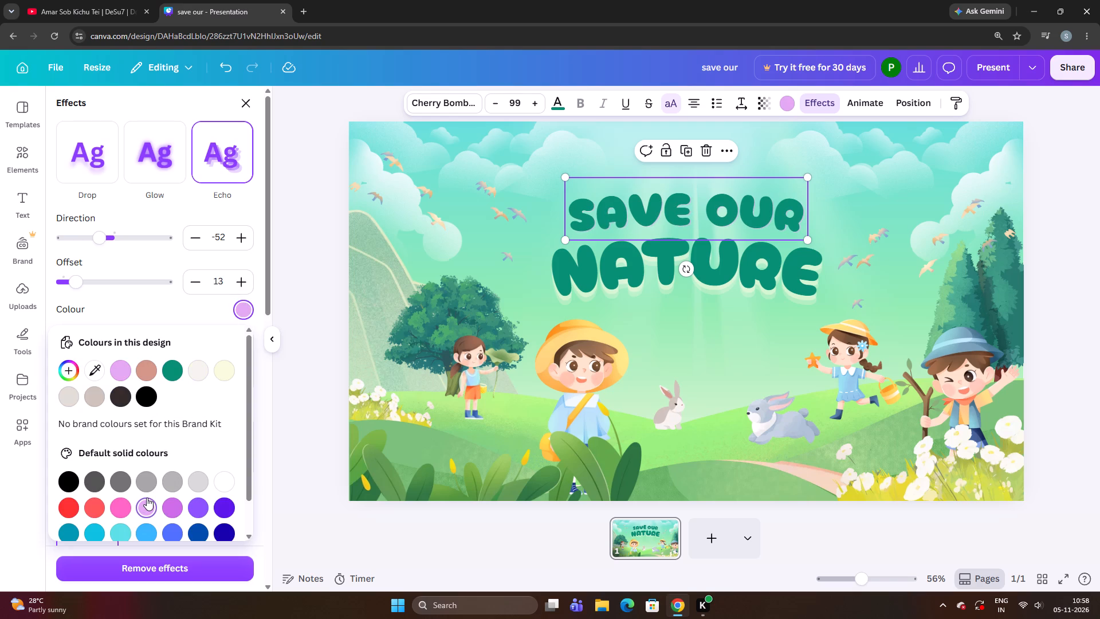
pyautogui.click(230, 371)
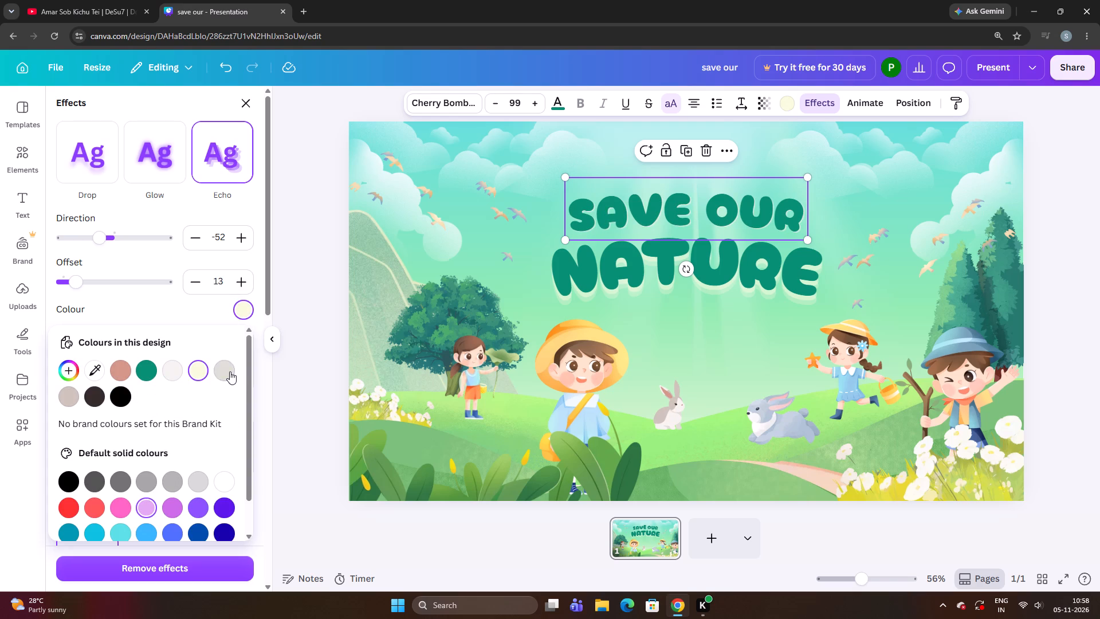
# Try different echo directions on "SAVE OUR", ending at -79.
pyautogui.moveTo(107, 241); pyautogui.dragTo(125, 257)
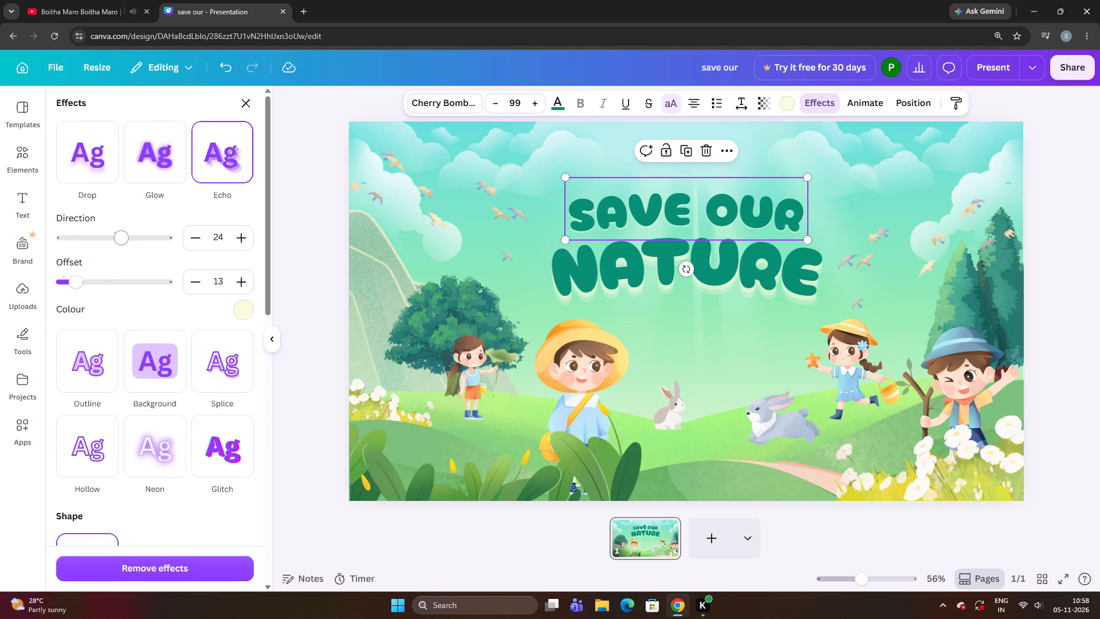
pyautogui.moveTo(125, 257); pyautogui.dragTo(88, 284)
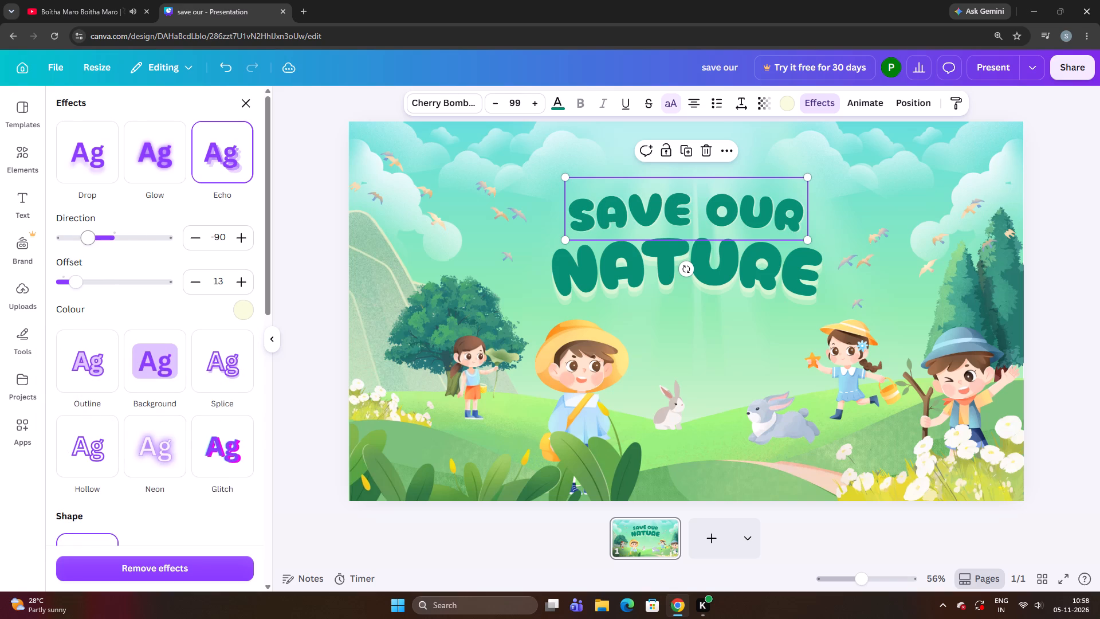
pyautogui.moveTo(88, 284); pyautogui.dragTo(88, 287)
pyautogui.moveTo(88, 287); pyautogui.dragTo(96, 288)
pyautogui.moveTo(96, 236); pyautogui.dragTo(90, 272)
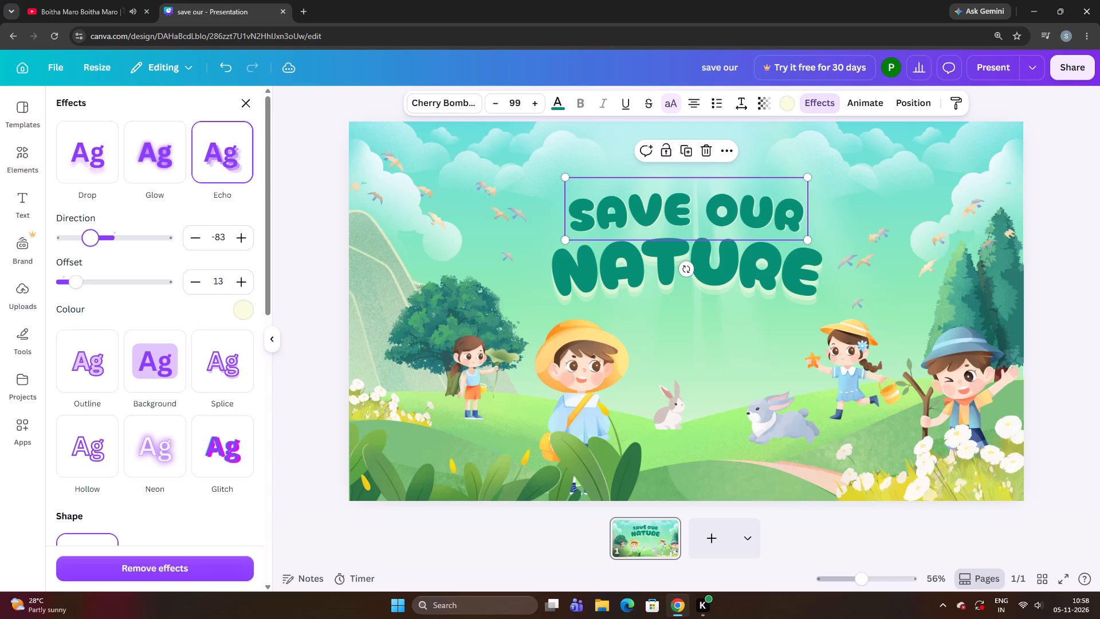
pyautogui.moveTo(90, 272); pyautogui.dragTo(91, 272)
# Increase the echo offset of "SAVE OUR" to 71.
pyautogui.moveTo(78, 282); pyautogui.dragTo(111, 295)
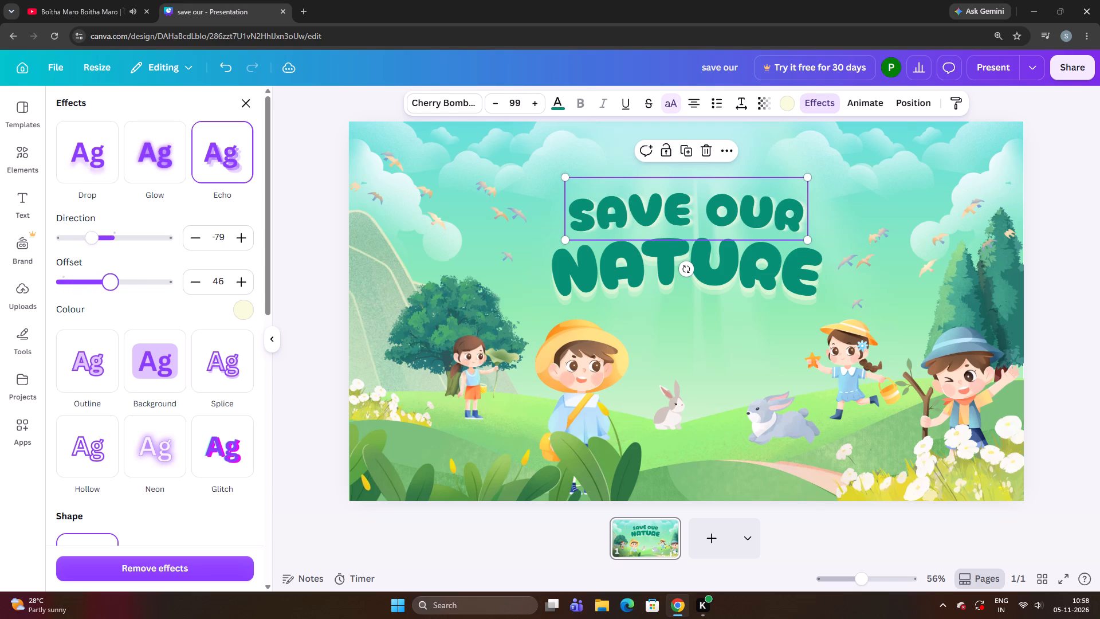
pyautogui.moveTo(111, 295); pyautogui.dragTo(150, 299)
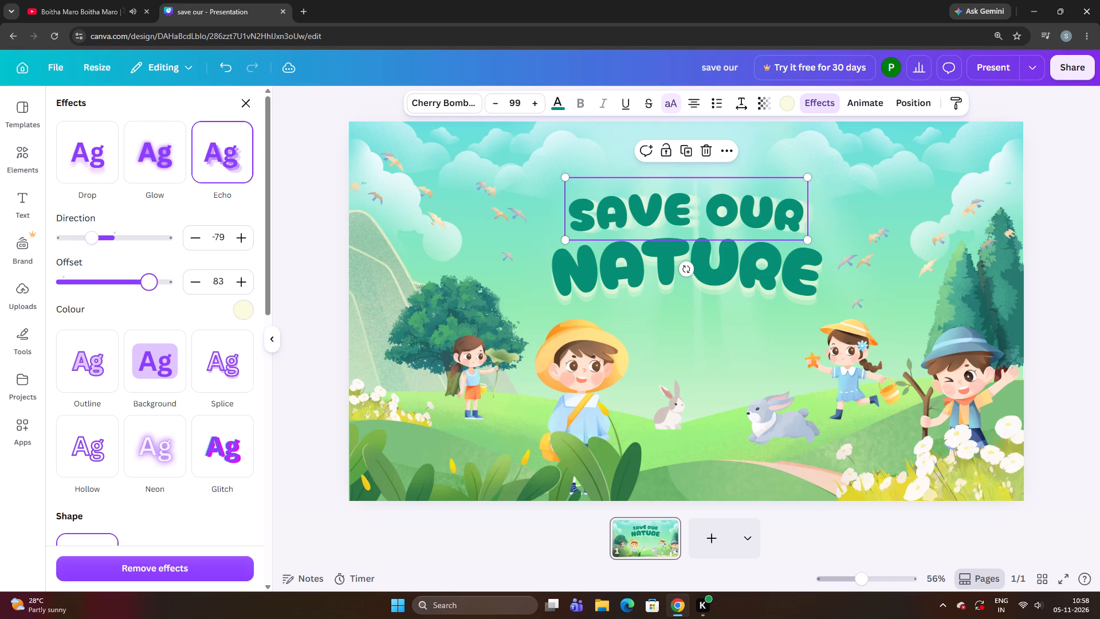
pyautogui.moveTo(150, 299); pyautogui.dragTo(137, 300)
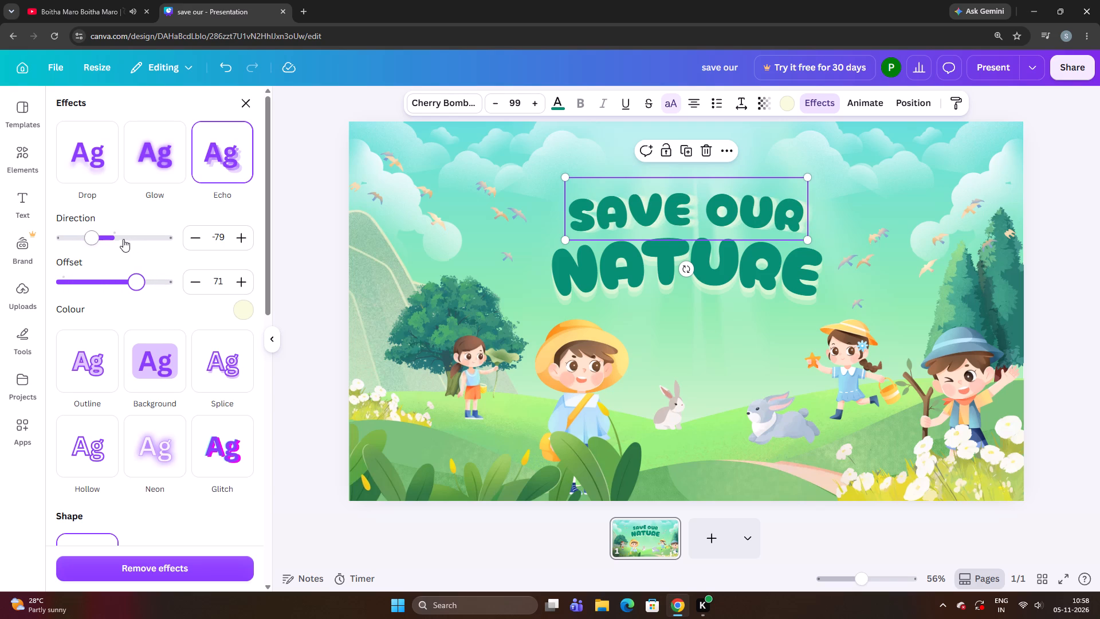
# Set the echo direction of "SAVE OUR" to 10.
pyautogui.moveTo(95, 241); pyautogui.dragTo(128, 252)
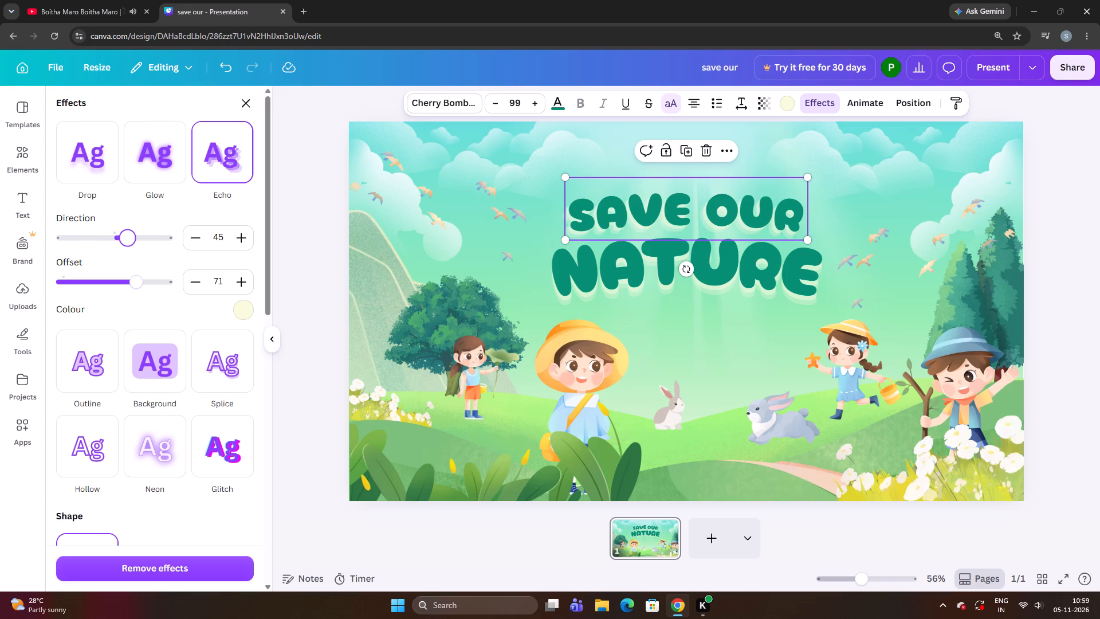
pyautogui.moveTo(128, 252); pyautogui.dragTo(109, 251)
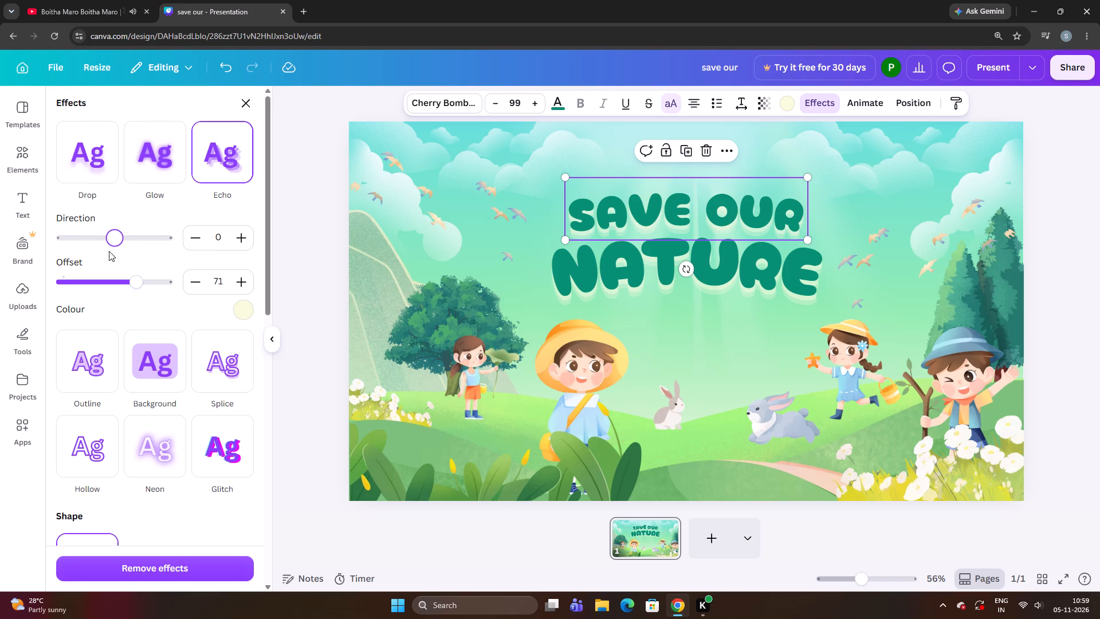
pyautogui.moveTo(112, 246); pyautogui.dragTo(117, 258)
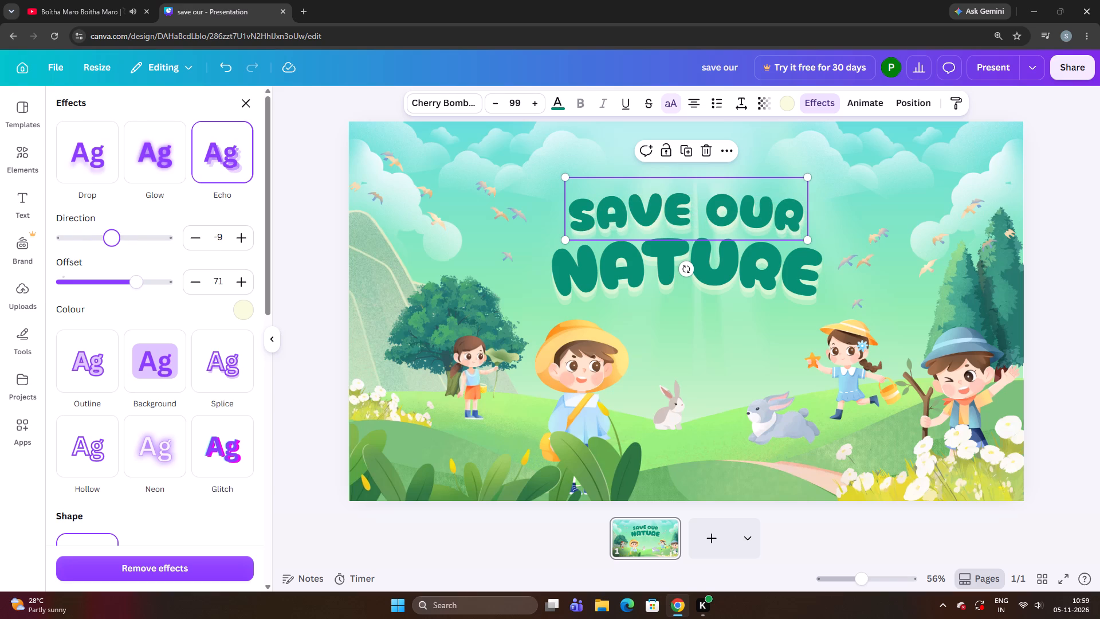
pyautogui.moveTo(117, 258); pyautogui.dragTo(120, 263)
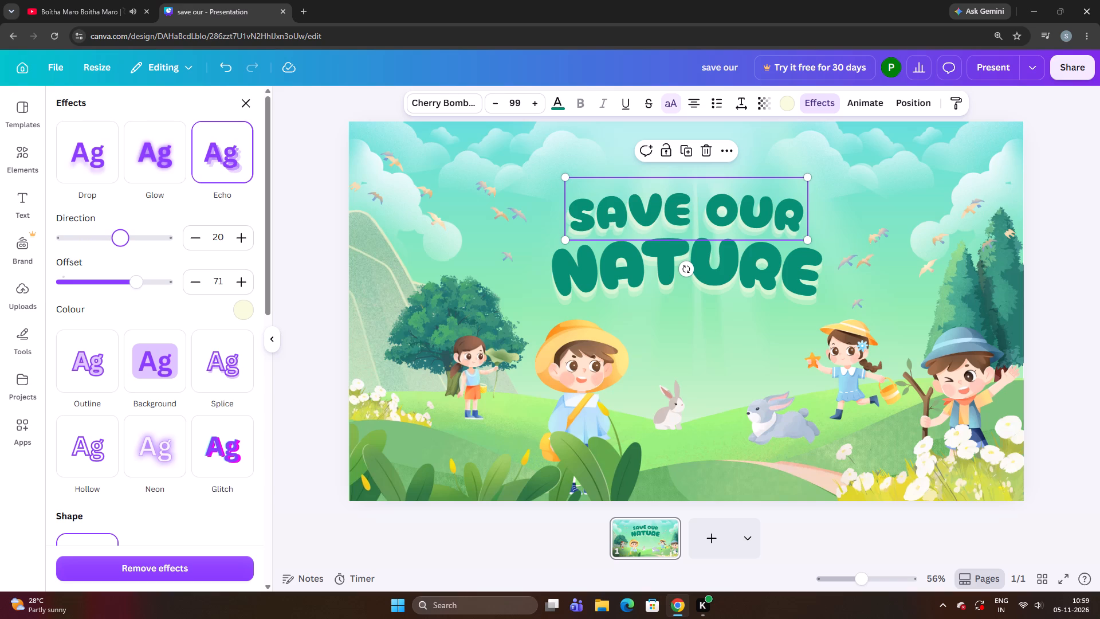
pyautogui.moveTo(120, 263); pyautogui.dragTo(117, 263)
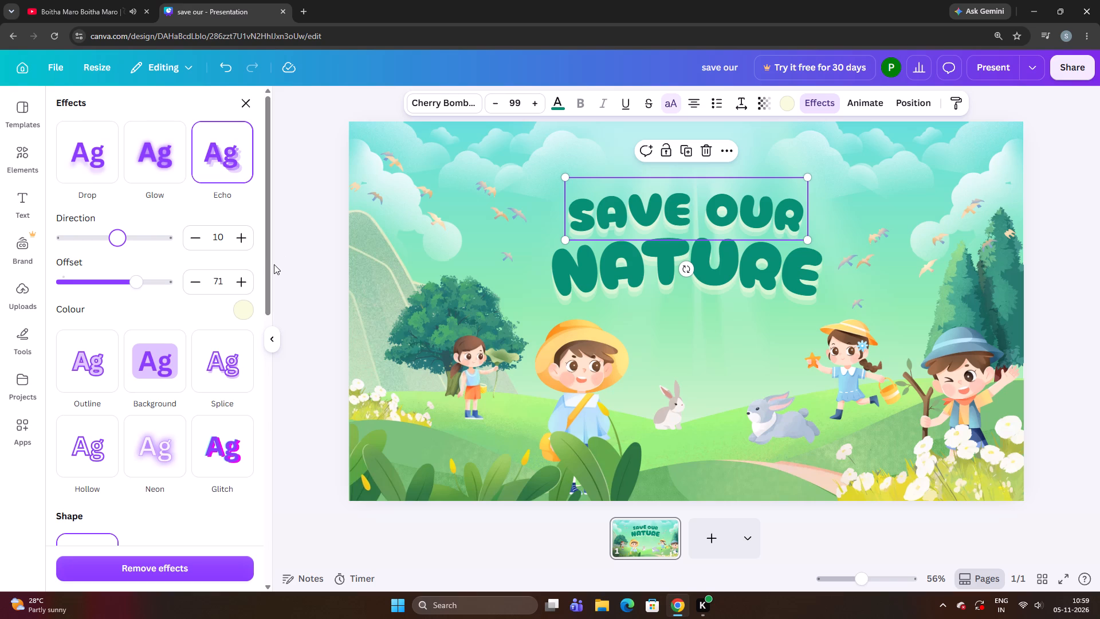
pyautogui.click(298, 264)
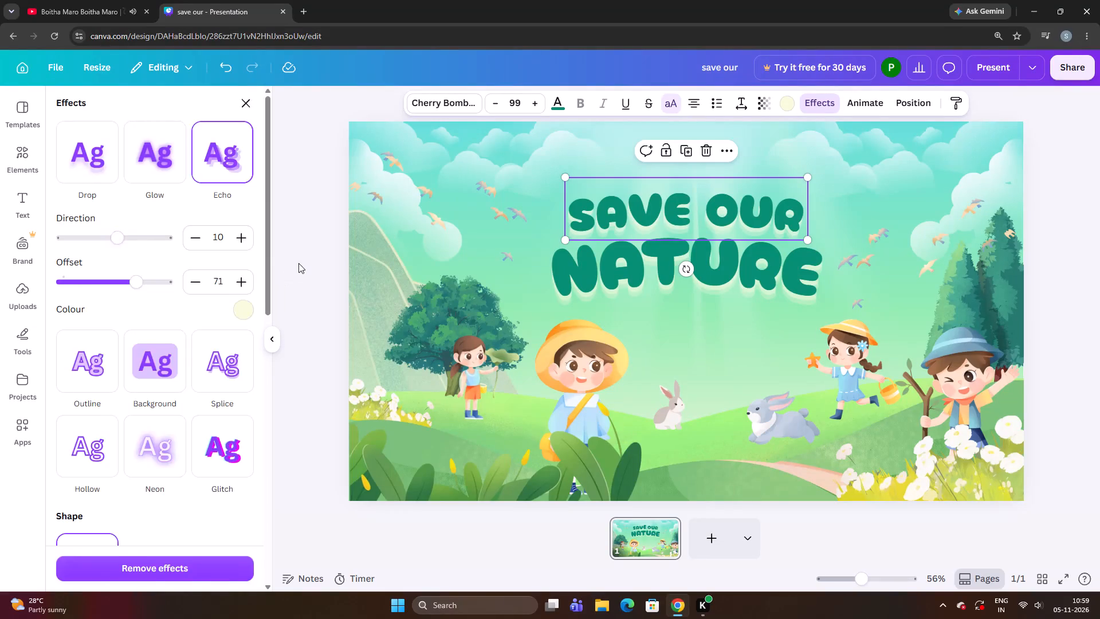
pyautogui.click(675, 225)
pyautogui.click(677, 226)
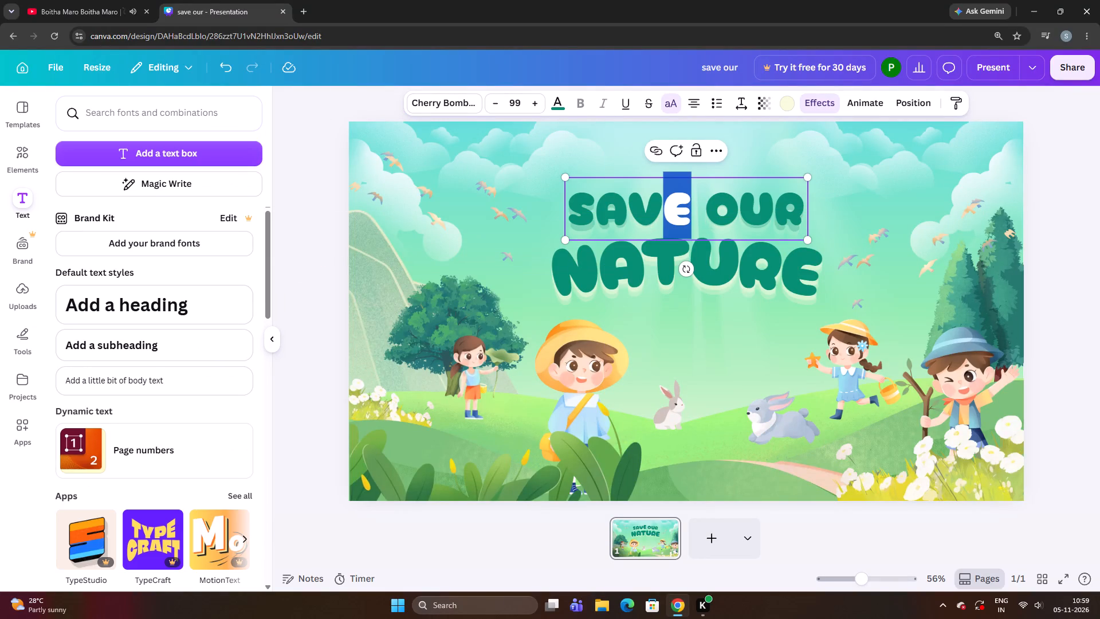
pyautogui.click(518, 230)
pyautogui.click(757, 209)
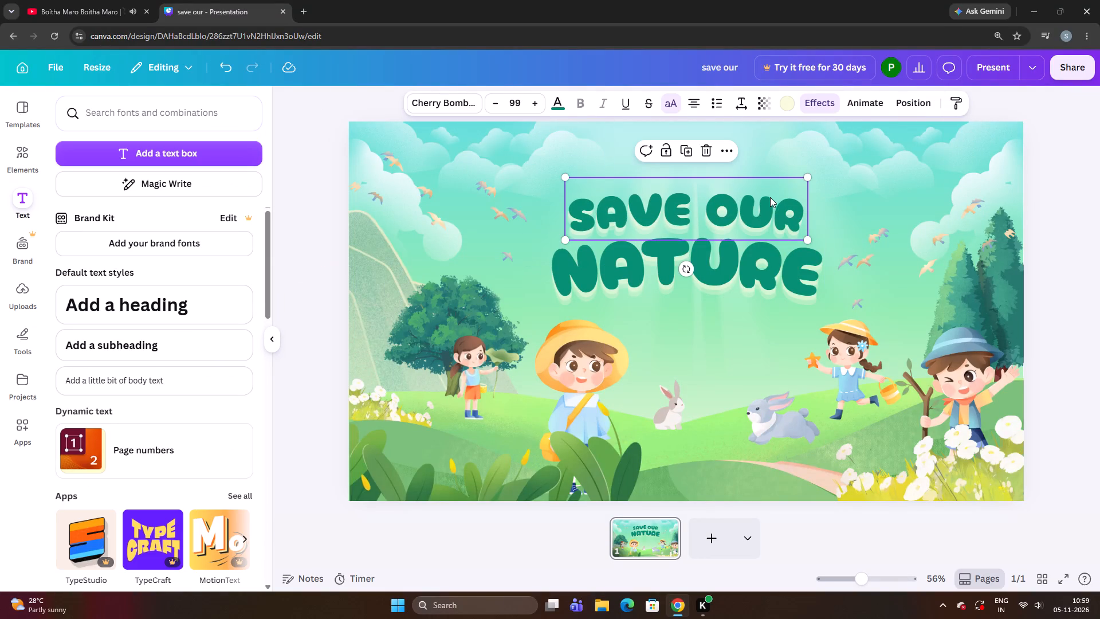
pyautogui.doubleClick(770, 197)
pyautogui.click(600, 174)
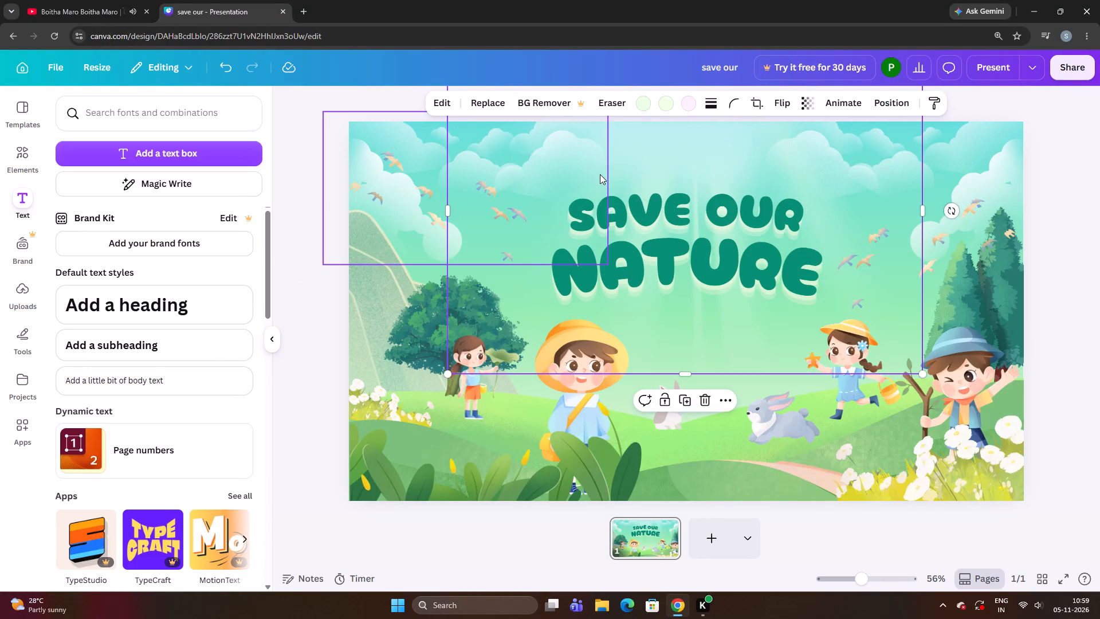
# Select the "SAVE OUR" text and nudge it slightly left above NATURE.
pyautogui.doubleClick(630, 213)
pyautogui.click(604, 160)
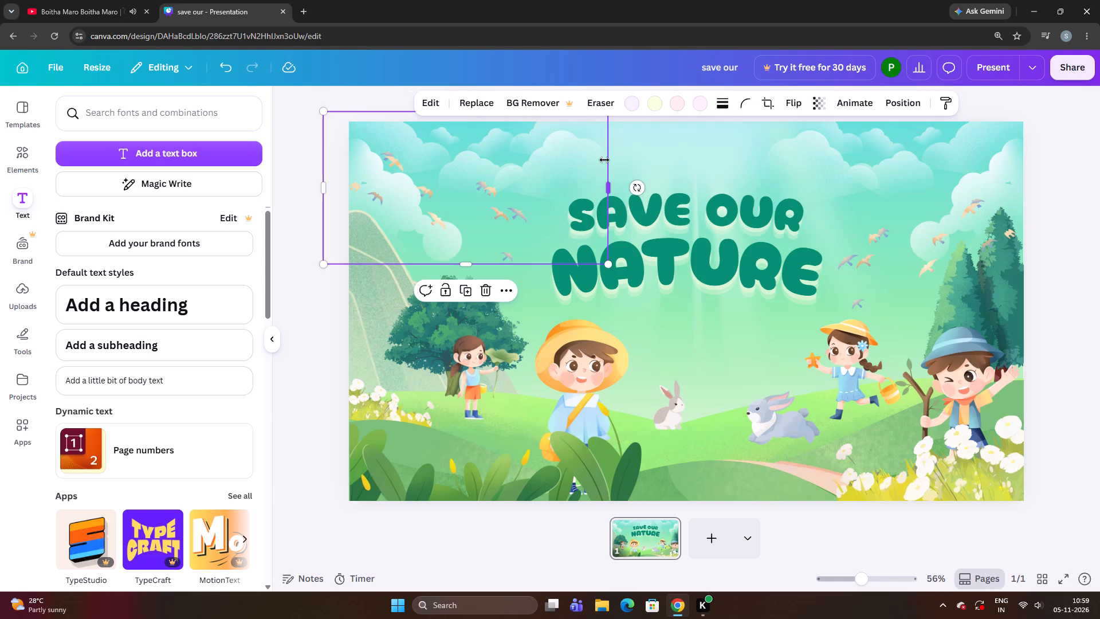
pyautogui.click(829, 176)
pyautogui.click(682, 225)
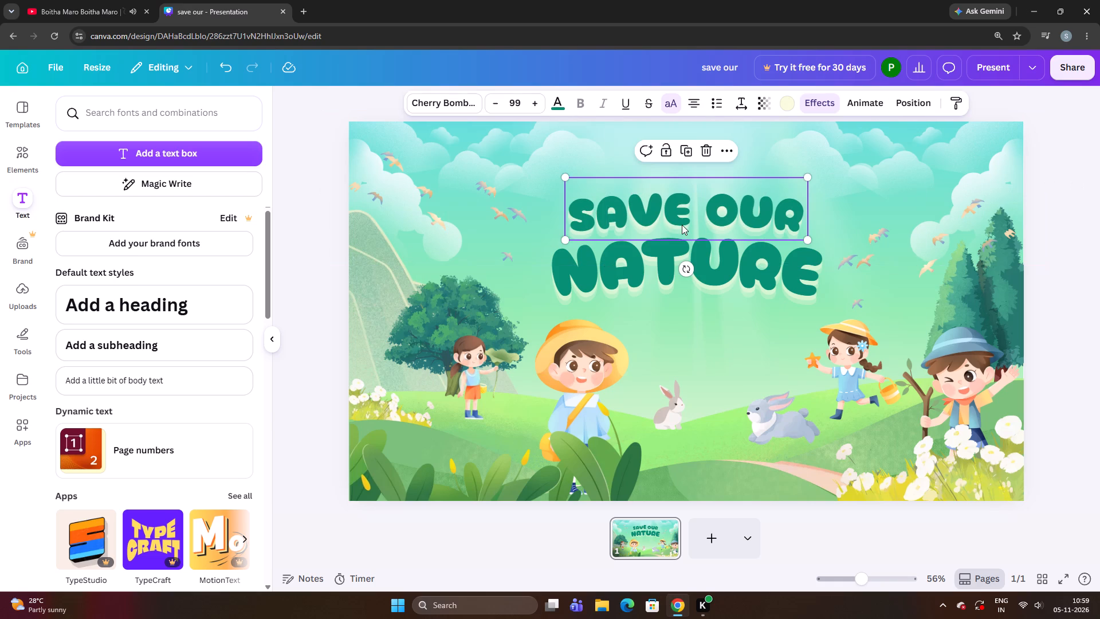
pyautogui.press('Up')
pyautogui.press('Up')
pyautogui.press('Right')
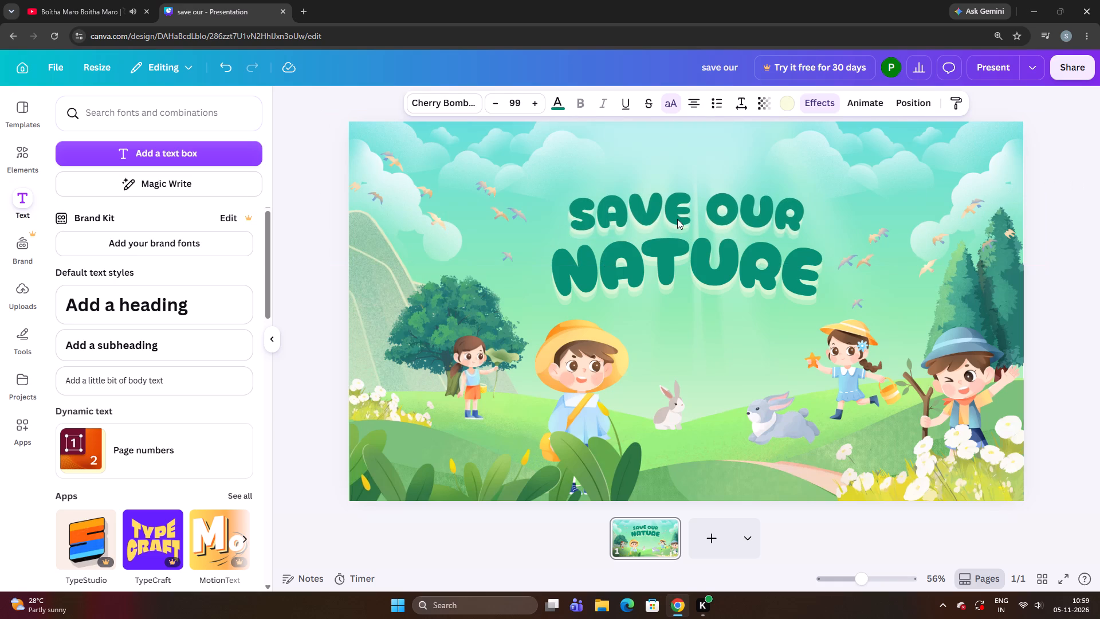
pyautogui.press('Right')
pyautogui.press('Down')
pyautogui.press('Down')
pyautogui.press('Left')
pyautogui.press('Left')
pyautogui.press('Left')
pyautogui.press('Left')
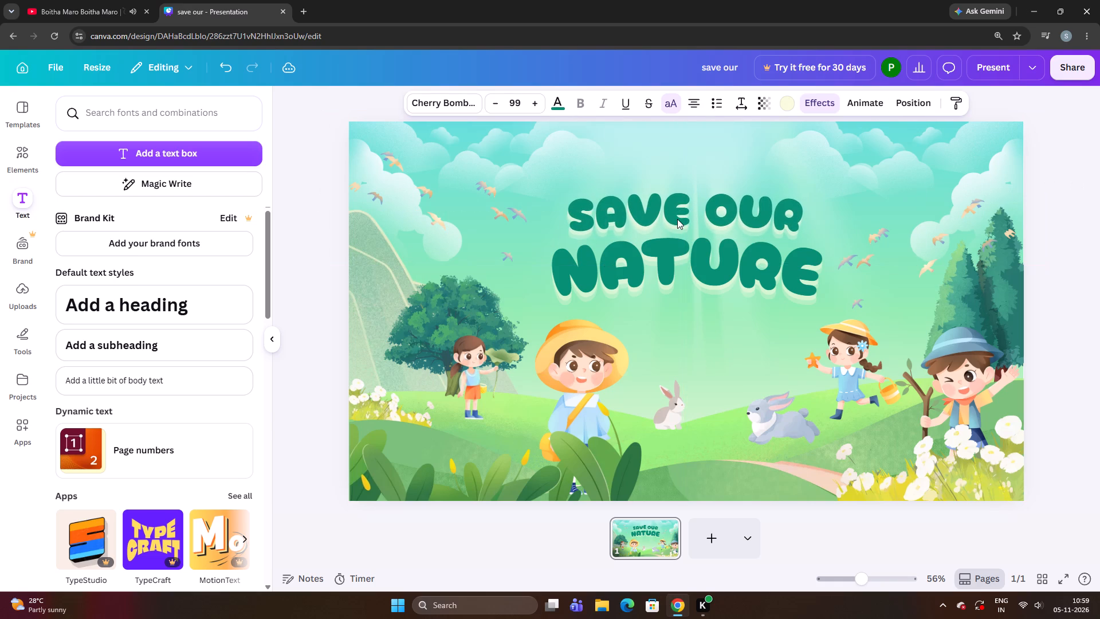
pyautogui.press('Left')
pyautogui.press('Left')
# Enlarge "SAVE OUR" to font size 99.6 and nudge it slightly up and left.
pyautogui.hotkey('ctrl', 'Down')
pyautogui.press('Up')
pyautogui.press('Up')
pyautogui.press('Up')
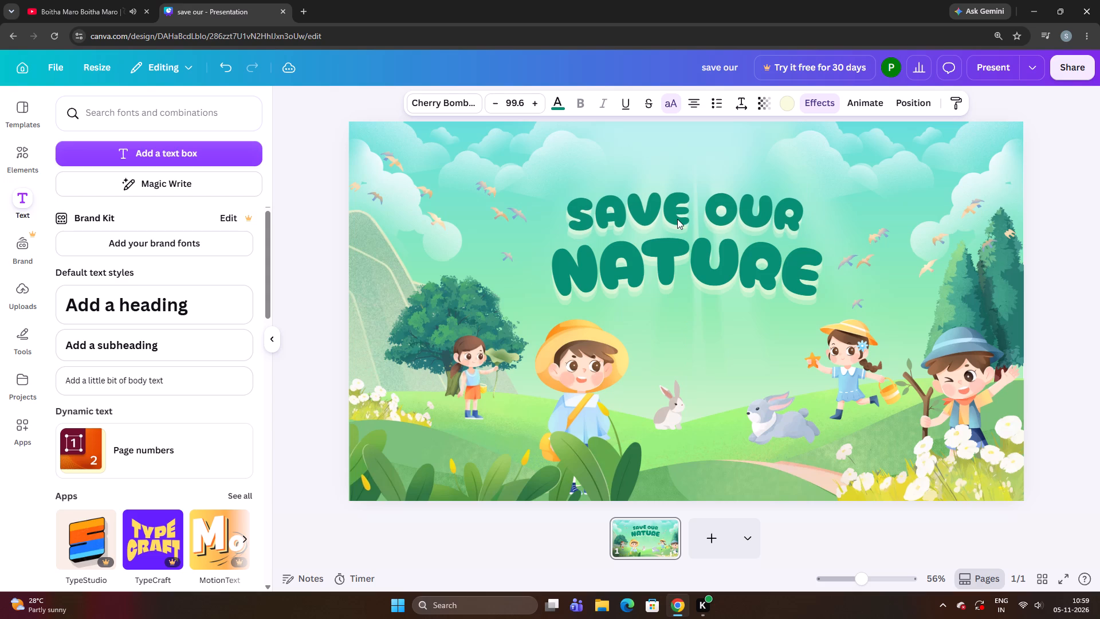
pyautogui.press('Up')
pyautogui.press('Up')
pyautogui.press('Left')
pyautogui.press('Left')
pyautogui.press('Left')
pyautogui.press('Up')
pyautogui.press('Up')
pyautogui.press('Up')
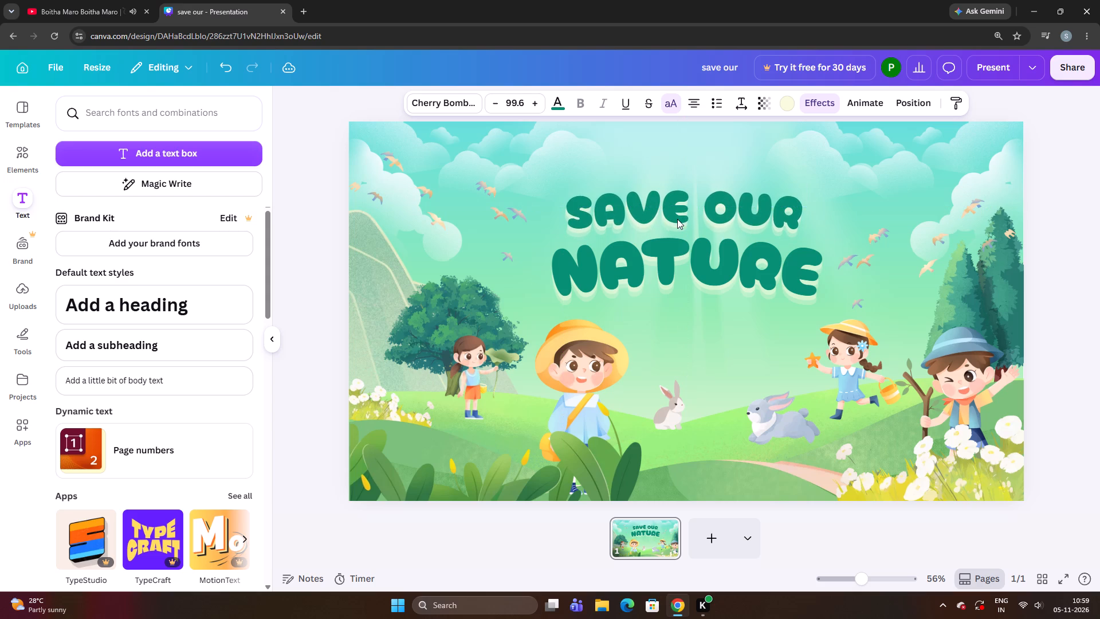
pyautogui.press('Left')
pyautogui.press('Left')
pyautogui.press('Left')
pyautogui.press('Left')
pyautogui.press('Left')
pyautogui.press('Left')
# Try "SAVE OUR" a little lower and back up, then nudge it slightly further left.
pyautogui.press('Down')
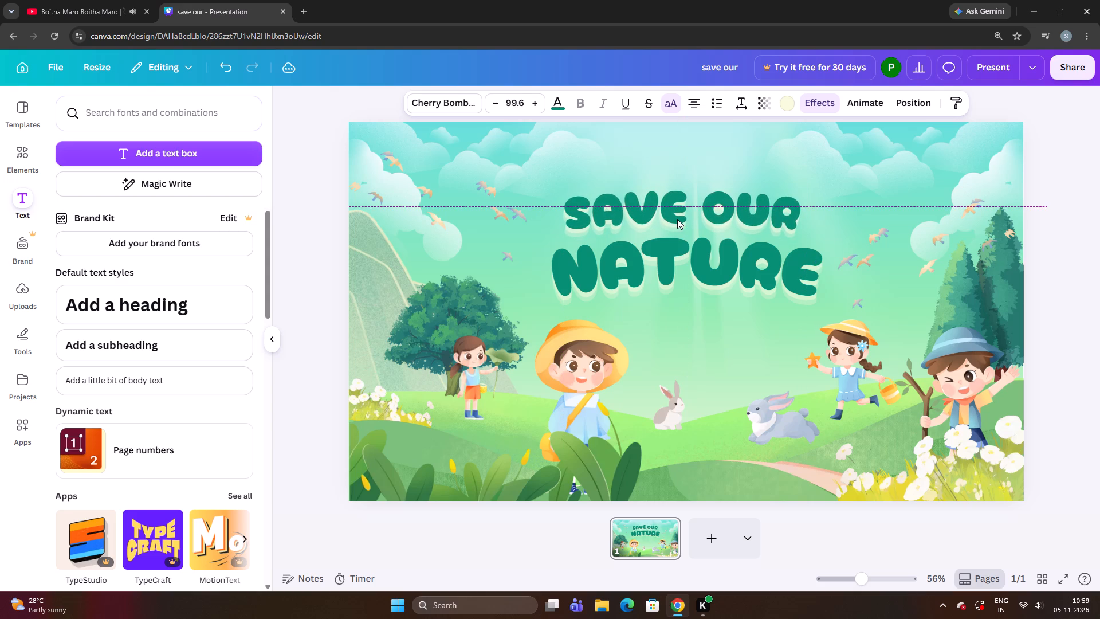
pyautogui.press('Down')
pyautogui.press('Down')
pyautogui.press('Down')
pyautogui.press('Down')
pyautogui.press('Down')
pyautogui.press('Up')
pyautogui.press('Up')
pyautogui.press('Up')
pyautogui.press('Up')
pyautogui.press('Up')
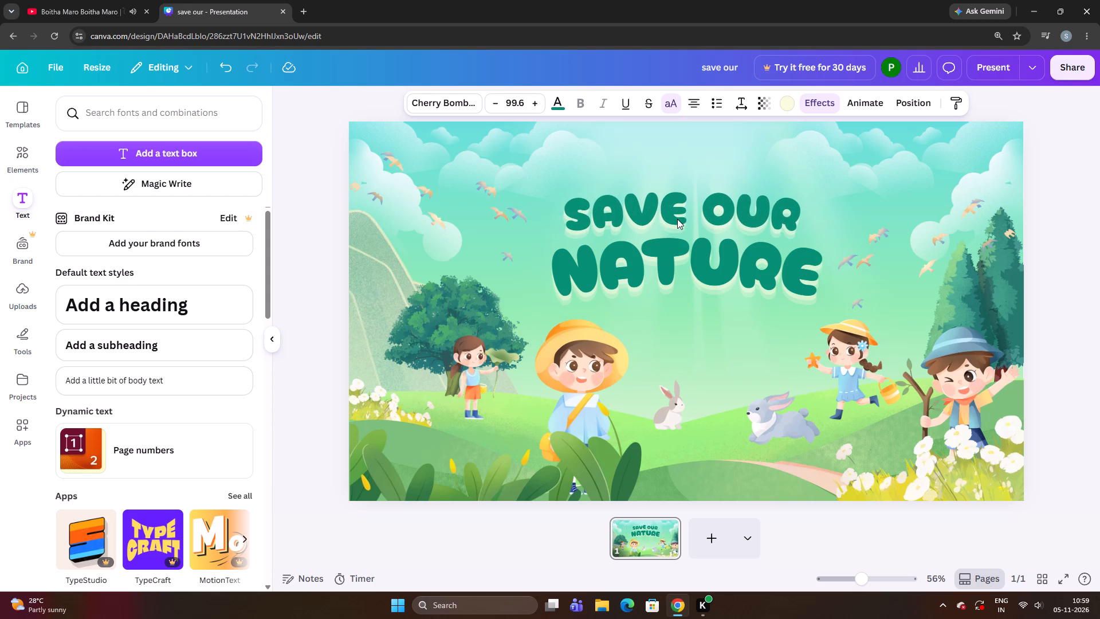
pyautogui.press('Up')
pyautogui.press('Left')
pyautogui.press('Left')
pyautogui.press('Left')
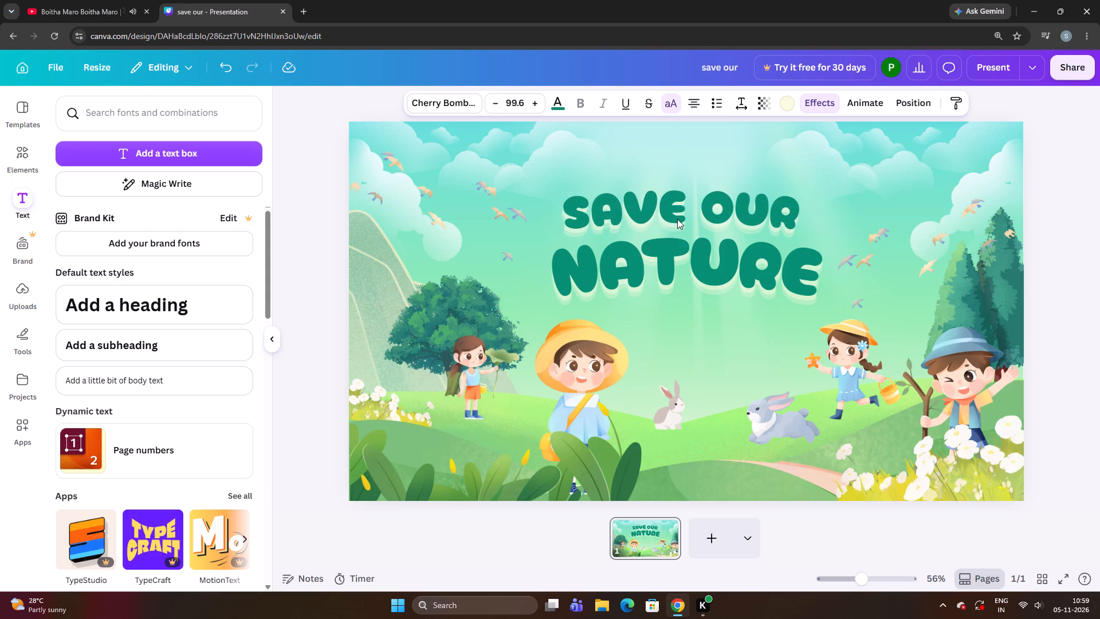
# Fine-tune "SAVE OUR" by nudging it slightly down and left, closer to NATURE.
pyautogui.press('Down')
pyautogui.press('Down')
pyautogui.press('Down')
pyautogui.press('Down')
pyautogui.press('Left')
pyautogui.press('Up')
pyautogui.press('Left')
pyautogui.press('Down')
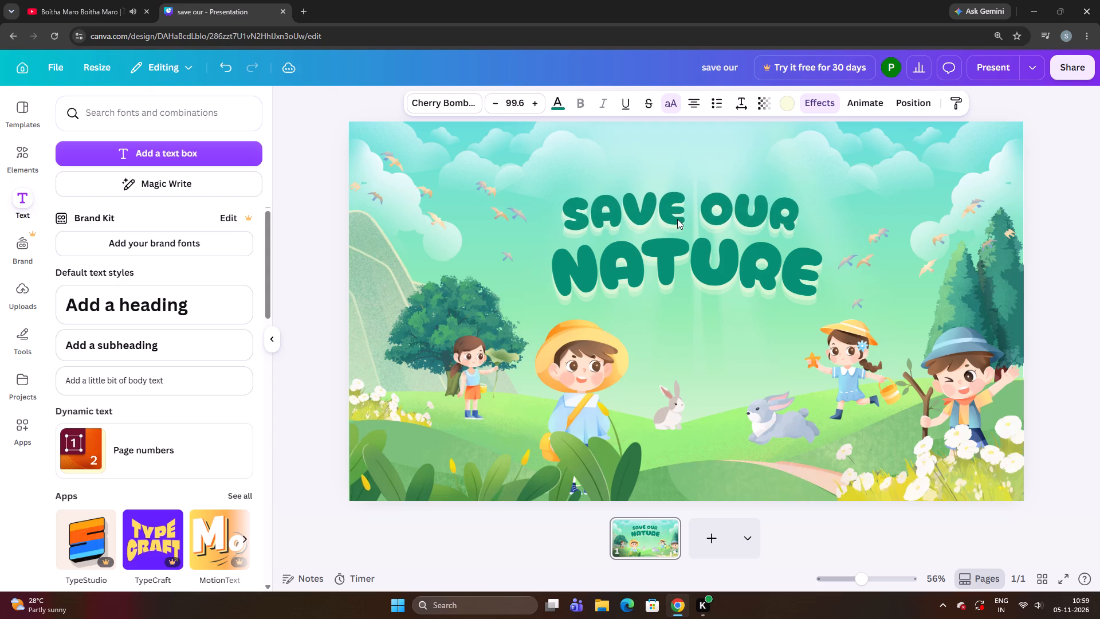
pyautogui.press('Left')
pyautogui.press('Down')
pyautogui.press('Left')
pyautogui.press('Down')
pyautogui.press('Up')
pyautogui.press('Left')
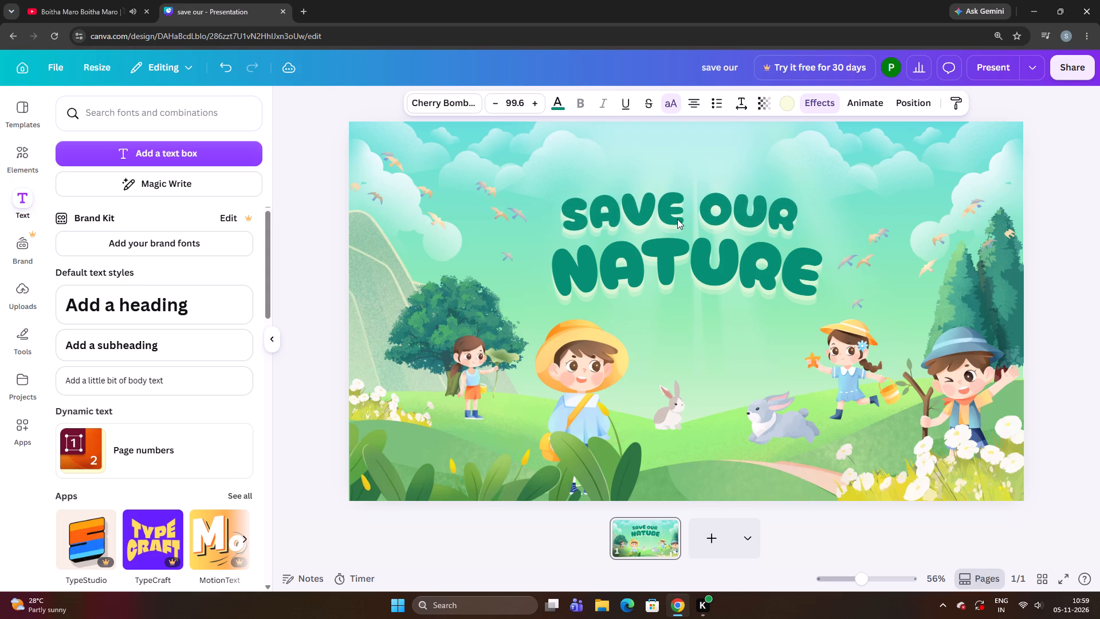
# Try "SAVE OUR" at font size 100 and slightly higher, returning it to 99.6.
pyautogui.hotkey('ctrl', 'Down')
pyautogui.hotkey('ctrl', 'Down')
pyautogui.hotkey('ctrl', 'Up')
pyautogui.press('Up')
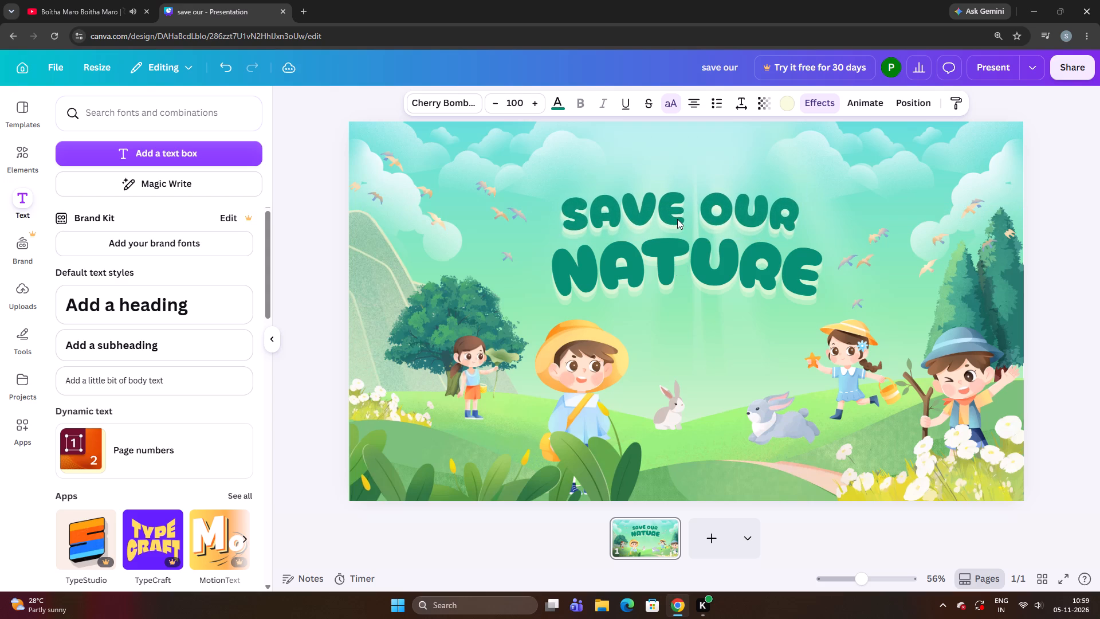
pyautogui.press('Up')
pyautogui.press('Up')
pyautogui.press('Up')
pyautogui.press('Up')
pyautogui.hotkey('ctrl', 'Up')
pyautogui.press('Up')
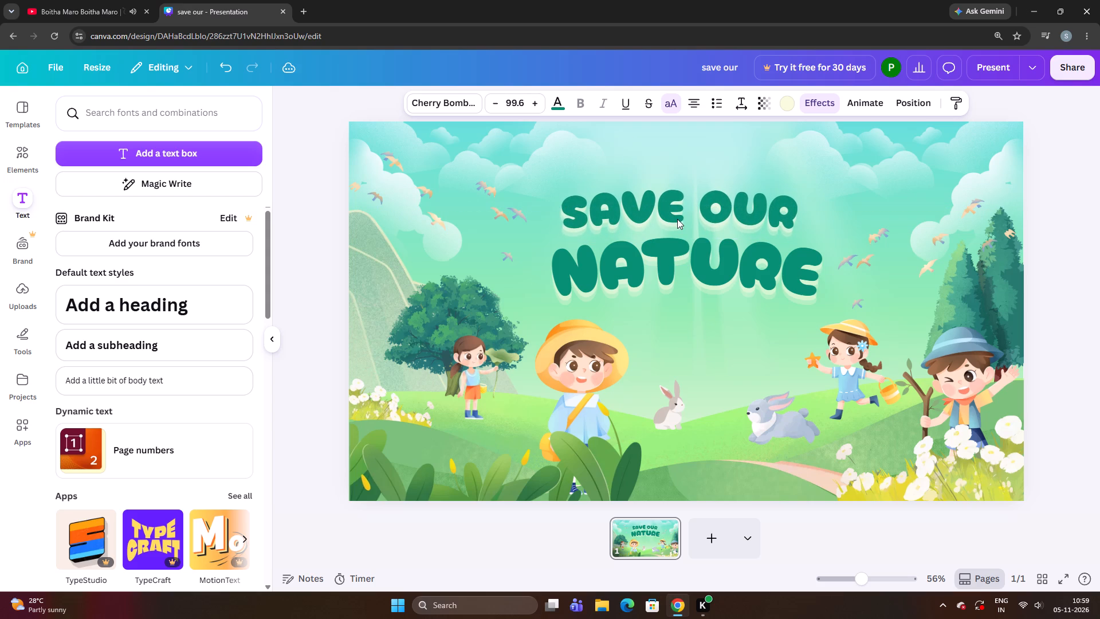
# Nudge "SAVE OUR" down slightly toward NATURE.
pyautogui.press('Right')
pyautogui.press('Down')
pyautogui.press('Down')
pyautogui.press('Down')
pyautogui.press('Down')
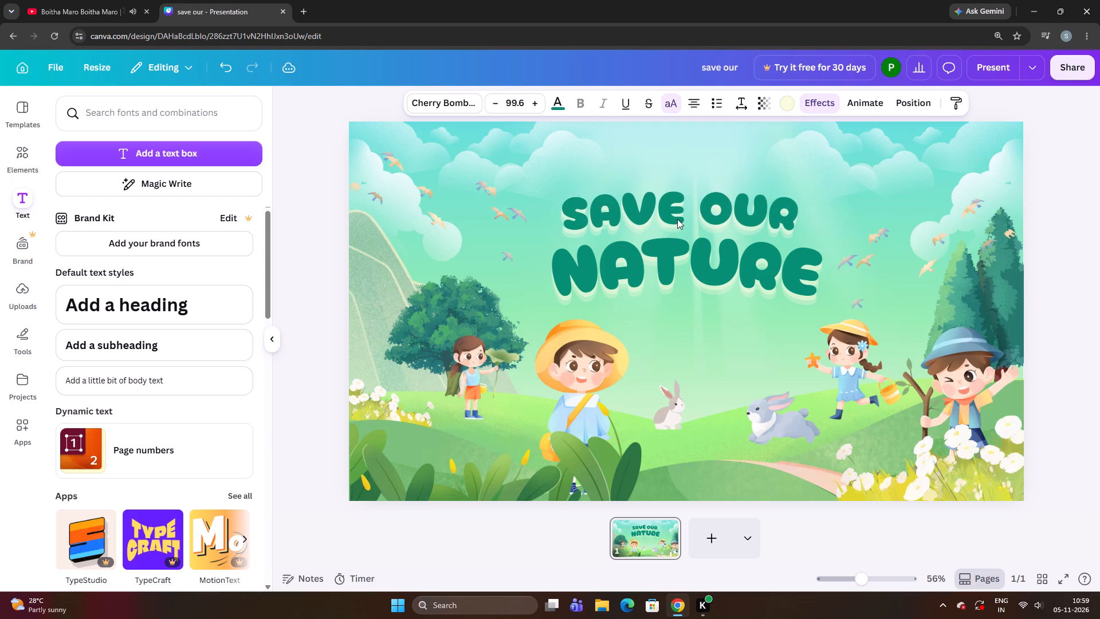
pyautogui.press('Down')
pyautogui.press('Left')
pyautogui.press('Down')
pyautogui.press('Down')
pyautogui.press('Down')
pyautogui.press('Down')
pyautogui.press('Down')
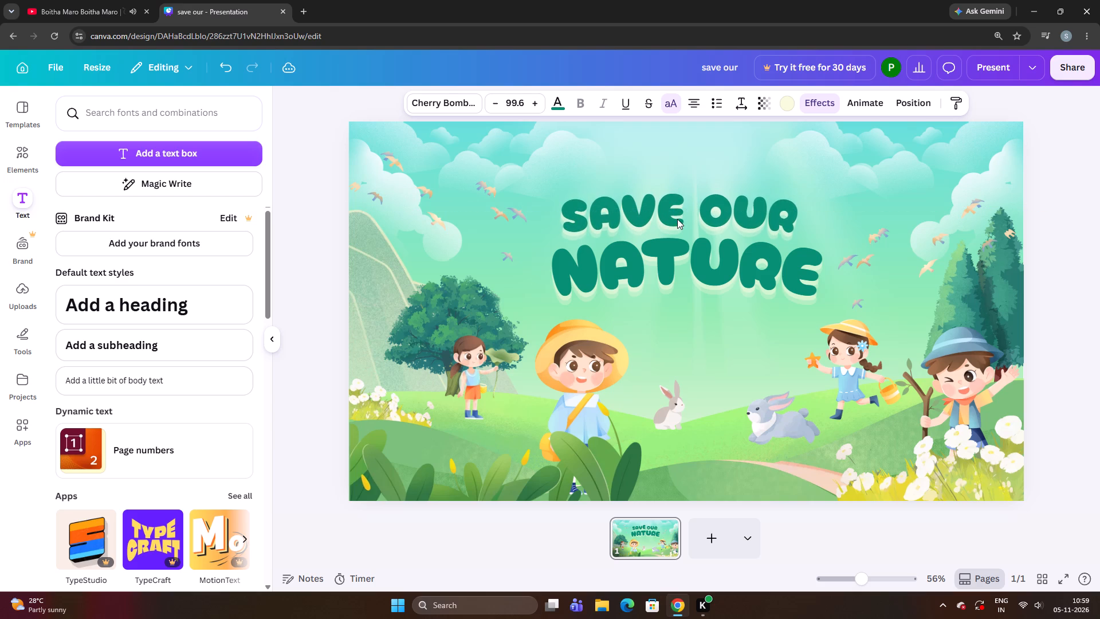
pyautogui.press('Down')
# Try "SAVE OUR" at font size 101, nudge it slightly left and up, and return it to 99.6.
pyautogui.hotkey('ctrl', 'Down')
pyautogui.hotkey('ctrl', 'Down')
pyautogui.press('Left')
pyautogui.press('Left')
pyautogui.press('Up')
pyautogui.press('Up')
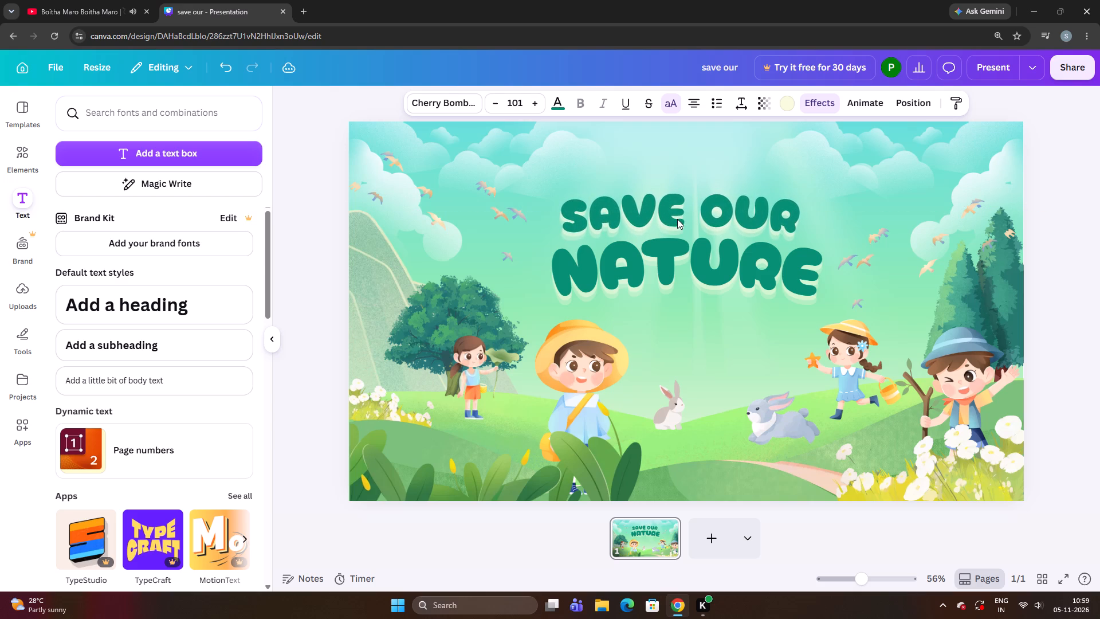
pyautogui.press('Up')
pyautogui.hotkey('ctrl', 'Up')
pyautogui.hotkey('ctrl', 'Up')
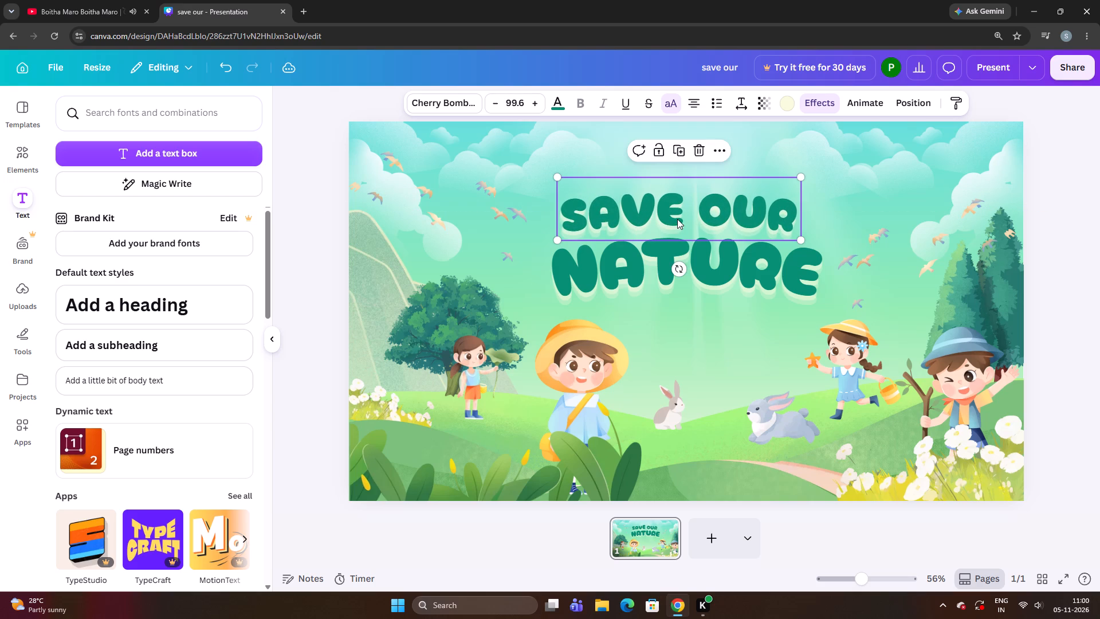
# Delete the existing NATURE title text.
pyautogui.click(301, 300)
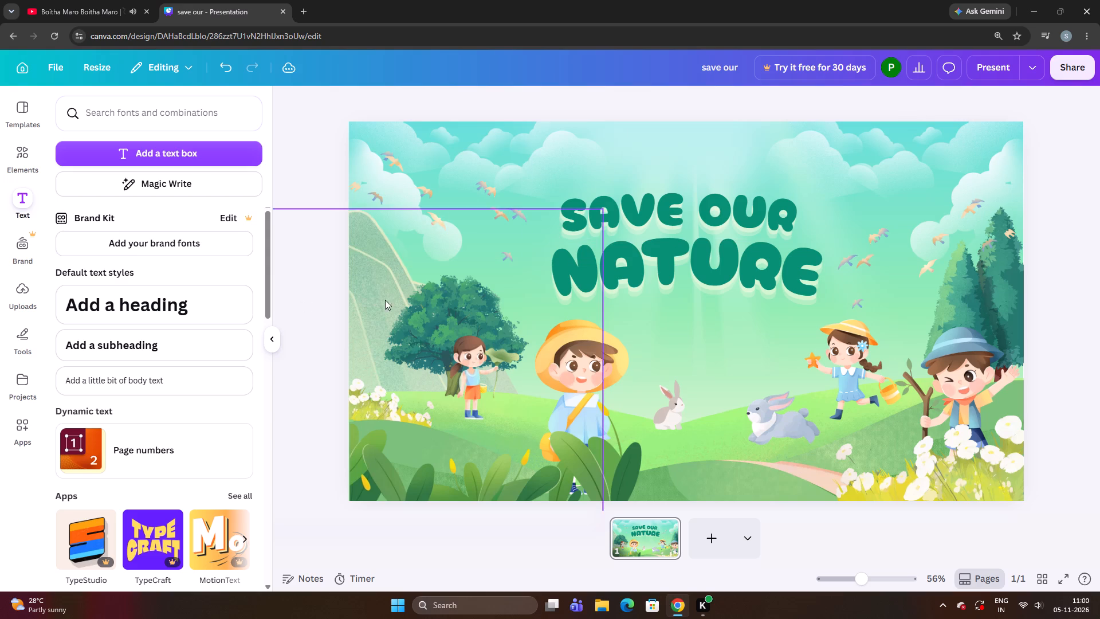
pyautogui.click(589, 285)
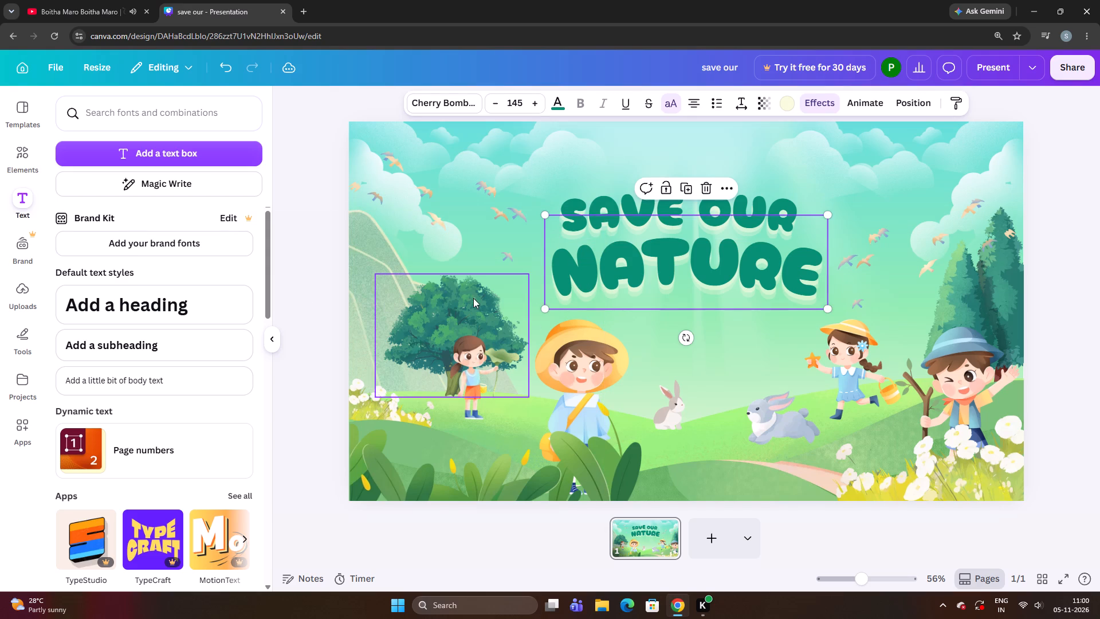
pyautogui.moveTo(590, 275); pyautogui.dragTo(595, 284)
pyautogui.moveTo(595, 284); pyautogui.dragTo(658, 279)
pyautogui.click(770, 193)
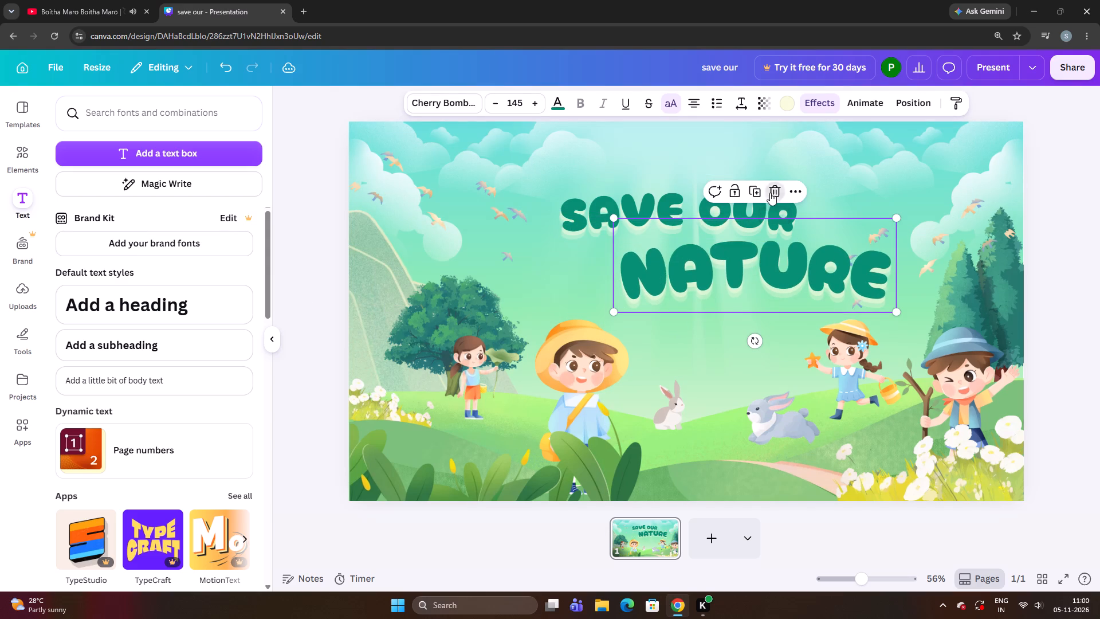
# Add a text box reading "nature" over the tree, scaled down to font size 19.5.
pyautogui.click(85, 160)
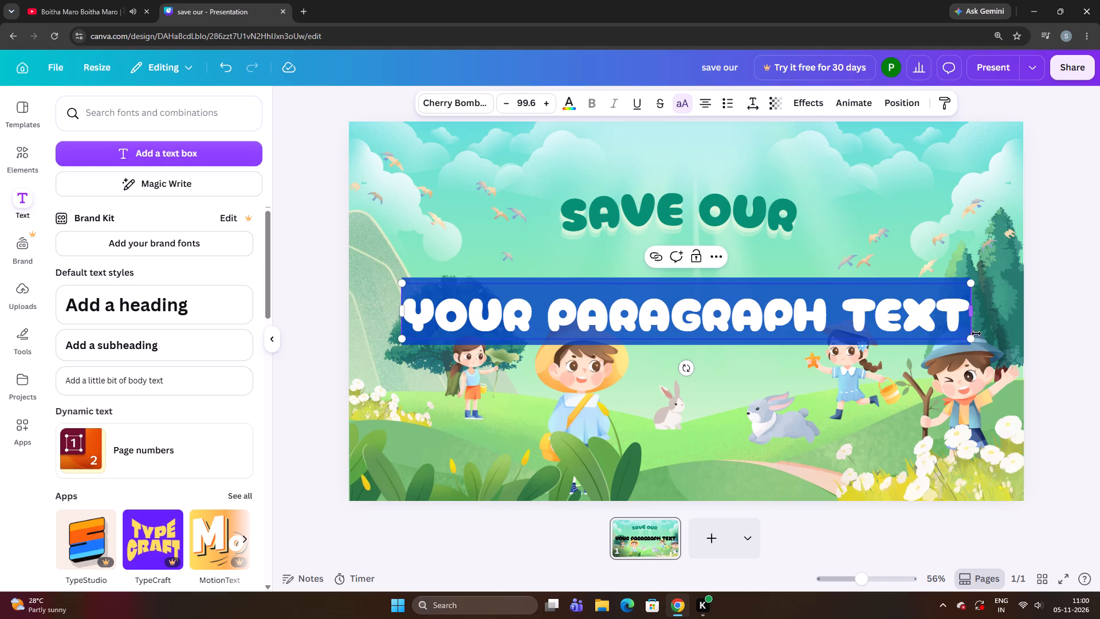
pyautogui.moveTo(972, 342); pyautogui.dragTo(705, 362)
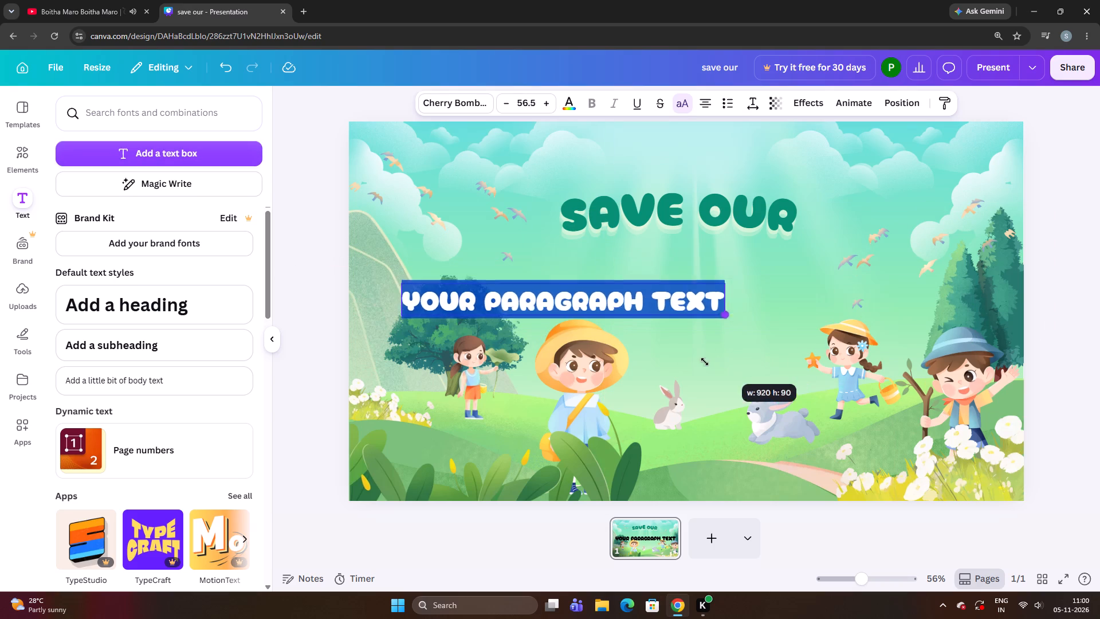
pyautogui.moveTo(705, 362); pyautogui.dragTo(509, 348)
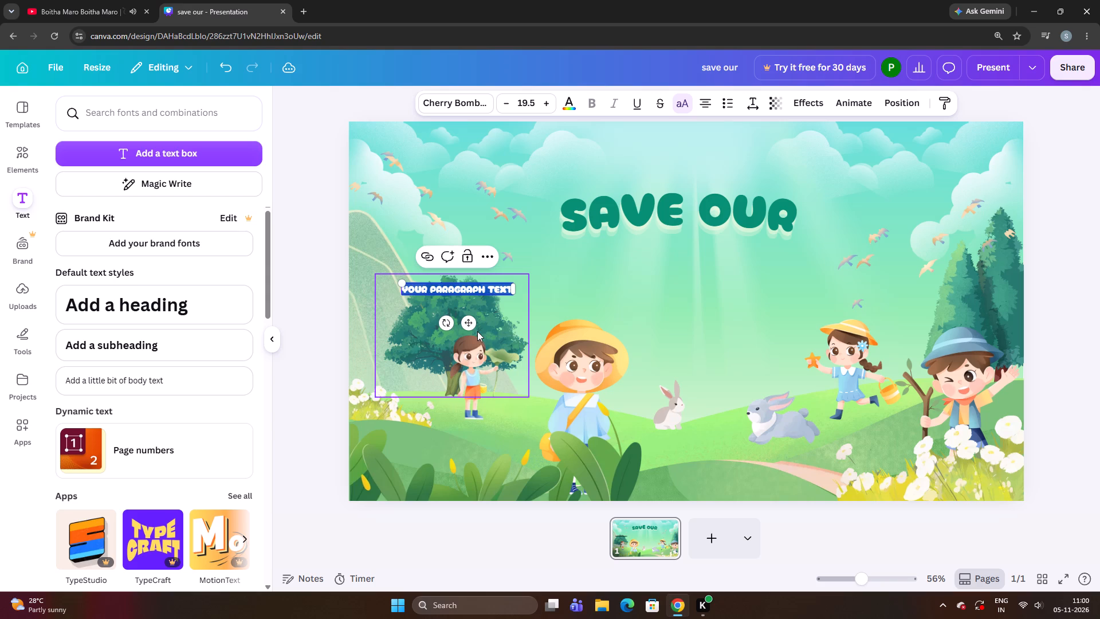
pyautogui.press('BackSpace')
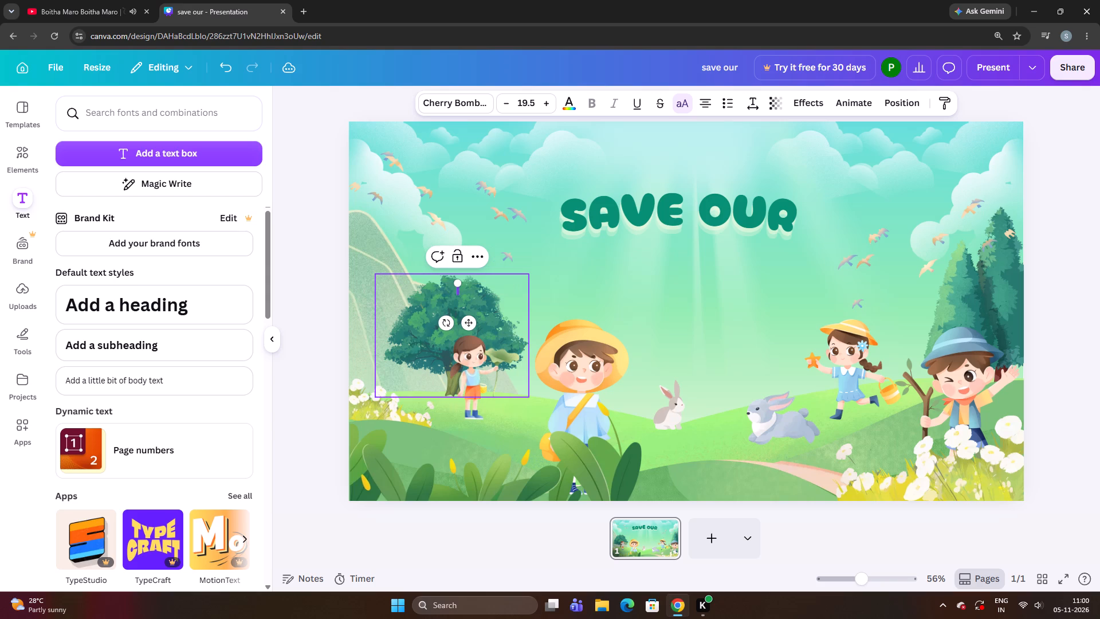
pyautogui.write('nature')
pyautogui.click(282, 281)
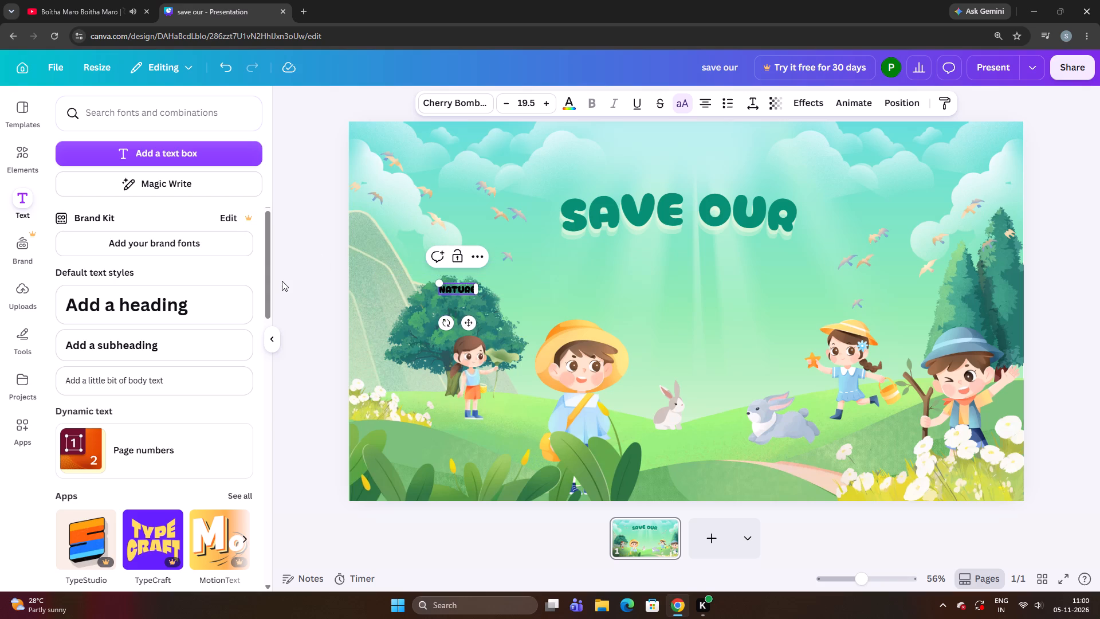
# Enlarge the new NATURE text to font size 69.8.
pyautogui.click(453, 294)
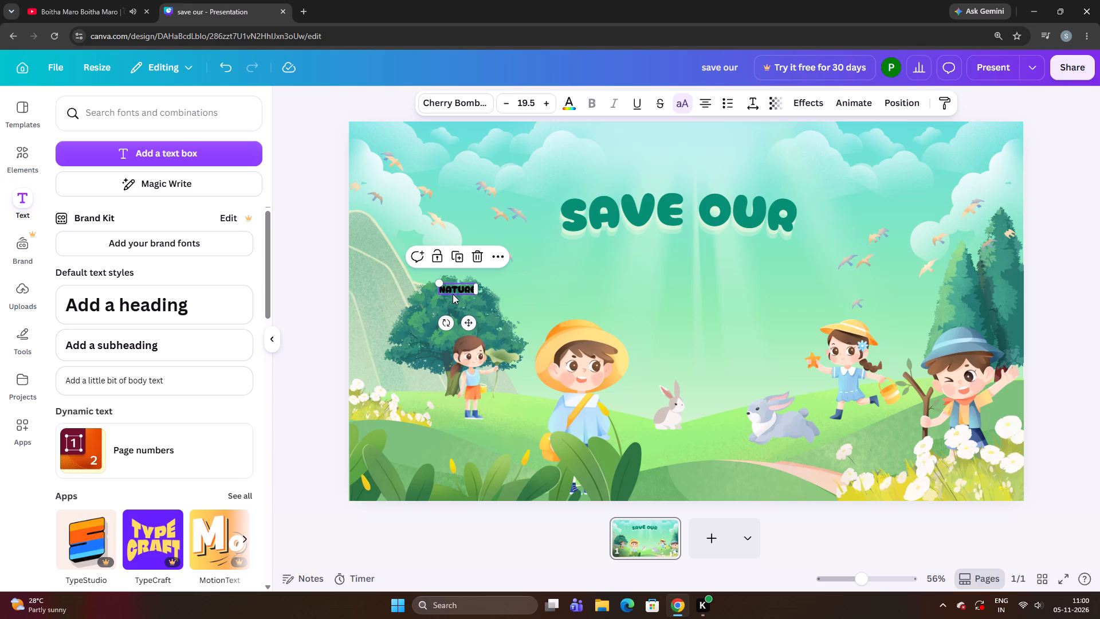
pyautogui.hotkey('ctrl', 'shift', 'Down')
pyautogui.hotkey('ctrl', 'shift', 'Down')
pyautogui.hotkey('ctrl', 'shift', 'Down')
pyautogui.hotkey('ctrl', 'shift', 'Down')
pyautogui.hotkey('ctrl', 'shift', 'Down')
pyautogui.hotkey('ctrl', 'shift', 'Down')
pyautogui.hotkey('ctrl', 'shift', 'Down')
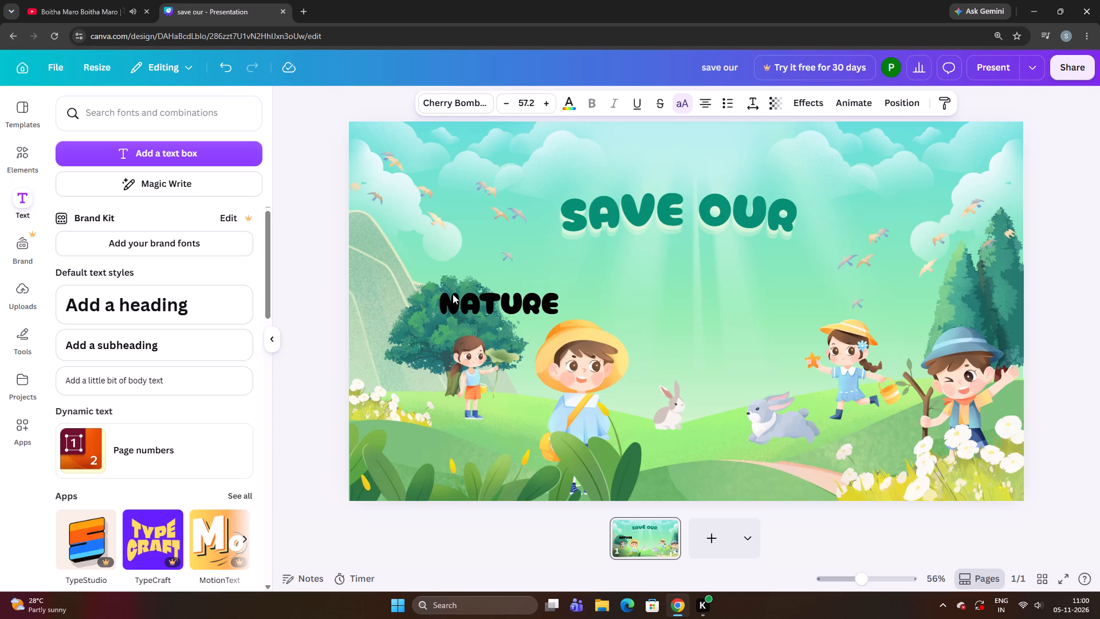
pyautogui.hotkey('ctrl', 'shift', 'Down')
# Nudge the new NATURE text right, toward the space under "SAVE OUR".
pyautogui.press('Right')
pyautogui.press('Right')
pyautogui.press('Right')
pyautogui.press('Right')
pyautogui.press('Right')
pyautogui.press('Right')
pyautogui.press('Right')
pyautogui.press('Right')
pyautogui.press('Right')
pyautogui.press('Right')
pyautogui.press('Right')
pyautogui.press('Right')
pyautogui.press('Right')
pyautogui.press('Right')
pyautogui.press('Right')
pyautogui.press('Right')
pyautogui.press('Right')
pyautogui.press('Right')
pyautogui.press('Right')
pyautogui.press('Right')
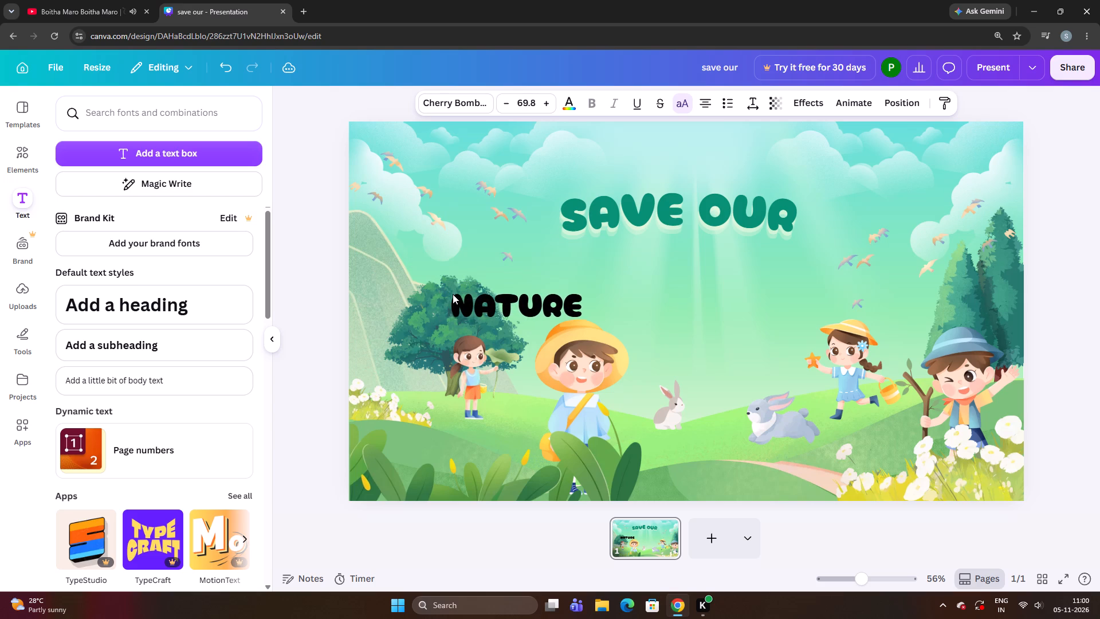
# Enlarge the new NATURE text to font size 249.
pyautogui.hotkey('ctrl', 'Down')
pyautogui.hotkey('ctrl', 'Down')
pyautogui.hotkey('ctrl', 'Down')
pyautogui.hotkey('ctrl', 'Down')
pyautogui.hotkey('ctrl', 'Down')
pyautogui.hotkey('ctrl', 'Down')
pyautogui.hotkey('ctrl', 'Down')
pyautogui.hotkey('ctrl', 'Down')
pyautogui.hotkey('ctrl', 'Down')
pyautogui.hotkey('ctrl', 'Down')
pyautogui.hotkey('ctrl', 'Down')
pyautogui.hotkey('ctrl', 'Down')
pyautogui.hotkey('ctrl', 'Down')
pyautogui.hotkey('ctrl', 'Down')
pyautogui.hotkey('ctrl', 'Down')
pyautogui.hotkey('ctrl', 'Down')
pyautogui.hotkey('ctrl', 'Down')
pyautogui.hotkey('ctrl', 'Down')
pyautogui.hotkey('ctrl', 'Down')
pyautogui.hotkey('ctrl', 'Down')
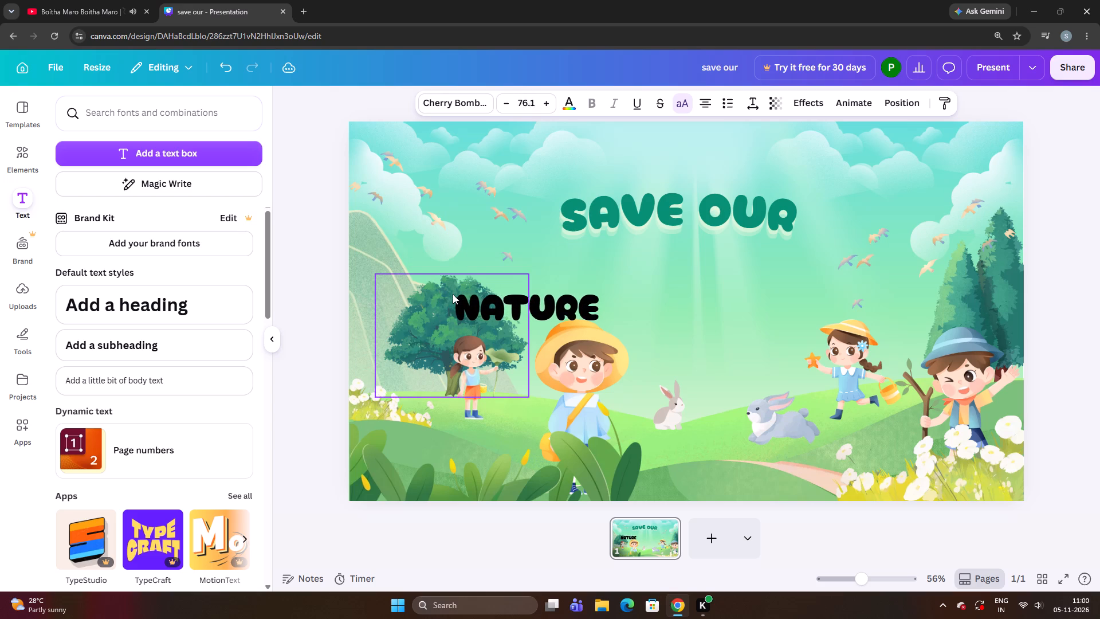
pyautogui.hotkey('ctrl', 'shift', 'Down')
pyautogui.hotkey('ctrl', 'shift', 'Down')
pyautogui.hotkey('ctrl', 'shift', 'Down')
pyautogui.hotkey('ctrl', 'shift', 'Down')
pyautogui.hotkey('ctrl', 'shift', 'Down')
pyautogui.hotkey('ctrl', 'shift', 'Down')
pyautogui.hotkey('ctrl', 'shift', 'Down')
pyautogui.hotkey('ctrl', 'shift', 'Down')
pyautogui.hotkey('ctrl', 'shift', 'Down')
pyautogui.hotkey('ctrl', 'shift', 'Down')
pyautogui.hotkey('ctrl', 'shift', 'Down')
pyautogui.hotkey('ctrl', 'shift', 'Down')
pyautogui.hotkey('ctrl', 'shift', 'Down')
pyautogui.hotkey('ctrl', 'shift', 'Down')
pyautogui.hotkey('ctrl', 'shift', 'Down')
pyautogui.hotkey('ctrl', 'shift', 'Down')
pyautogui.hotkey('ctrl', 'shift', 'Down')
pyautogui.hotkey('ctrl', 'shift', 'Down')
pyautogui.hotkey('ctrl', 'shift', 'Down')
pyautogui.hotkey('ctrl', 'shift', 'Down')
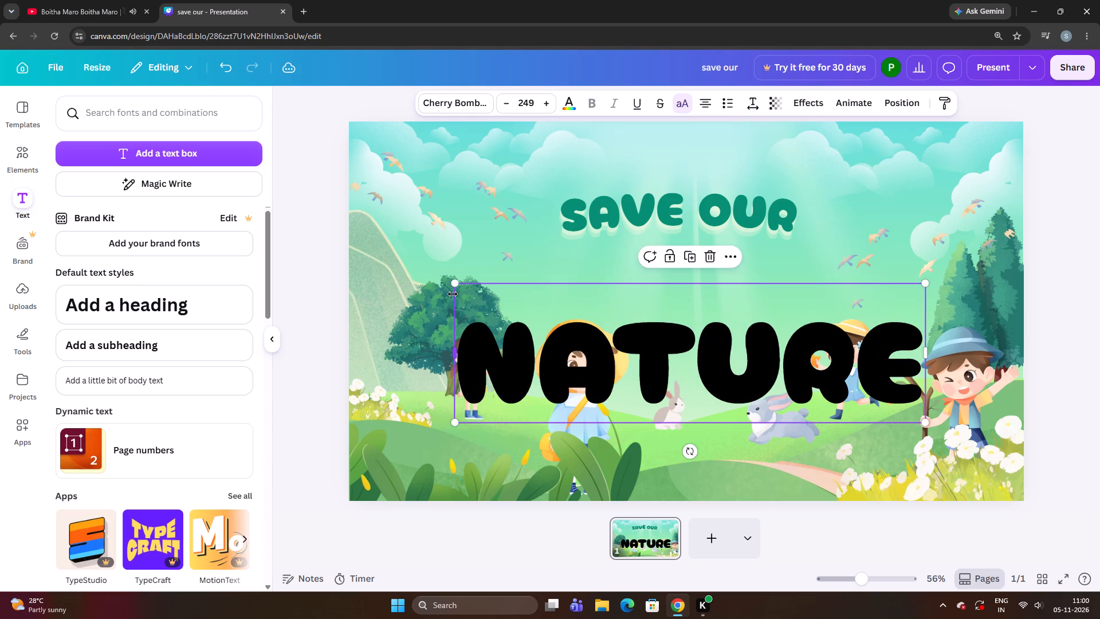
# Scale the NATURE text down to font size 60.3.
pyautogui.hotkey('ctrl', 'shift', 'Up')
pyautogui.hotkey('ctrl', 'shift', 'Up')
pyautogui.hotkey('ctrl', 'shift', 'Up')
pyautogui.hotkey('ctrl', 'shift', 'Up')
pyautogui.hotkey('ctrl', 'shift', 'Up')
pyautogui.hotkey('ctrl', 'shift', 'Up')
pyautogui.hotkey('ctrl', 'shift', 'Up')
pyautogui.hotkey('ctrl', 'shift', 'Up')
pyautogui.hotkey('ctrl', 'shift', 'Up')
pyautogui.hotkey('ctrl', 'shift', 'Up')
pyautogui.hotkey('ctrl', 'shift', 'Up')
pyautogui.hotkey('ctrl', 'shift', 'Up')
pyautogui.hotkey('ctrl', 'shift', 'Up')
pyautogui.hotkey('ctrl', 'shift', 'Up')
pyautogui.hotkey('ctrl', 'shift', 'Up')
pyautogui.hotkey('ctrl', 'shift', 'Up')
pyautogui.hotkey('ctrl', 'shift', 'Up')
pyautogui.hotkey('ctrl', 'shift', 'Up')
pyautogui.hotkey('ctrl', 'shift', 'Up')
pyautogui.hotkey('ctrl', 'shift', 'Up')
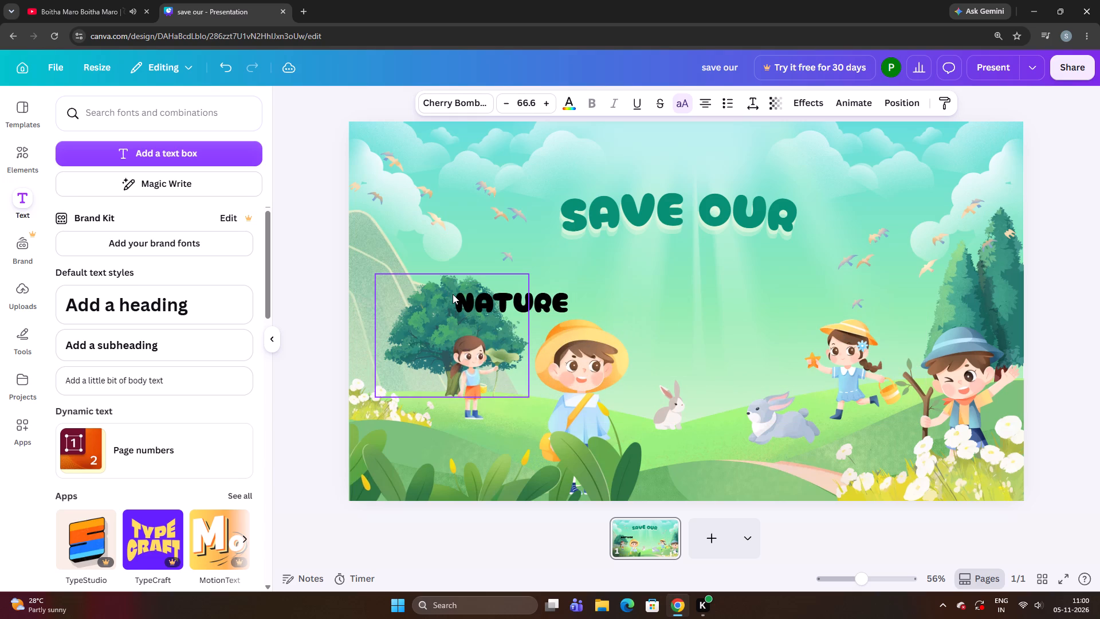
# Move the NATURE text right, off the tree and above the child in the yellow hat.
pyautogui.press('Right')
pyautogui.press('Right')
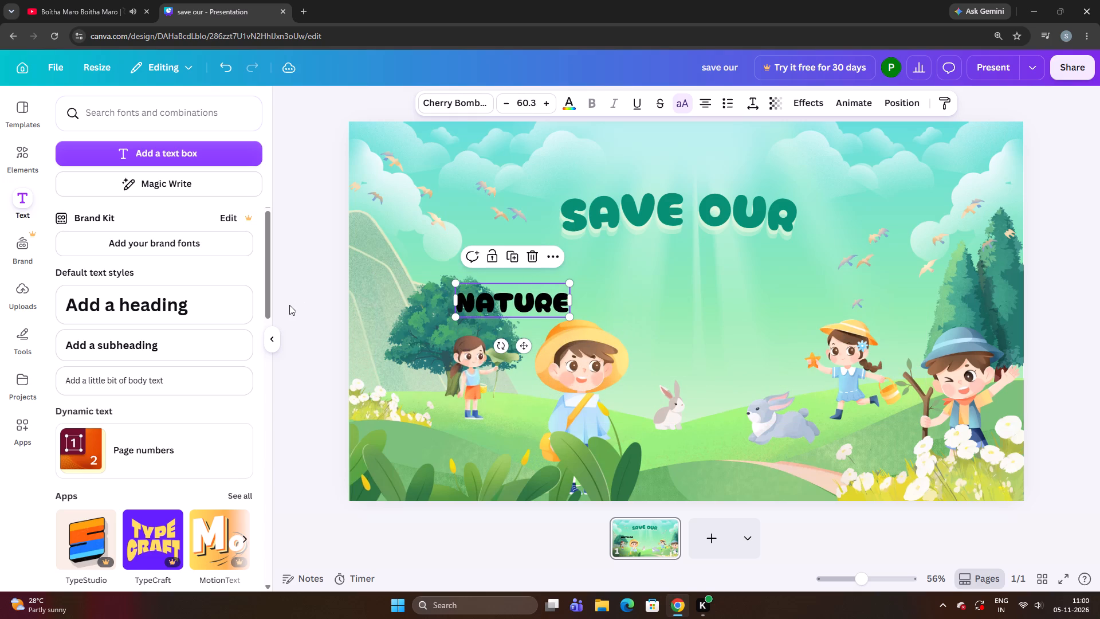
pyautogui.click(289, 305)
pyautogui.moveTo(480, 309); pyautogui.dragTo(486, 309)
pyautogui.moveTo(486, 309); pyautogui.dragTo(508, 309)
pyautogui.press('Right')
pyautogui.press('Right')
pyautogui.press('Right')
pyautogui.press('Right')
pyautogui.press('Right')
pyautogui.press('Right')
pyautogui.press('Right')
pyautogui.press('Right')
pyautogui.press('Right')
pyautogui.press('Right')
pyautogui.press('Right')
pyautogui.press('Right')
pyautogui.press('Right')
pyautogui.press('Right')
pyautogui.press('Right')
pyautogui.press('Right')
pyautogui.press('Right')
pyautogui.press('Right')
pyautogui.press('Right')
pyautogui.press('Right')
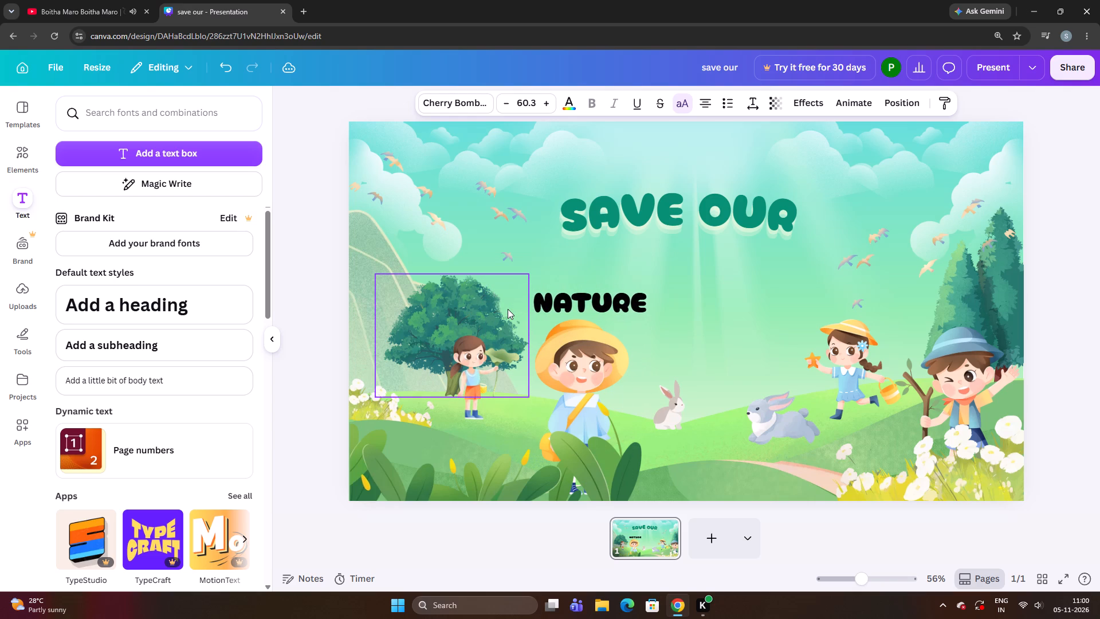
# Nudge the NATURE text up, closer to the "SAVE OUR" line and clear of the yellow hat.
pyautogui.press('Up')
pyautogui.press('Up')
pyautogui.press('Up')
pyautogui.press('Up')
pyautogui.press('Up')
pyautogui.press('Up')
pyautogui.press('Up')
pyautogui.press('Up')
pyautogui.press('Up')
pyautogui.press('Up')
pyautogui.press('Up')
pyautogui.press('Up')
pyautogui.press('Up')
pyautogui.press('Up')
pyautogui.press('Up')
pyautogui.press('Up')
pyautogui.press('Up')
pyautogui.press('Up')
pyautogui.press('Up')
pyautogui.press('Up')
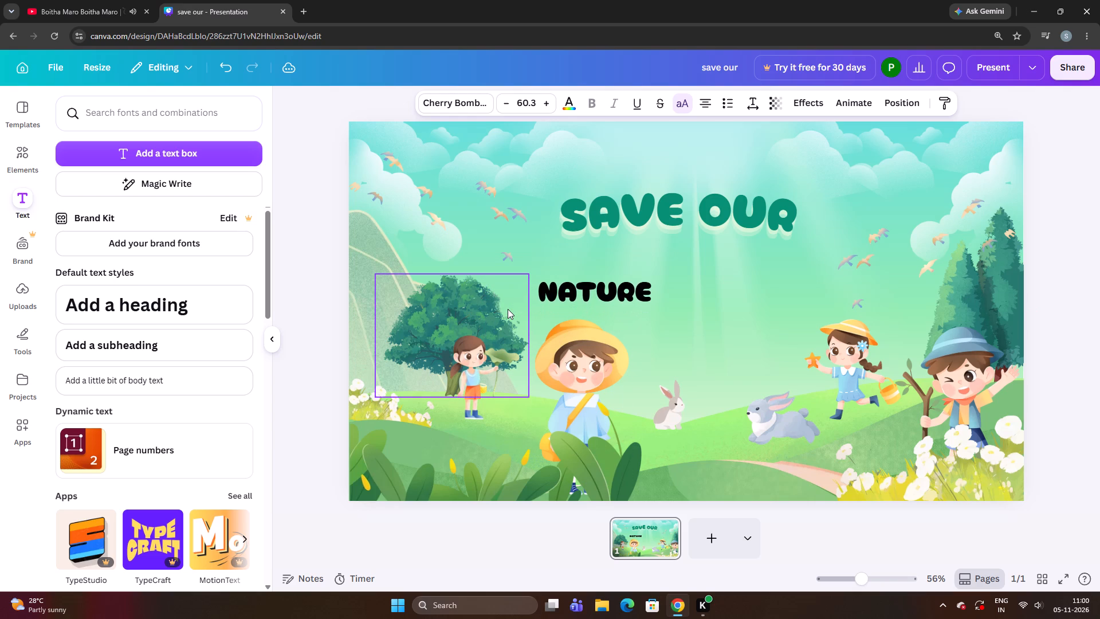
# Nudge the NATURE text further right, beneath the middle of the "SAVE OUR" line.
pyautogui.press('Right')
pyautogui.press('Right')
pyautogui.press('Right')
pyautogui.press('Right')
pyautogui.press('Right')
pyautogui.press('Right')
pyautogui.press('Right')
pyautogui.press('Right')
pyautogui.press('Right')
pyautogui.press('Right')
pyautogui.press('Right')
pyautogui.press('Right')
pyautogui.press('Right')
pyautogui.press('Right')
pyautogui.press('Right')
pyautogui.press('Right')
pyautogui.press('Right')
pyautogui.press('Right')
pyautogui.press('Right')
pyautogui.press('Right')
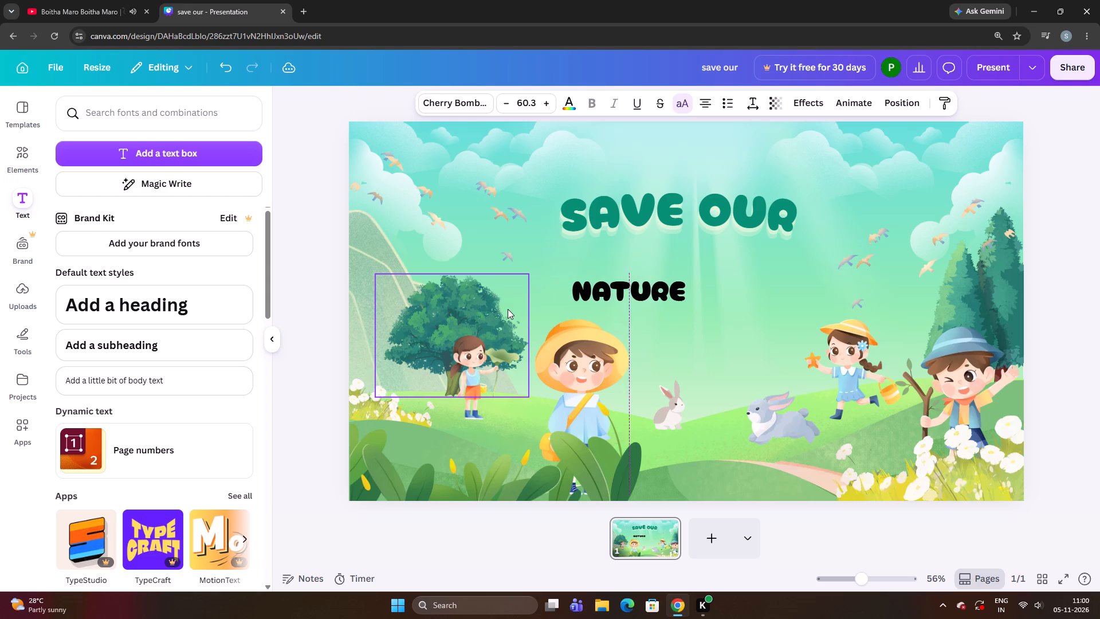
pyautogui.press('Right')
pyautogui.press('Right')
pyautogui.press('Right')
pyautogui.press('Right')
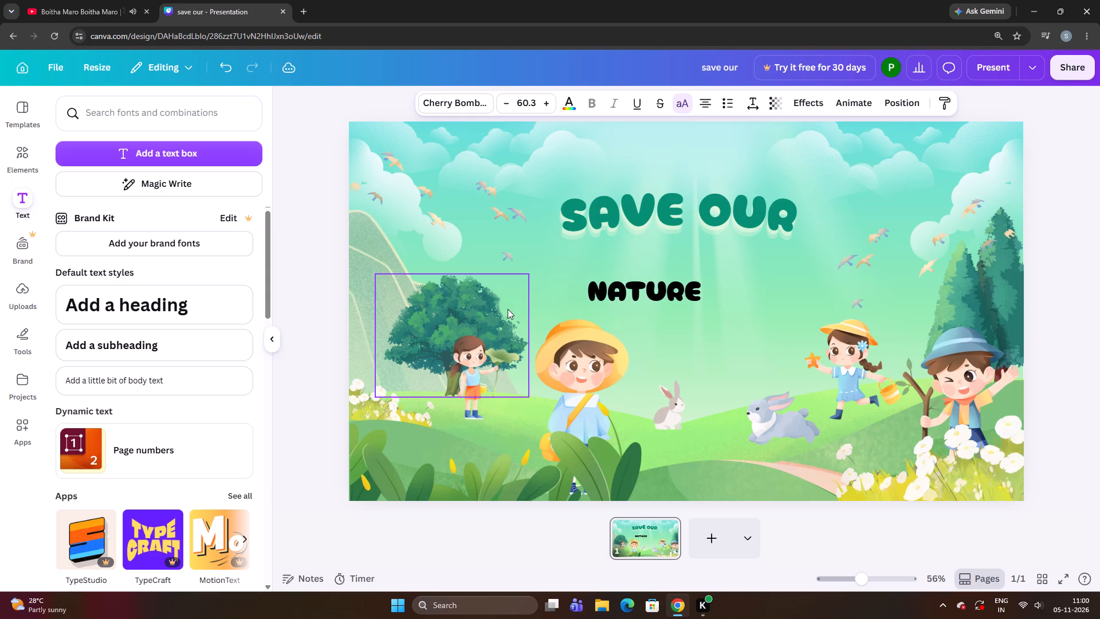
pyautogui.press('Right')
pyautogui.press('Right')
pyautogui.press('Right')
pyautogui.press('Right')
pyautogui.press('Right')
pyautogui.press('Right')
pyautogui.press('Right')
pyautogui.press('Right')
pyautogui.press('Right')
pyautogui.press('Right')
pyautogui.press('Right')
pyautogui.press('Right')
pyautogui.press('Right')
pyautogui.press('Right')
pyautogui.press('Right')
pyautogui.press('Right')
pyautogui.press('Right')
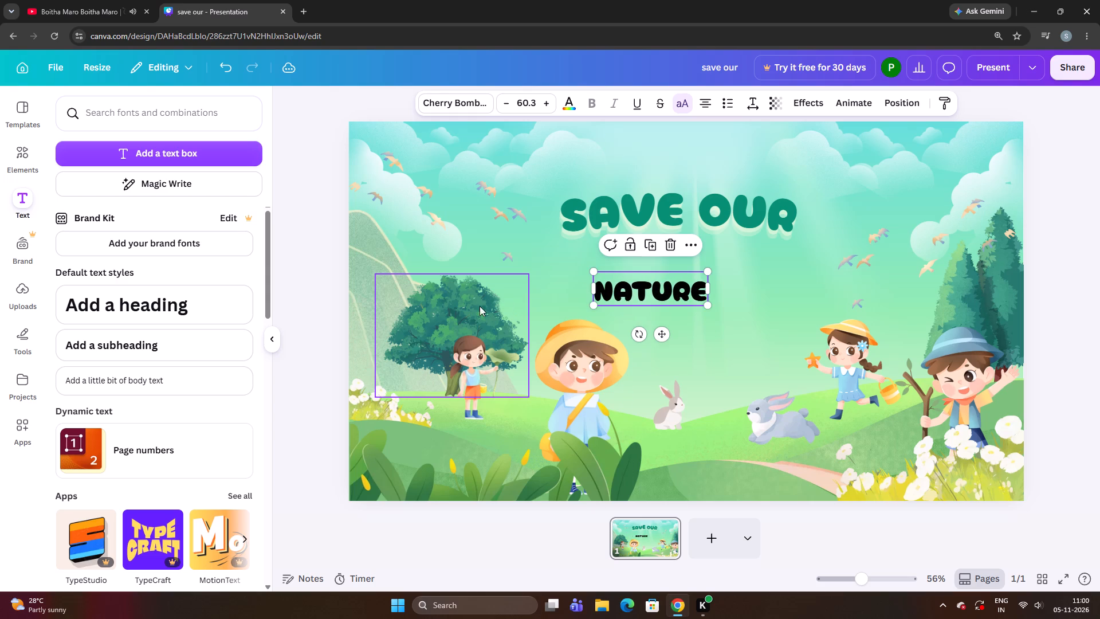
# Move the NATURE text slightly right and up, closer to the middle of the "SAVE OUR" line.
pyautogui.click(309, 363)
pyautogui.moveTo(654, 302); pyautogui.dragTo(665, 297)
# Enlarge the NATURE text to font size 70.4.
pyautogui.hotkey('ctrl', 'Down')
pyautogui.hotkey('ctrl', 'Down')
pyautogui.hotkey('ctrl', 'Down')
pyautogui.hotkey('ctrl', 'Down')
pyautogui.hotkey('ctrl', 'Down')
pyautogui.hotkey('ctrl', 'Down')
pyautogui.hotkey('ctrl', 'Down')
pyautogui.hotkey('ctrl', 'Down')
pyautogui.hotkey('ctrl', 'Down')
pyautogui.hotkey('ctrl', 'Down')
pyautogui.hotkey('ctrl', 'Down')
pyautogui.hotkey('ctrl', 'Down')
pyautogui.hotkey('ctrl', 'Down')
pyautogui.hotkey('ctrl', 'Down')
pyautogui.hotkey('ctrl', 'Down')
pyautogui.hotkey('ctrl', 'Down')
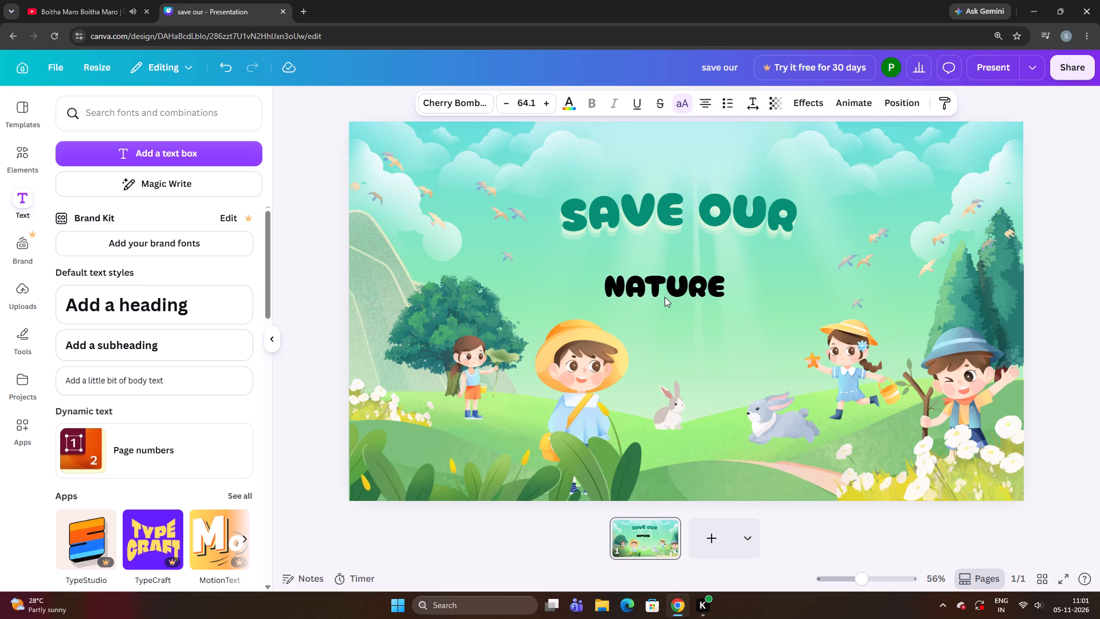
# Nudge the NATURE text up, closer to the "SAVE OUR" line.
pyautogui.press('Up')
pyautogui.press('Up')
pyautogui.press('Up')
pyautogui.press('Up')
pyautogui.press('Up')
pyautogui.press('Up')
pyautogui.press('Up')
pyautogui.press('Up')
pyautogui.press('Up')
pyautogui.press('Up')
pyautogui.press('Up')
pyautogui.press('Up')
pyautogui.press('Up')
pyautogui.press('Up')
pyautogui.press('Up')
pyautogui.press('Up')
pyautogui.press('Up')
pyautogui.press('Up')
pyautogui.press('Up')
pyautogui.press('Up')
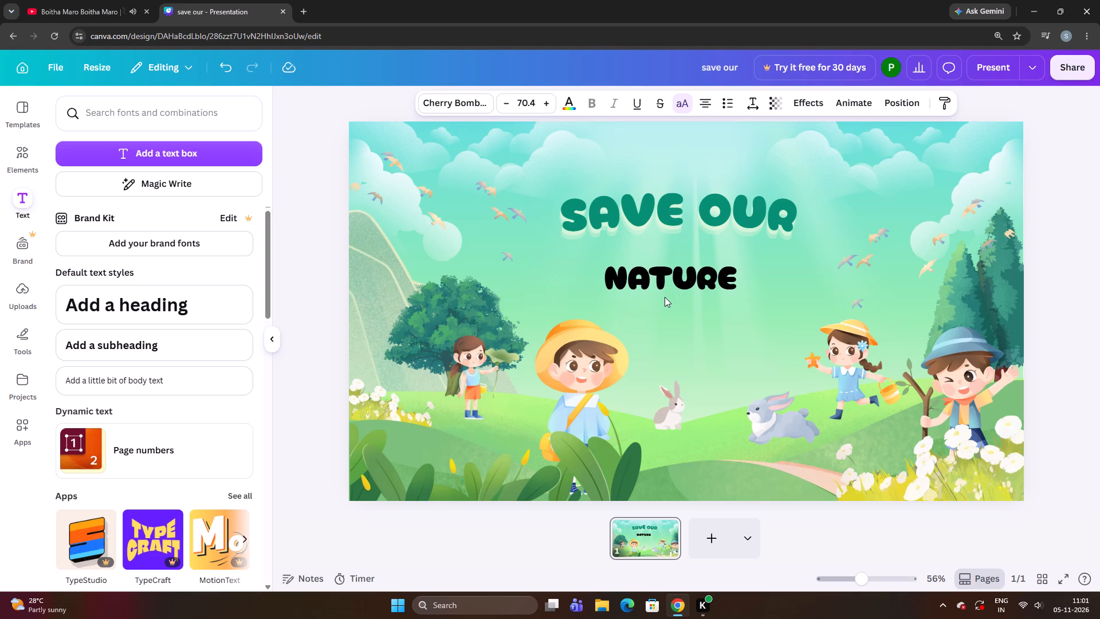
# Enlarge the NATURE text further to font size 91.8.
pyautogui.hotkey('ctrl', 'Down')
pyautogui.hotkey('ctrl', 'Down')
pyautogui.hotkey('ctrl', 'Down')
pyautogui.hotkey('ctrl', 'Down')
pyautogui.hotkey('ctrl', 'Down')
pyautogui.hotkey('ctrl', 'Down')
pyautogui.hotkey('ctrl', 'Down')
pyautogui.hotkey('ctrl', 'Down')
pyautogui.hotkey('ctrl', 'Down')
pyautogui.hotkey('ctrl', 'Down')
pyautogui.hotkey('ctrl', 'Down')
pyautogui.hotkey('ctrl', 'Down')
pyautogui.hotkey('ctrl', 'Down')
pyautogui.hotkey('ctrl', 'Down')
pyautogui.hotkey('ctrl', 'Down')
pyautogui.hotkey('ctrl', 'Down')
pyautogui.hotkey('ctrl', 'Down')
pyautogui.hotkey('ctrl', 'Down')
pyautogui.hotkey('ctrl', 'Down')
pyautogui.hotkey('ctrl', 'Down')
pyautogui.hotkey('ctrl', 'Down')
pyautogui.hotkey('ctrl', 'Down')
pyautogui.hotkey('ctrl', 'Down')
pyautogui.hotkey('ctrl', 'Down')
pyautogui.hotkey('ctrl', 'Down')
pyautogui.hotkey('ctrl', 'Down')
pyautogui.hotkey('ctrl', 'Down')
pyautogui.hotkey('ctrl', 'Down')
pyautogui.hotkey('ctrl', 'Down')
pyautogui.hotkey('ctrl', 'Down')
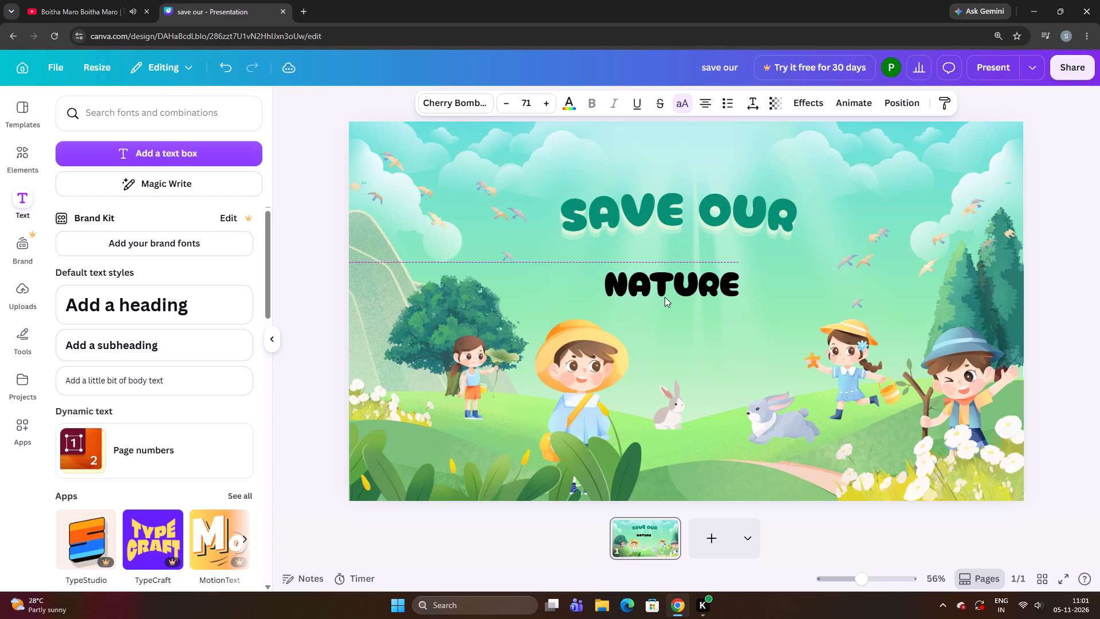
pyautogui.hotkey('ctrl', 'Down')
pyautogui.hotkey('ctrl', 'Down')
pyautogui.hotkey('ctrl', 'Down')
pyautogui.hotkey('ctrl', 'Down')
pyautogui.hotkey('ctrl', 'Down')
pyautogui.hotkey('ctrl', 'Down')
pyautogui.hotkey('ctrl', 'Down')
pyautogui.hotkey('ctrl', 'Down')
pyautogui.hotkey('ctrl', 'Down')
pyautogui.hotkey('ctrl', 'Down')
pyautogui.hotkey('ctrl', 'Down')
pyautogui.hotkey('ctrl', 'Down')
pyautogui.hotkey('ctrl', 'Down')
pyautogui.hotkey('ctrl', 'Down')
pyautogui.hotkey('ctrl', 'Down')
pyautogui.hotkey('ctrl', 'Down')
pyautogui.hotkey('ctrl', 'Down')
pyautogui.hotkey('ctrl', 'Down')
pyautogui.hotkey('ctrl', 'Down')
pyautogui.hotkey('ctrl', 'Down')
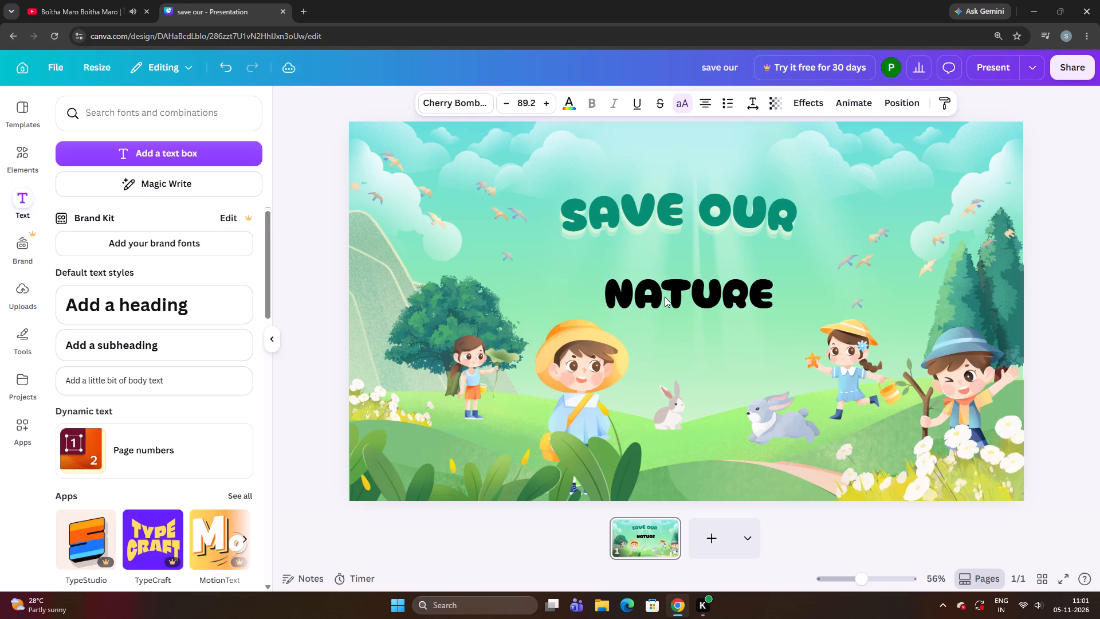
# Nudge the enlarged NATURE text left, towards the centre of the "SAVE OUR" line.
pyautogui.press('Left')
pyautogui.press('Left')
pyautogui.press('Left')
pyautogui.press('Left')
pyautogui.press('Left')
pyautogui.press('Left')
pyautogui.press('Left')
pyautogui.press('Left')
pyautogui.press('Left')
pyautogui.press('Left')
pyautogui.press('Left')
pyautogui.press('Left')
pyautogui.press('Left')
pyautogui.press('Left')
pyautogui.press('Left')
pyautogui.press('Left')
pyautogui.press('Left')
pyautogui.press('Left')
pyautogui.press('Left')
pyautogui.press('Left')
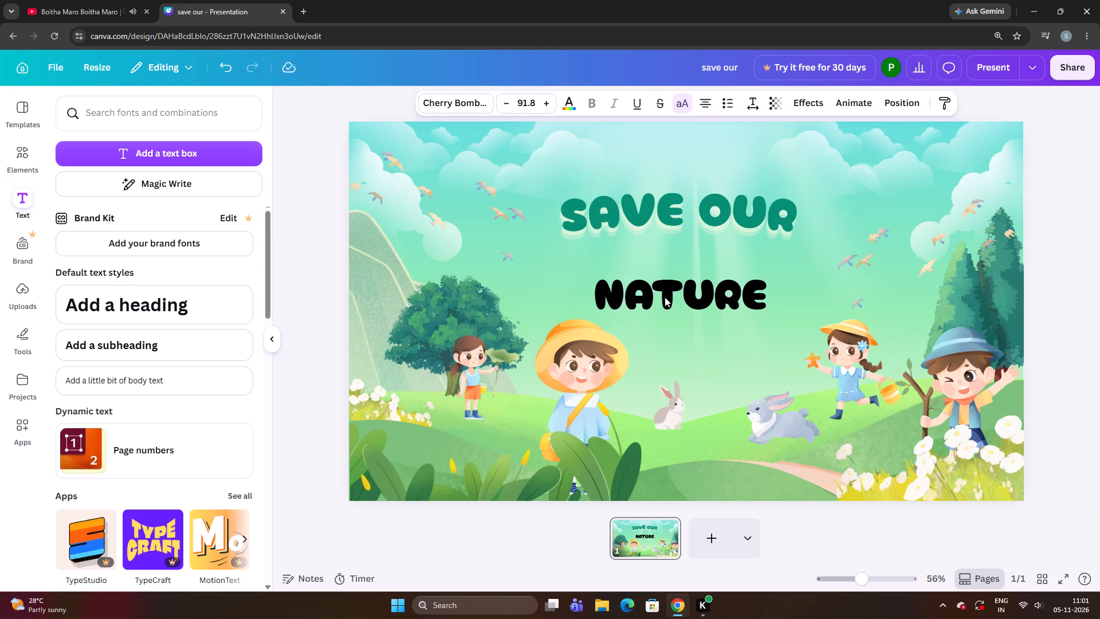
# Nudge the NATURE text up, nearer the "SAVE OUR" line and clear of the yellow hat.
pyautogui.press('Up')
pyautogui.press('Up')
pyautogui.press('Up')
pyautogui.press('Up')
pyautogui.press('Up')
pyautogui.press('Up')
pyautogui.press('Up')
pyautogui.press('Up')
pyautogui.press('Up')
pyautogui.press('Up')
pyautogui.press('Up')
pyautogui.press('Up')
pyautogui.press('Up')
pyautogui.press('Up')
pyautogui.press('Up')
pyautogui.press('Up')
pyautogui.press('Up')
pyautogui.press('Up')
pyautogui.press('Up')
pyautogui.press('Up')
# Nudge the NATURE text slightly further left, centred beneath the "SAVE OUR" line.
pyautogui.press('Left')
pyautogui.press('Left')
pyautogui.press('Left')
pyautogui.press('Left')
pyautogui.press('Left')
pyautogui.press('Left')
pyautogui.press('Left')
pyautogui.press('Left')
pyautogui.press('Left')
pyautogui.press('Left')
pyautogui.press('Left')
pyautogui.press('Left')
pyautogui.press('Left')
pyautogui.press('Left')
pyautogui.press('Left')
pyautogui.press('Left')
pyautogui.press('Left')
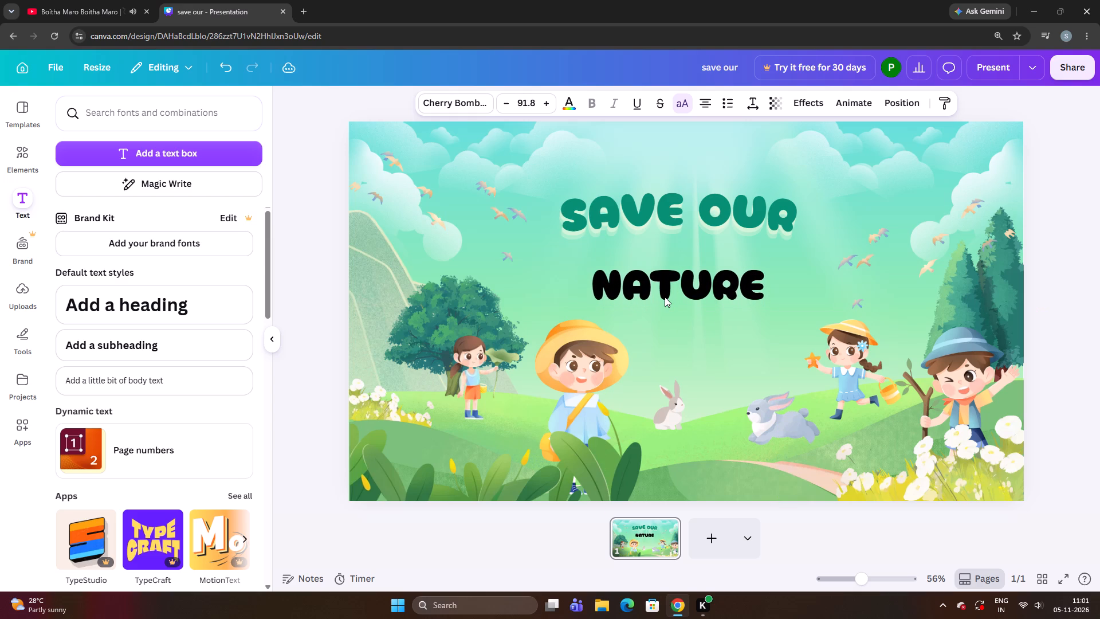
# Enlarge the NATURE text to font size 102.
pyautogui.hotkey('ctrl', 'Down')
pyautogui.hotkey('ctrl', 'Down')
pyautogui.hotkey('ctrl', 'Down')
pyautogui.hotkey('ctrl', 'Down')
pyautogui.hotkey('ctrl', 'Down')
pyautogui.hotkey('ctrl', 'Down')
pyautogui.hotkey('ctrl', 'Down')
pyautogui.hotkey('ctrl', 'Down')
pyautogui.hotkey('ctrl', 'Down')
pyautogui.hotkey('ctrl', 'Down')
pyautogui.hotkey('ctrl', 'Down')
pyautogui.hotkey('ctrl', 'Down')
pyautogui.hotkey('ctrl', 'Down')
pyautogui.hotkey('ctrl', 'Down')
pyautogui.hotkey('ctrl', 'Down')
pyautogui.hotkey('ctrl', 'Down')
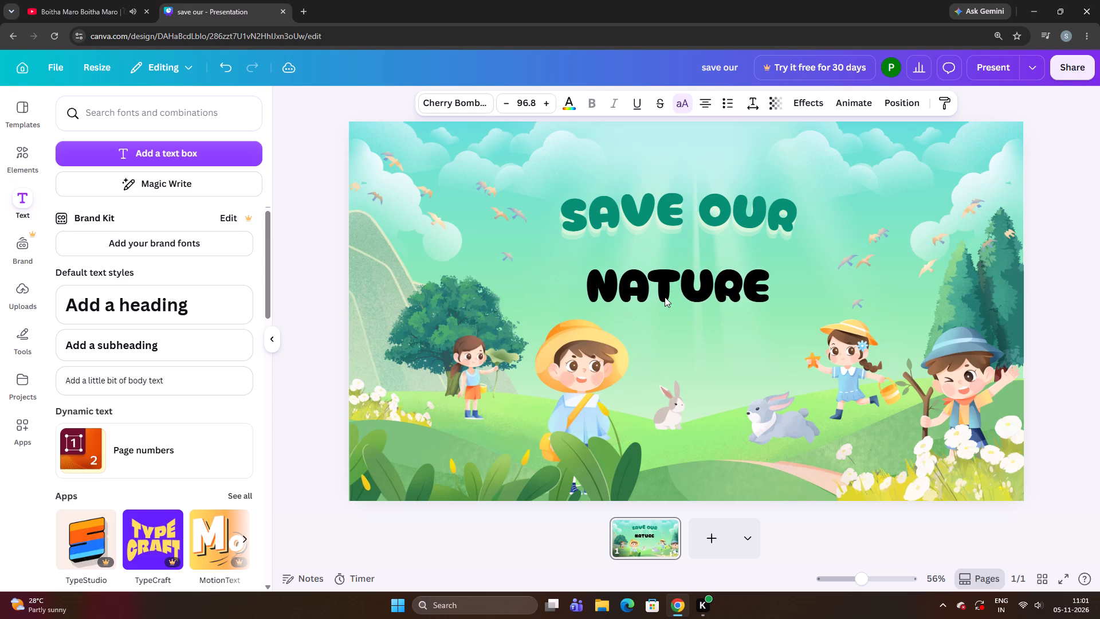
# Nudge the enlarged NATURE text up, closer to the "SAVE OUR" line.
pyautogui.press('Up')
pyautogui.press('Up')
pyautogui.press('Up')
pyautogui.press('Up')
pyautogui.press('Up')
pyautogui.press('Up')
pyautogui.press('Up')
pyautogui.press('Up')
pyautogui.press('Up')
pyautogui.press('Up')
pyautogui.press('Up')
pyautogui.press('Up')
pyautogui.press('Up')
pyautogui.press('Up')
pyautogui.press('Up')
pyautogui.press('Up')
pyautogui.press('Up')
pyautogui.press('Up')
pyautogui.press('Up')
pyautogui.press('Up')
# Nudge the NATURE text left to recentre it beneath the "SAVE OUR" line.
pyautogui.press('Left')
pyautogui.press('Left')
pyautogui.press('Left')
pyautogui.press('Left')
pyautogui.press('Left')
pyautogui.press('Left')
pyautogui.press('Left')
pyautogui.press('Left')
pyautogui.press('Left')
pyautogui.press('Left')
pyautogui.press('Left')
pyautogui.press('Left')
pyautogui.press('Left')
pyautogui.press('Left')
pyautogui.press('Left')
pyautogui.press('Left')
pyautogui.press('Left')
pyautogui.press('Left')
pyautogui.press('Left')
pyautogui.press('Left')
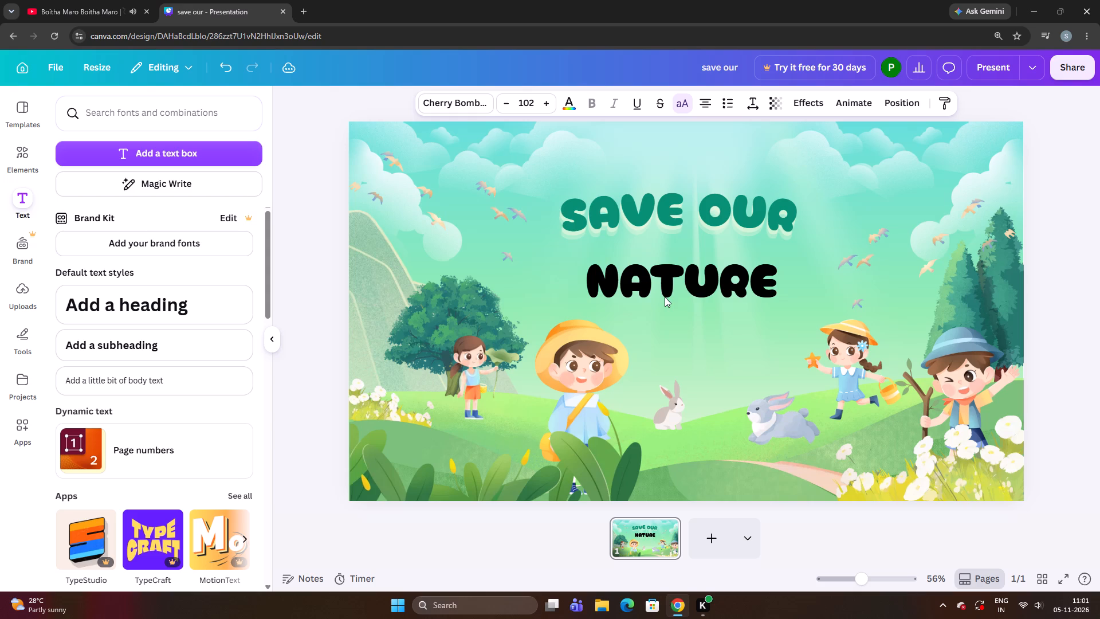
# Enlarge the NATURE text further to font size 125, about as wide as the "SAVE OUR" line.
pyautogui.hotkey('ctrl', 'Down')
pyautogui.hotkey('ctrl', 'Down')
pyautogui.hotkey('ctrl', 'Down')
pyautogui.hotkey('ctrl', 'Down')
pyautogui.hotkey('ctrl', 'Down')
pyautogui.hotkey('ctrl', 'Down')
pyautogui.hotkey('ctrl', 'Down')
pyautogui.hotkey('ctrl', 'Down')
pyautogui.hotkey('ctrl', 'Down')
pyautogui.hotkey('ctrl', 'Down')
pyautogui.hotkey('ctrl', 'Down')
pyautogui.hotkey('ctrl', 'Down')
pyautogui.hotkey('ctrl', 'Down')
pyautogui.hotkey('ctrl', 'Down')
pyautogui.hotkey('ctrl', 'Down')
pyautogui.hotkey('ctrl', 'Down')
pyautogui.hotkey('ctrl', 'Down')
pyautogui.hotkey('ctrl', 'Down')
pyautogui.hotkey('ctrl', 'Down')
pyautogui.hotkey('ctrl', 'Down')
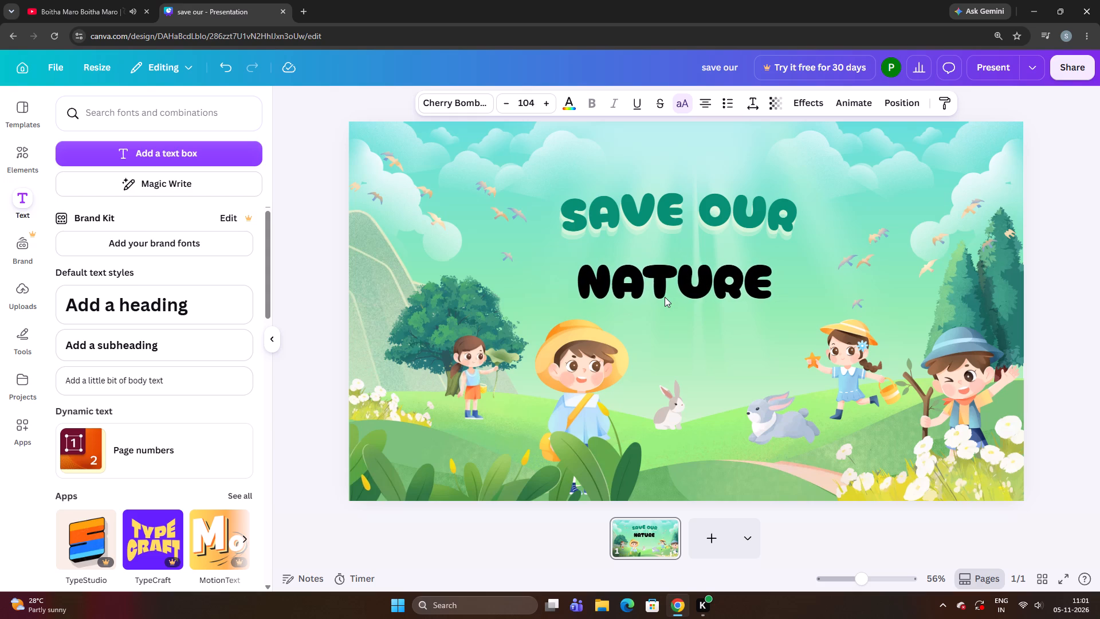
# Nudge the NATURE text left so its edges line up with the "SAVE OUR" line.
pyautogui.press('Left')
pyautogui.press('Left')
pyautogui.press('Left')
pyautogui.press('Left')
pyautogui.press('Left')
pyautogui.press('Left')
pyautogui.press('Left')
pyautogui.press('Left')
pyautogui.press('Left')
pyautogui.press('Left')
pyautogui.press('Left')
pyautogui.press('Left')
pyautogui.press('Left')
pyautogui.press('Left')
pyautogui.press('Left')
pyautogui.press('Left')
pyautogui.press('Left')
pyautogui.press('Left')
pyautogui.press('Left')
pyautogui.press('Left')
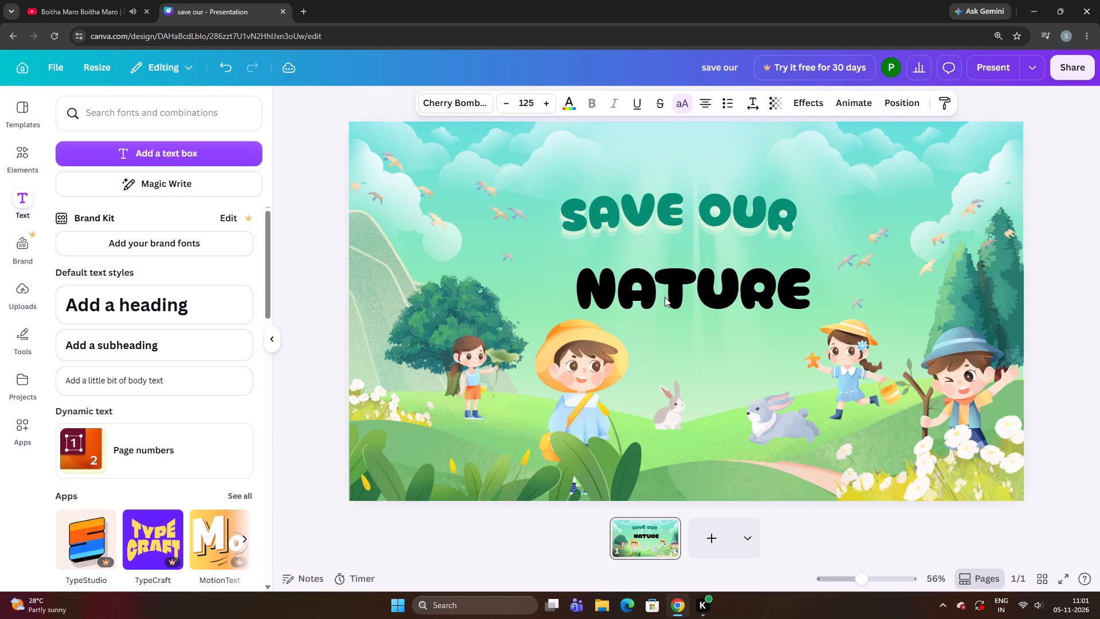
# Nudge the NATURE text up, away from the yellow hat and nearer the "SAVE OUR" line.
pyautogui.press('Up')
pyautogui.press('Up')
pyautogui.press('Up')
pyautogui.press('Up')
pyautogui.press('Up')
pyautogui.press('Up')
pyautogui.press('Up')
pyautogui.press('Up')
pyautogui.press('Up')
pyautogui.press('Up')
pyautogui.press('Up')
pyautogui.press('Up')
pyautogui.press('Up')
pyautogui.press('Up')
pyautogui.press('Up')
pyautogui.press('Up')
pyautogui.press('Up')
pyautogui.press('Up')
pyautogui.press('Up')
pyautogui.press('Up')
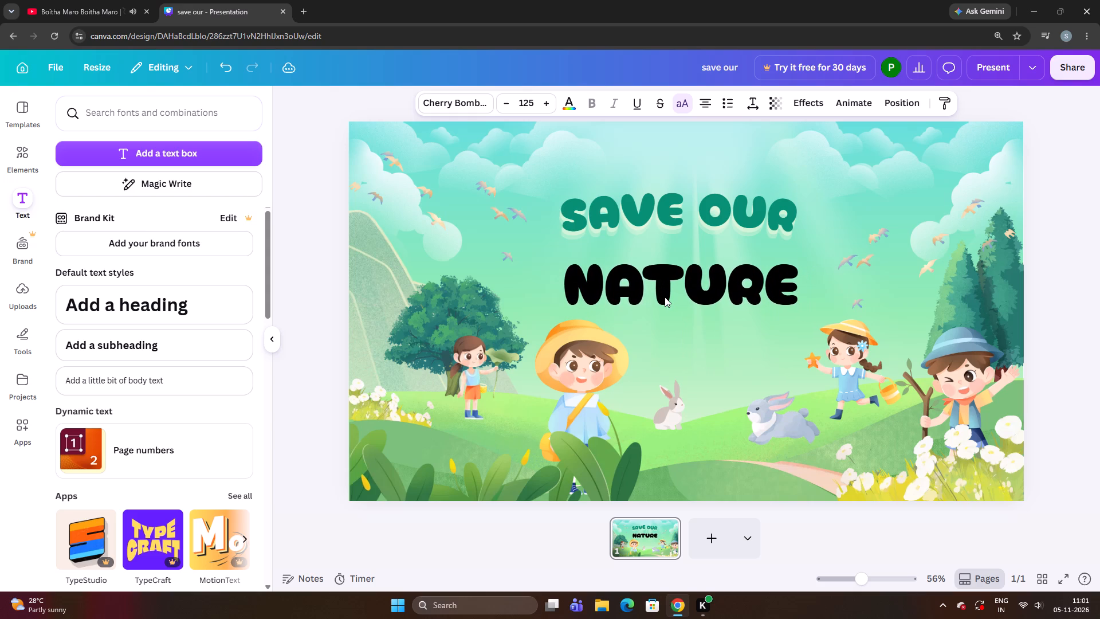
# Enlarge the NATURE text to font size 145, wider than the "SAVE OUR" line.
pyautogui.hotkey('ctrl', 'Down')
pyautogui.hotkey('ctrl', 'Down')
pyautogui.hotkey('ctrl', 'Down')
pyautogui.hotkey('ctrl', 'Down')
pyautogui.hotkey('ctrl', 'Down')
pyautogui.hotkey('ctrl', 'Down')
pyautogui.hotkey('ctrl', 'Down')
pyautogui.hotkey('ctrl', 'Down')
pyautogui.hotkey('ctrl', 'Down')
pyautogui.hotkey('ctrl', 'Down')
pyautogui.hotkey('ctrl', 'Down')
pyautogui.hotkey('ctrl', 'Down')
pyautogui.hotkey('ctrl', 'Down')
pyautogui.hotkey('ctrl', 'Down')
pyautogui.hotkey('ctrl', 'Down')
pyautogui.hotkey('ctrl', 'Down')
pyautogui.hotkey('ctrl', 'Down')
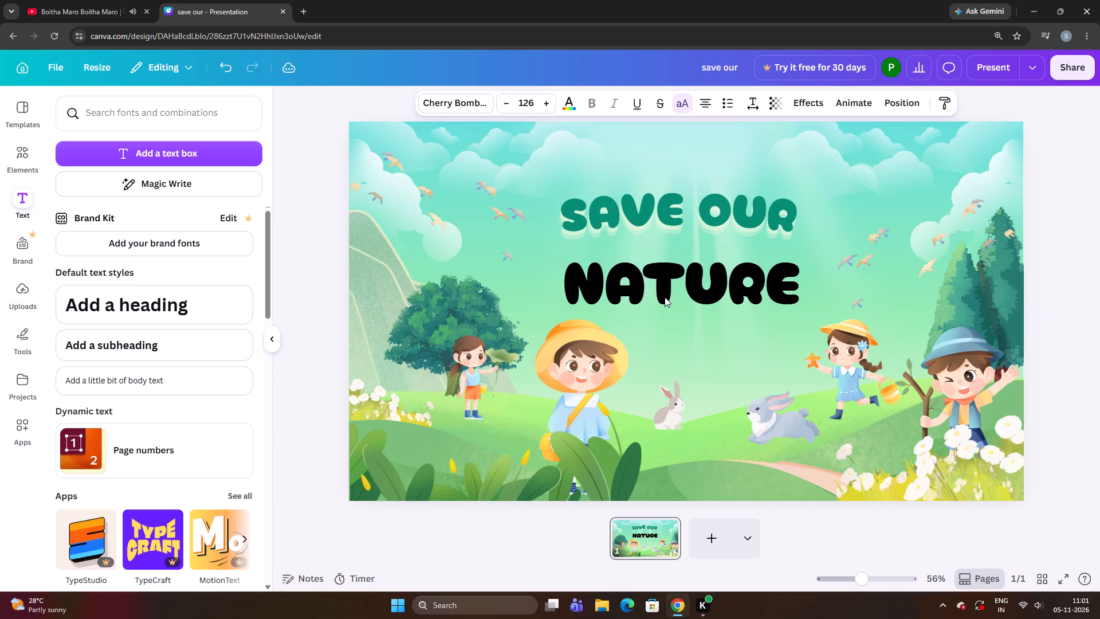
pyautogui.hotkey('ctrl', 'Down')
pyautogui.hotkey('ctrl', 'Down')
pyautogui.hotkey('ctrl', 'Down')
pyautogui.hotkey('ctrl', 'Down')
pyautogui.hotkey('ctrl', 'Down')
pyautogui.hotkey('ctrl', 'Down')
pyautogui.hotkey('ctrl', 'Down')
pyautogui.hotkey('ctrl', 'Down')
pyautogui.hotkey('ctrl', 'Down')
pyautogui.hotkey('ctrl', 'Down')
pyautogui.hotkey('ctrl', 'Down')
pyautogui.hotkey('ctrl', 'Down')
pyautogui.hotkey('ctrl', 'Down')
pyautogui.hotkey('ctrl', 'Down')
pyautogui.hotkey('ctrl', 'Down')
pyautogui.hotkey('ctrl', 'Down')
pyautogui.hotkey('ctrl', 'Down')
pyautogui.hotkey('ctrl', 'Down')
pyautogui.hotkey('ctrl', 'Down')
pyautogui.hotkey('ctrl', 'Down')
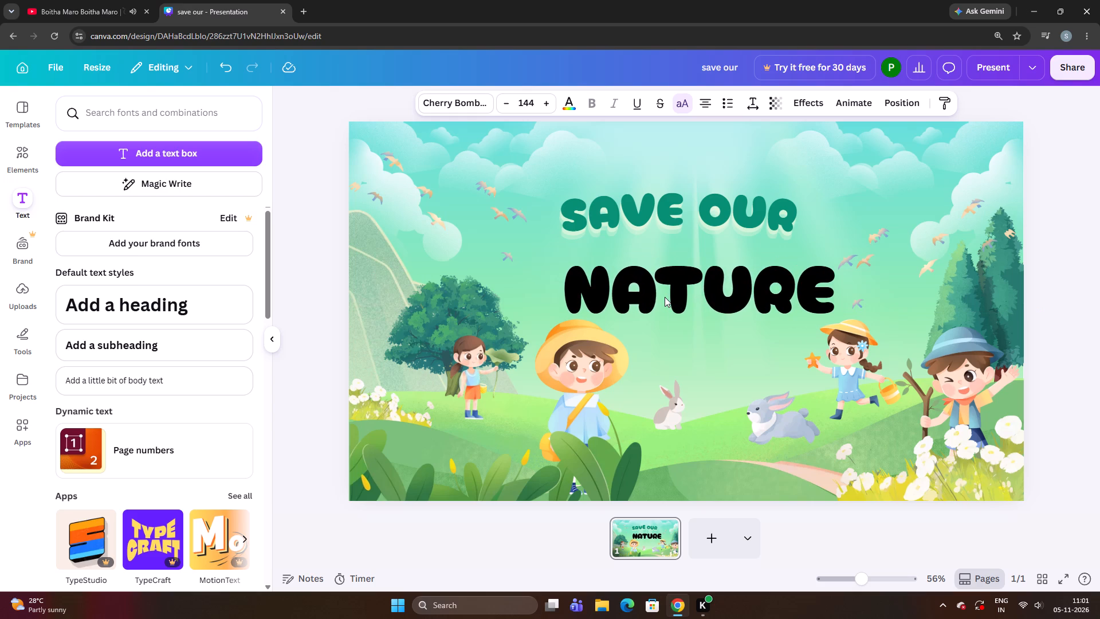
# Nudge the enlarged NATURE text left, back toward the centre of the "SAVE OUR" line.
pyautogui.press('Left')
pyautogui.press('Left')
pyautogui.press('Left')
pyautogui.press('Left')
pyautogui.press('Left')
pyautogui.press('Left')
pyautogui.press('Left')
pyautogui.press('Left')
pyautogui.press('Left')
pyautogui.press('Left')
pyautogui.press('Left')
pyautogui.press('Left')
pyautogui.press('Left')
pyautogui.press('Left')
pyautogui.press('Left')
pyautogui.press('Left')
pyautogui.press('Left')
pyautogui.press('Left')
pyautogui.press('Left')
# Nudge the NATURE text up, clear of the yellow hat and close beneath the "SAVE OUR" line.
pyautogui.press('Up')
pyautogui.press('Up')
pyautogui.press('Up')
pyautogui.press('Up')
pyautogui.press('Up')
pyautogui.press('Up')
pyautogui.press('Up')
pyautogui.press('Up')
pyautogui.press('Up')
pyautogui.press('Up')
pyautogui.press('Up')
pyautogui.press('Up')
pyautogui.press('Up')
pyautogui.press('Up')
pyautogui.press('Up')
pyautogui.press('Up')
pyautogui.press('Up')
pyautogui.press('Up')
pyautogui.press('Up')
pyautogui.press('Up')
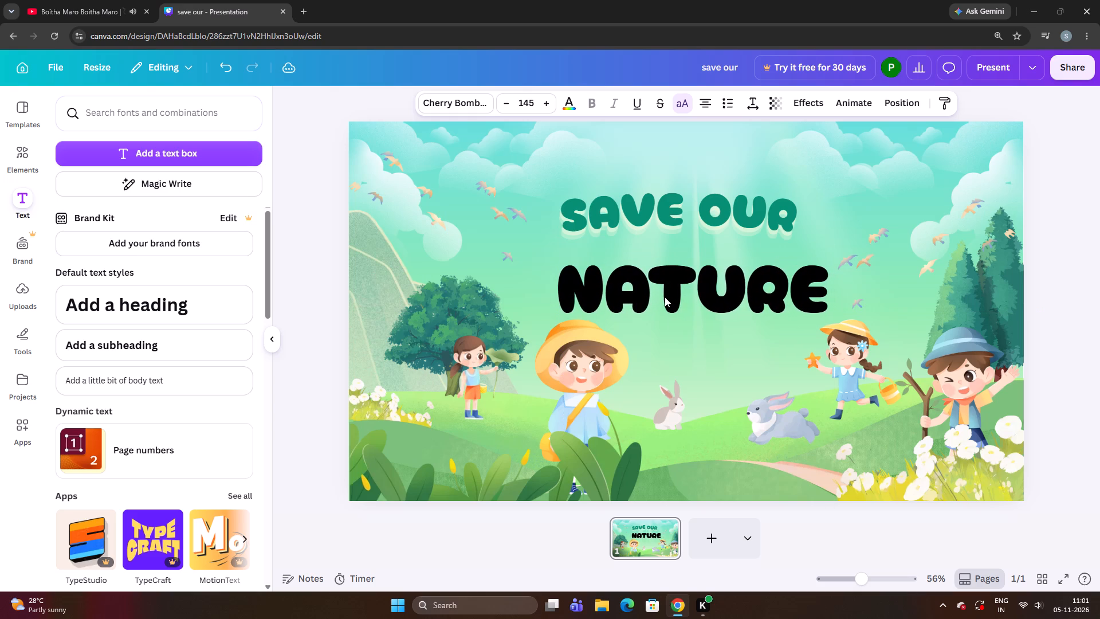
# Nudge the NATURE text further left so it extends past both ends of the "SAVE OUR" line.
pyautogui.press('Left')
pyautogui.press('Left')
pyautogui.press('Left')
pyautogui.press('Left')
pyautogui.press('Left')
pyautogui.press('Left')
pyautogui.press('Left')
pyautogui.press('Left')
pyautogui.press('Left')
pyautogui.press('Left')
pyautogui.press('Left')
pyautogui.press('Left')
pyautogui.press('Left')
pyautogui.press('Left')
pyautogui.press('Left')
pyautogui.press('Left')
pyautogui.press('Left')
pyautogui.press('Left')
pyautogui.press('Left')
pyautogui.press('Left')
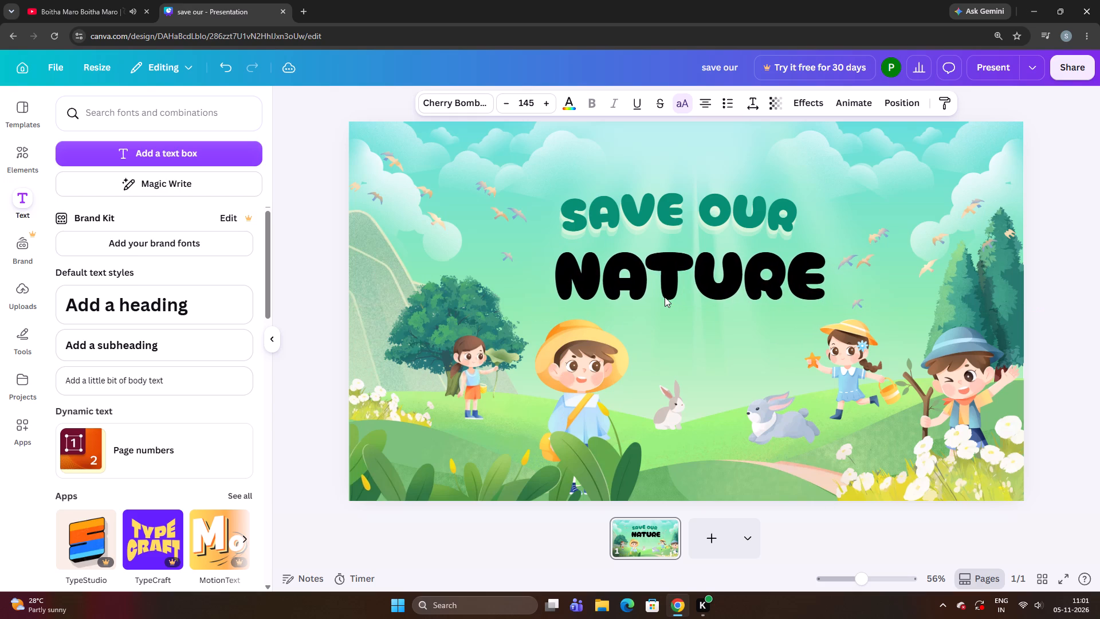
# Enlarge the NATURE text further to font size 155.
pyautogui.hotkey('ctrl', 'Down')
pyautogui.hotkey('ctrl', 'Down')
pyautogui.hotkey('ctrl', 'Down')
pyautogui.hotkey('ctrl', 'Down')
pyautogui.hotkey('ctrl', 'Down')
pyautogui.hotkey('ctrl', 'Down')
pyautogui.hotkey('ctrl', 'Down')
pyautogui.hotkey('ctrl', 'Down')
pyautogui.hotkey('ctrl', 'Down')
pyautogui.hotkey('ctrl', 'Down')
pyautogui.hotkey('ctrl', 'Down')
pyautogui.hotkey('ctrl', 'Down')
pyautogui.hotkey('ctrl', 'Down')
pyautogui.hotkey('ctrl', 'Down')
pyautogui.hotkey('ctrl', 'Down')
pyautogui.hotkey('ctrl', 'Down')
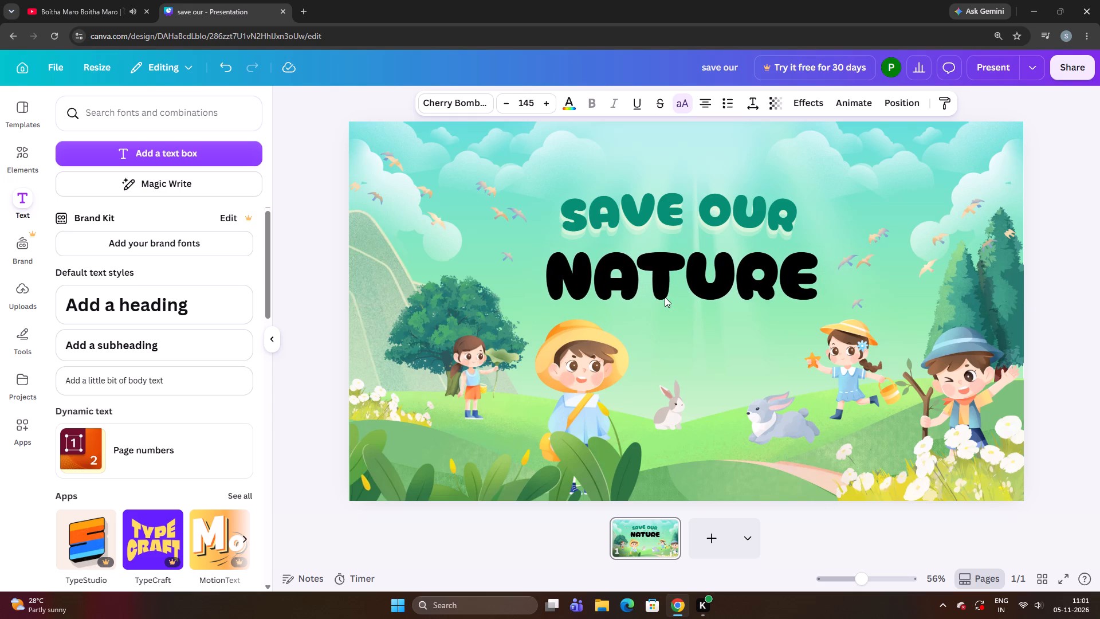
# Nudge the NATURE text up slightly to tighten the gap beneath the "SAVE OUR" line.
pyautogui.press('Up')
pyautogui.press('Up')
pyautogui.press('Up')
pyautogui.press('Up')
pyautogui.press('Up')
pyautogui.press('Up')
pyautogui.press('Up')
pyautogui.press('Up')
pyautogui.press('Up')
pyautogui.press('Up')
pyautogui.press('Up')
pyautogui.press('Up')
pyautogui.press('Up')
pyautogui.press('Up')
pyautogui.press('Up')
pyautogui.press('Up')
pyautogui.press('Up')
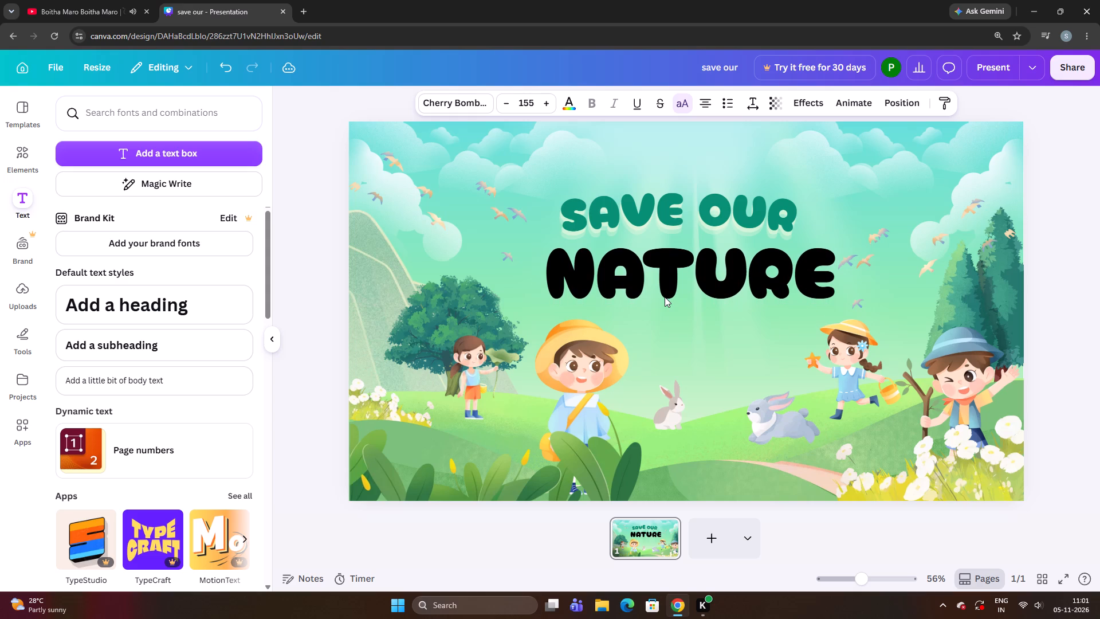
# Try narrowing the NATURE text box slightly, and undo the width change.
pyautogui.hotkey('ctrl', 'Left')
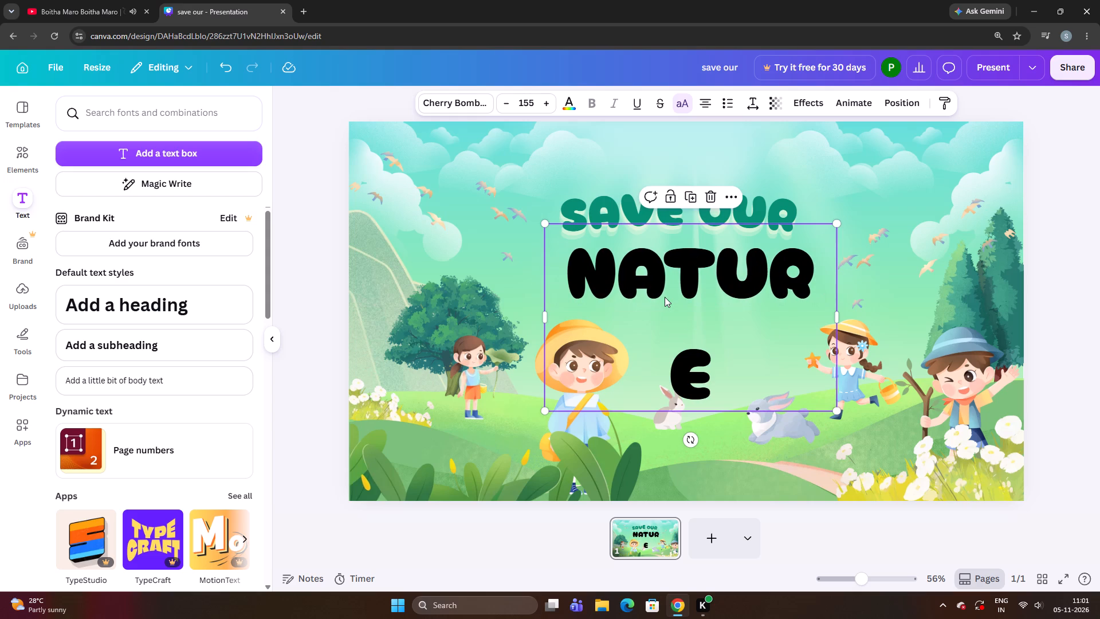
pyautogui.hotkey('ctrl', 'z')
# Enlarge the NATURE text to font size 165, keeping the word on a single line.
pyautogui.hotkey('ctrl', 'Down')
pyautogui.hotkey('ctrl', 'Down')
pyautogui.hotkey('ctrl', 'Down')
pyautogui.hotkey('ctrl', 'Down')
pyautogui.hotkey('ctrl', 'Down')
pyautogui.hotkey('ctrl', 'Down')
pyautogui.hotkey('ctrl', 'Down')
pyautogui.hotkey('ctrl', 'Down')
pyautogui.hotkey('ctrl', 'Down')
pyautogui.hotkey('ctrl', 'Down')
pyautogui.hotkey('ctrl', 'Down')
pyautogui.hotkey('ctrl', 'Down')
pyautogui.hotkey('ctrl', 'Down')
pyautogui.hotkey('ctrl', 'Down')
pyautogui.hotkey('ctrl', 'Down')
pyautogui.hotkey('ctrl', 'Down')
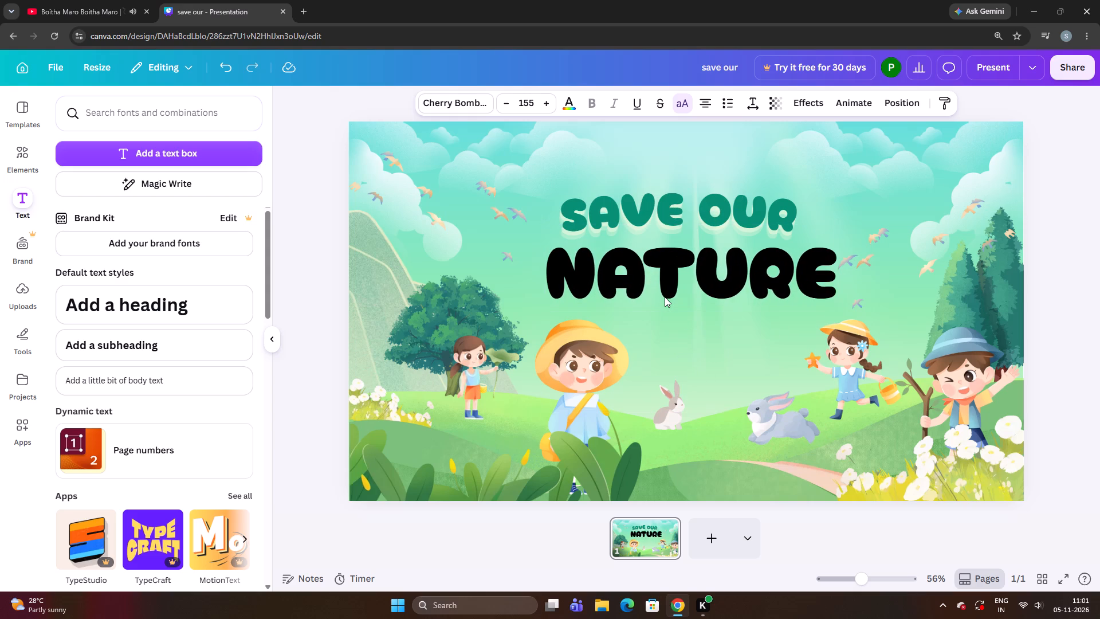
# Nudge the enlarged NATURE text left to centre it beneath "SAVE OUR", and fine-tune its height to sit slightly lower.
pyautogui.press('Left')
pyautogui.press('Left')
pyautogui.press('Left')
pyautogui.press('Left')
pyautogui.press('Left')
pyautogui.press('Left')
pyautogui.press('Left')
pyautogui.press('Left')
pyautogui.press('Left')
pyautogui.press('Left')
pyautogui.press('Left')
pyautogui.press('Left')
pyautogui.press('Left')
pyautogui.press('Left')
pyautogui.press('Left')
pyautogui.press('Left')
pyautogui.press('Left')
pyautogui.press('Left')
pyautogui.press('Left')
pyautogui.press('Left')
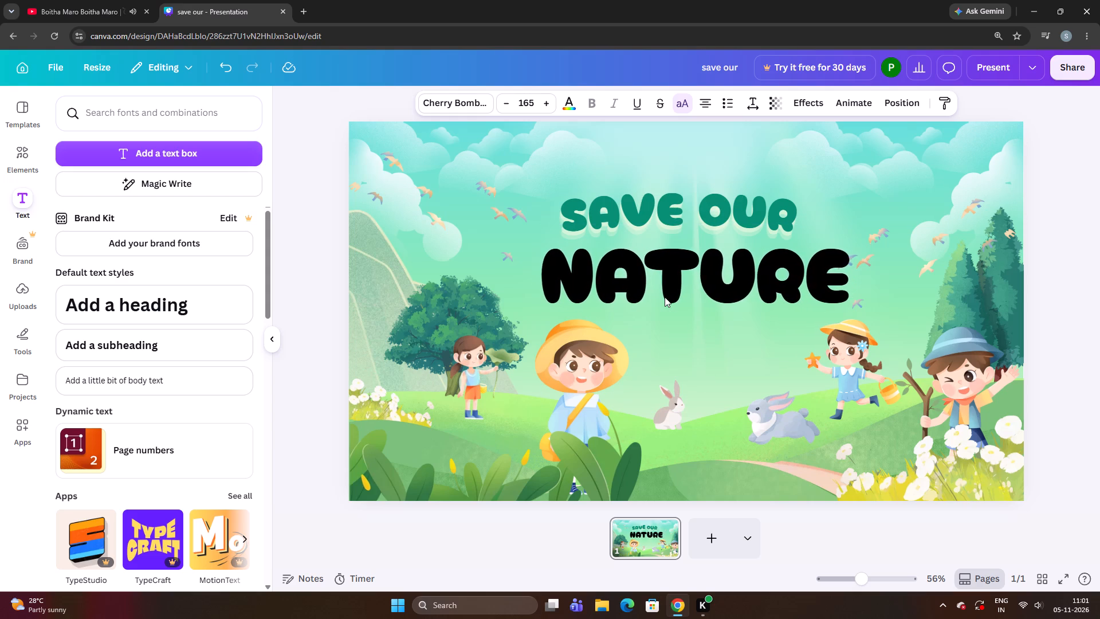
pyautogui.press('Down')
pyautogui.press('Down')
pyautogui.press('Down')
pyautogui.press('Down')
pyautogui.press('Down')
pyautogui.press('Down')
pyautogui.press('Down')
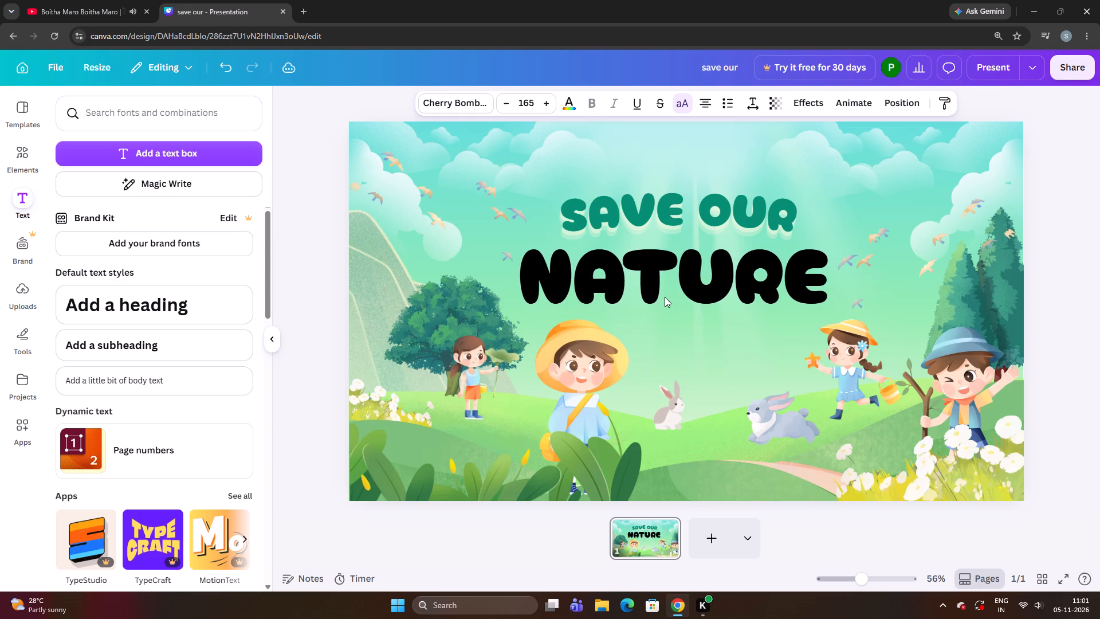
pyautogui.press('Up')
pyautogui.press('Up')
pyautogui.press('Up')
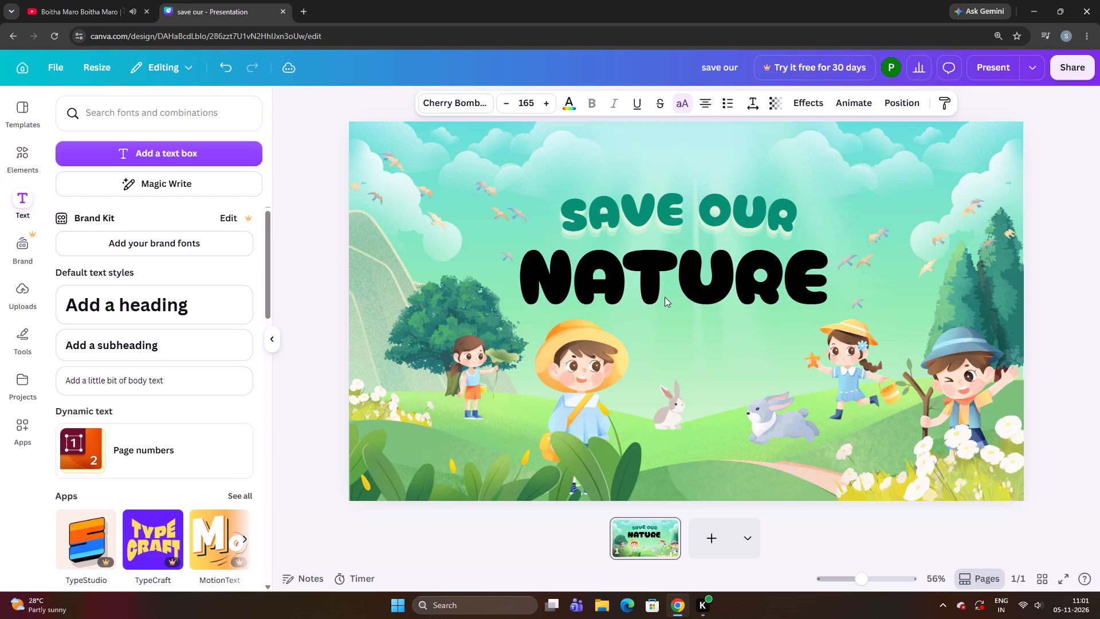
pyautogui.press('Up')
pyautogui.press('Up')
pyautogui.press('Up')
pyautogui.press('Up')
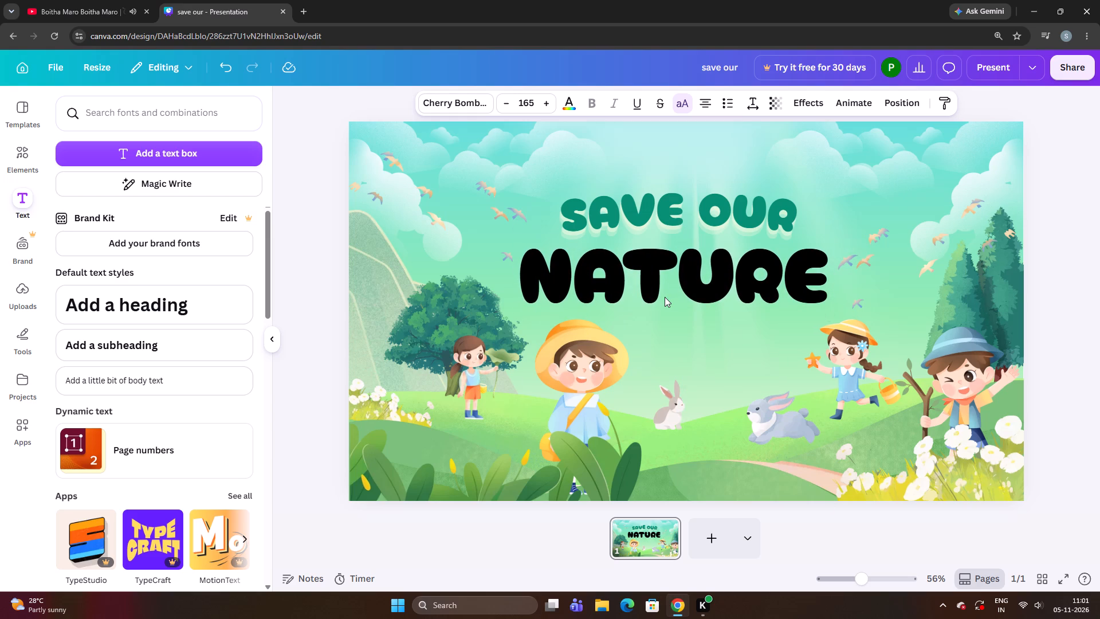
pyautogui.press('Down')
pyautogui.press('Down')
pyautogui.press('Down')
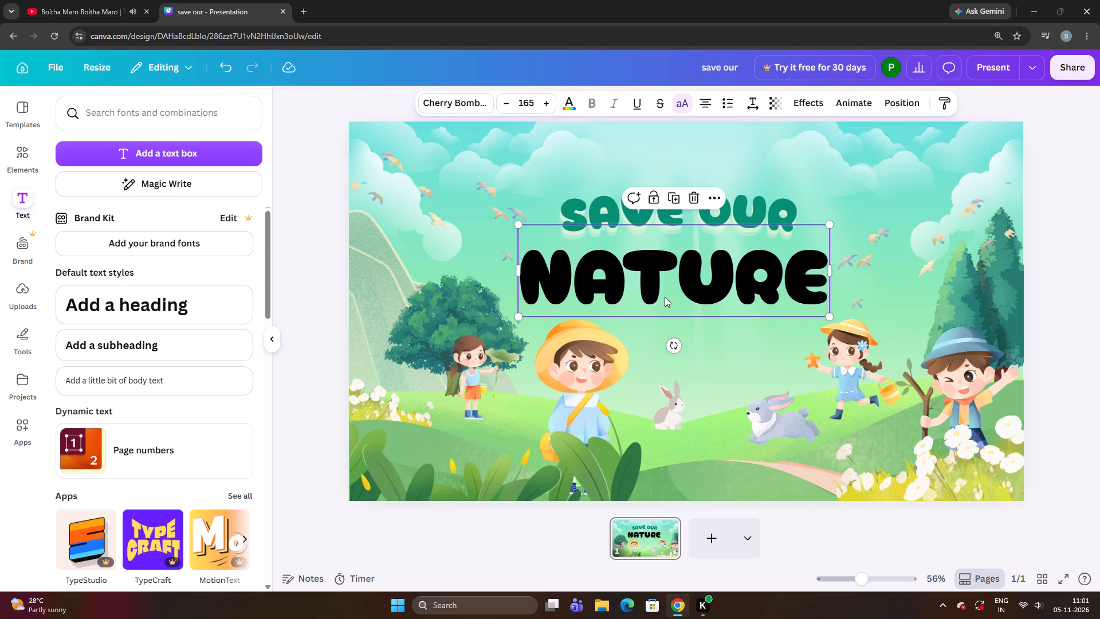
# Recolour the NATURE text to the same dark green used for "SAVE OUR".
pyautogui.click(565, 109)
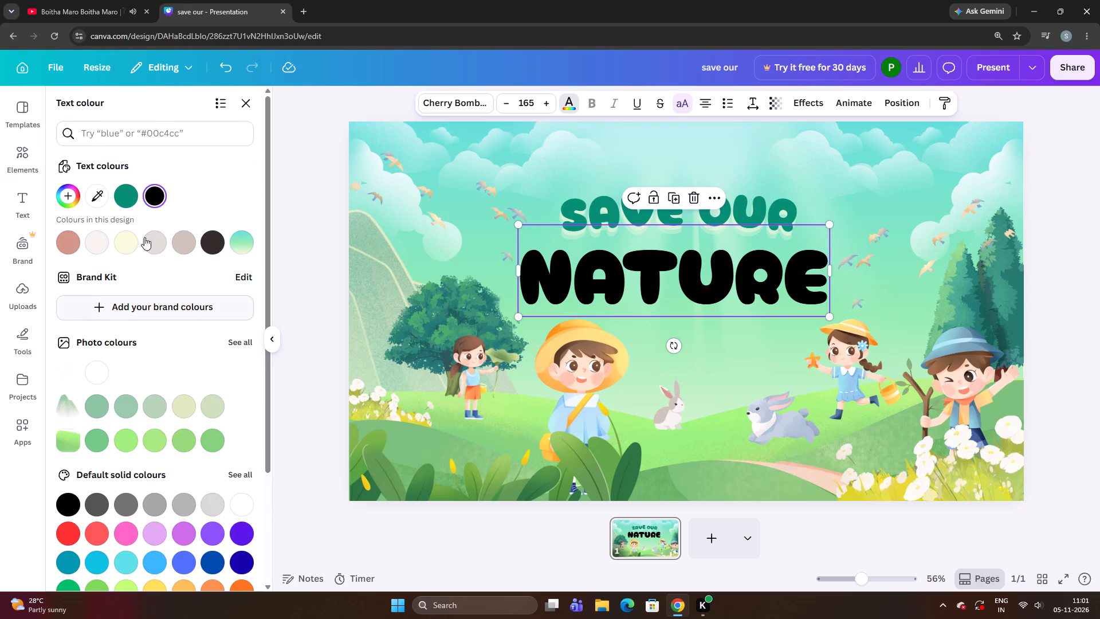
pyautogui.click(127, 194)
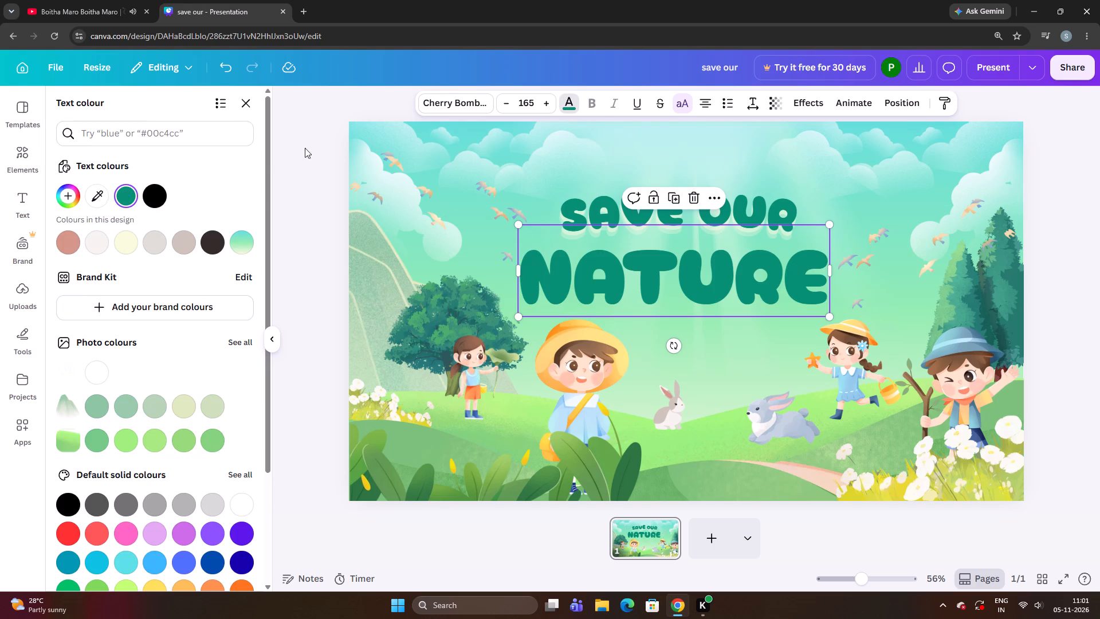
pyautogui.click(696, 152)
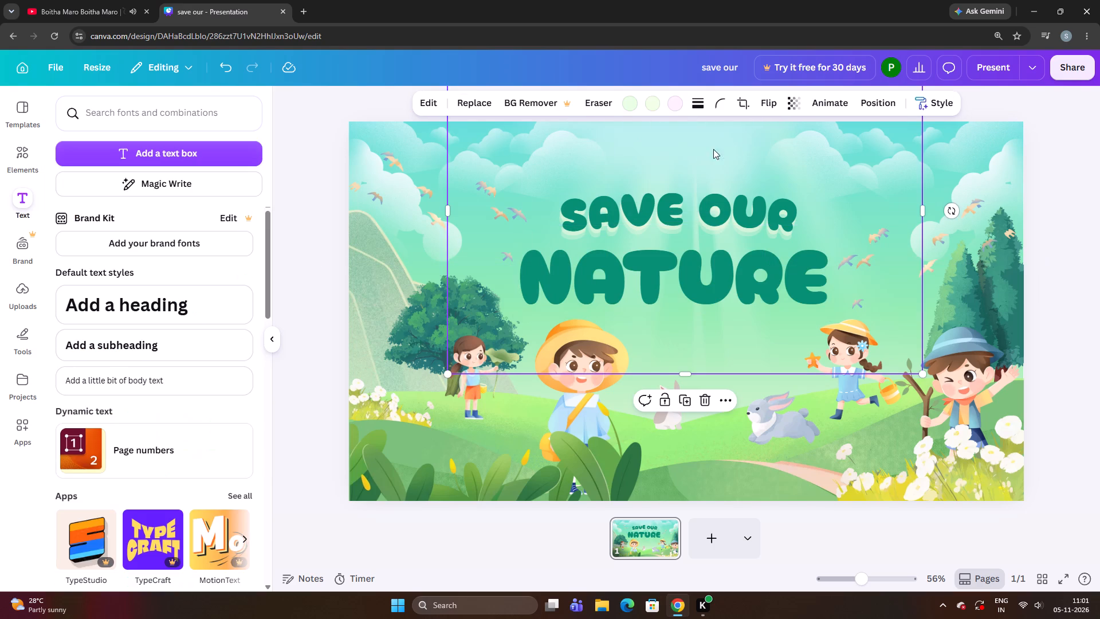
# Apply the Curve effect to the NATURE text and set a gentle upward arch with a curve of about 21.
pyautogui.click(741, 303)
pyautogui.click(815, 106)
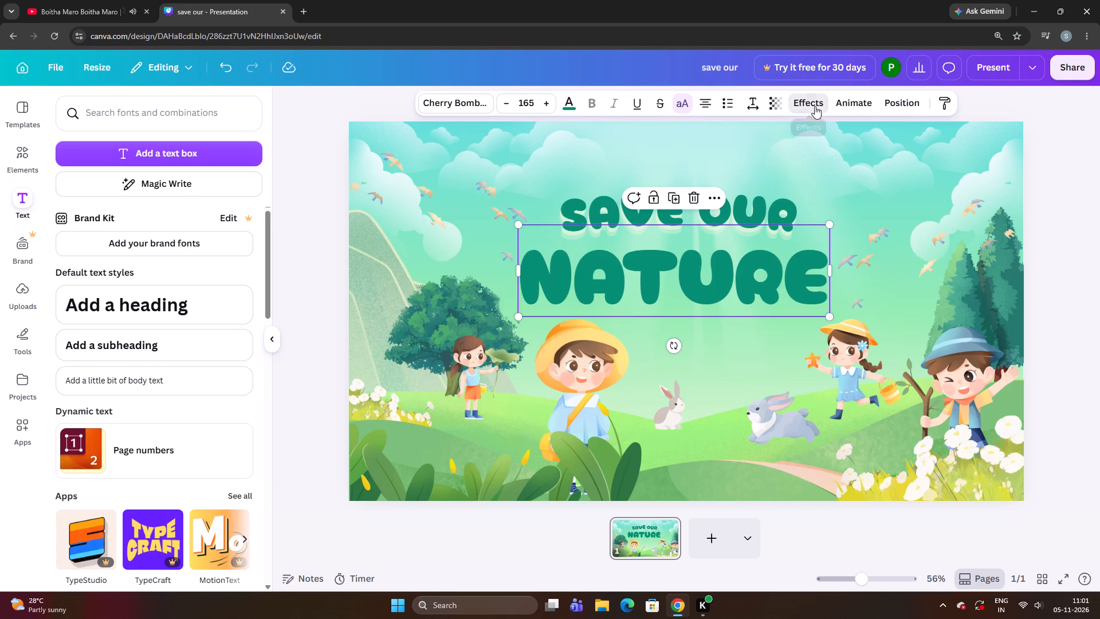
pyautogui.click(92, 458)
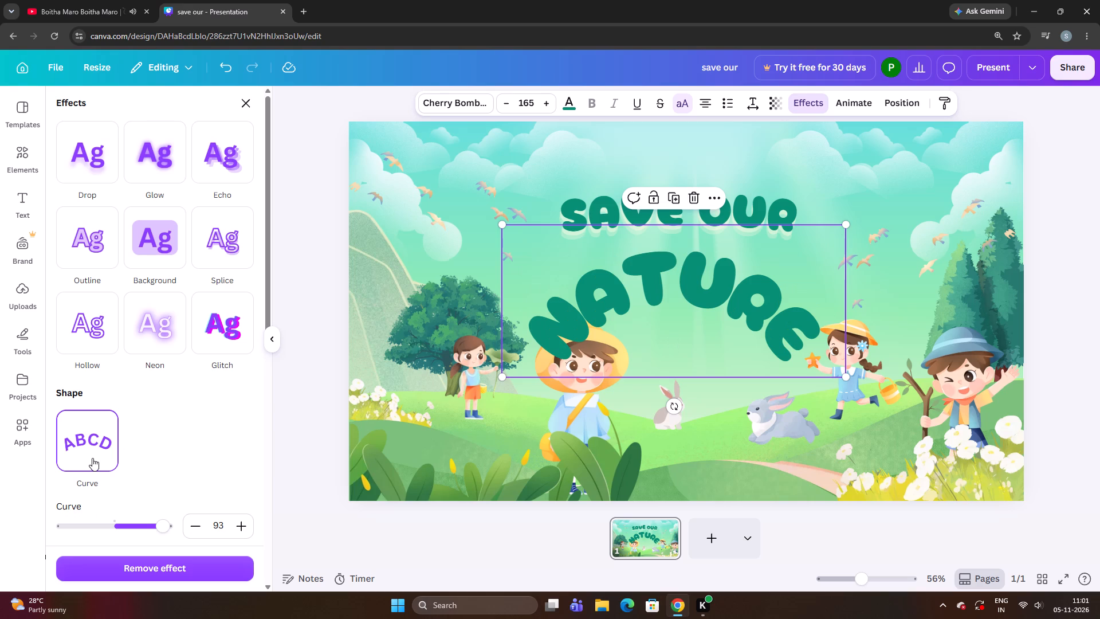
pyautogui.moveTo(148, 523); pyautogui.dragTo(24, 575)
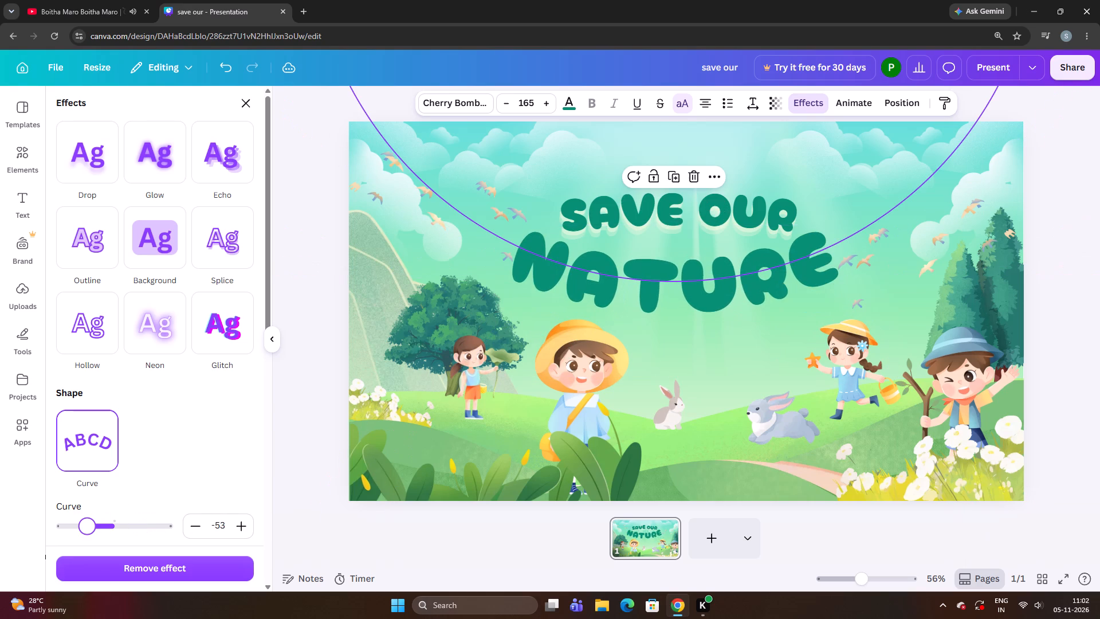
pyautogui.moveTo(24, 575); pyautogui.dragTo(58, 613)
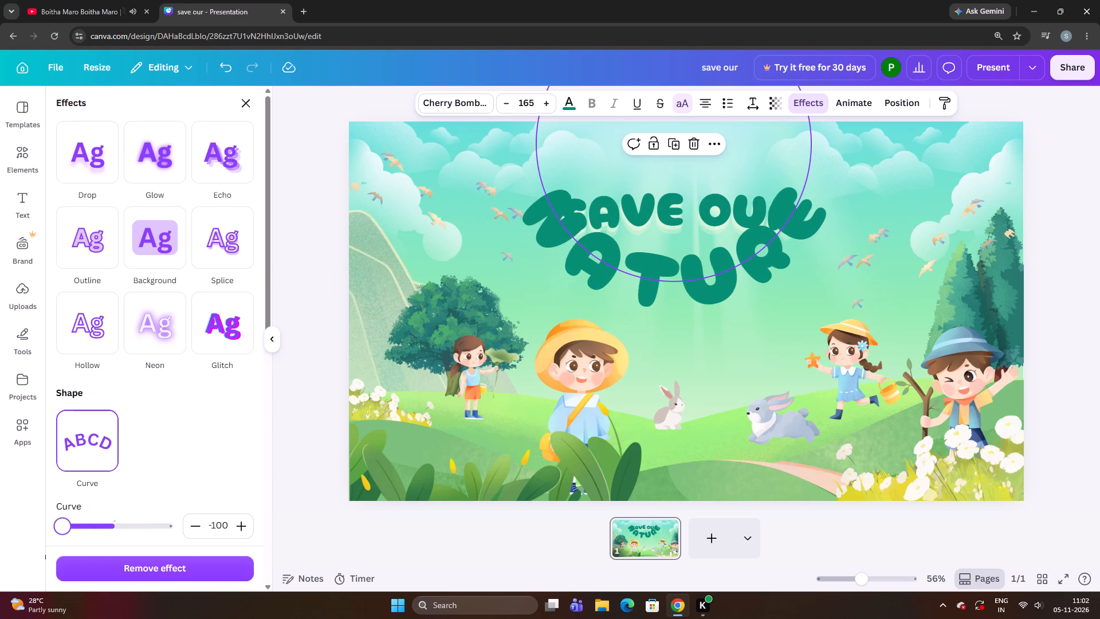
pyautogui.moveTo(58, 613); pyautogui.dragTo(58, 610)
pyautogui.moveTo(61, 515); pyautogui.dragTo(81, 532)
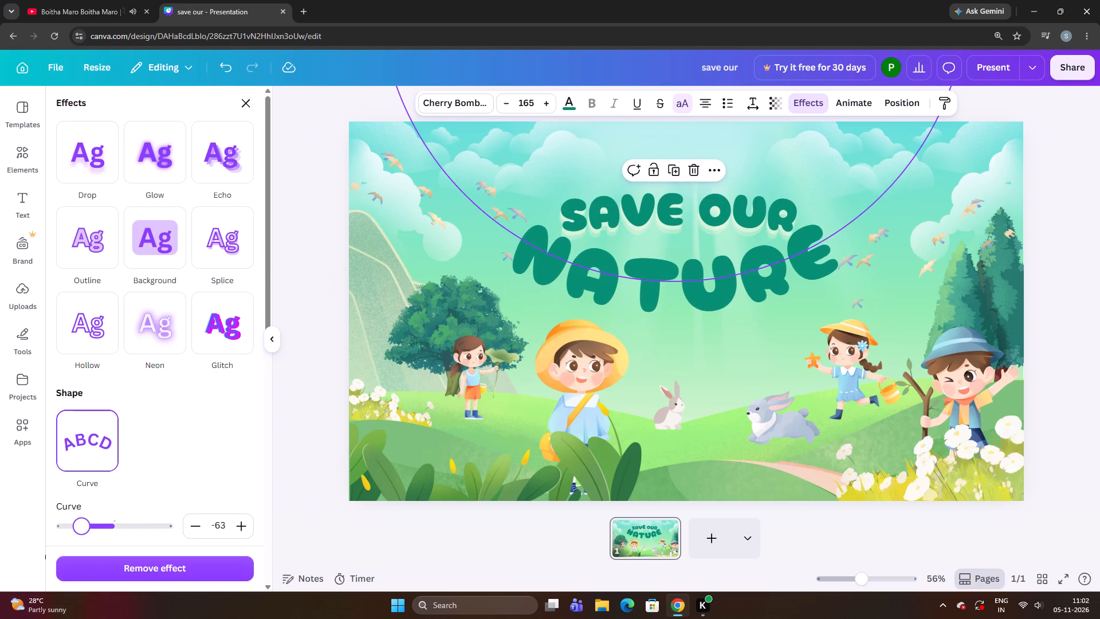
pyautogui.moveTo(81, 532); pyautogui.dragTo(85, 541)
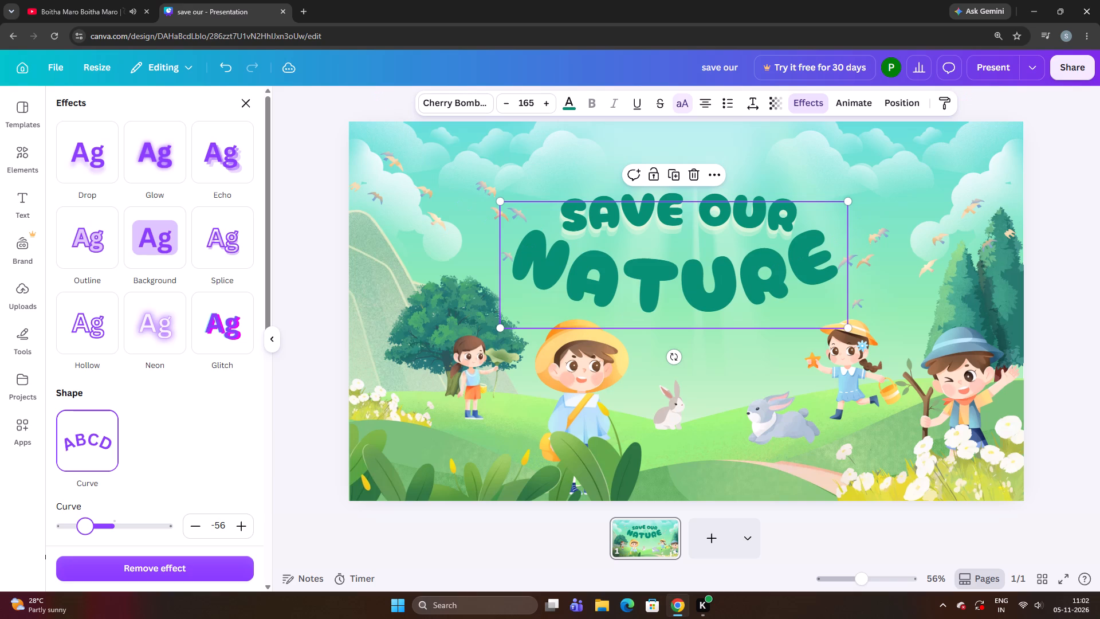
pyautogui.moveTo(81, 526); pyautogui.dragTo(123, 554)
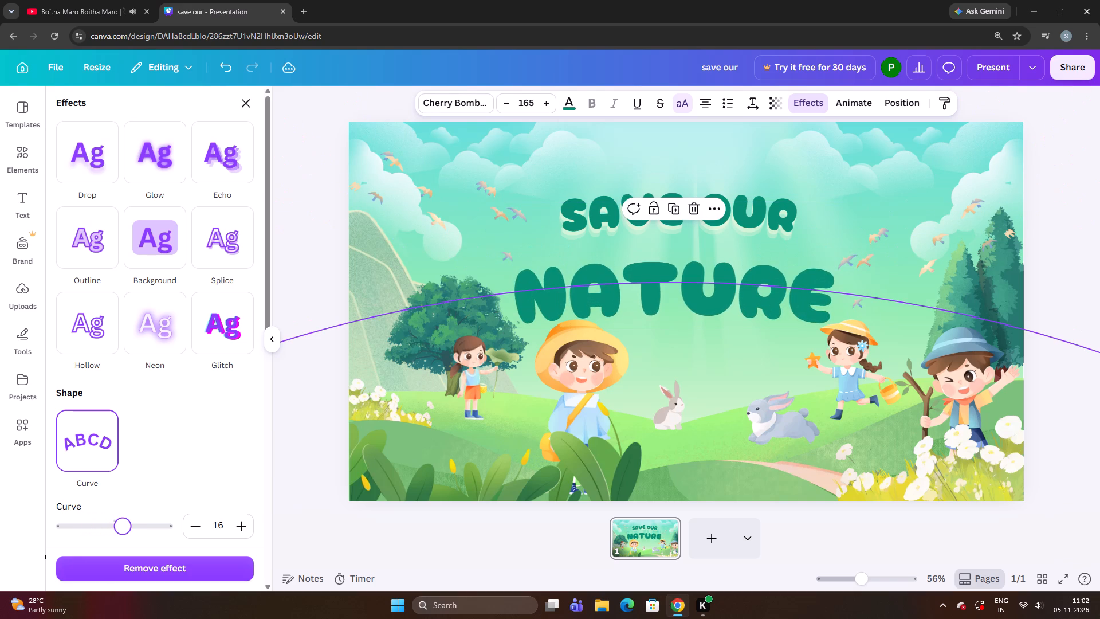
pyautogui.moveTo(123, 554); pyautogui.dragTo(125, 559)
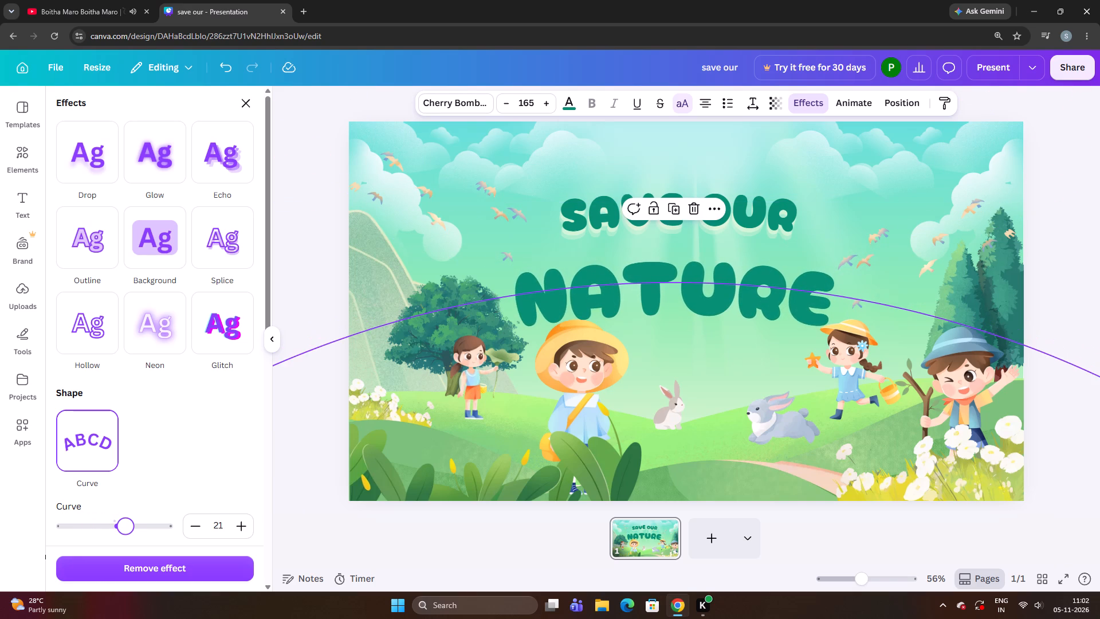
pyautogui.moveTo(125, 559); pyautogui.dragTo(126, 566)
pyautogui.moveTo(126, 566); pyautogui.dragTo(127, 573)
pyautogui.click(265, 442)
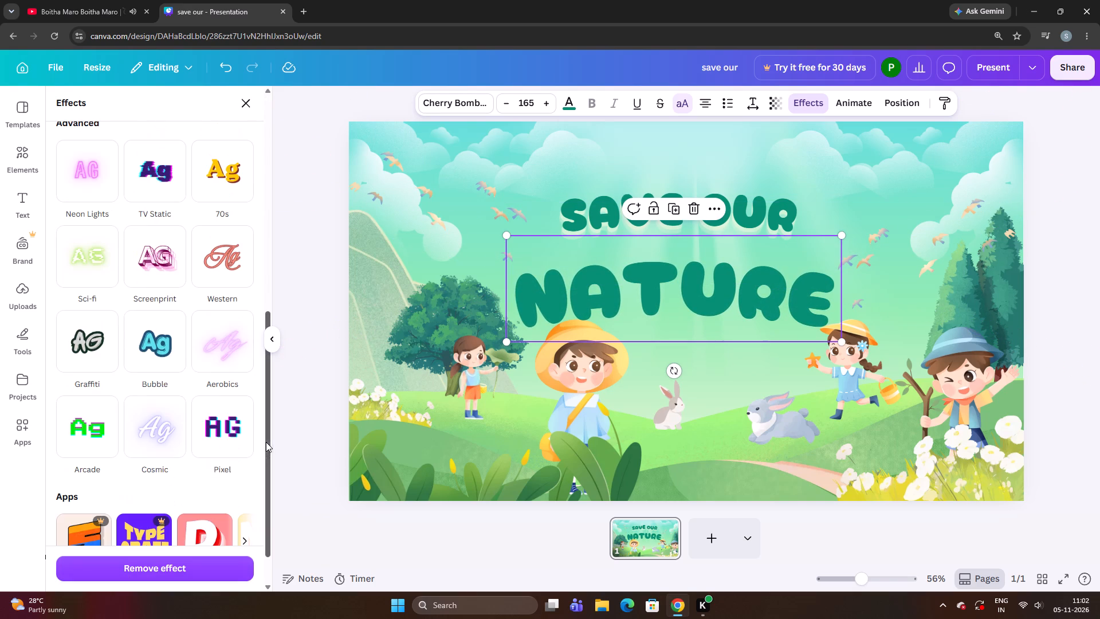
pyautogui.click(555, 284)
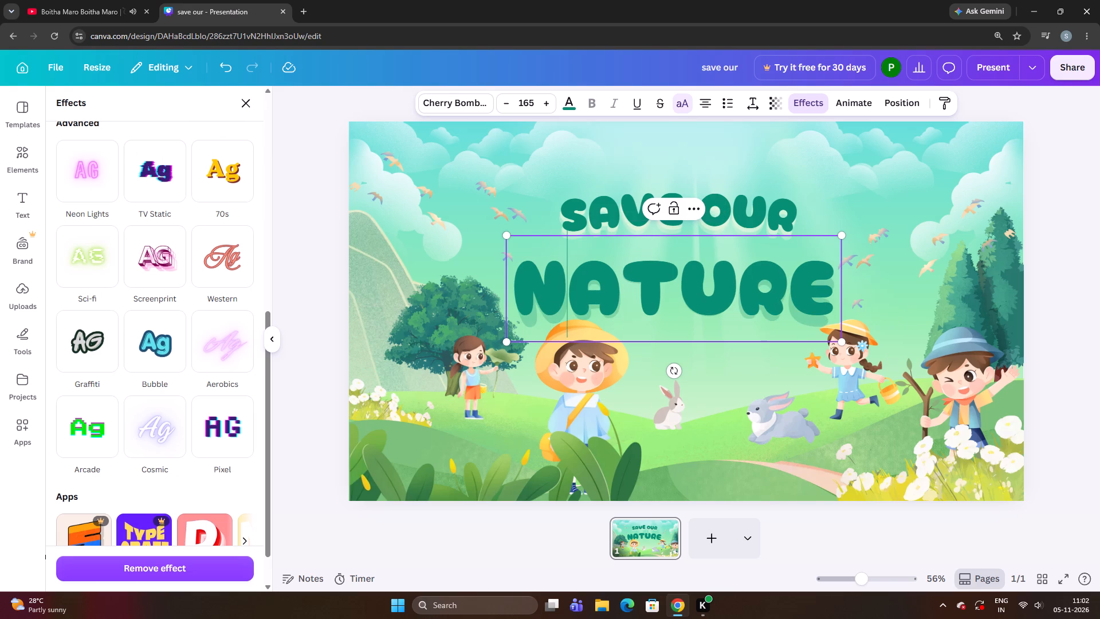
pyautogui.click(555, 284)
pyautogui.click(449, 316)
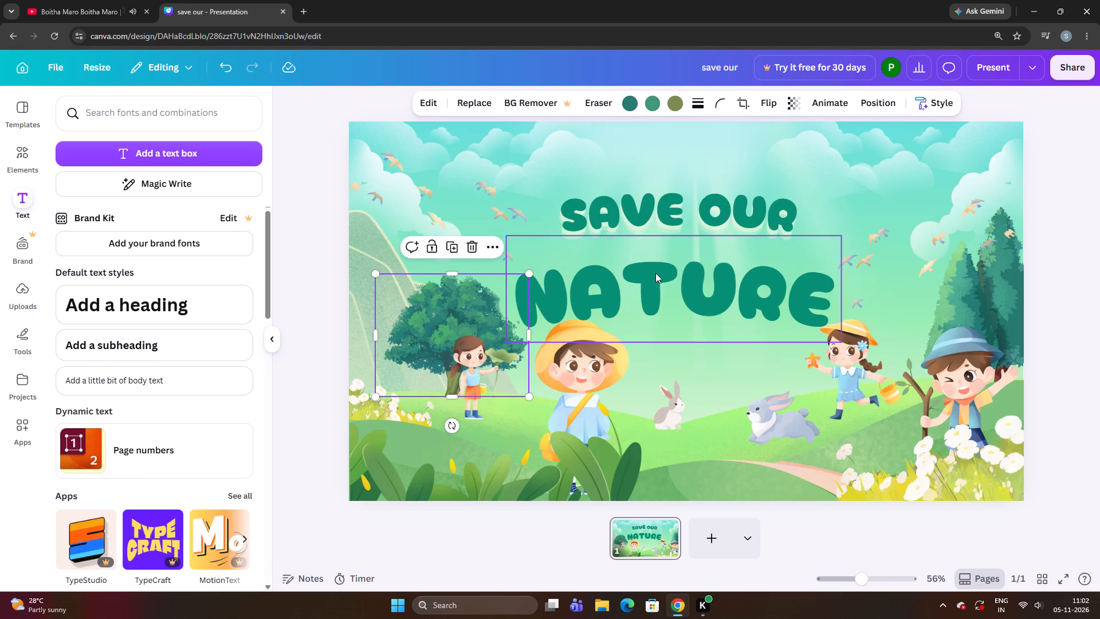
# Reduce the curved NATURE text to font size 147.
pyautogui.click(655, 273)
pyautogui.hotkey('ctrl', 'Up')
pyautogui.hotkey('ctrl', 'Up')
pyautogui.hotkey('ctrl', 'Up')
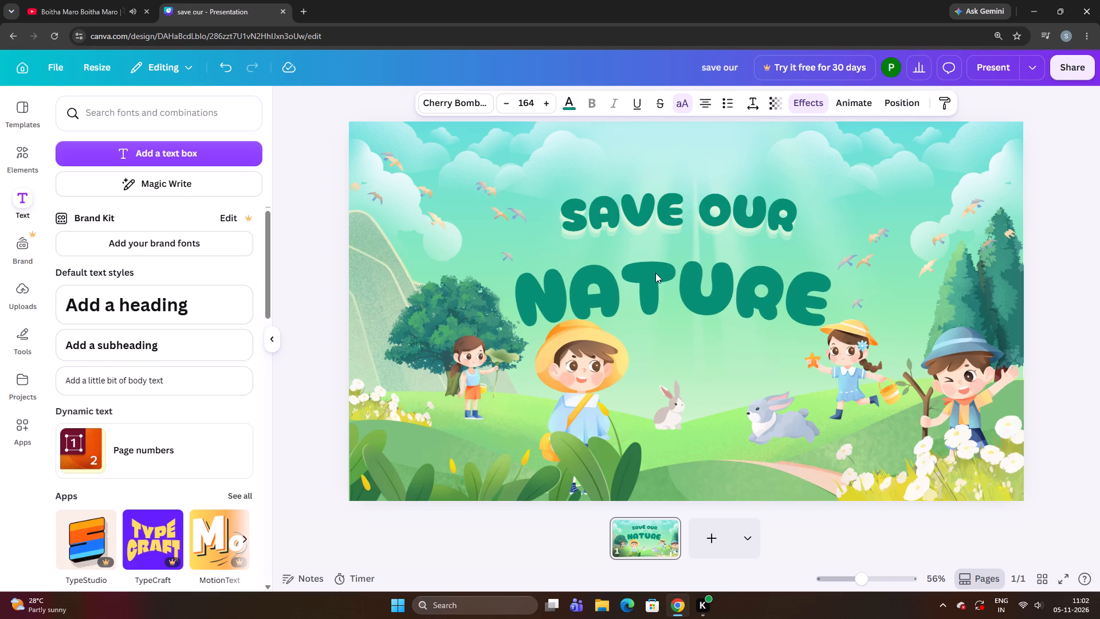
pyautogui.hotkey('ctrl', 'Up')
pyautogui.hotkey('ctrl', 'Up')
pyautogui.hotkey('ctrl', 'Up')
pyautogui.hotkey('ctrl', 'Up')
pyautogui.hotkey('ctrl', 'Up')
pyautogui.hotkey('ctrl', 'Up')
pyautogui.hotkey('ctrl', 'Up')
pyautogui.hotkey('ctrl', 'Up')
pyautogui.hotkey('ctrl', 'Up')
pyautogui.hotkey('ctrl', 'Up')
pyautogui.hotkey('ctrl', 'Up')
pyautogui.hotkey('ctrl', 'Up')
pyautogui.hotkey('ctrl', 'Up')
pyautogui.hotkey('ctrl', 'Up')
pyautogui.hotkey('ctrl', 'Up')
pyautogui.hotkey('ctrl', 'Up')
pyautogui.hotkey('ctrl', 'Up')
pyautogui.hotkey('ctrl', 'Up')
pyautogui.hotkey('ctrl', 'Up')
pyautogui.hotkey('ctrl', 'Up')
# Nudge the curved NATURE text right to re-centre it beneath "SAVE OUR".
pyautogui.press('Right')
pyautogui.press('Right')
pyautogui.press('Right')
pyautogui.press('Right')
pyautogui.press('Right')
pyautogui.press('Right')
pyautogui.press('Right')
pyautogui.press('Right')
pyautogui.press('Right')
pyautogui.press('Right')
pyautogui.press('Right')
pyautogui.press('Right')
pyautogui.press('Right')
pyautogui.press('Right')
pyautogui.press('Right')
pyautogui.press('Right')
pyautogui.press('Right')
pyautogui.press('Right')
pyautogui.press('Right')
pyautogui.press('Right')
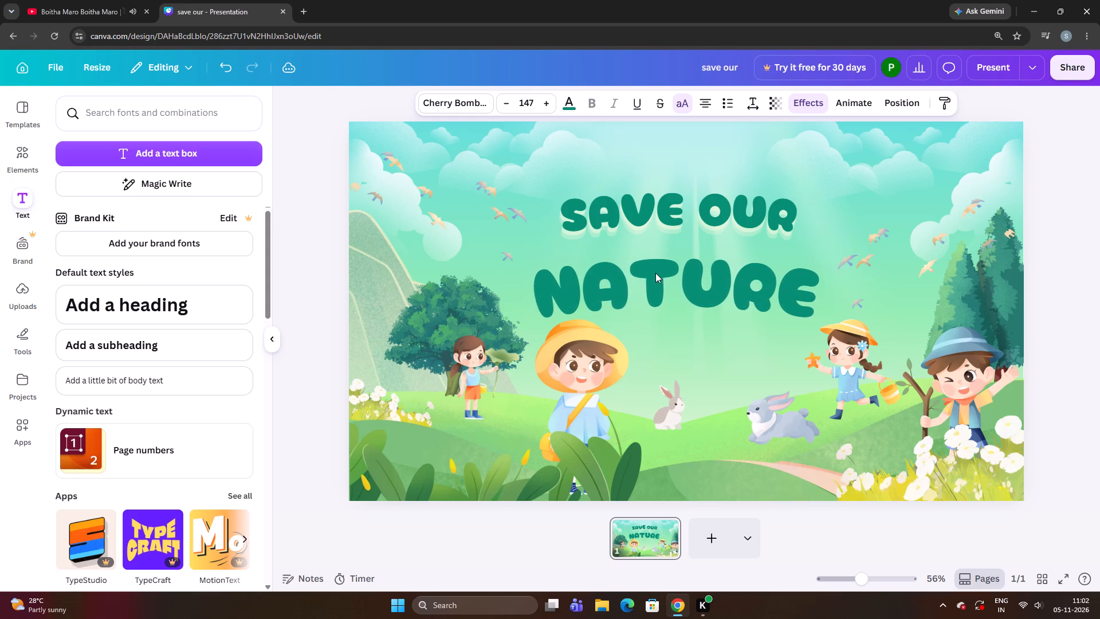
# Nudge the curved NATURE text up to close the gap beneath the "SAVE OUR" line.
pyautogui.press('Up')
pyautogui.press('Up')
pyautogui.press('Up')
pyautogui.press('Up')
pyautogui.press('Up')
pyautogui.press('Up')
pyautogui.press('Up')
pyautogui.press('Up')
pyautogui.press('Up')
pyautogui.press('Up')
pyautogui.press('Up')
pyautogui.press('Up')
pyautogui.press('Up')
pyautogui.press('Up')
pyautogui.press('Up')
pyautogui.press('Up')
pyautogui.press('Up')
pyautogui.press('Up')
pyautogui.press('Up')
pyautogui.press('Up')
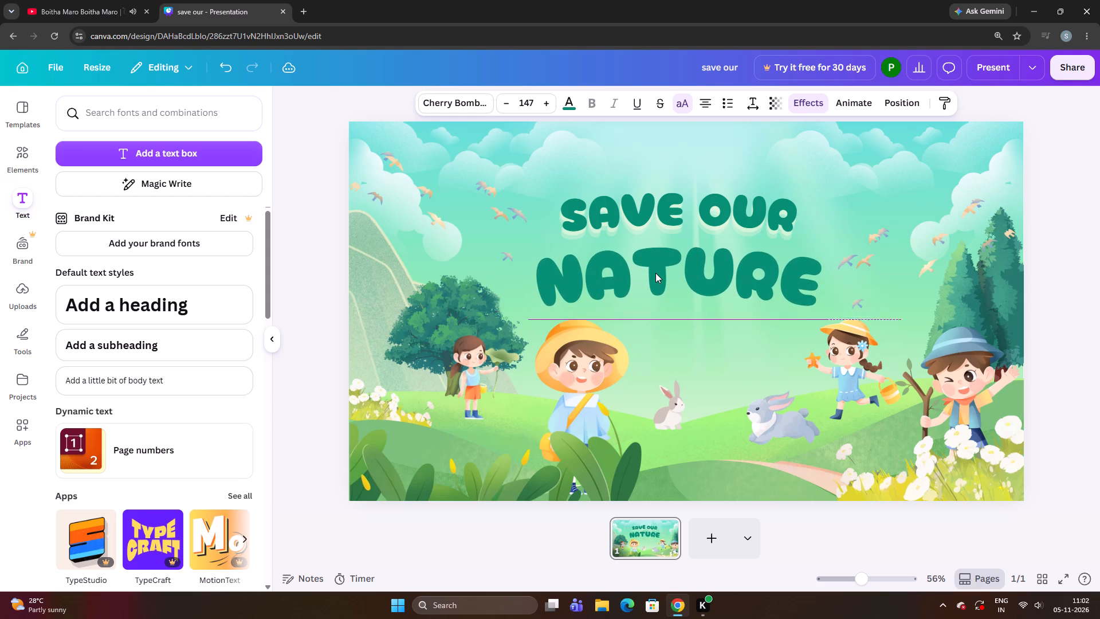
# Fine-tune the NATURE text's position, moving it slightly right and marginally up beneath "SAVE OUR".
pyautogui.press('Down')
pyautogui.press('Right')
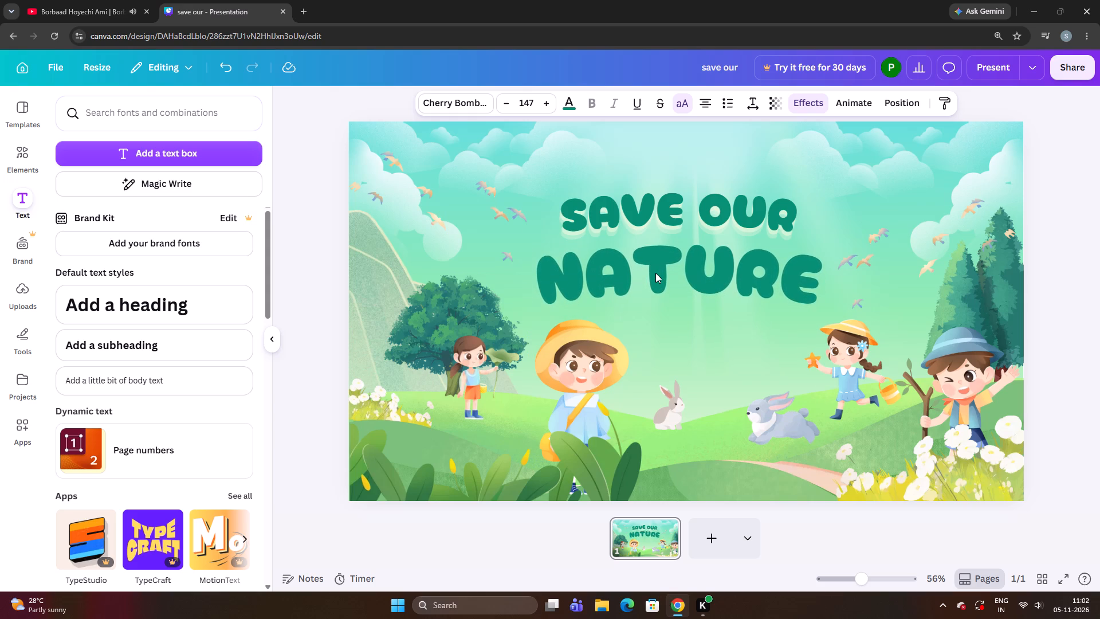
pyautogui.press('Up')
pyautogui.press('Up')
pyautogui.press('Right')
pyautogui.press('Right')
pyautogui.press('Down')
pyautogui.press('Down')
pyautogui.press('Up')
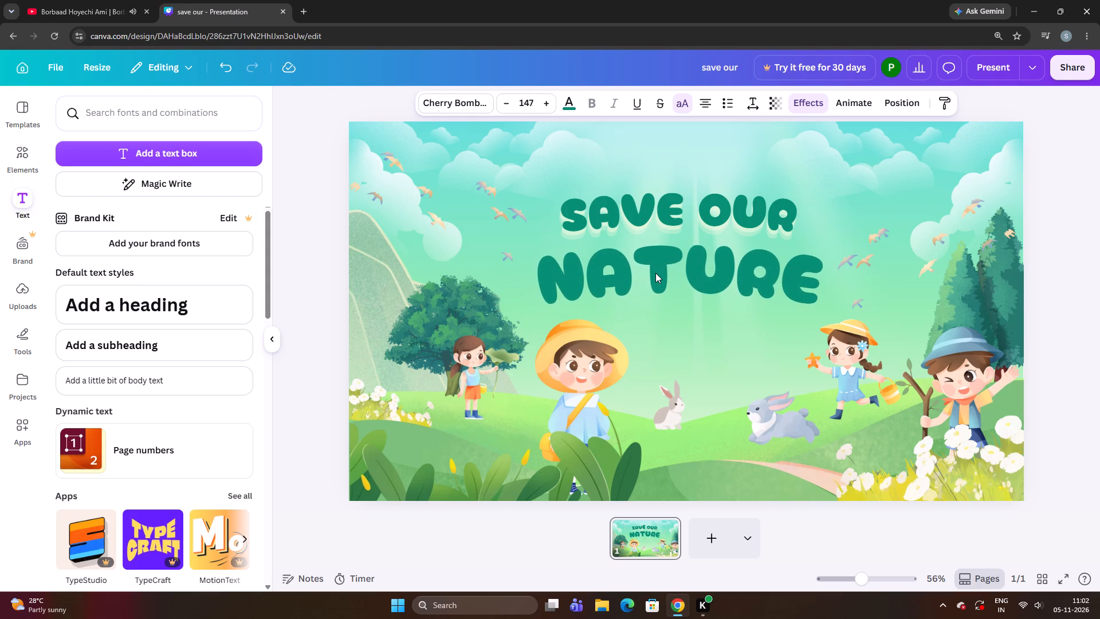
pyautogui.press('Right')
pyautogui.press('Right')
pyautogui.press('Down')
pyautogui.press('Up')
pyautogui.press('Up')
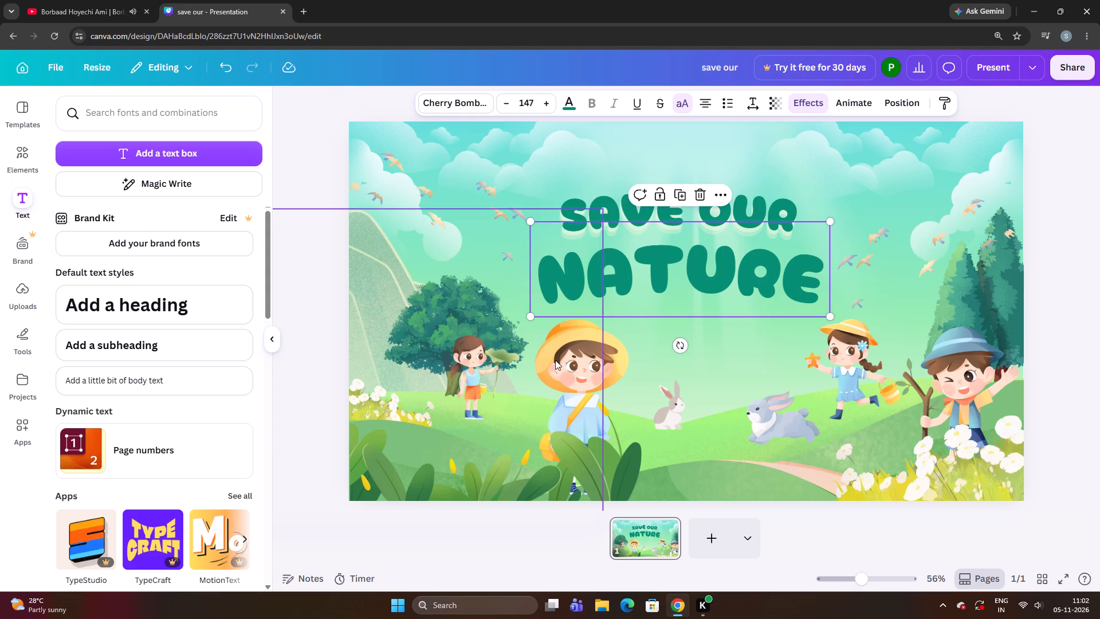
pyautogui.click(286, 274)
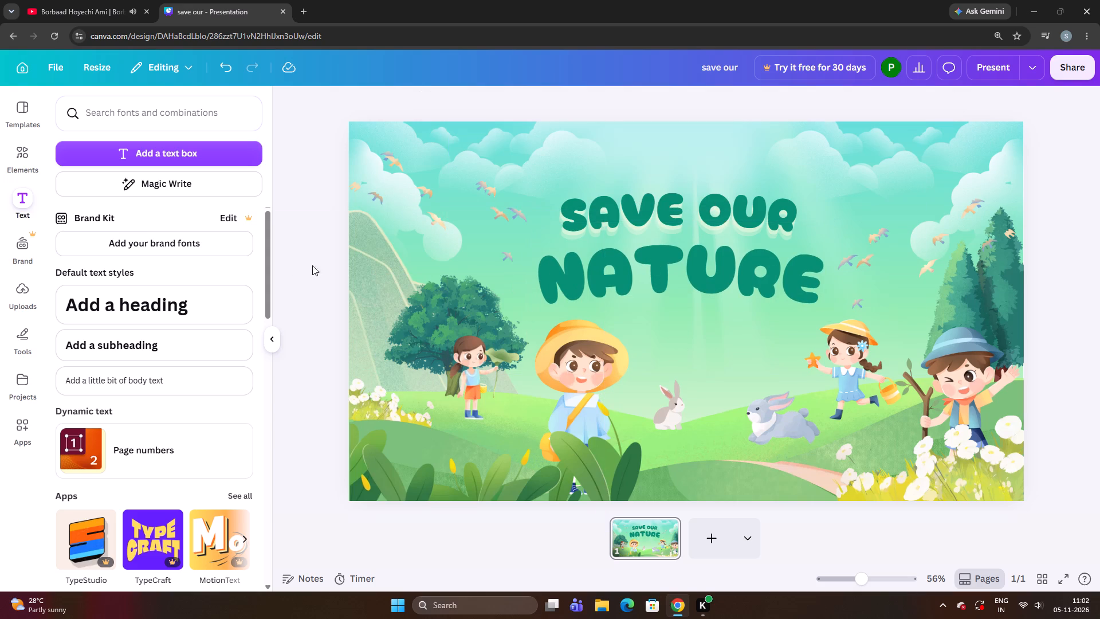
# Reposition the curved NATURE text slightly right and up, close beneath the "SAVE OUR" line.
pyautogui.moveTo(590, 311); pyautogui.dragTo(579, 305)
pyautogui.click(328, 331)
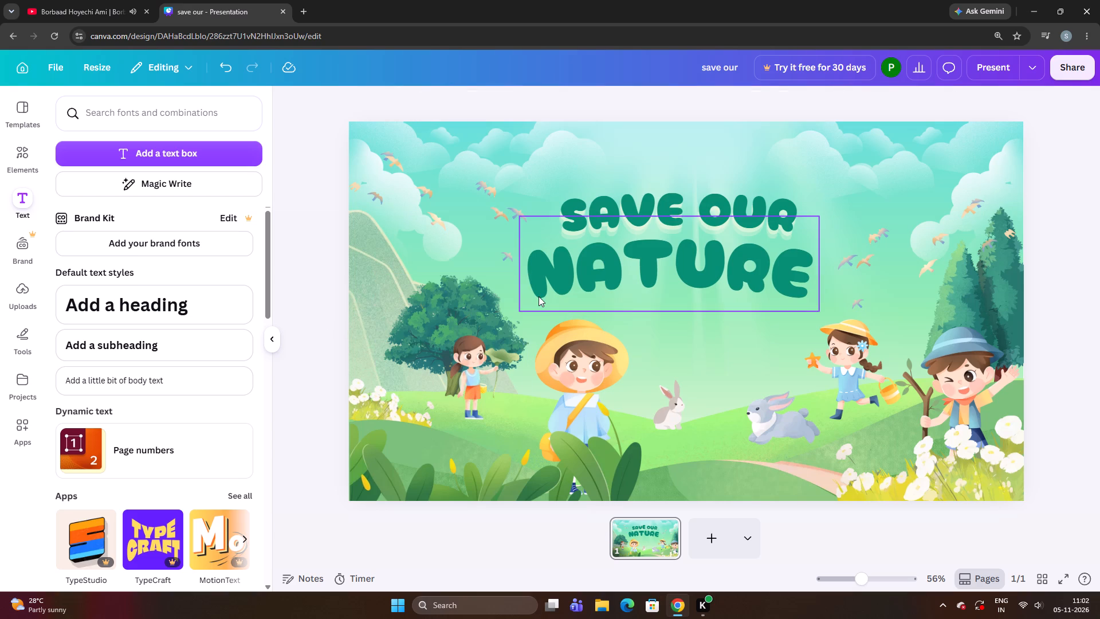
pyautogui.moveTo(540, 296); pyautogui.dragTo(545, 297)
pyautogui.click(551, 296)
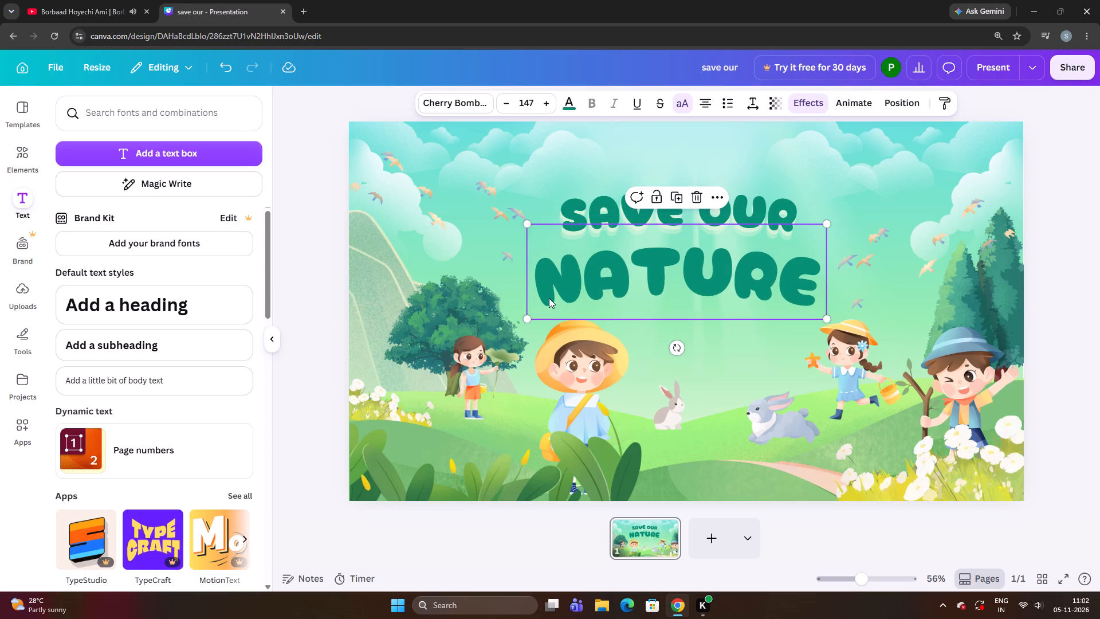
pyautogui.click(549, 297)
pyautogui.click(309, 346)
pyautogui.moveTo(599, 280); pyautogui.dragTo(600, 280)
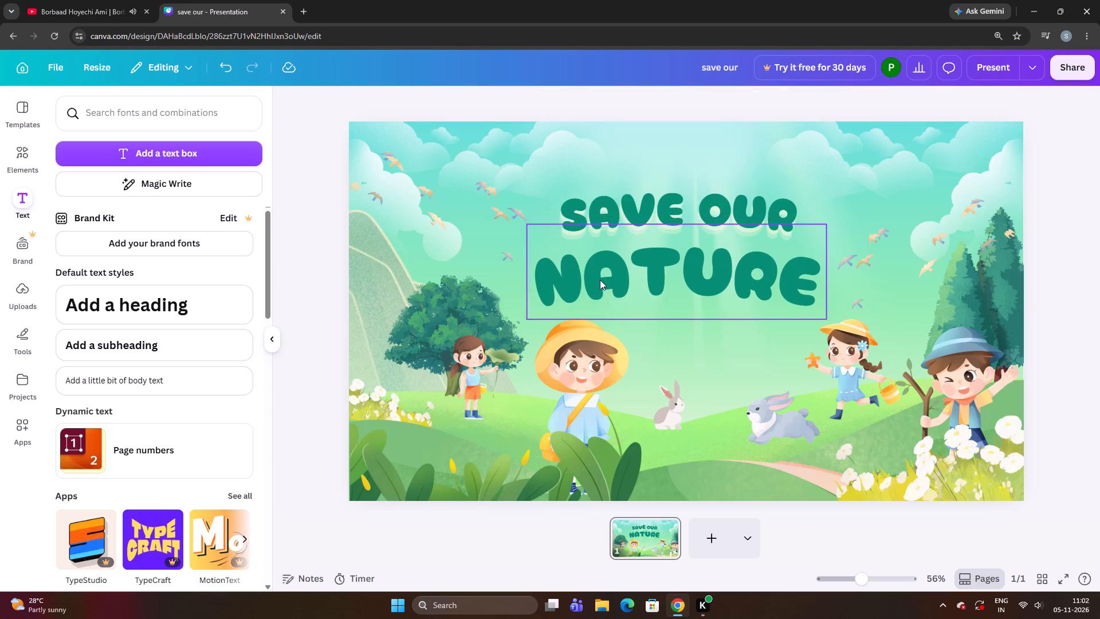
pyautogui.moveTo(600, 280); pyautogui.dragTo(595, 279)
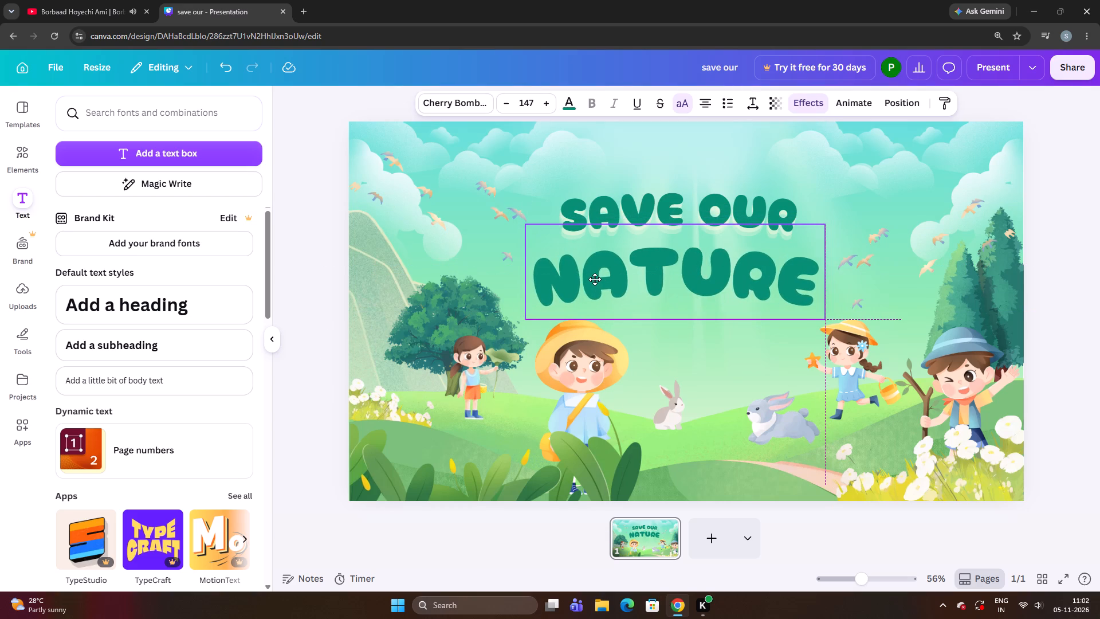
pyautogui.moveTo(595, 279); pyautogui.dragTo(604, 275)
pyautogui.click(353, 346)
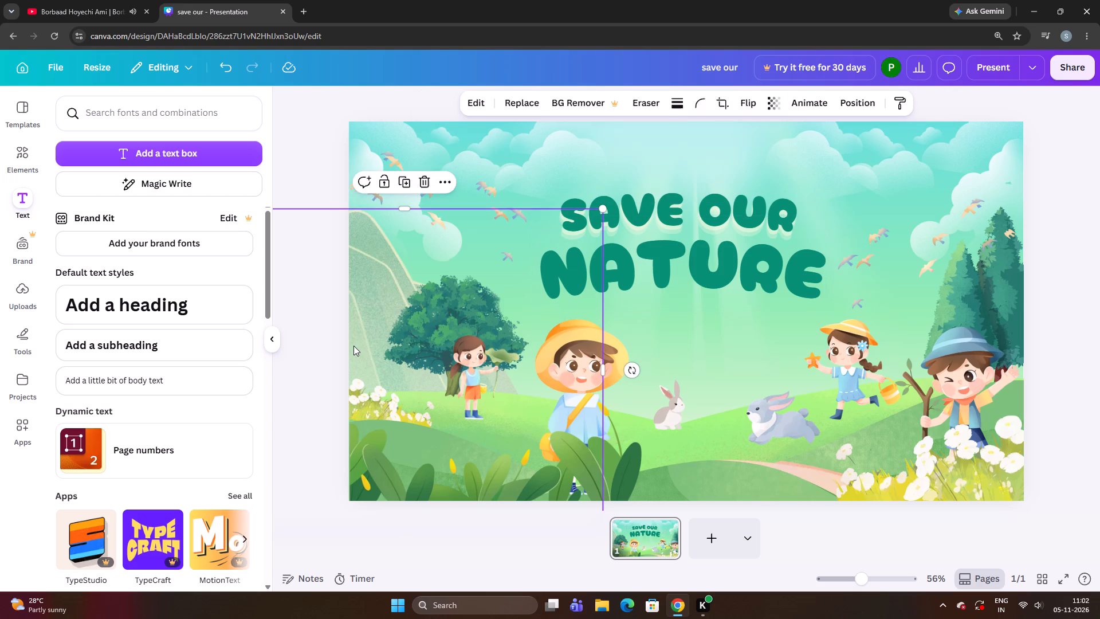
pyautogui.click(325, 356)
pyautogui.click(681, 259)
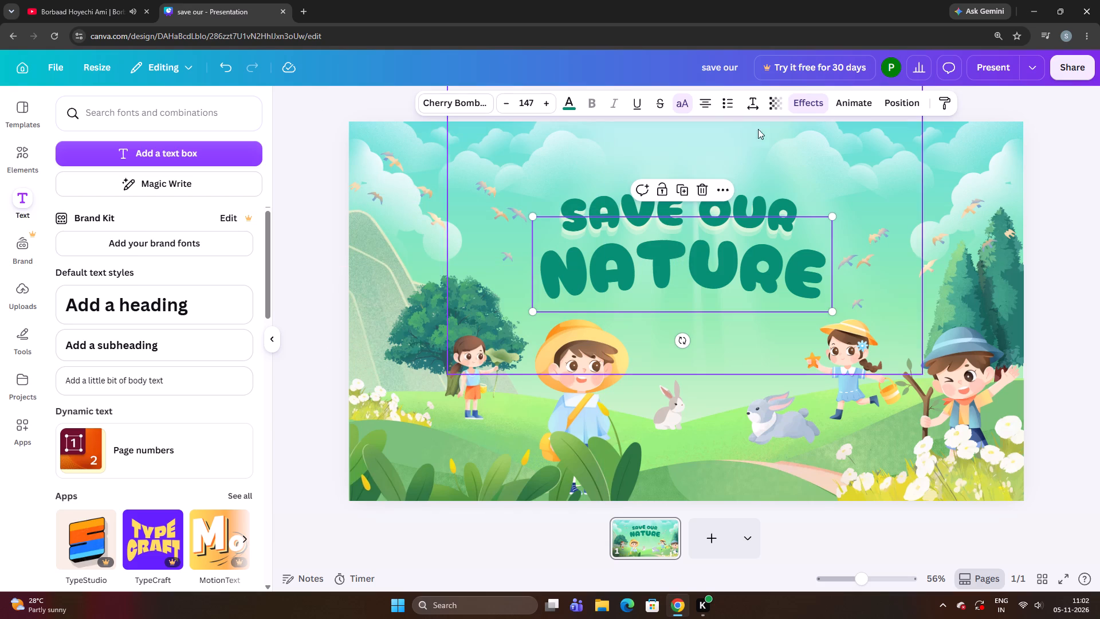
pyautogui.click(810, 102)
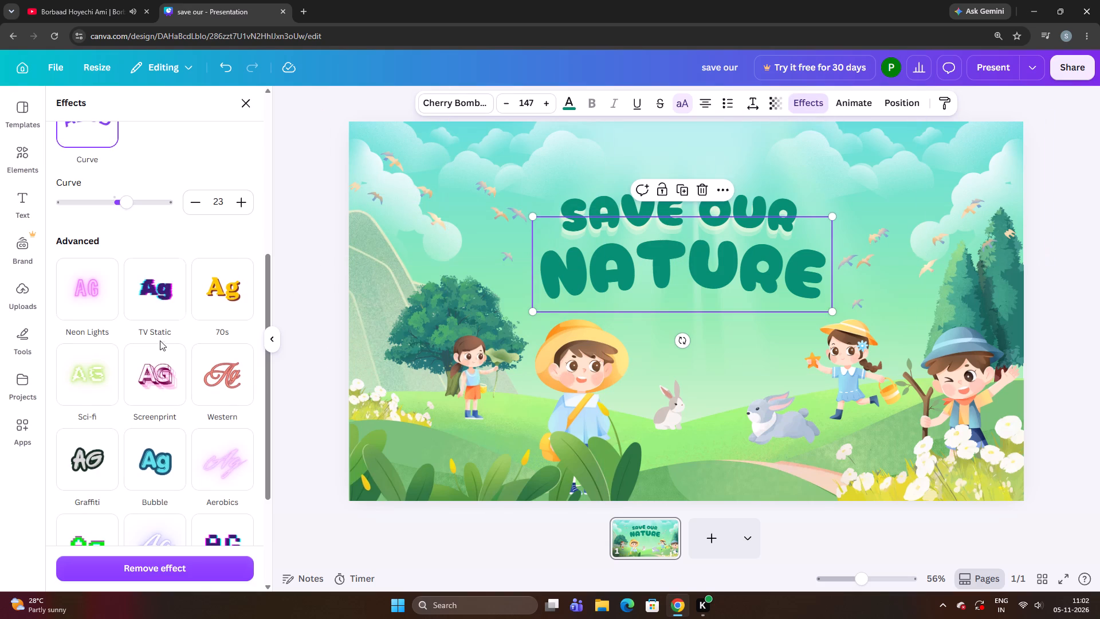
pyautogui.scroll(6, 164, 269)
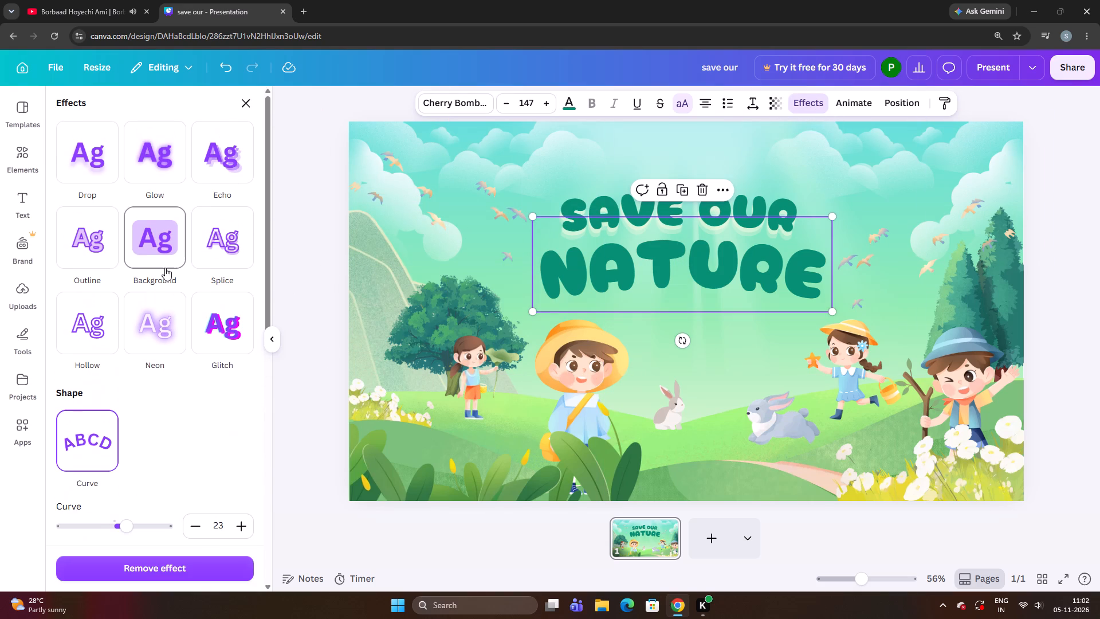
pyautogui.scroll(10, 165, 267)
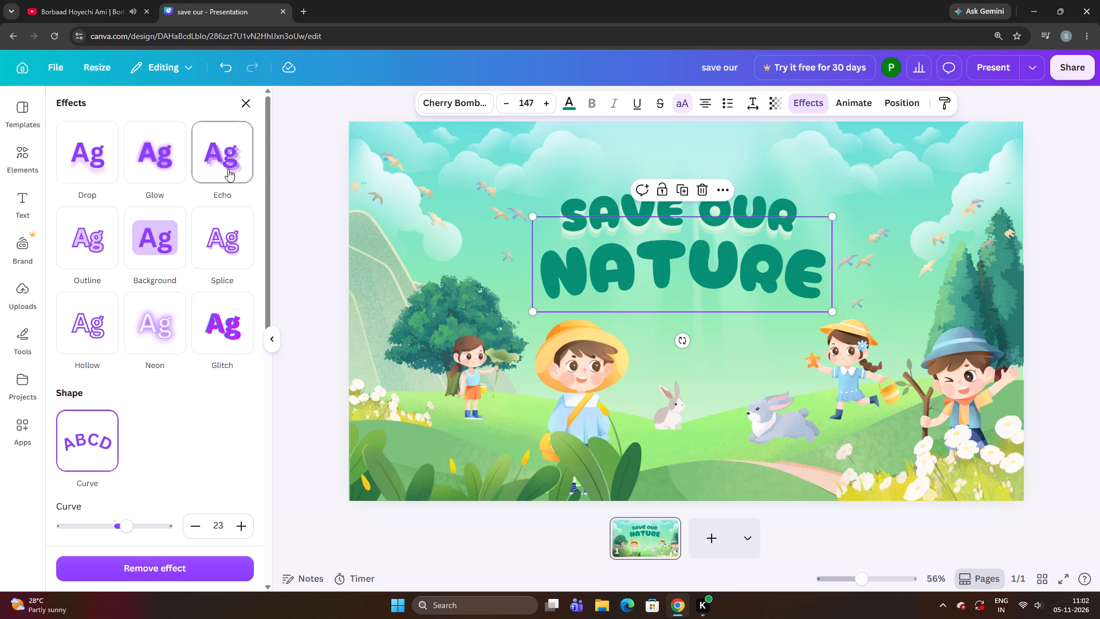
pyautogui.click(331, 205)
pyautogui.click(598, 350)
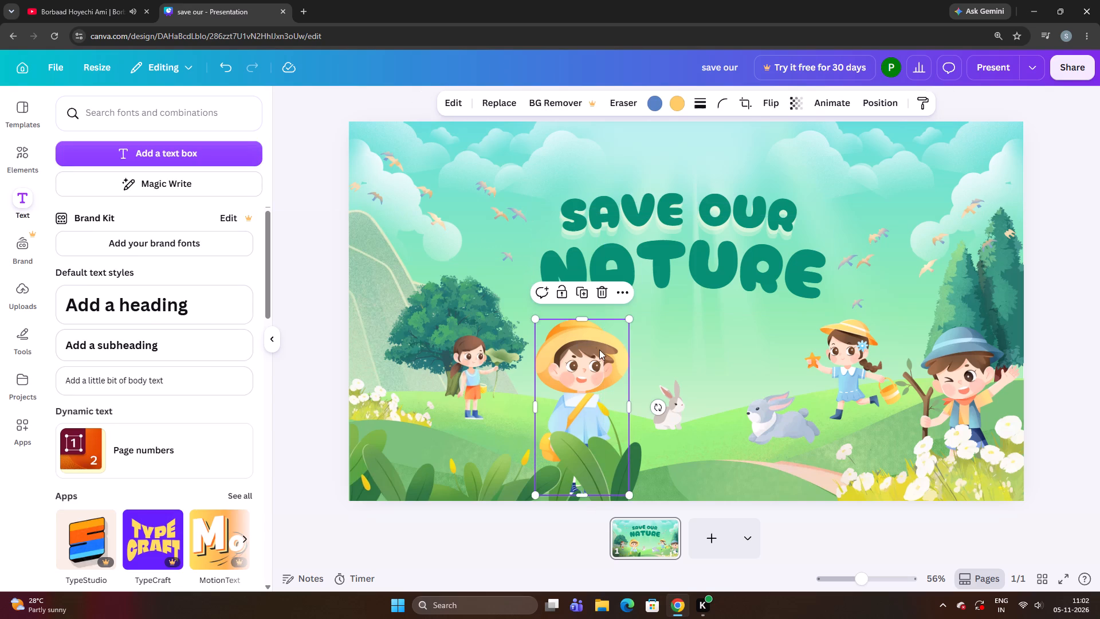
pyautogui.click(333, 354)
# Apply the Echo effect to the NATURE text and colour the echo pale cream from the design's colours.
pyautogui.click(603, 274)
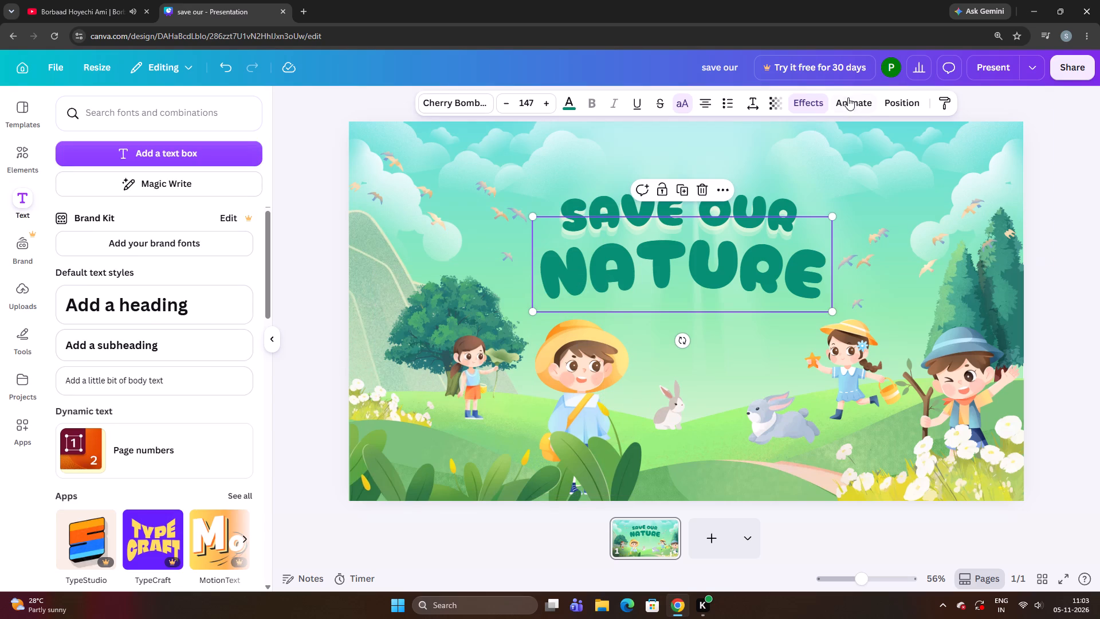
pyautogui.click(807, 109)
pyautogui.scroll(4, 248, 273)
pyautogui.scroll(4, 142, 301)
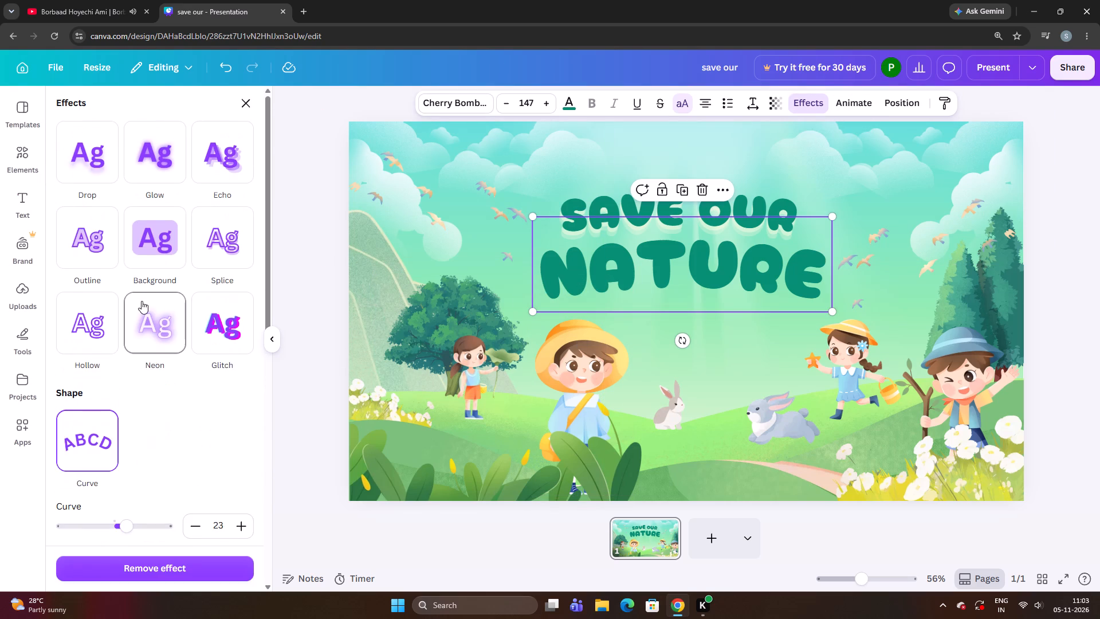
pyautogui.scroll(4, 140, 301)
pyautogui.click(218, 150)
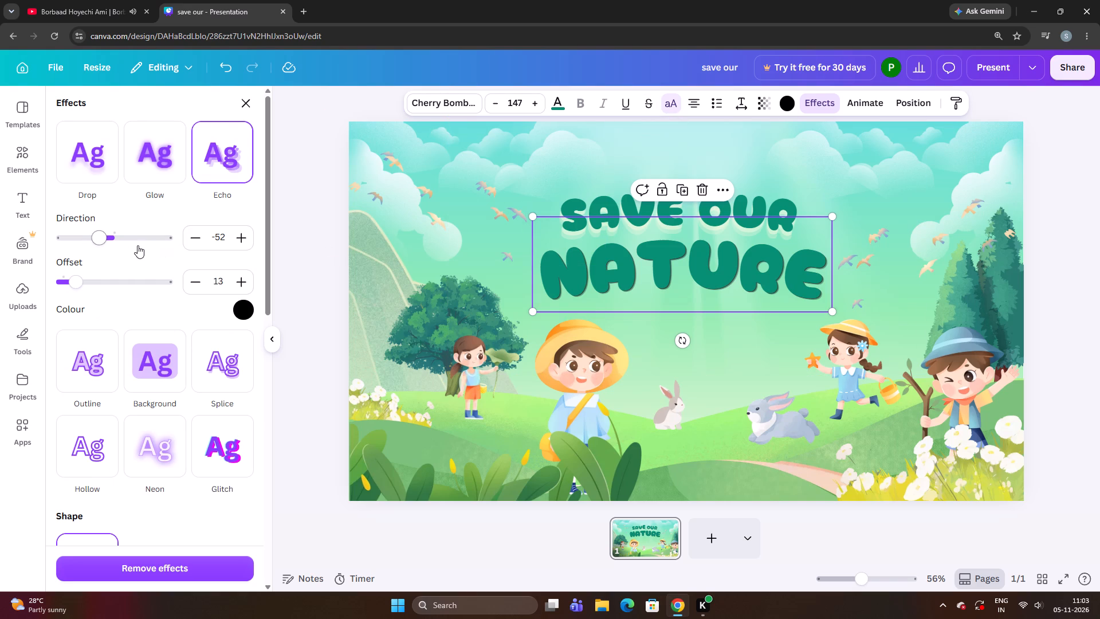
pyautogui.click(261, 307)
pyautogui.click(244, 311)
pyautogui.click(200, 368)
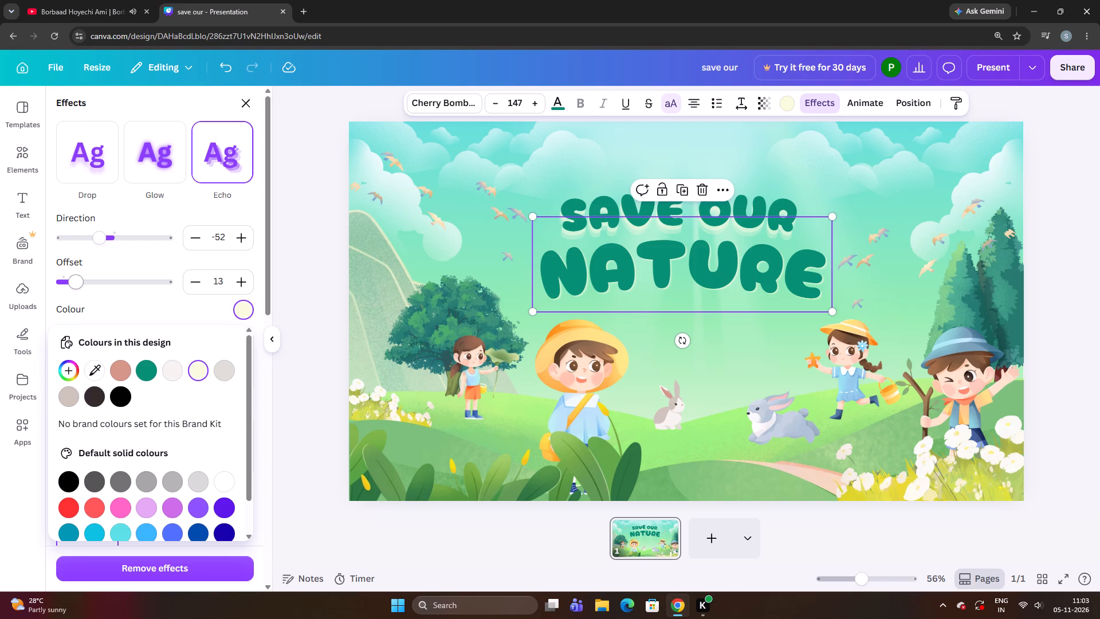
# Set the offset of the NATURE text's Echo effect to 54.
pyautogui.moveTo(75, 289); pyautogui.dragTo(96, 294)
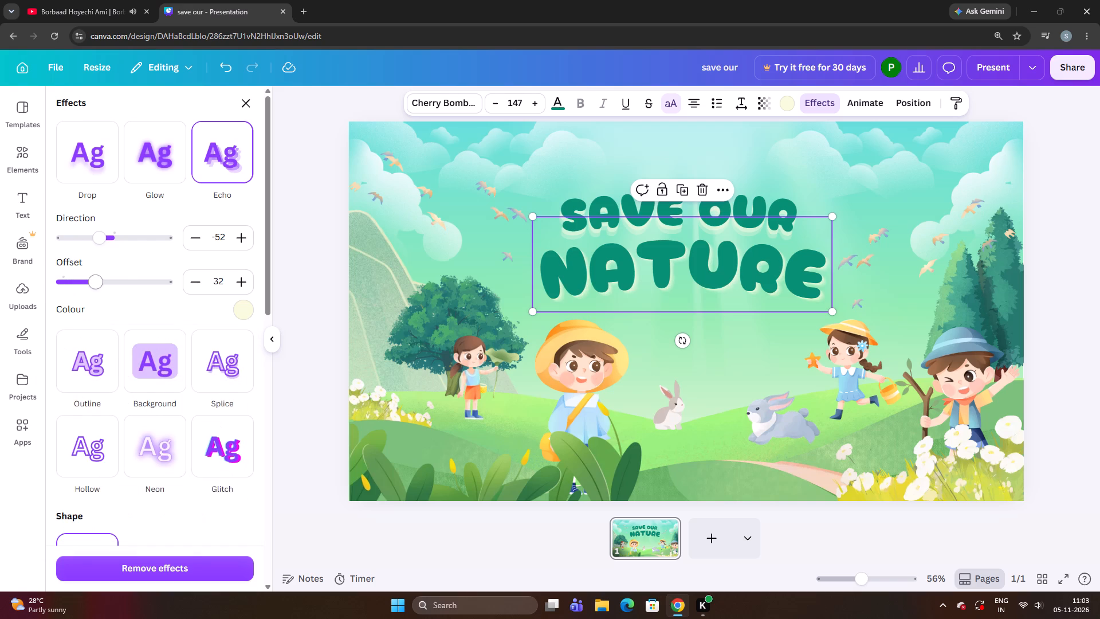
pyautogui.moveTo(96, 294); pyautogui.dragTo(135, 305)
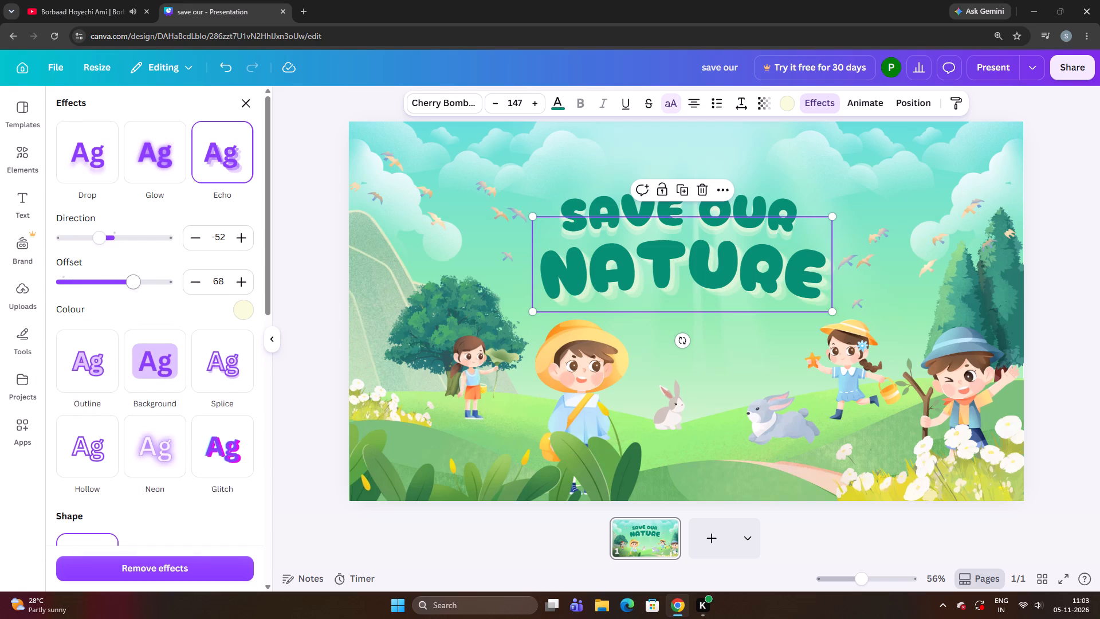
pyautogui.moveTo(135, 305); pyautogui.dragTo(130, 319)
pyautogui.moveTo(130, 319); pyautogui.dragTo(174, 336)
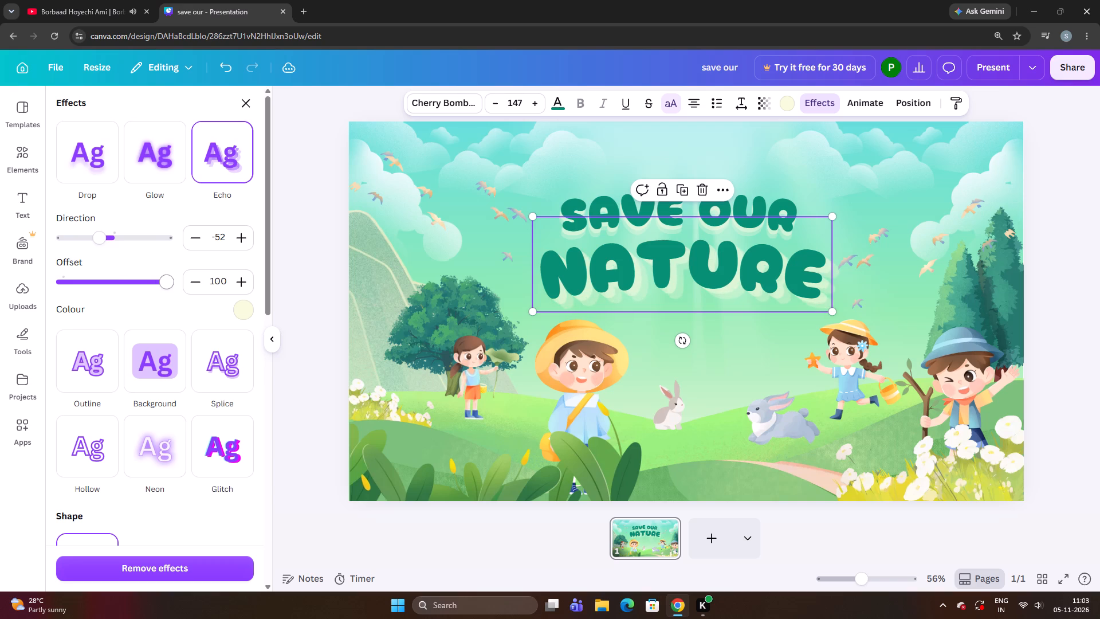
pyautogui.moveTo(174, 336); pyautogui.dragTo(124, 346)
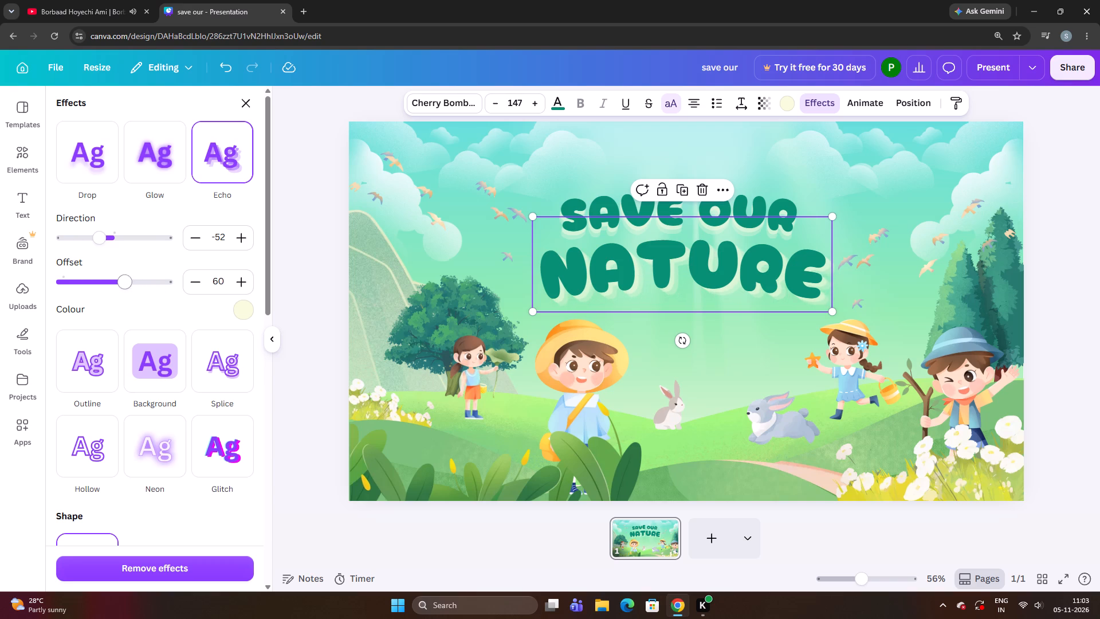
pyautogui.moveTo(124, 346); pyautogui.dragTo(119, 349)
# Set the direction of the NATURE text's Echo effect to -10 and deselect the text.
pyautogui.moveTo(100, 238); pyautogui.dragTo(112, 261)
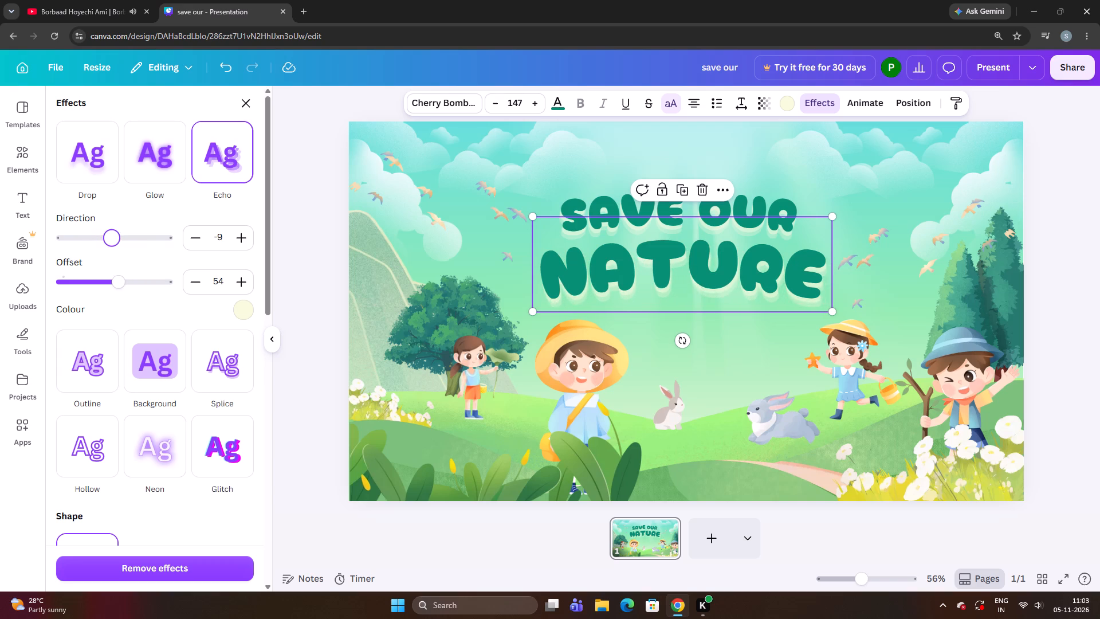
pyautogui.moveTo(112, 261); pyautogui.dragTo(124, 266)
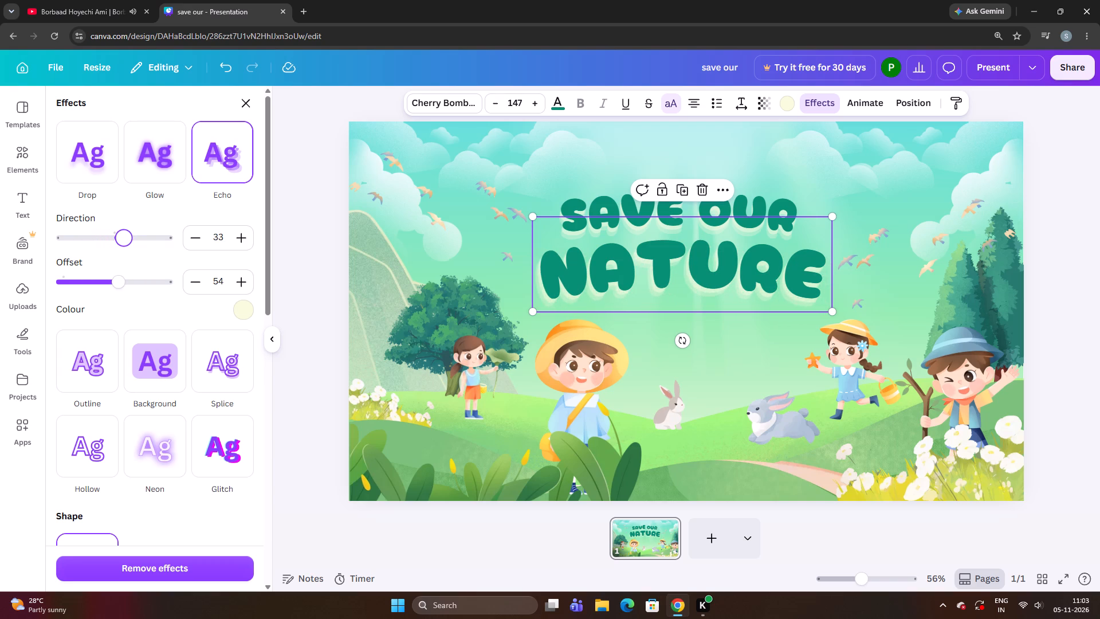
pyautogui.moveTo(124, 266); pyautogui.dragTo(109, 281)
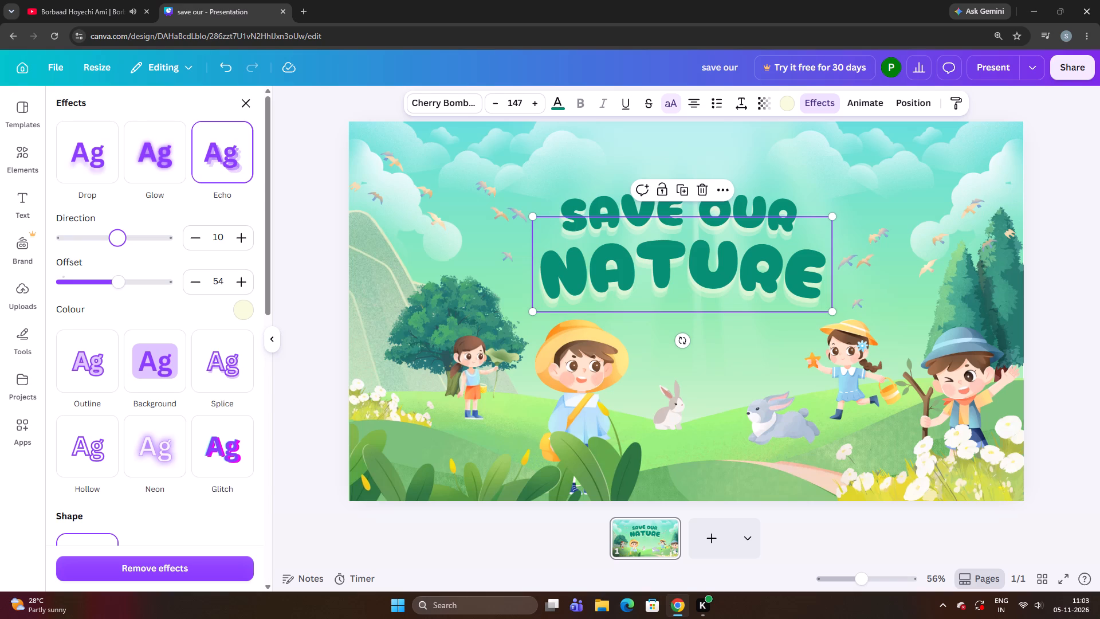
pyautogui.moveTo(109, 281); pyautogui.dragTo(117, 288)
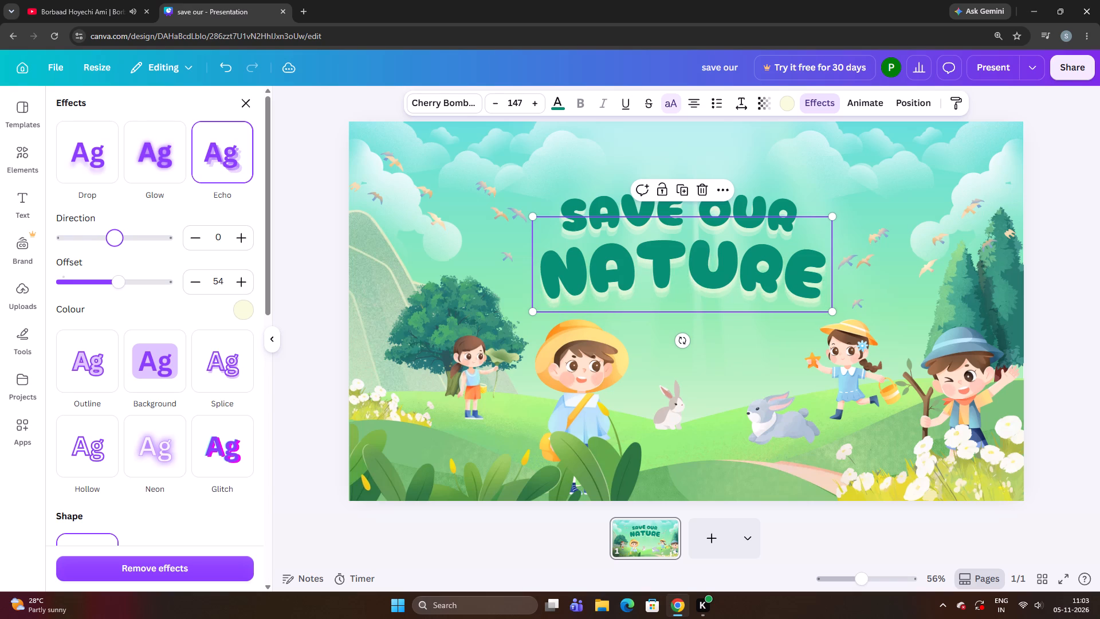
pyautogui.moveTo(117, 288); pyautogui.dragTo(112, 300)
pyautogui.click(194, 240)
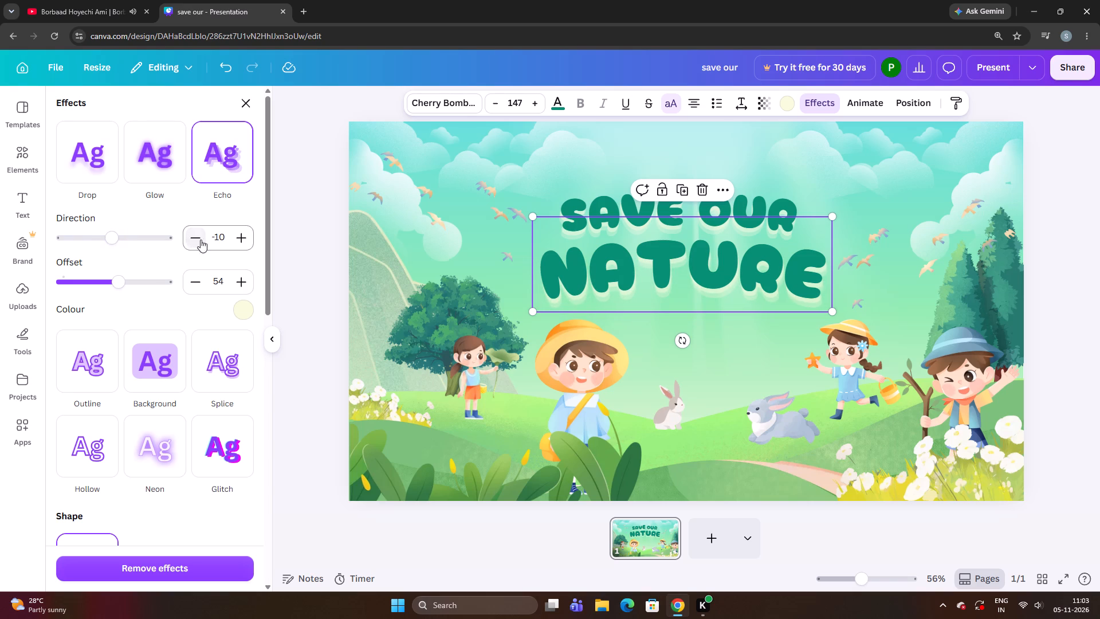
pyautogui.click(289, 256)
pyautogui.click(356, 269)
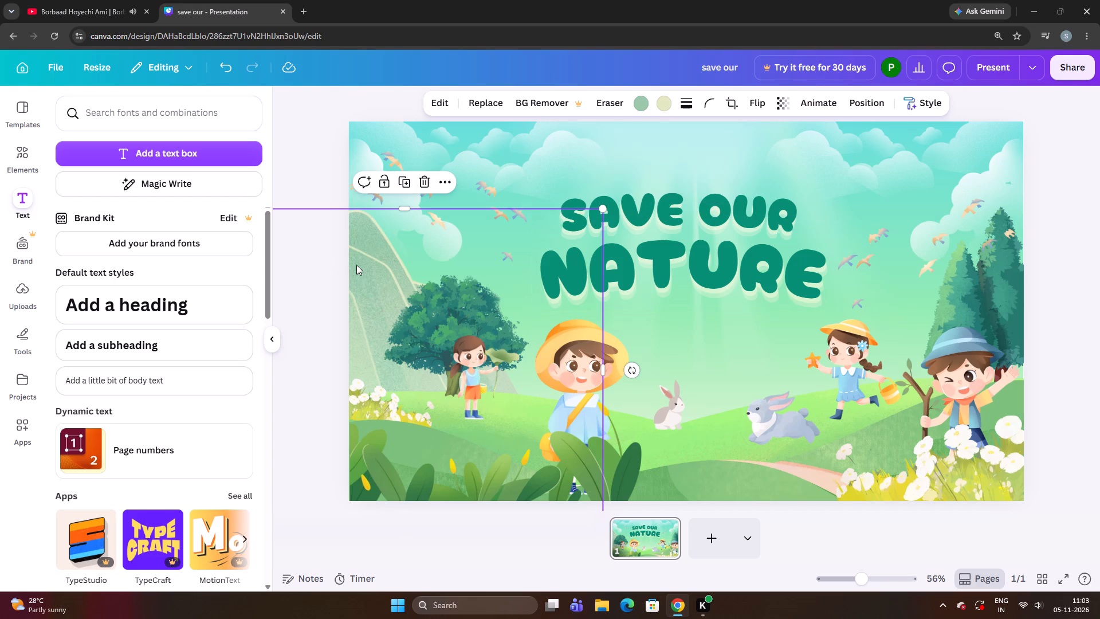
pyautogui.click(322, 183)
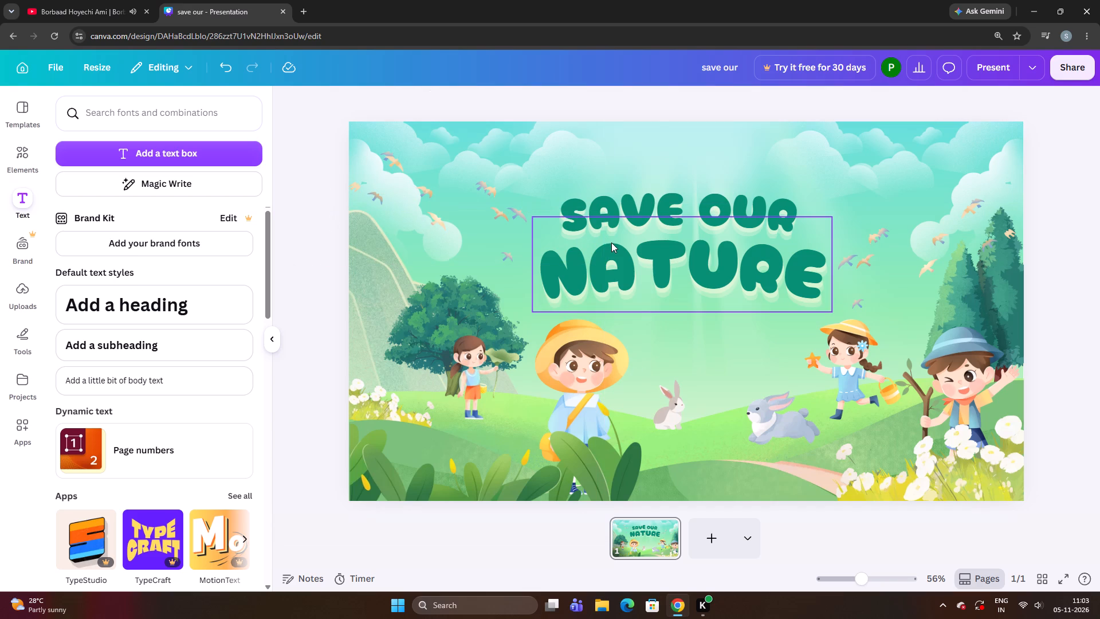
# Nudge the NATURE text slightly left to re-centre it beneath "SAVE OUR".
pyautogui.click(611, 242)
pyautogui.press('Left')
pyautogui.press('Left')
pyautogui.press('Left')
pyautogui.press('Left')
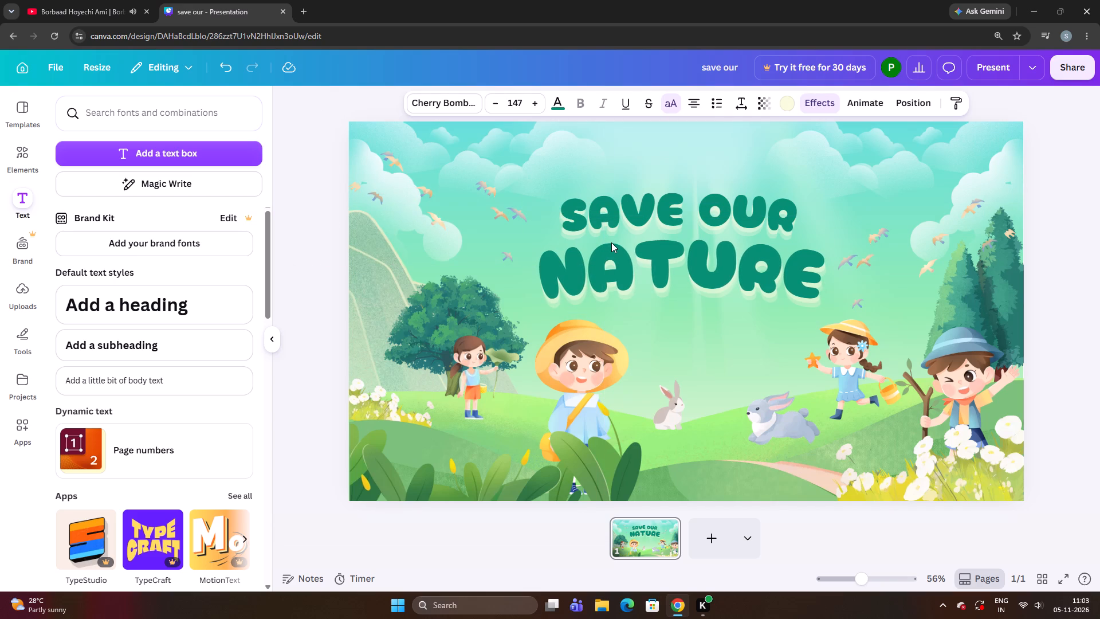
pyautogui.press('Left')
pyautogui.press('Left')
pyautogui.press('Left')
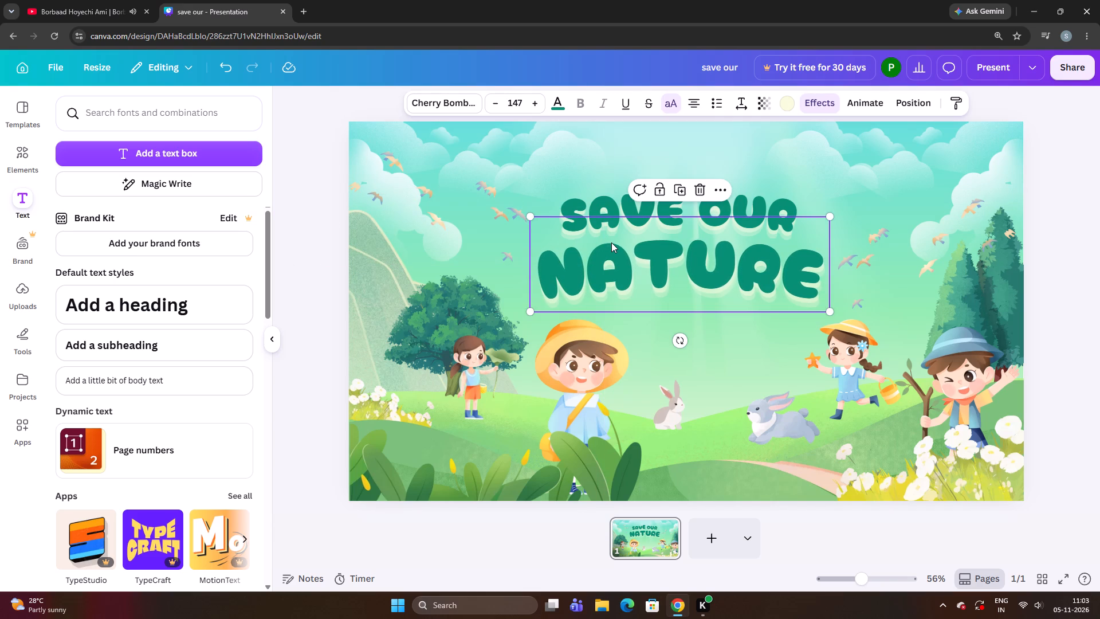
# Enlarge the NATURE text to font size 149, making small upward and rightward position adjustments along the way.
pyautogui.hotkey('ctrl', 'Down')
pyautogui.press('Up')
pyautogui.press('Up')
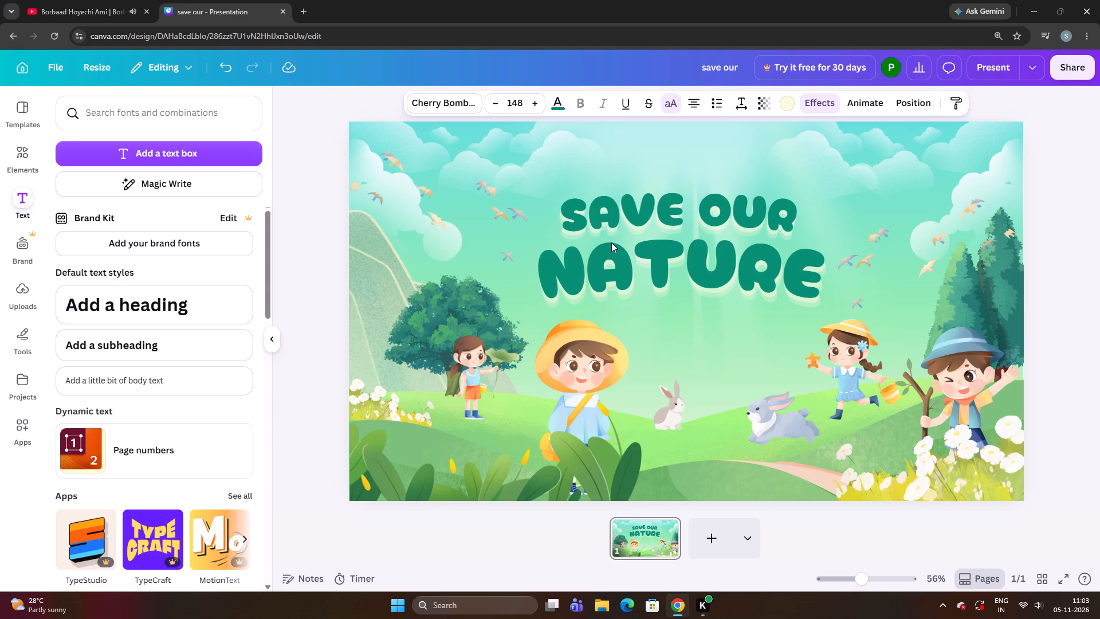
pyautogui.press('Up')
pyautogui.hotkey('ctrl', 'Down')
pyautogui.press('Right')
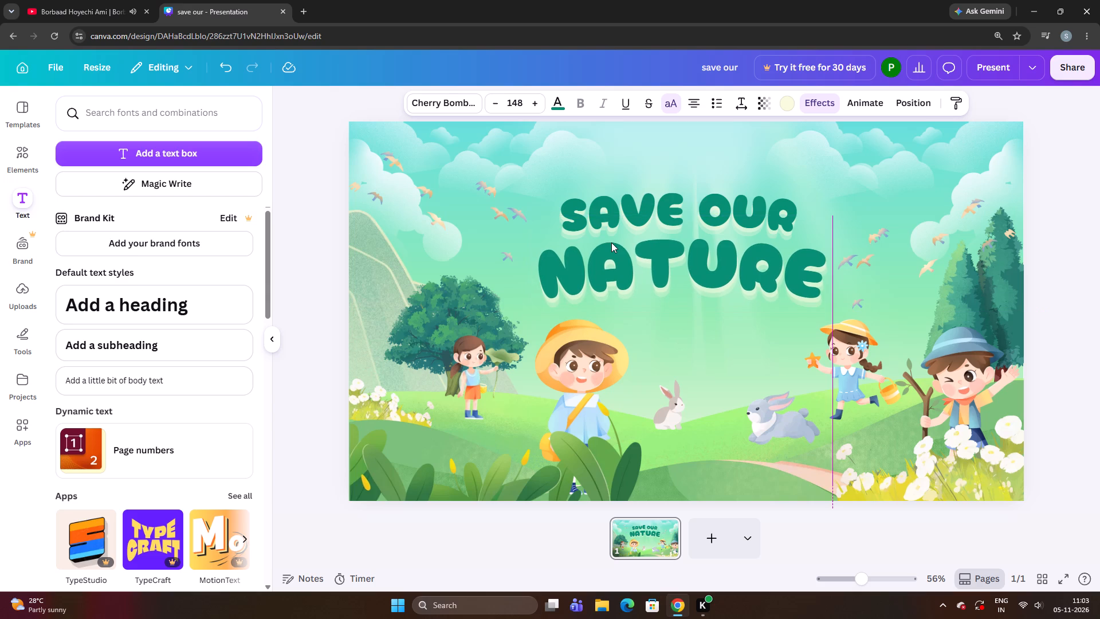
pyautogui.hotkey('ctrl', 'Down')
pyautogui.press('Up')
# Nudge the enlarged NATURE text slightly left to centre it beneath "SAVE OUR".
pyautogui.press('Left')
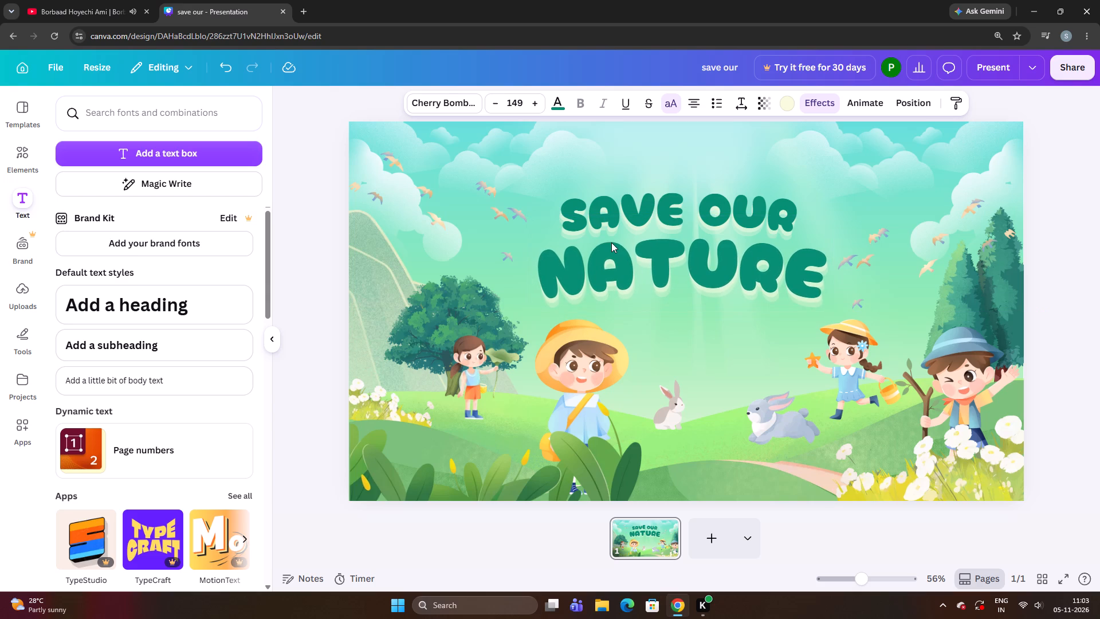
pyautogui.press('Left')
pyautogui.press('Left')
pyautogui.press('Left')
pyautogui.press('Left')
pyautogui.press('Left')
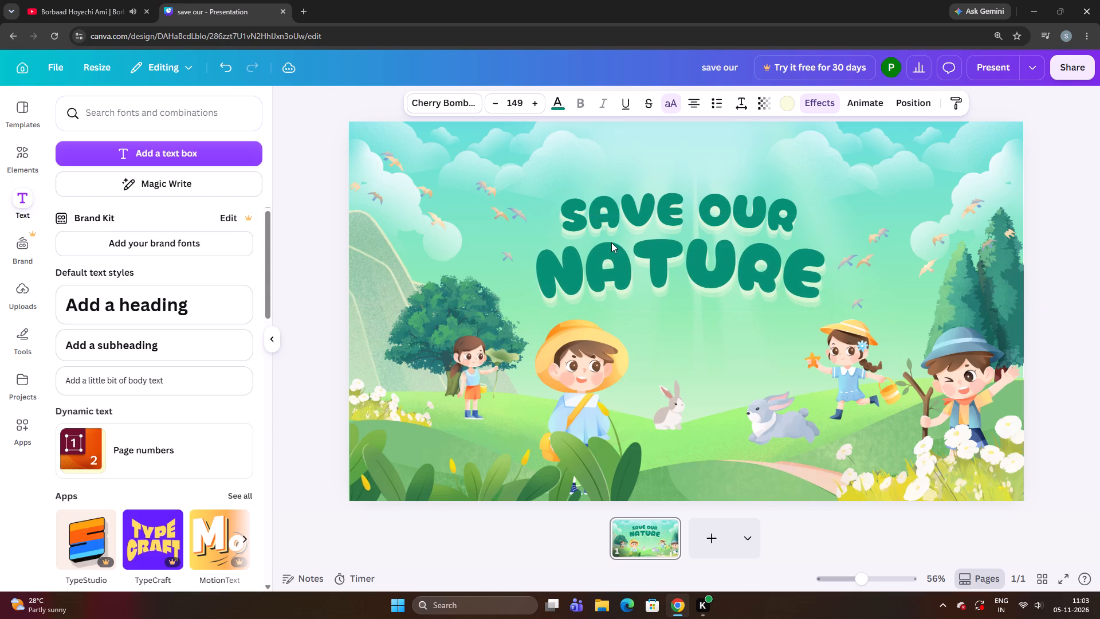
# Nudge the NATURE text down a little to widen the gap beneath the "SAVE OUR" line.
pyautogui.press('Up')
pyautogui.press('Down')
pyautogui.press('Down')
pyautogui.press('Down')
pyautogui.press('Down')
pyautogui.press('Down')
pyautogui.press('Down')
pyautogui.press('Down')
pyautogui.press('Down')
pyautogui.press('Down')
pyautogui.press('Down')
pyautogui.press('Down')
pyautogui.press('Down')
pyautogui.press('Down')
pyautogui.press('Down')
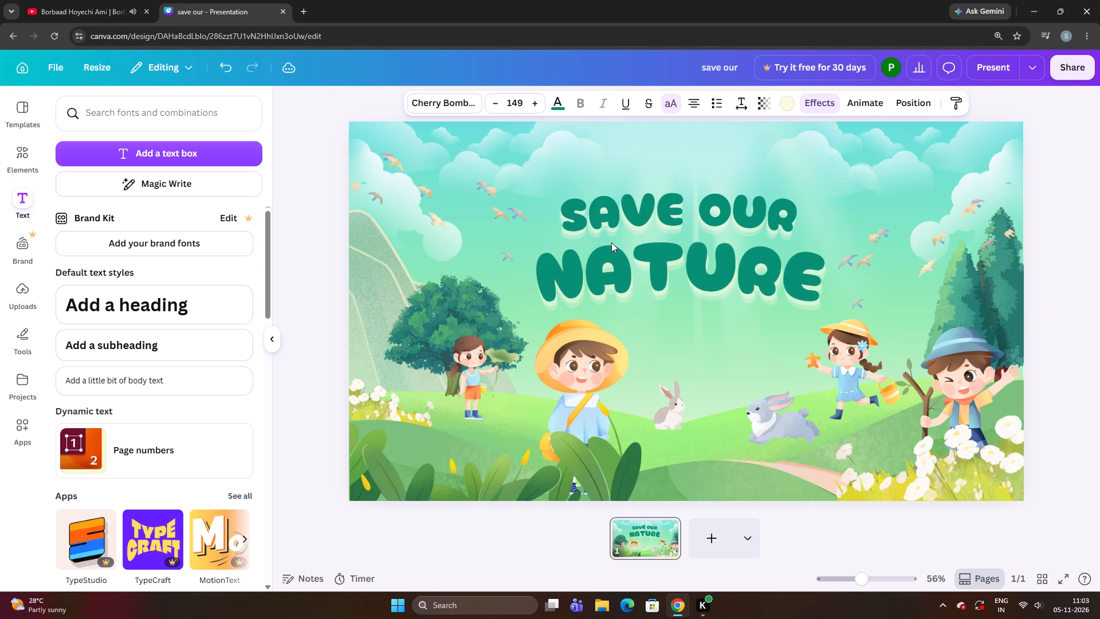
# Nudge the NATURE text slightly up and left beneath the "SAVE OUR" line.
pyautogui.press('Up')
pyautogui.press('Up')
pyautogui.press('Up')
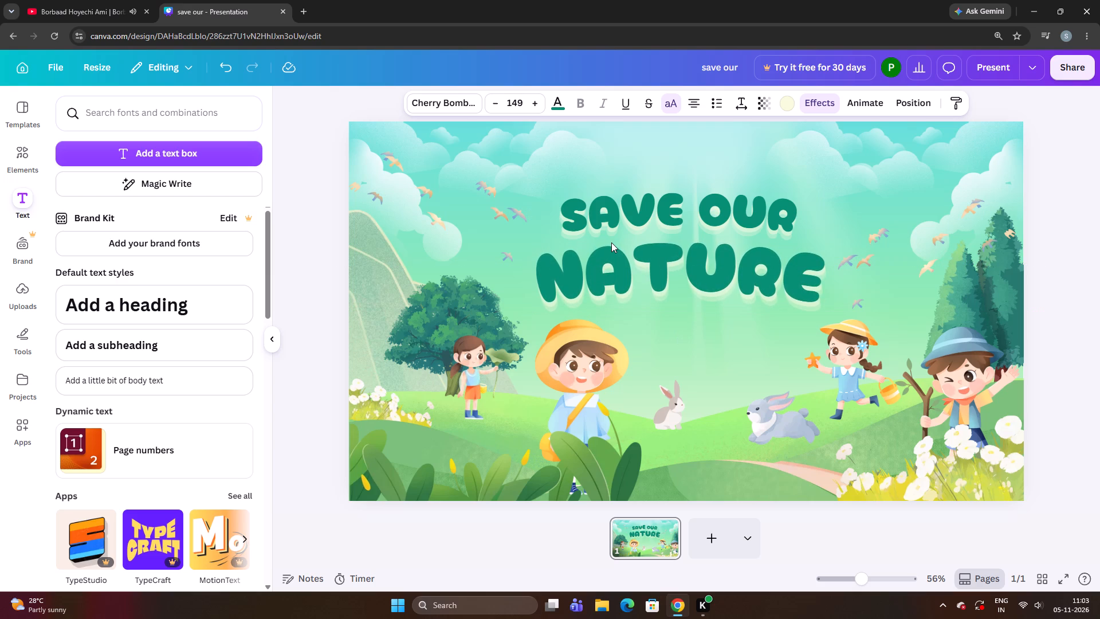
pyautogui.press('Left')
pyautogui.press('Left')
pyautogui.press('Left')
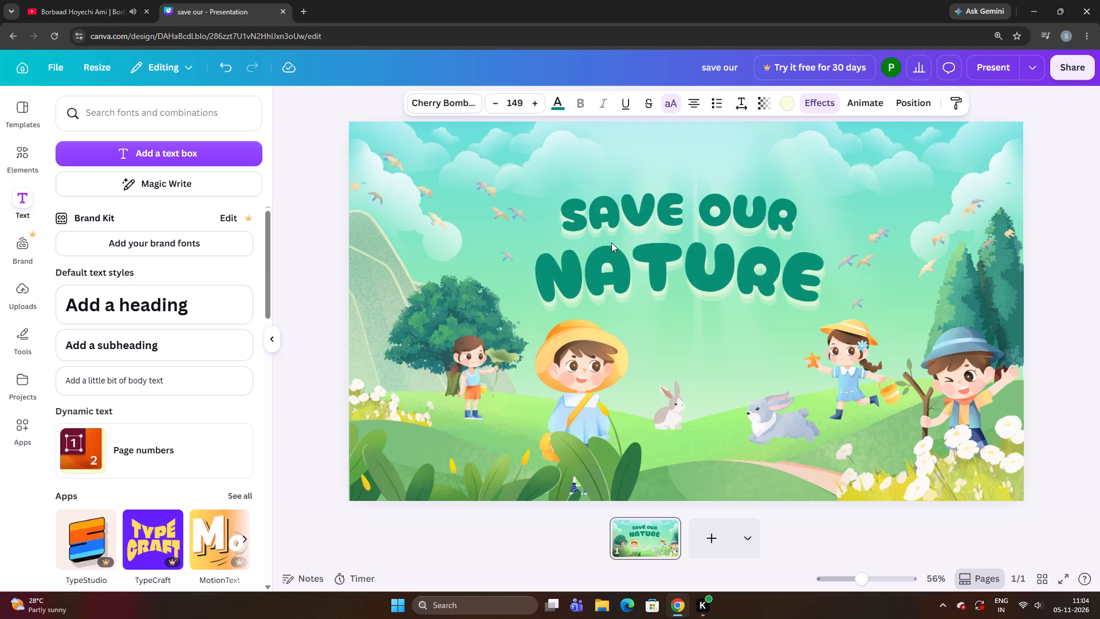
pyautogui.press('Up')
pyautogui.press('Up')
pyautogui.press('Left')
pyautogui.press('Up')
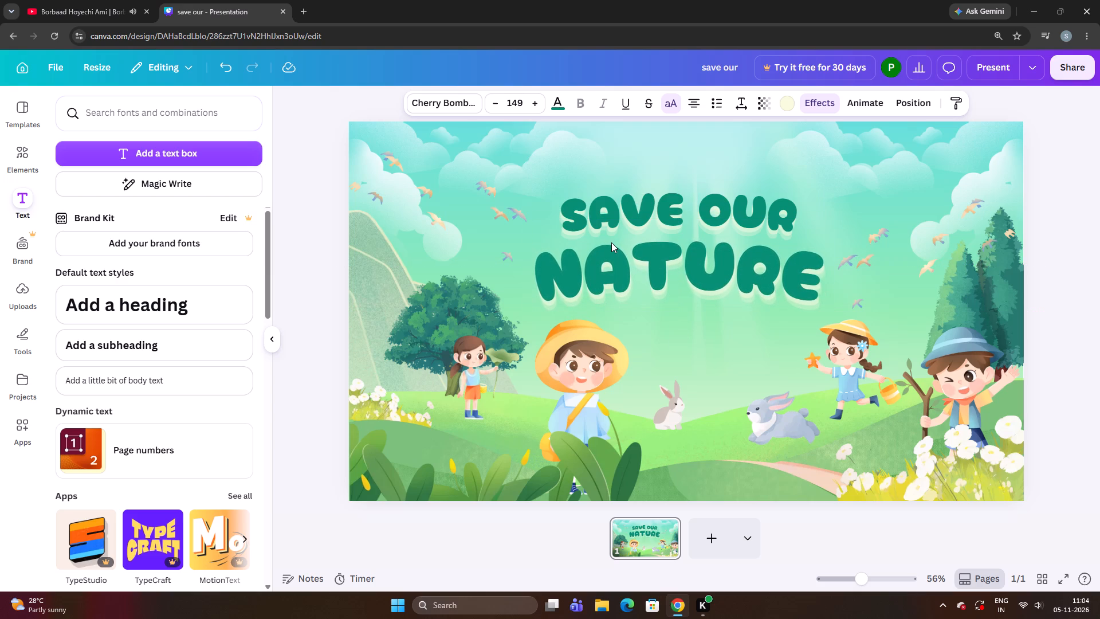
pyautogui.press('Left')
pyautogui.press('Left')
pyautogui.press('Left')
pyautogui.press('Left')
pyautogui.press('Left')
pyautogui.press('Left')
pyautogui.press('Up')
pyautogui.press('Down')
pyautogui.press('Right')
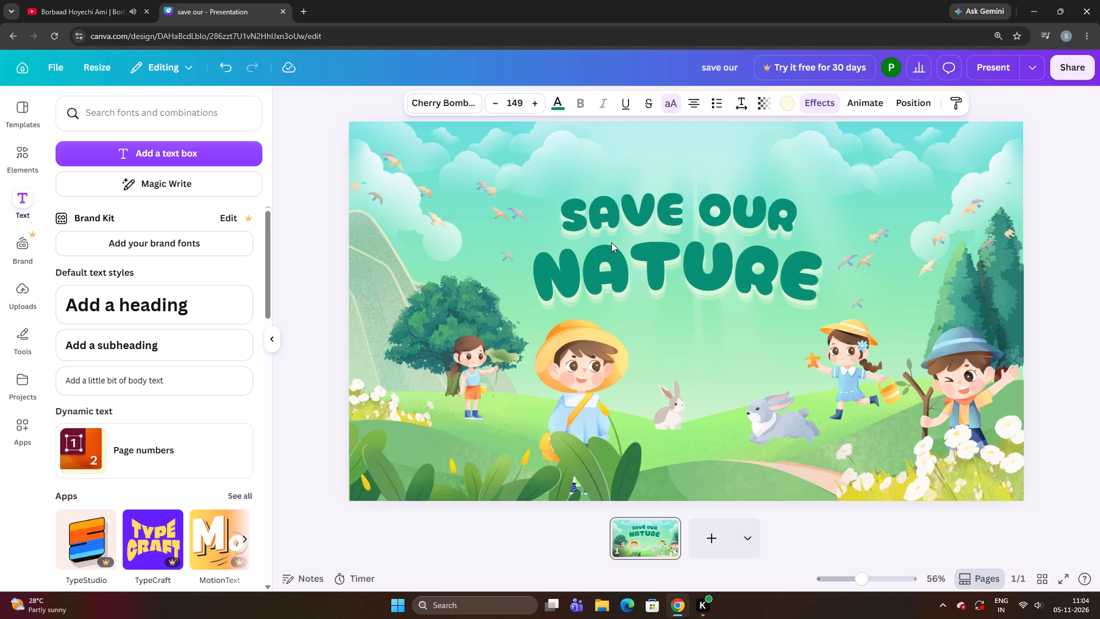
# Shift the NATURE text right, then partly back left, to re-centre it beneath "SAVE OUR".
pyautogui.press('Right')
pyautogui.press('Right')
pyautogui.press('Right')
pyautogui.press('Right')
pyautogui.press('Right')
pyautogui.press('Right')
pyautogui.press('Right')
pyautogui.press('Right')
pyautogui.press('Right')
pyautogui.press('Right')
pyautogui.press('Right')
pyautogui.press('Right')
pyautogui.press('Right')
pyautogui.press('Right')
pyautogui.press('Right')
pyautogui.press('Right')
pyautogui.press('Down')
pyautogui.press('Up')
pyautogui.press('Left')
pyautogui.press('Left')
pyautogui.press('Left')
pyautogui.press('Left')
pyautogui.press('Left')
pyautogui.press('Left')
pyautogui.press('Left')
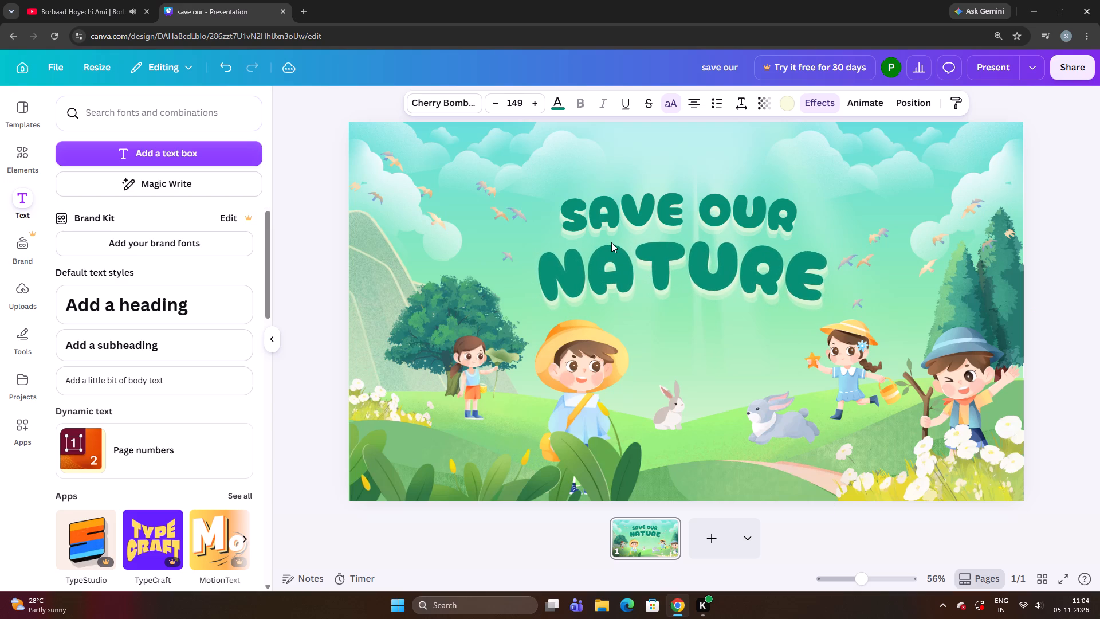
pyautogui.press('Up')
pyautogui.press('Up')
pyautogui.press('Up')
pyautogui.press('Left')
# Fine-tune the NATURE text's gap beneath "SAVE OUR" with small vertical and sideways nudges, then deselect it.
pyautogui.press('Down')
pyautogui.press('Down')
pyautogui.press('Down')
pyautogui.press('Down')
pyautogui.press('Down')
pyautogui.press('Down')
pyautogui.press('Down')
pyautogui.press('Down')
pyautogui.press('Down')
pyautogui.press('Down')
pyautogui.press('Down')
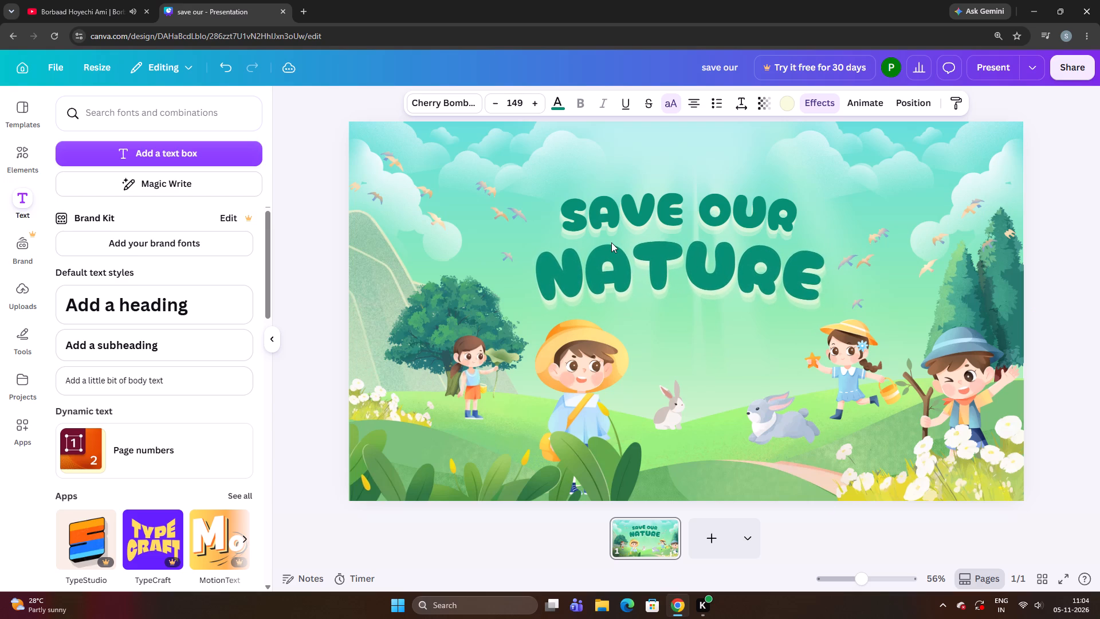
pyautogui.press('Right')
pyautogui.press('Right')
pyautogui.press('Right')
pyautogui.press('Right')
pyautogui.press('Right')
pyautogui.press('Up')
pyautogui.press('Up')
pyautogui.press('Up')
pyautogui.press('Up')
pyautogui.press('Up')
pyautogui.press('Up')
pyautogui.press('Up')
pyautogui.press('Up')
pyautogui.press('Up')
pyautogui.press('Up')
pyautogui.press('Up')
pyautogui.press('Up')
pyautogui.press('Up')
pyautogui.press('Up')
pyautogui.press('Up')
pyautogui.press('Up')
pyautogui.press('Up')
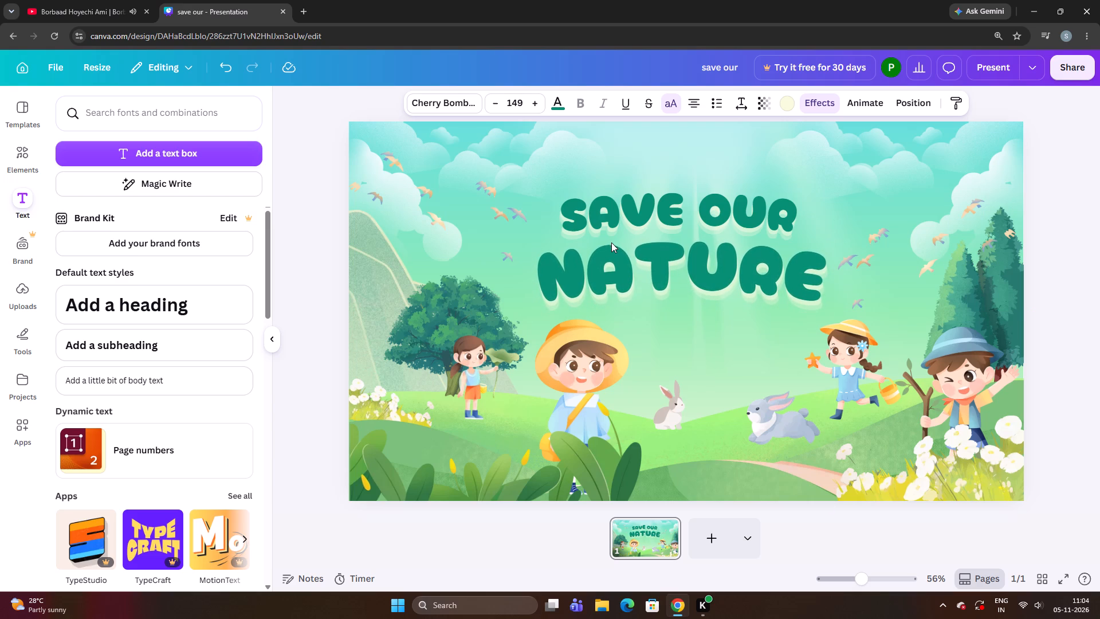
pyautogui.press('Left')
pyautogui.press('Left')
pyautogui.press('Down')
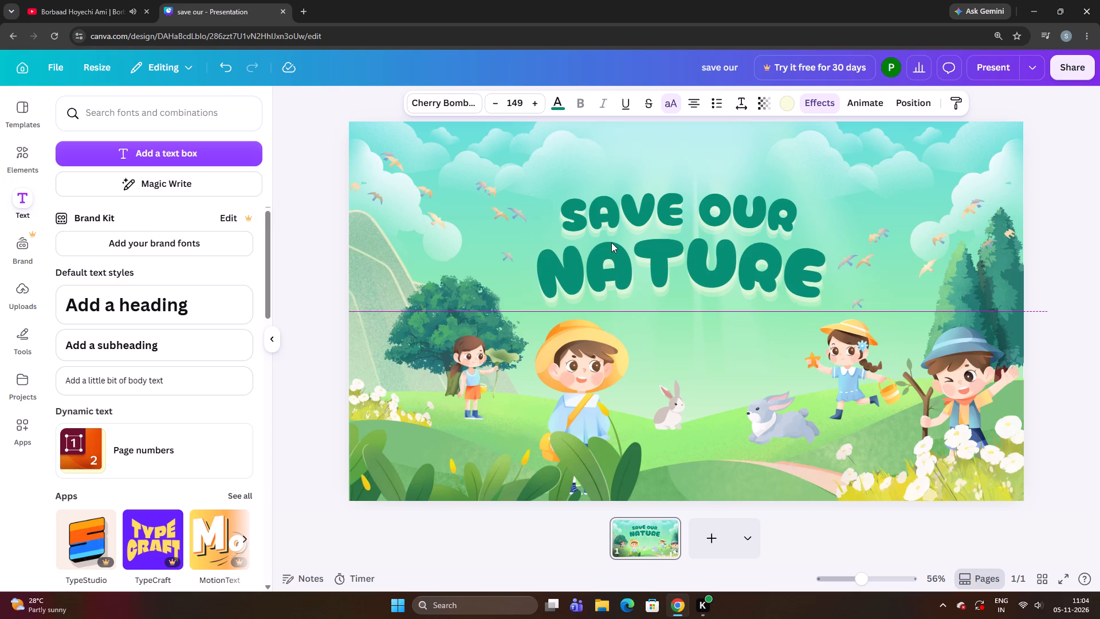
pyautogui.press('Down')
pyautogui.press('Down')
pyautogui.press('Down')
pyautogui.scroll(1, 611, 242)
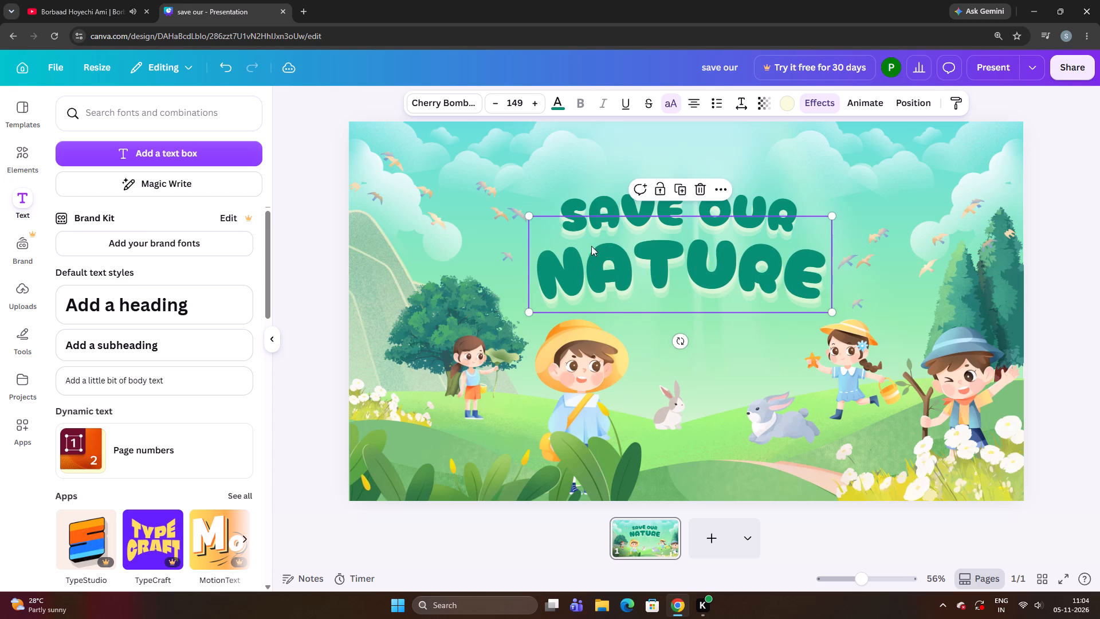
pyautogui.click(326, 331)
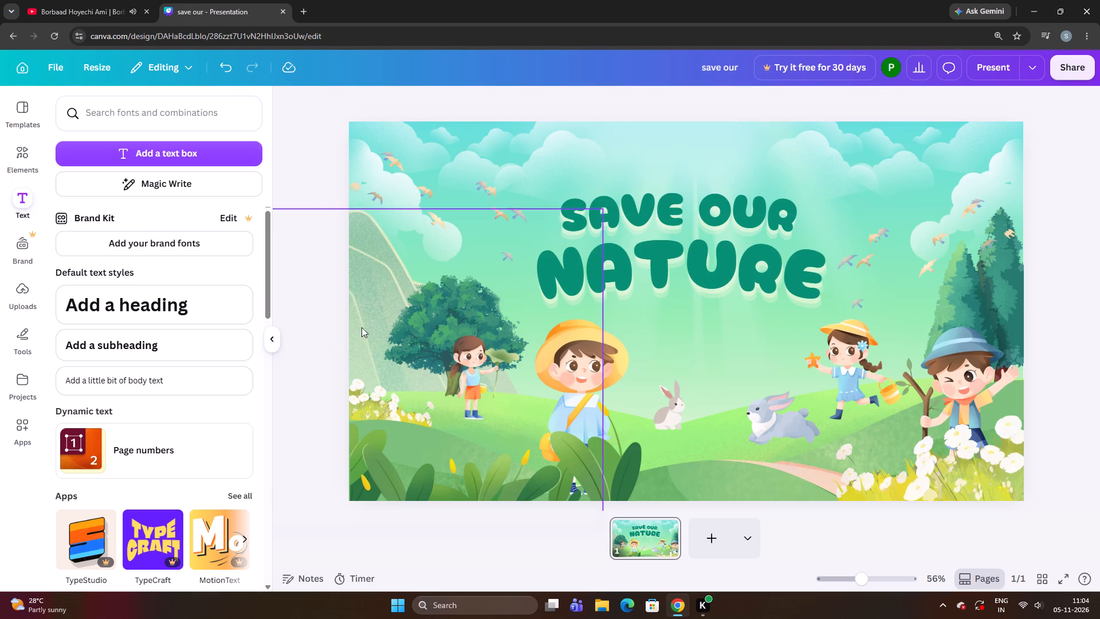
# Move the NATURE text up closer to "SAVE OUR", keeping it centred beneath that line.
pyautogui.moveTo(590, 305); pyautogui.dragTo(585, 300)
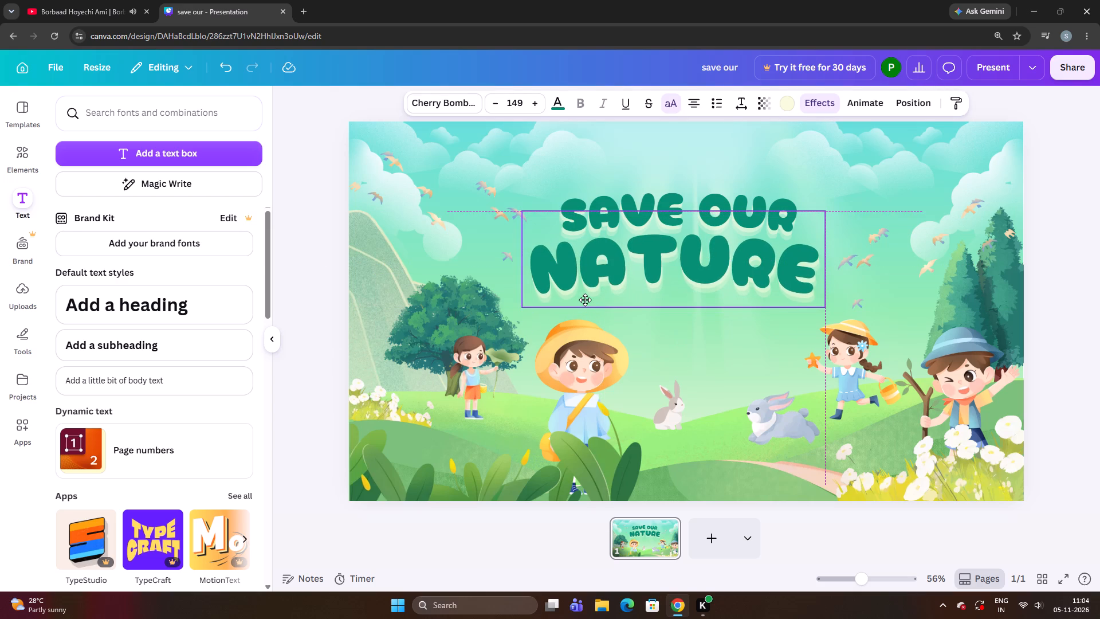
pyautogui.moveTo(585, 300); pyautogui.dragTo(587, 299)
# Shrink the bird flock to the left of the title and reposition it among the clouds beside "SAVE OUR".
pyautogui.moveTo(483, 248); pyautogui.dragTo(471, 249)
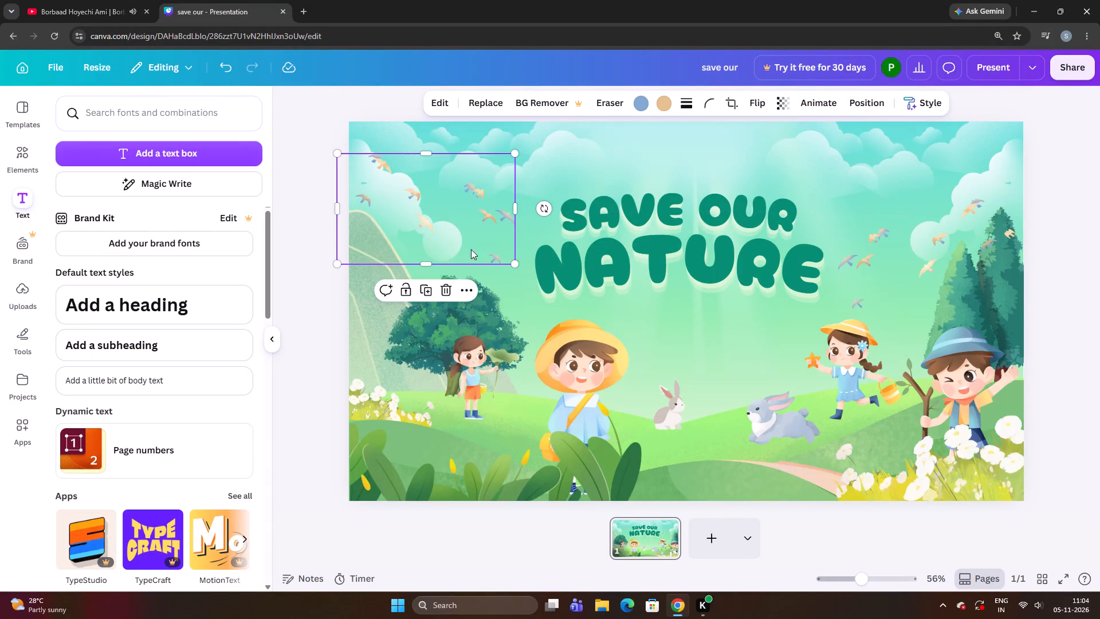
pyautogui.moveTo(514, 267); pyautogui.dragTo(501, 238)
pyautogui.moveTo(440, 213); pyautogui.dragTo(467, 208)
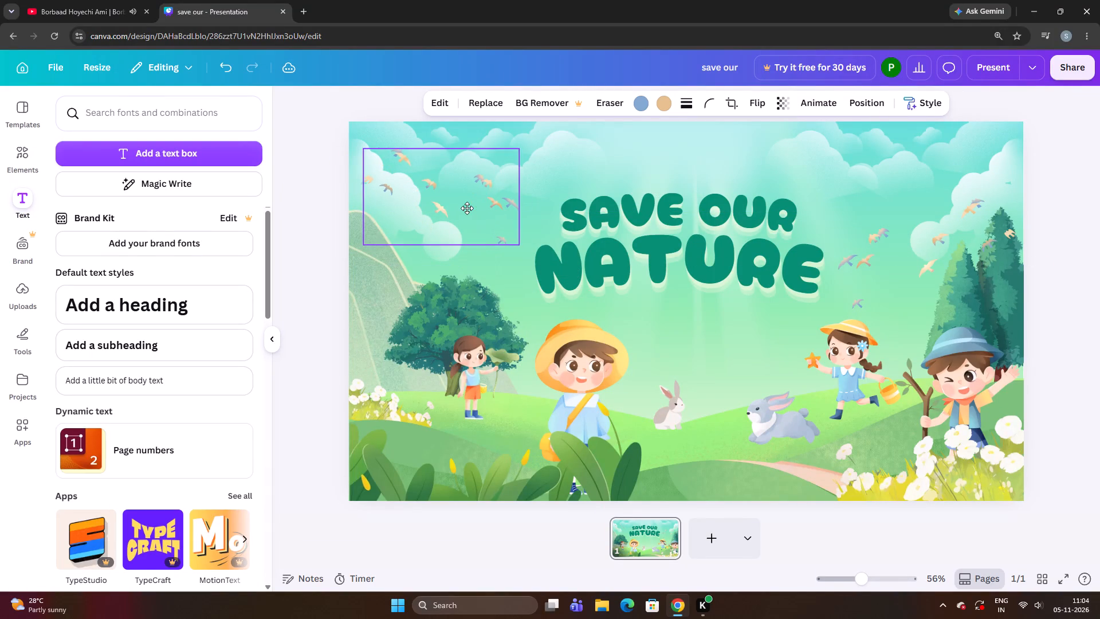
pyautogui.moveTo(467, 208); pyautogui.dragTo(474, 205)
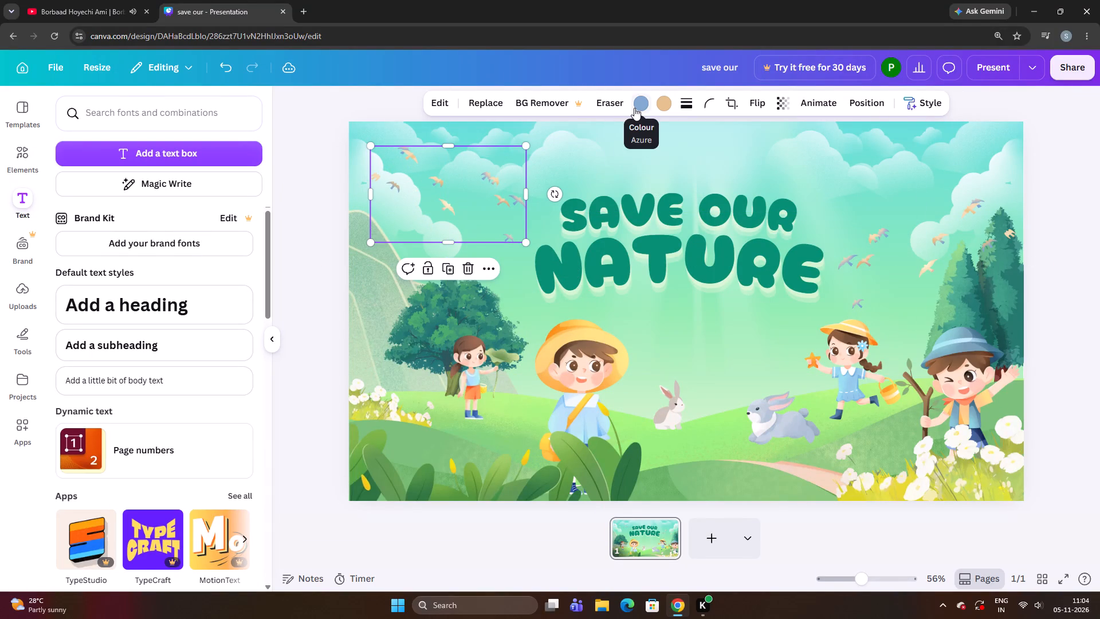
# Recolour the left bird flock, changing its blue to dark greyred #332b2b and its orange to the design's light grey.
pyautogui.click(634, 108)
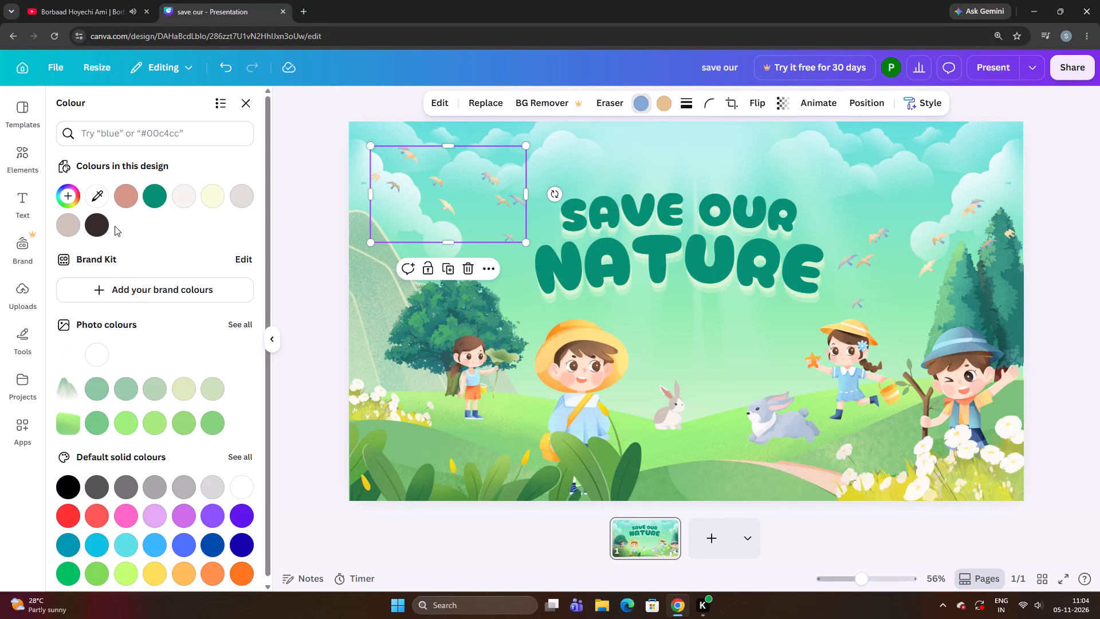
pyautogui.click(99, 228)
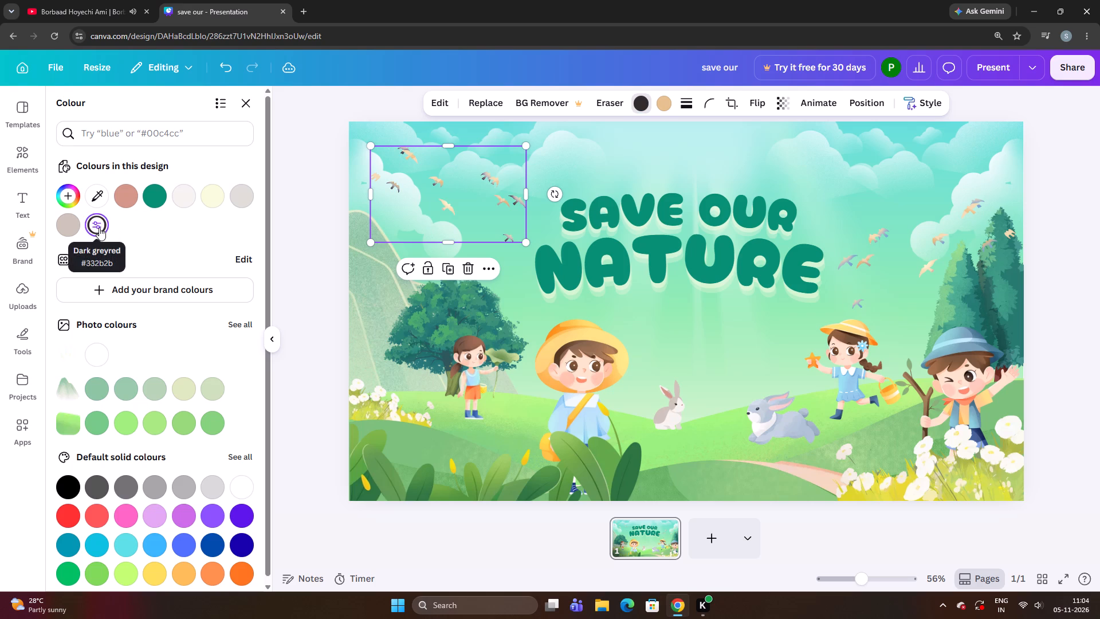
pyautogui.click(666, 103)
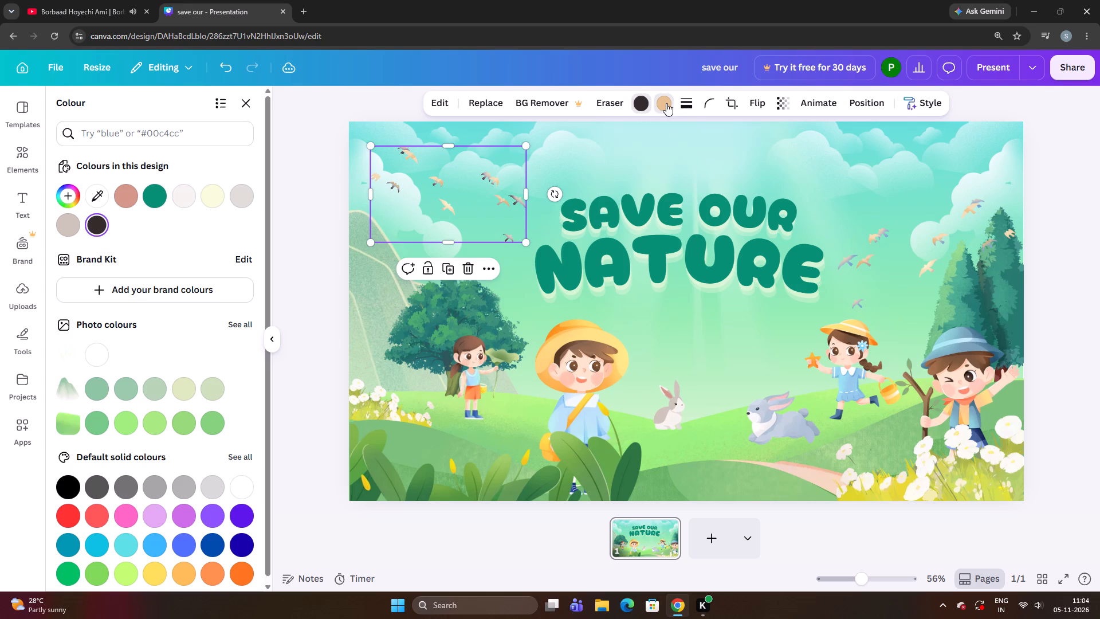
pyautogui.click(194, 195)
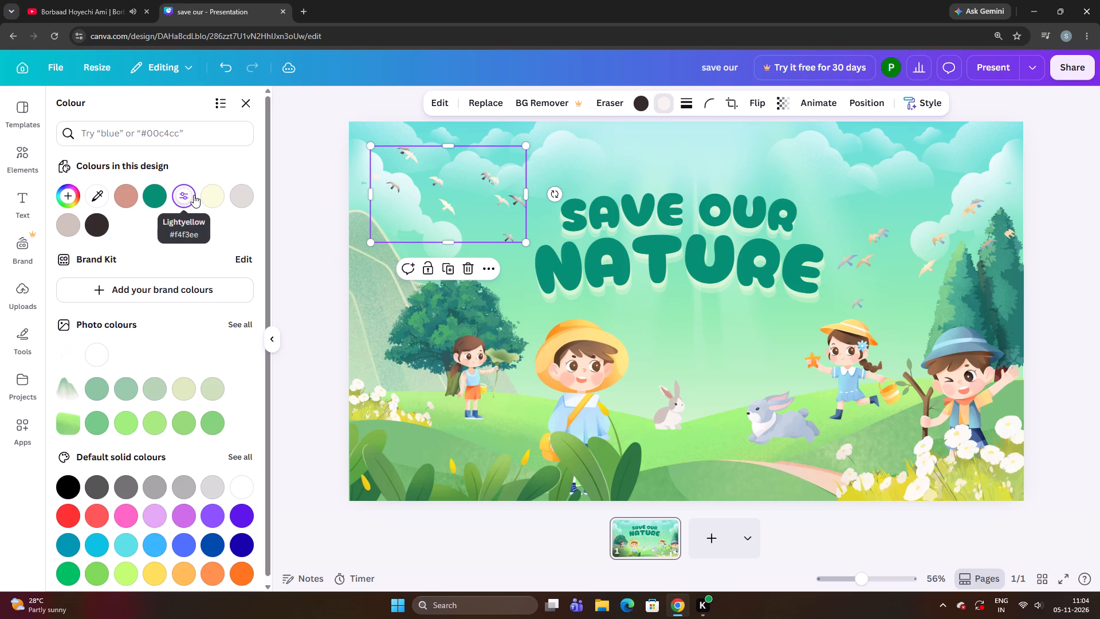
pyautogui.click(219, 195)
pyautogui.click(238, 195)
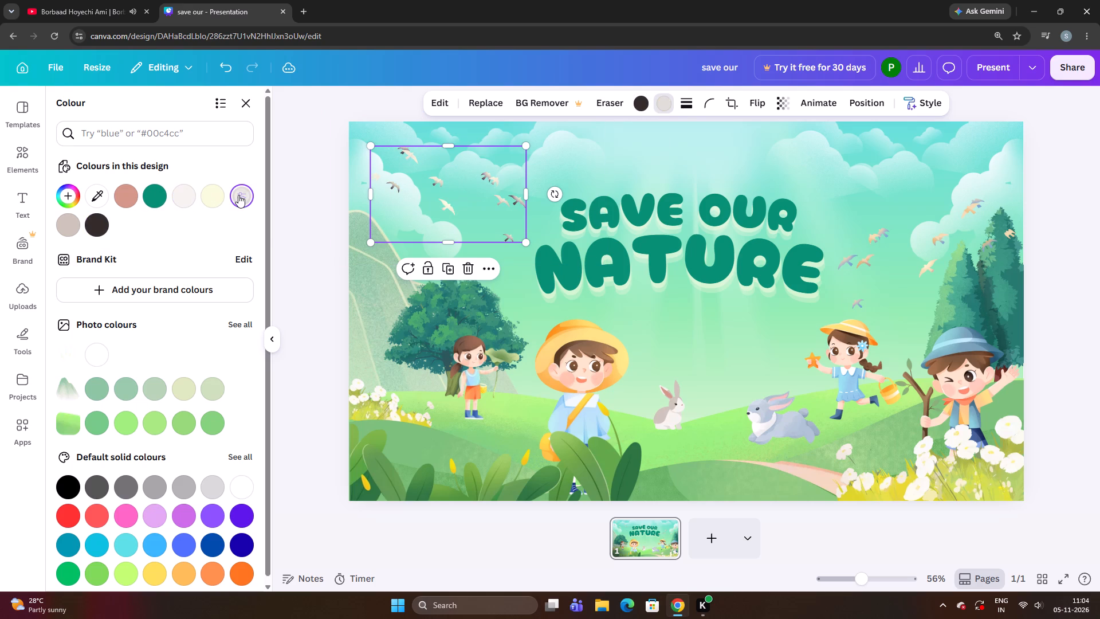
pyautogui.click(308, 203)
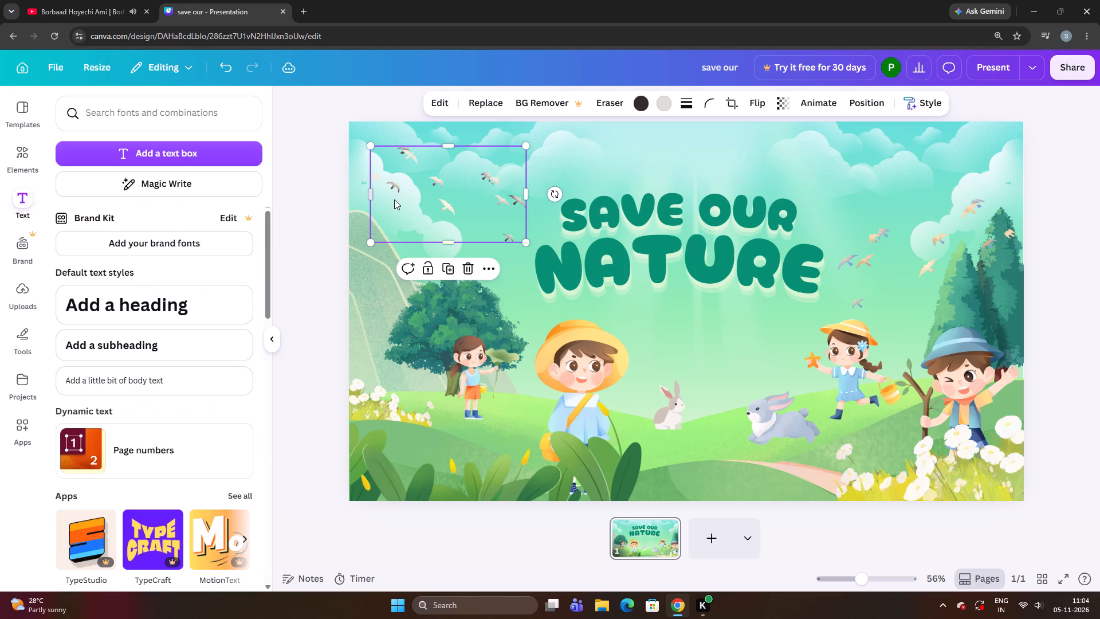
# Shrink the left bird flock a little more and shift it slightly right, over the clouds beside the title.
pyautogui.click(398, 200)
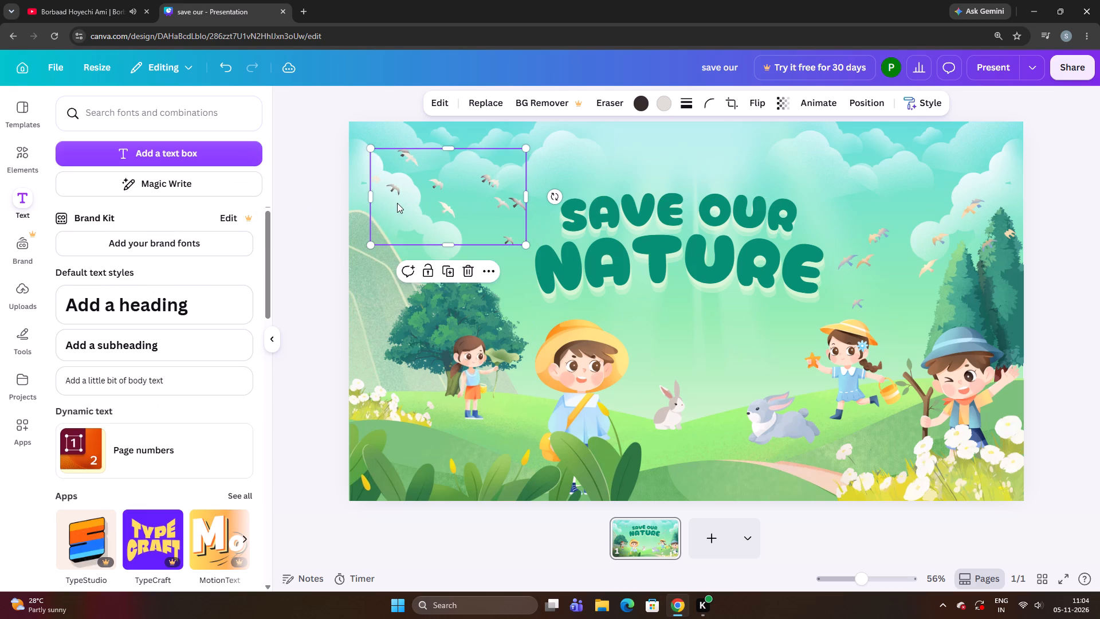
pyautogui.click(331, 230)
pyautogui.click(417, 215)
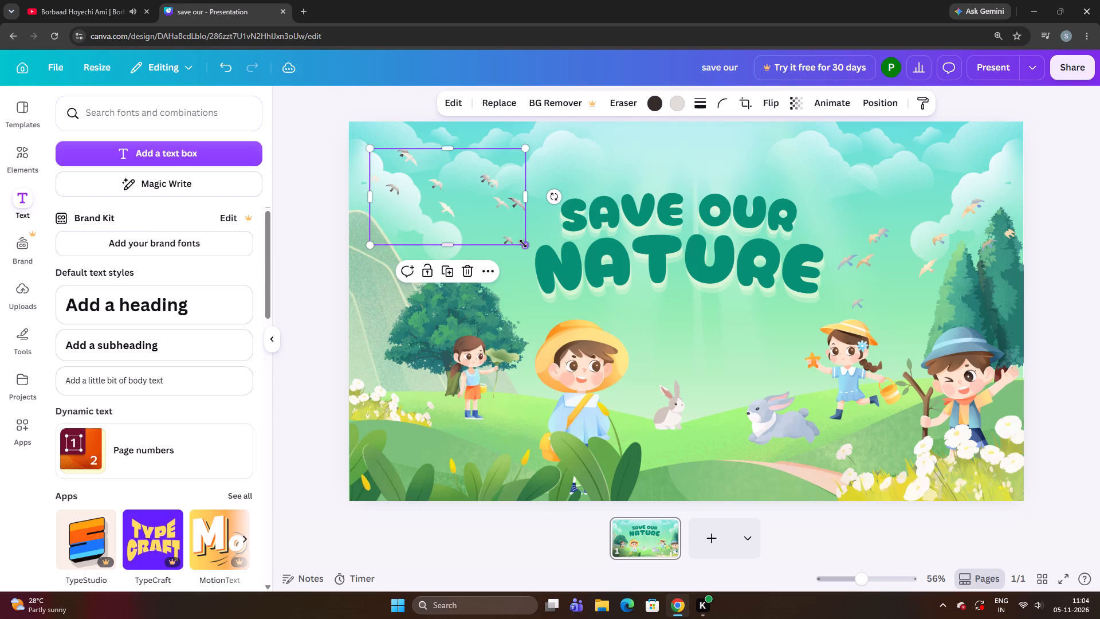
pyautogui.moveTo(523, 244); pyautogui.dragTo(509, 238)
pyautogui.click(476, 222)
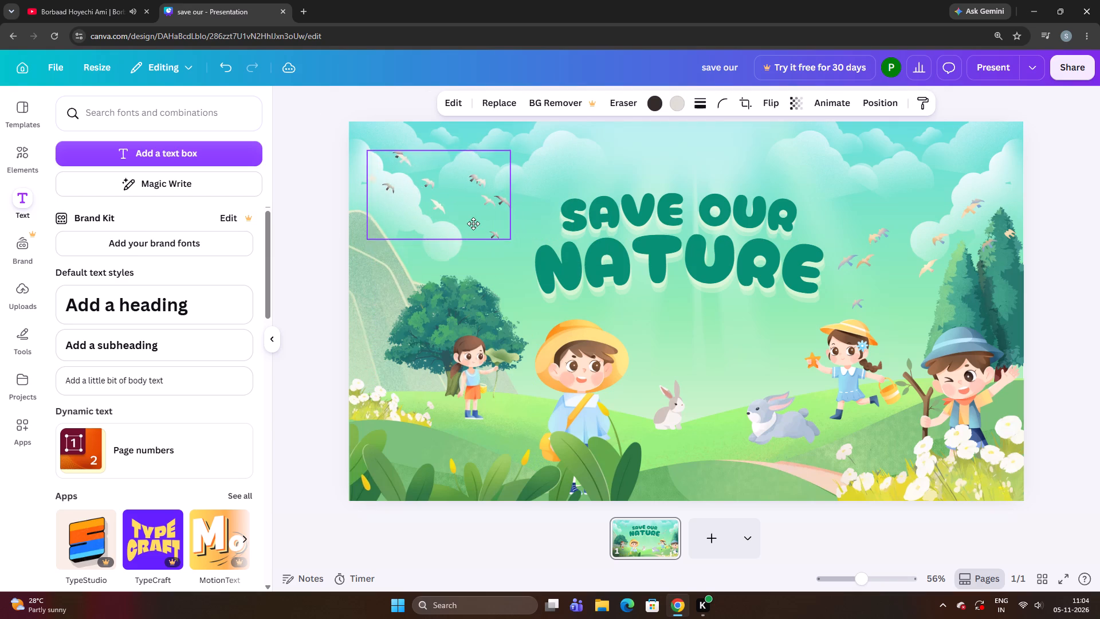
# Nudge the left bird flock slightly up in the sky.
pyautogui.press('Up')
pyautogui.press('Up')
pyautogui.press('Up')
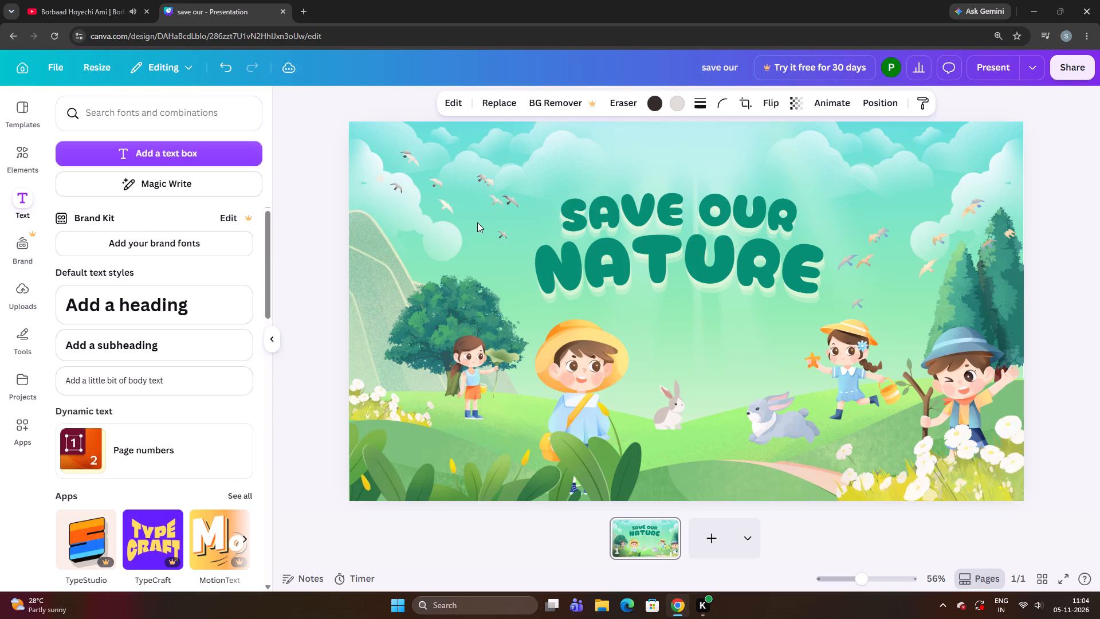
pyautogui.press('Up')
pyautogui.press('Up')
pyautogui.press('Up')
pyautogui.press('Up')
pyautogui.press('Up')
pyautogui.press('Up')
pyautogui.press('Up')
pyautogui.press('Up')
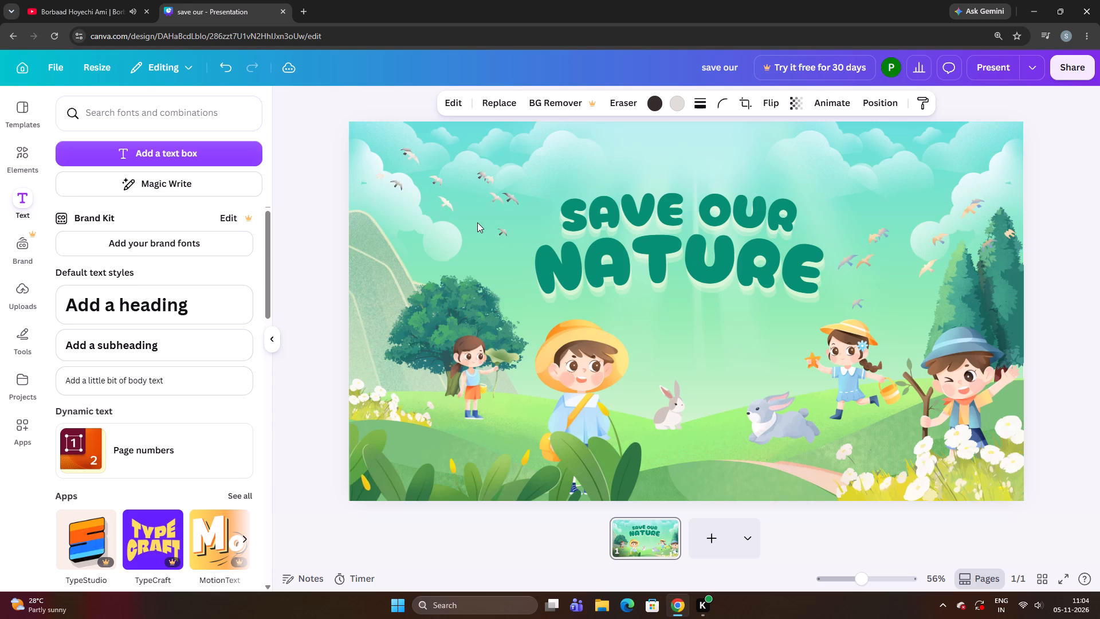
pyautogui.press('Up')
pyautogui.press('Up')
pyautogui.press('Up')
# Nudge the left bird flock down a little beside the "SAVE OUR" line.
pyautogui.press('Down')
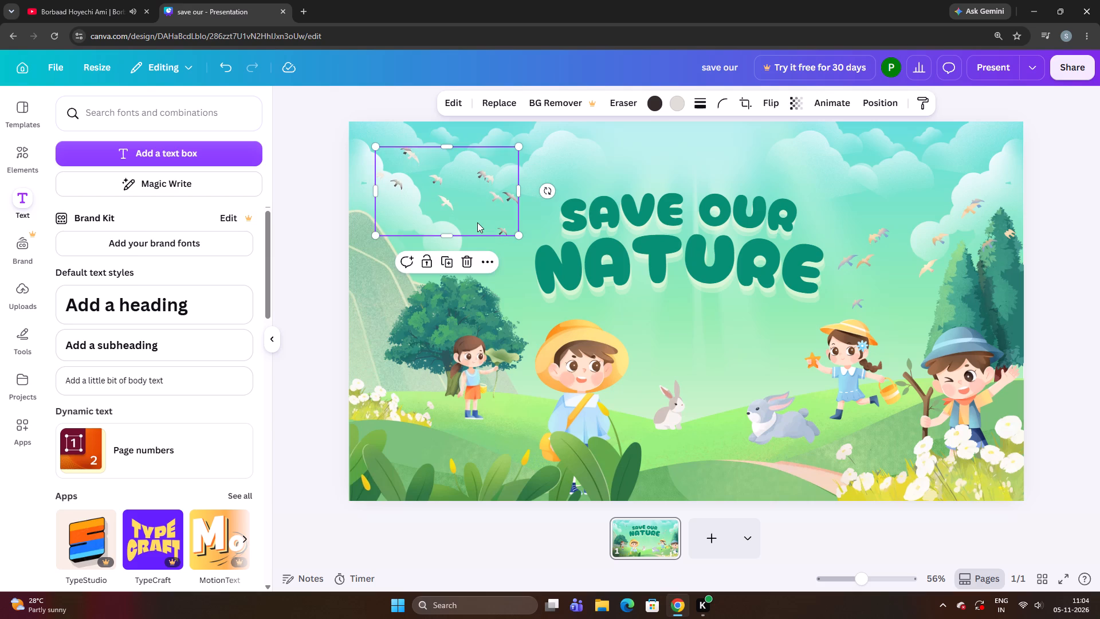
pyautogui.press('Down')
pyautogui.press('Down')
pyautogui.press('Down')
pyautogui.press('Down')
pyautogui.press('Down')
pyautogui.press('Down')
pyautogui.press('Down')
pyautogui.press('Down')
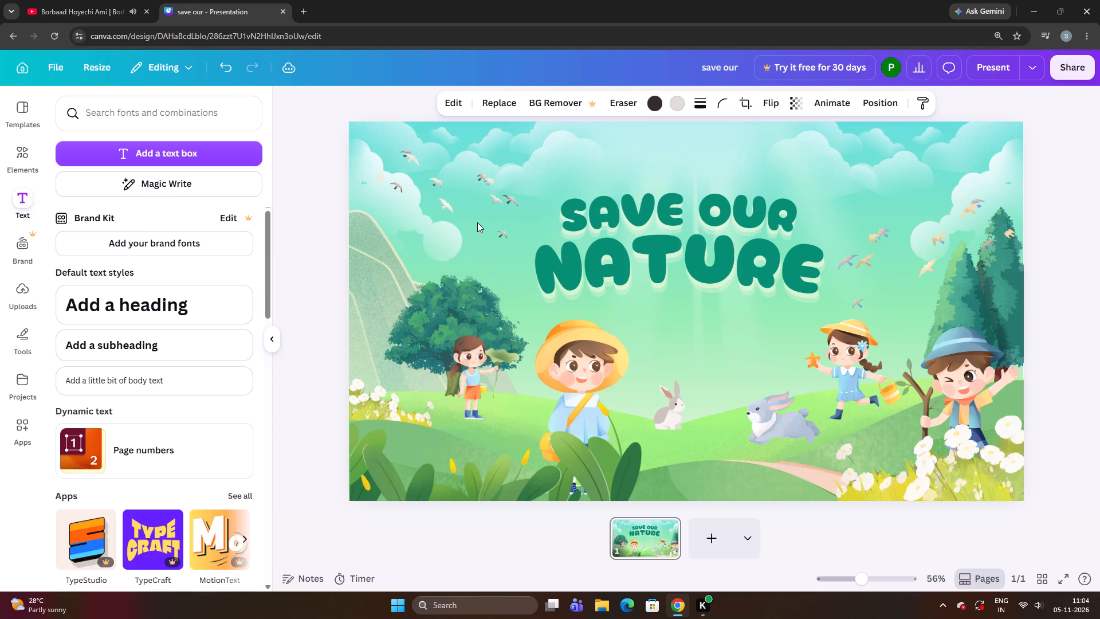
pyautogui.press('Down')
pyautogui.press('Down')
pyautogui.press('Down')
pyautogui.press('Down')
pyautogui.press('Down')
pyautogui.press('Down')
pyautogui.press('Down')
pyautogui.press('Down')
pyautogui.press('Down')
pyautogui.press('Down')
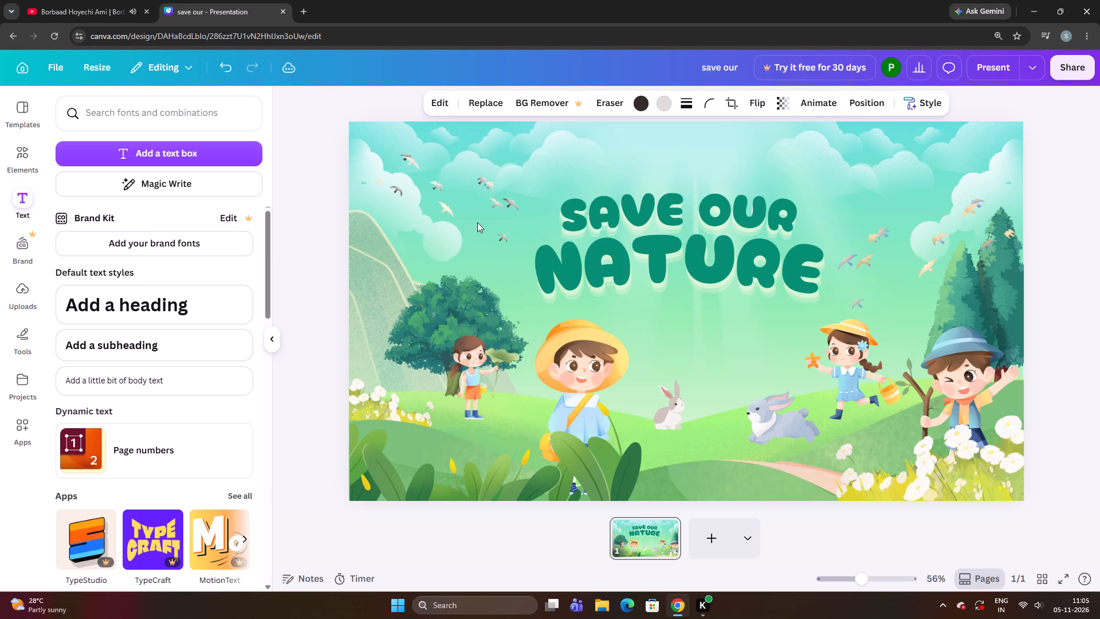
pyautogui.press('Down')
pyautogui.press('Up')
# Nudge the left bird flock slightly left, away from the title.
pyautogui.press('Left')
pyautogui.press('Left')
pyautogui.press('Left')
pyautogui.press('Left')
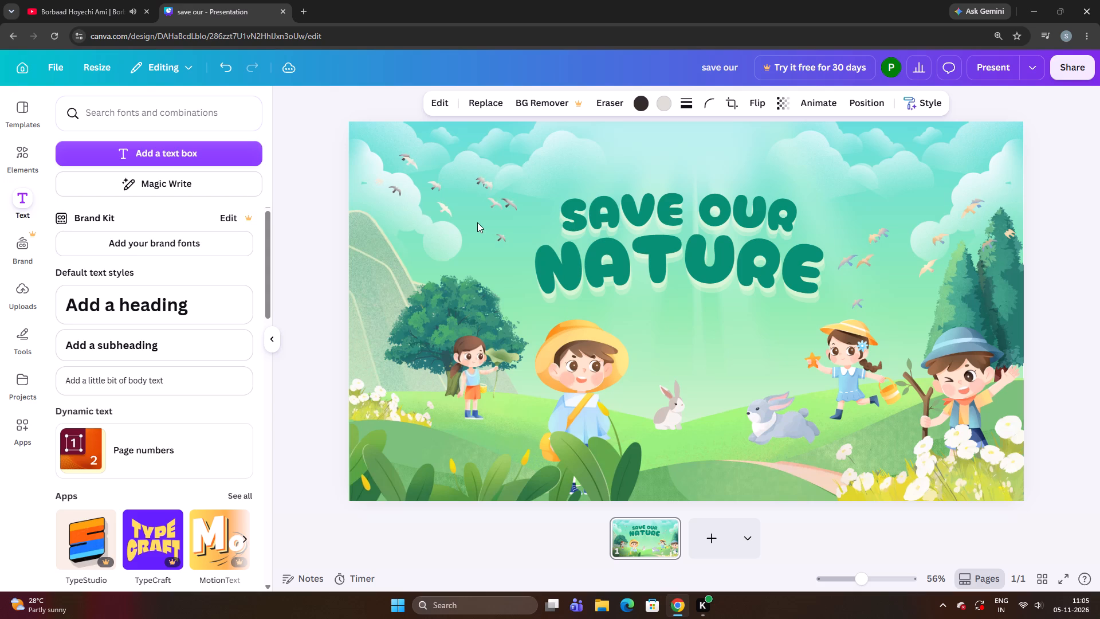
pyautogui.press('Left')
pyautogui.press('Left')
pyautogui.press('Left')
pyautogui.press('Left')
pyautogui.press('Left')
pyautogui.press('Left')
pyautogui.press('Left')
pyautogui.press('Down')
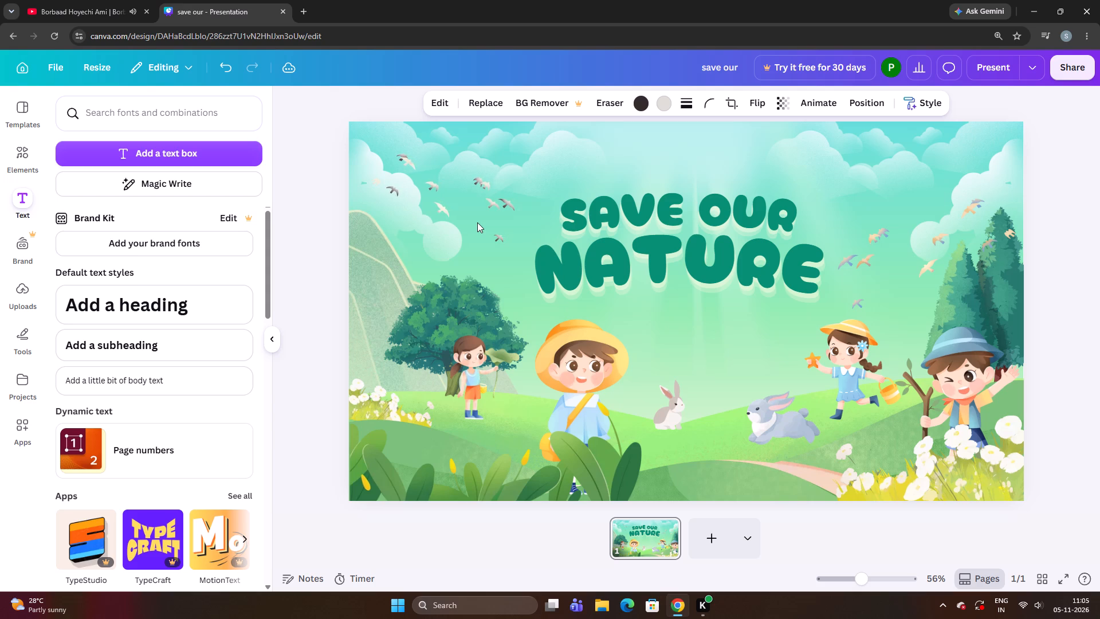
# Nudge the left bird flock slightly left, farther from the "SAVE OUR" line.
pyautogui.press('Down')
pyautogui.press('Up')
pyautogui.press('Left')
pyautogui.press('Left')
pyautogui.press('Left')
pyautogui.press('Left')
pyautogui.press('Left')
pyautogui.press('Left')
pyautogui.press('Left')
pyautogui.press('Left')
pyautogui.press('Left')
pyautogui.press('Left')
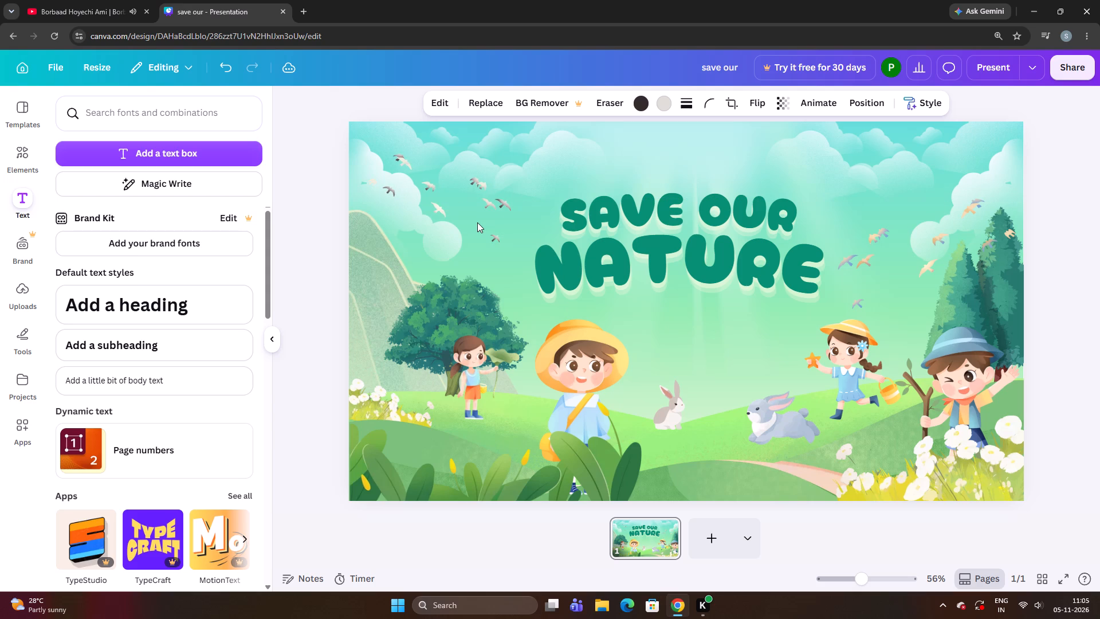
# Nudge the left bird flock slightly down and a touch back to the right.
pyautogui.press('Down')
pyautogui.press('Down')
pyautogui.press('Down')
pyautogui.press('Down')
pyautogui.press('Down')
pyautogui.press('Down')
pyautogui.press('Down')
pyautogui.press('Down')
pyautogui.press('Down')
pyautogui.press('Right')
pyautogui.press('Right')
pyautogui.press('Right')
pyautogui.press('Up')
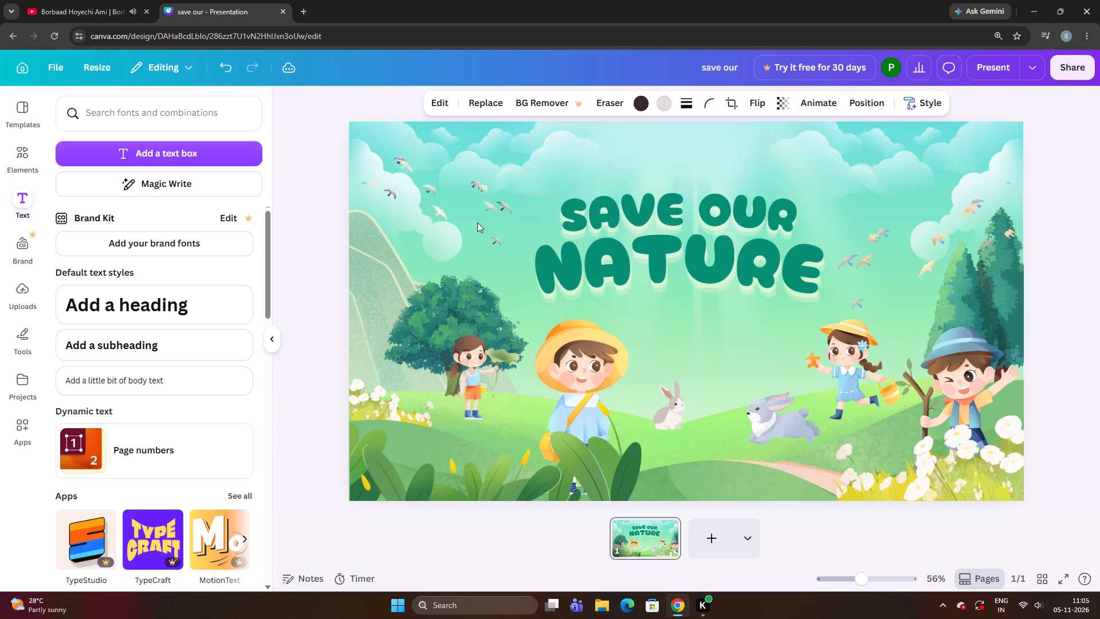
pyautogui.press('Up')
pyautogui.press('Up')
pyautogui.press('Up')
pyautogui.press('Up')
# Nudge the left bird flock right towards the title and slightly up.
pyautogui.press('Right')
pyautogui.press('Right')
pyautogui.press('Right')
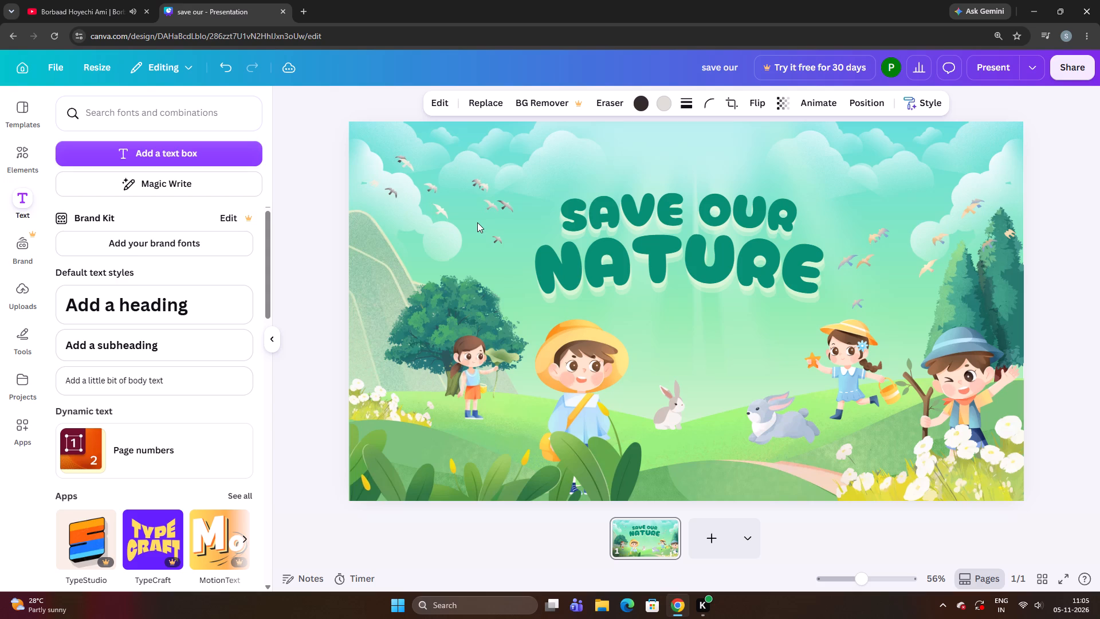
pyautogui.press('Up')
pyautogui.press('Up')
pyautogui.press('Right')
pyautogui.press('Right')
pyautogui.press('Right')
pyautogui.press('Right')
pyautogui.press('Right')
pyautogui.press('Right')
pyautogui.press('Right')
pyautogui.press('Right')
pyautogui.press('Right')
pyautogui.press('Right')
pyautogui.press('Right')
pyautogui.press('Right')
pyautogui.press('Up')
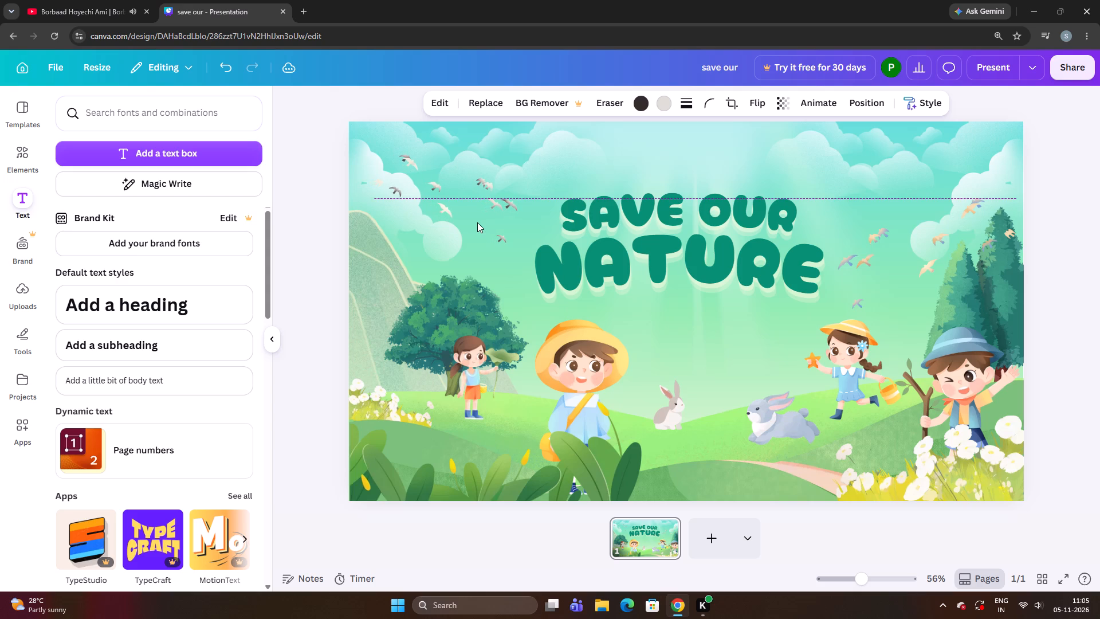
pyautogui.press('Up')
# Nudge the left bird flock down a little and slightly left.
pyautogui.press('Down')
pyautogui.press('Down')
pyautogui.press('Down')
pyautogui.press('Down')
pyautogui.press('Down')
pyautogui.press('Down')
pyautogui.press('Down')
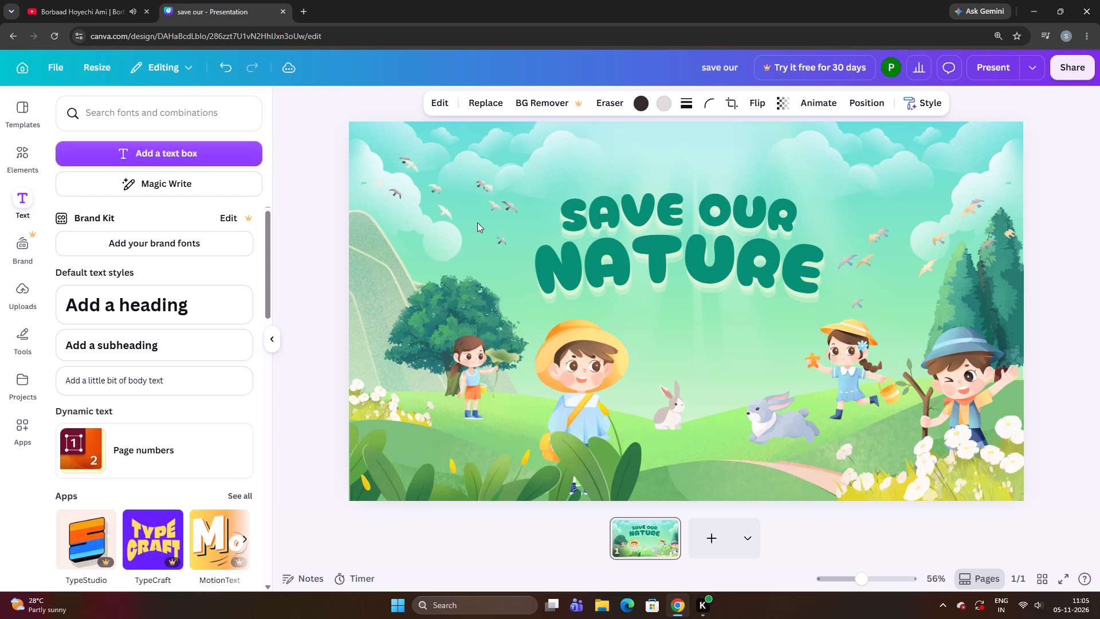
pyautogui.press('Down')
pyautogui.press('Left')
pyautogui.press('Left')
pyautogui.press('Left')
pyautogui.press('Left')
pyautogui.press('Down')
pyautogui.press('Down')
pyautogui.press('Down')
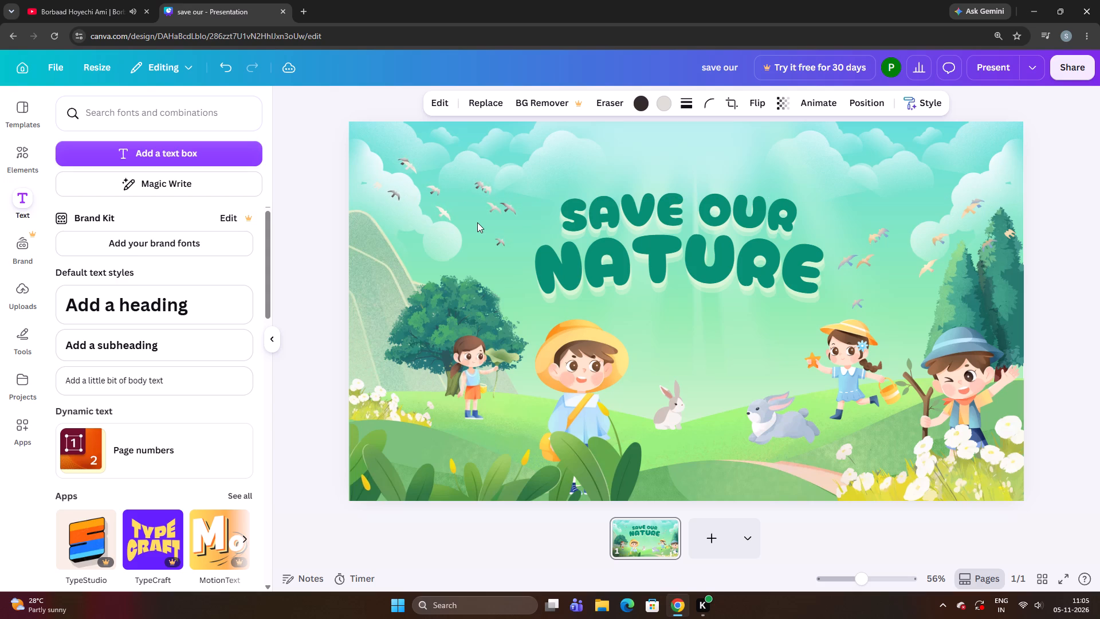
pyautogui.press('Up')
pyautogui.press('Up')
# Nudge the left bird flock a little right and down beside the "SAVE OUR" line.
pyautogui.press('Right')
pyautogui.press('Right')
pyautogui.press('Right')
pyautogui.press('Right')
pyautogui.press('Right')
pyautogui.press('Right')
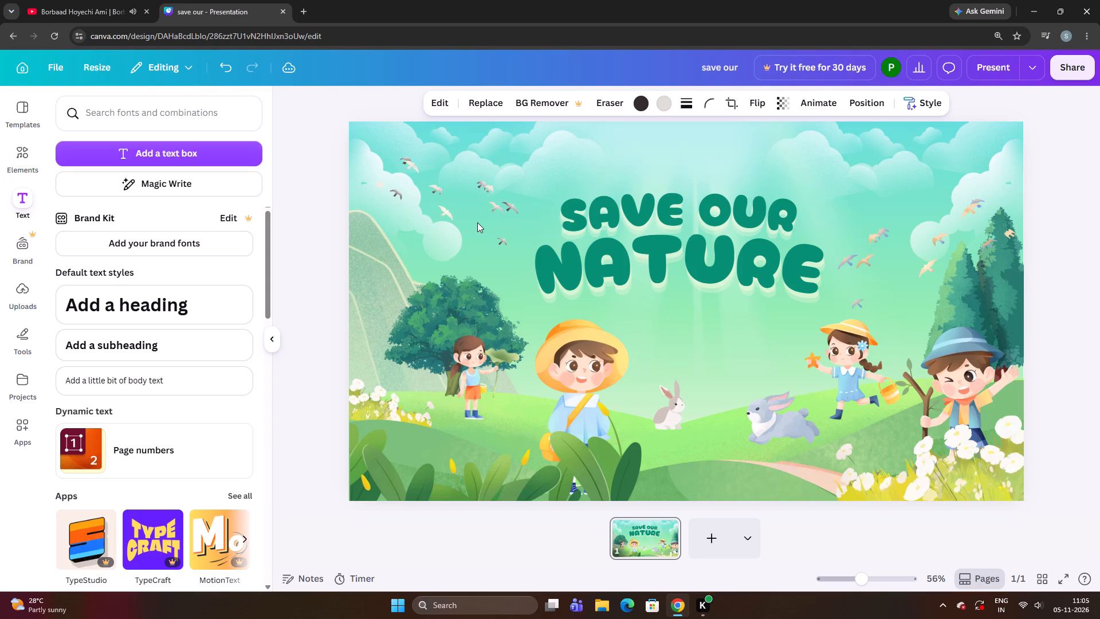
pyautogui.press('Down')
pyautogui.press('Down')
pyautogui.press('Down')
pyautogui.press('Down')
pyautogui.press('Down')
pyautogui.press('Down')
pyautogui.press('Down')
pyautogui.press('Down')
pyautogui.press('Right')
pyautogui.press('Up')
pyautogui.press('Up')
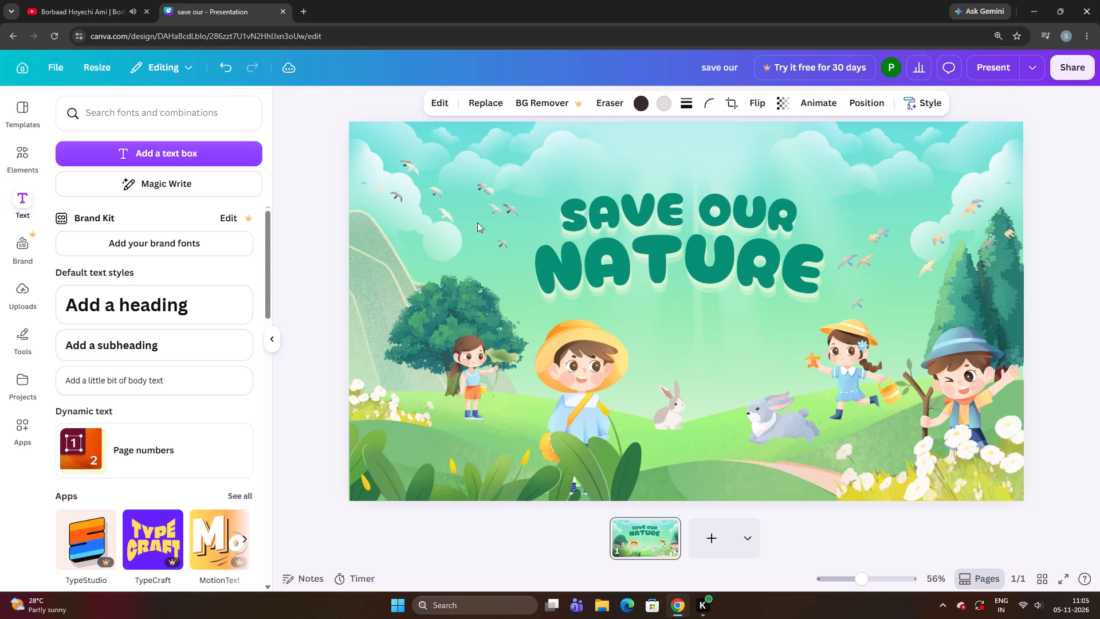
# Fine-tune the left bird flock's placement slightly lower and to the right, then deselect it.
pyautogui.press('Right')
pyautogui.press('Down')
pyautogui.press('Down')
pyautogui.press('Down')
pyautogui.press('Down')
pyautogui.press('Right')
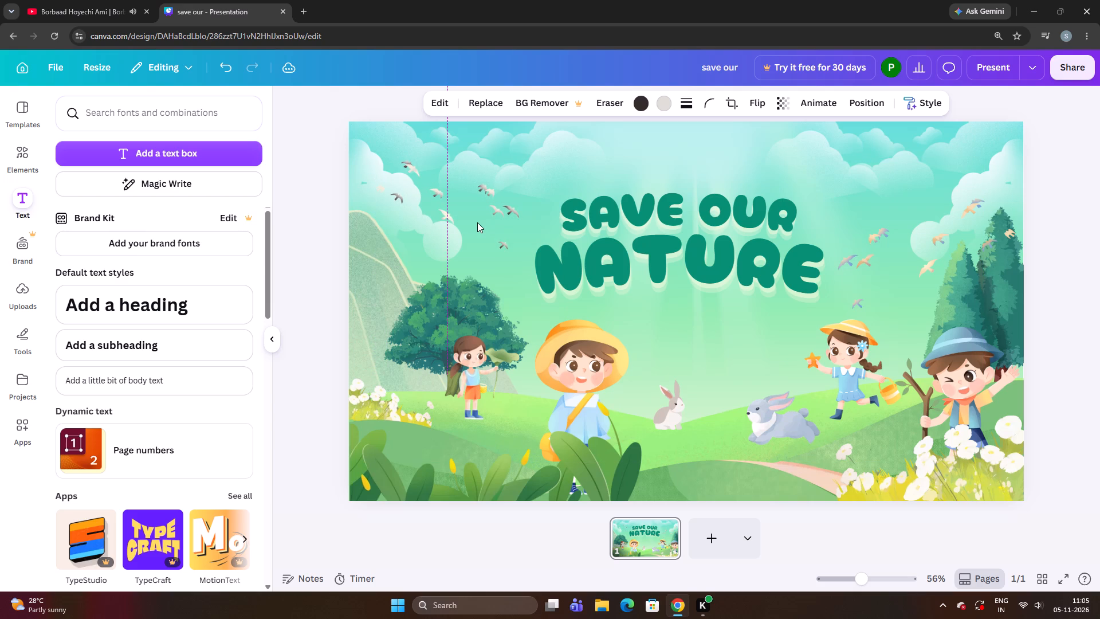
pyautogui.press('Down')
pyautogui.press('Right')
pyautogui.press('Right')
pyautogui.press('Right')
pyautogui.press('Right')
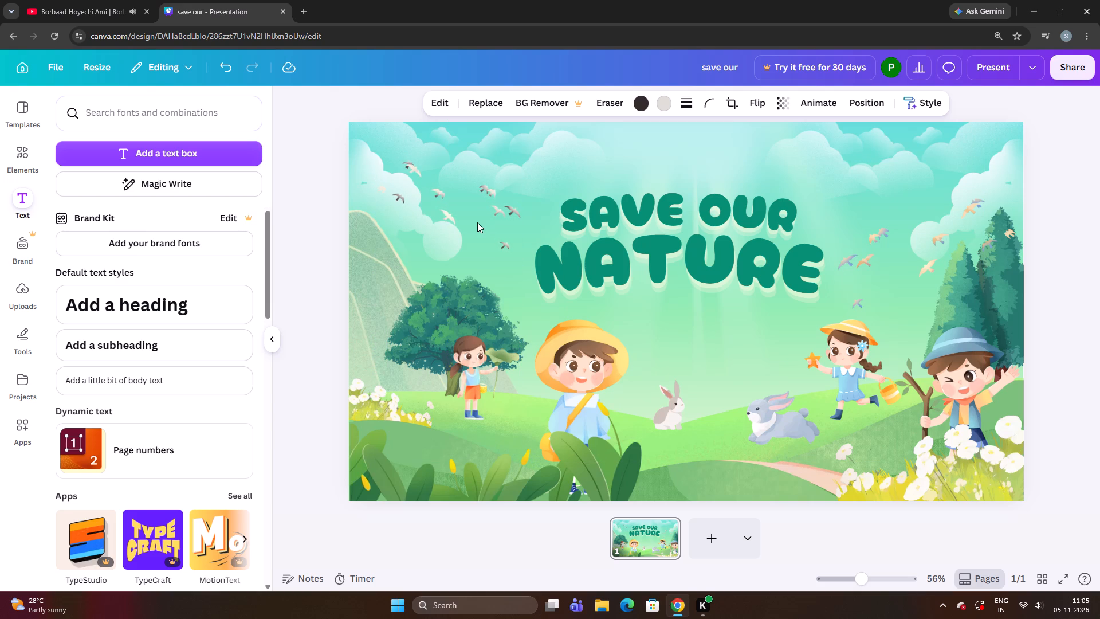
pyautogui.press('Down')
pyautogui.press('Down')
pyautogui.press('Up')
pyautogui.press('Up')
pyautogui.press('Left')
pyautogui.press('Left')
pyautogui.press('Left')
pyautogui.press('Down')
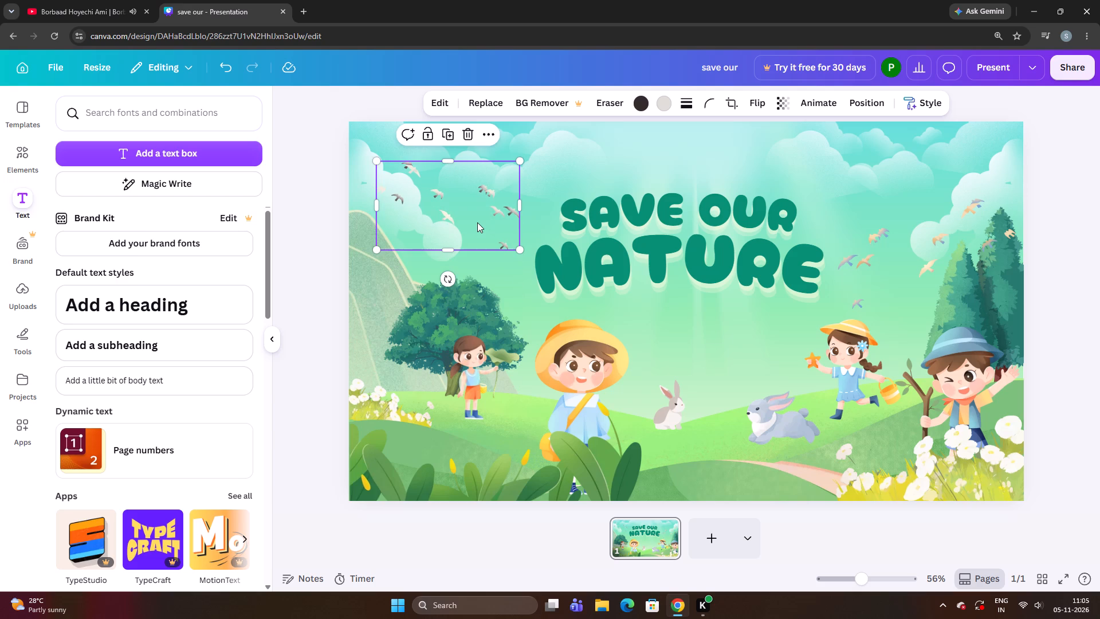
pyautogui.click(303, 286)
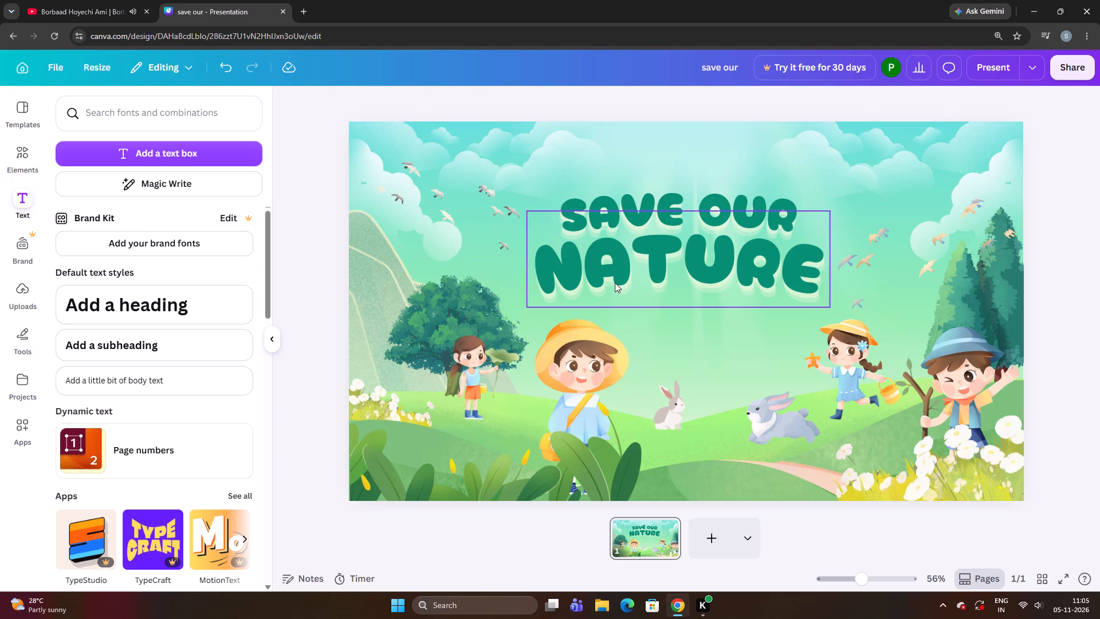
# Recolour the right bird flock, changing its blue to Dark greyred #332b2b and its orange to Pastel greyorange.
pyautogui.click(869, 254)
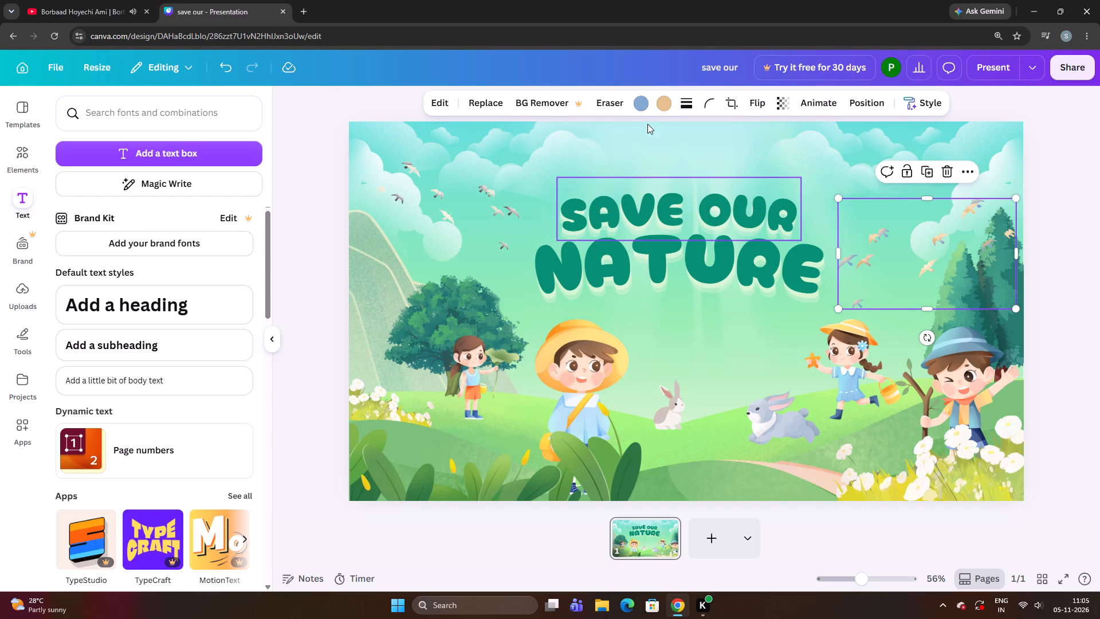
pyautogui.click(642, 107)
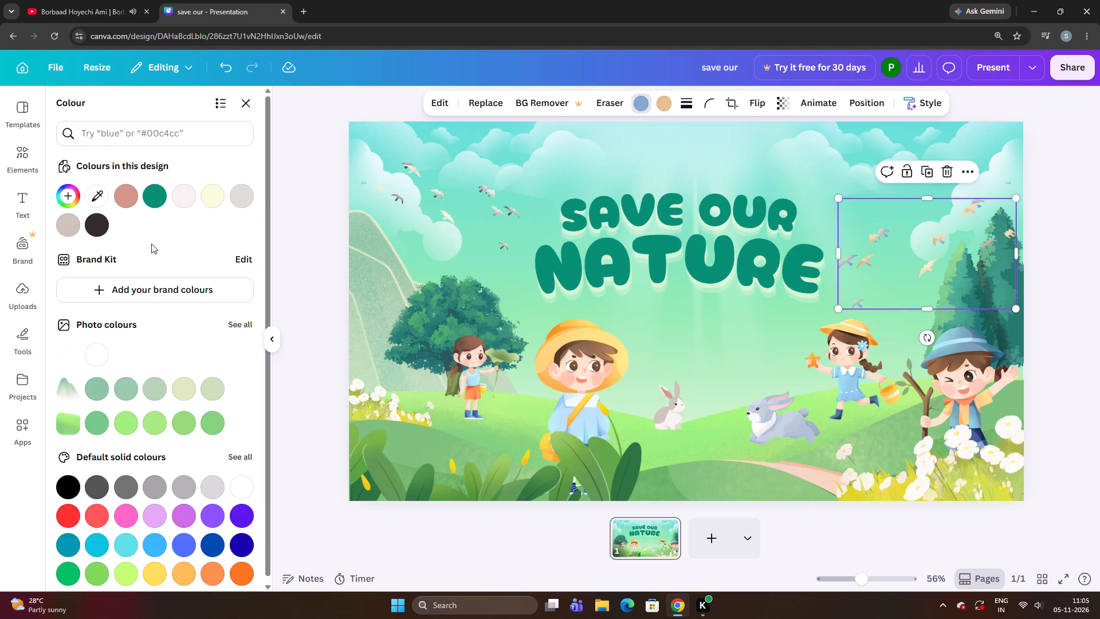
pyautogui.click(101, 230)
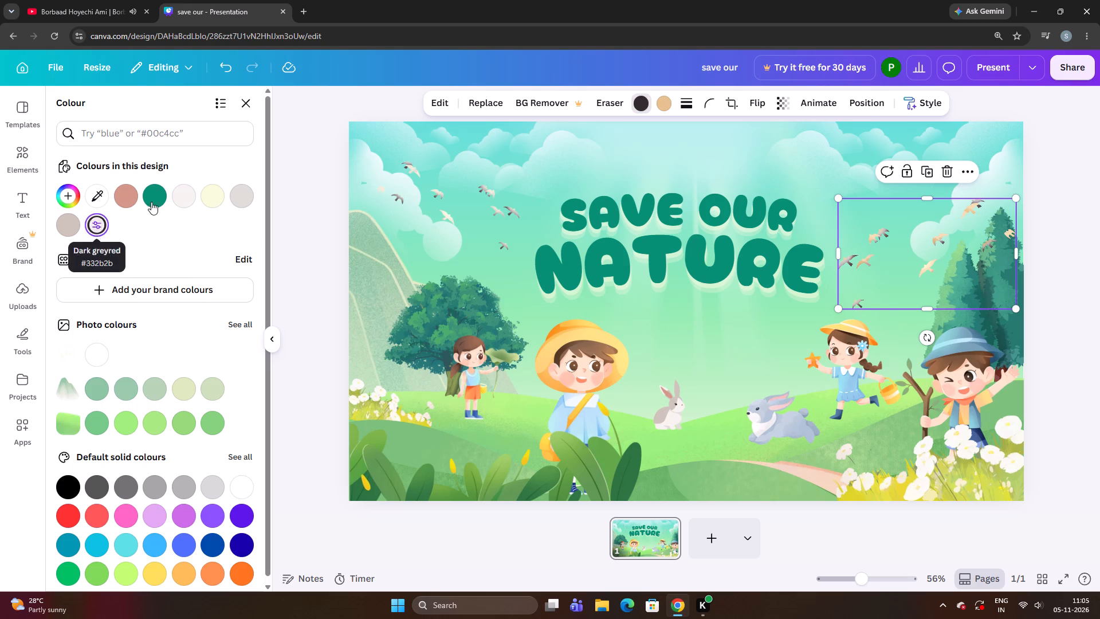
pyautogui.click(666, 103)
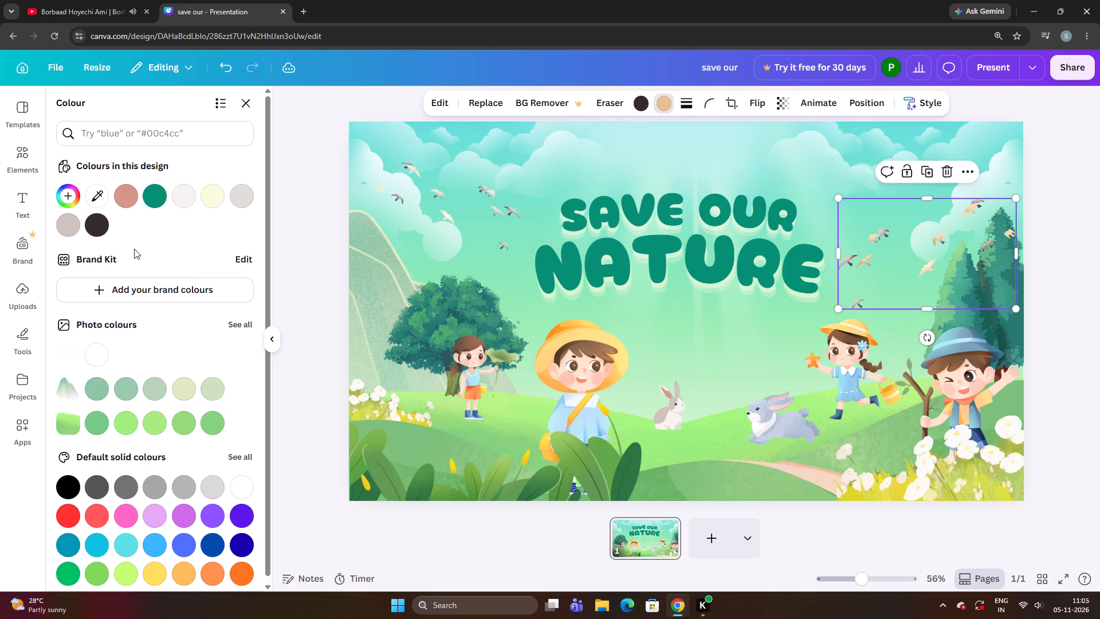
pyautogui.click(63, 232)
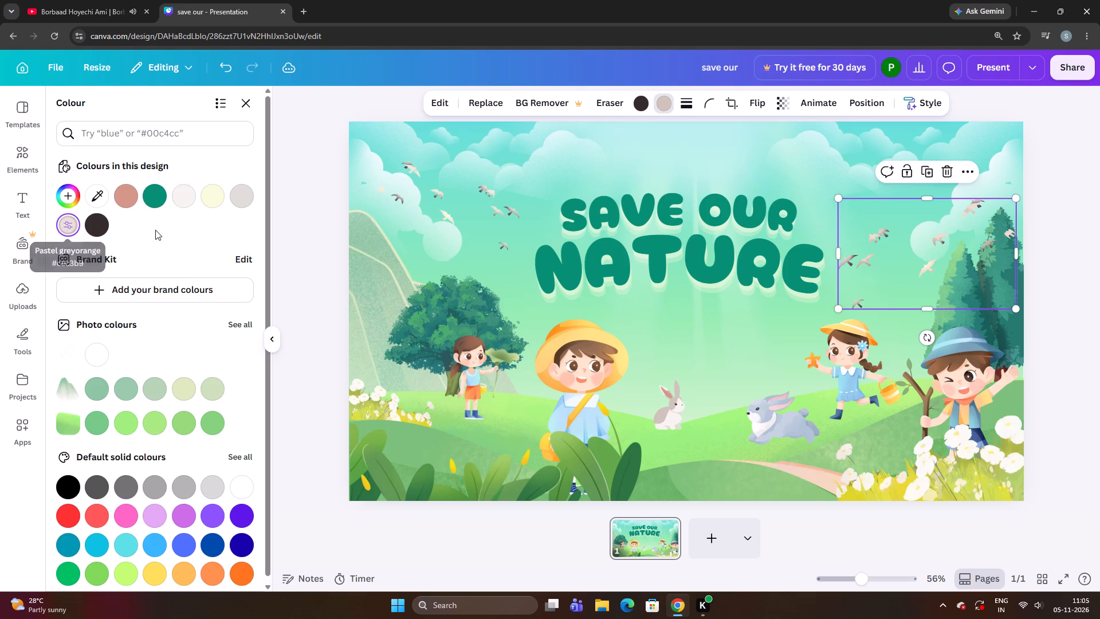
pyautogui.click(319, 236)
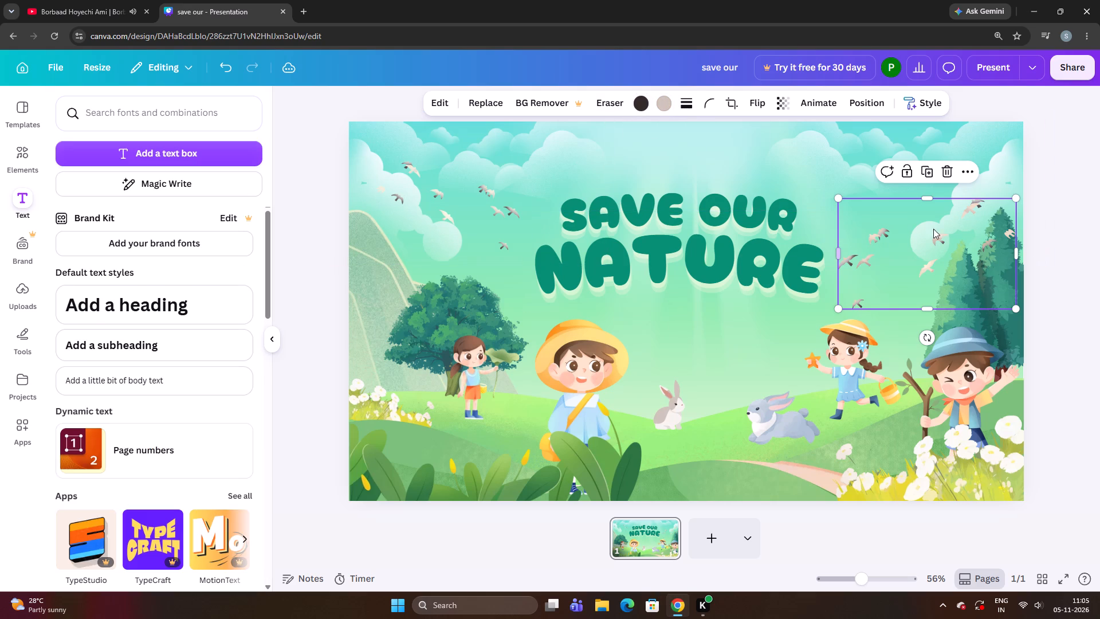
# Shrink the right bird flock slightly and move it up over the clouds beside the title.
pyautogui.moveTo(946, 226); pyautogui.dragTo(937, 193)
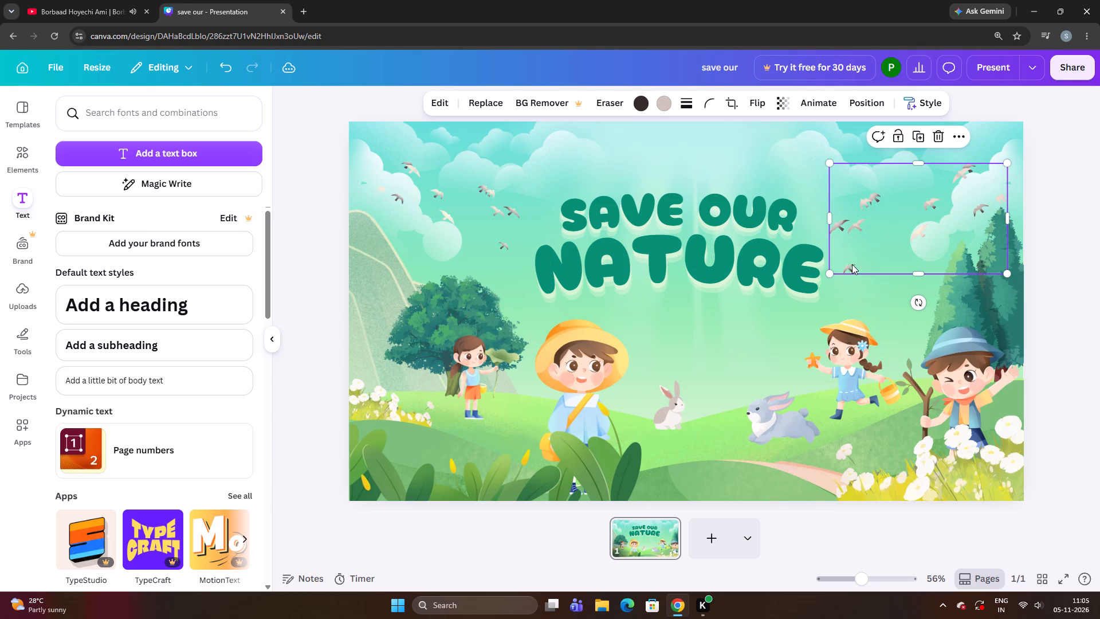
pyautogui.moveTo(833, 273); pyautogui.dragTo(848, 249)
pyautogui.moveTo(964, 201); pyautogui.dragTo(966, 185)
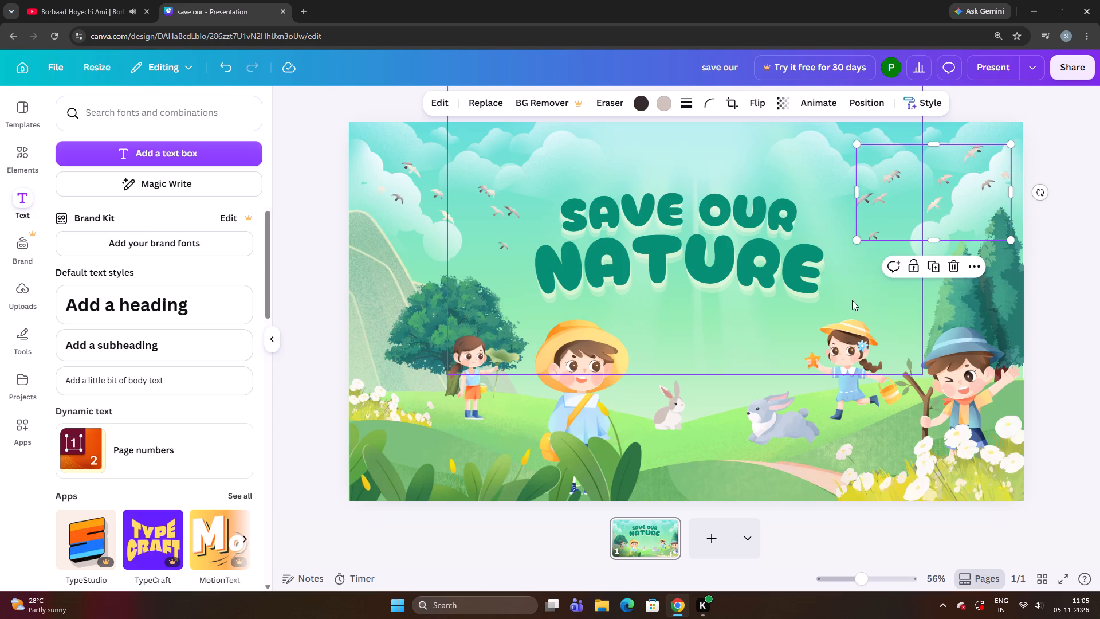
pyautogui.click(852, 300)
# Nudge the right bird flock slightly left towards the title and a little down.
pyautogui.click(871, 214)
pyautogui.press('Left')
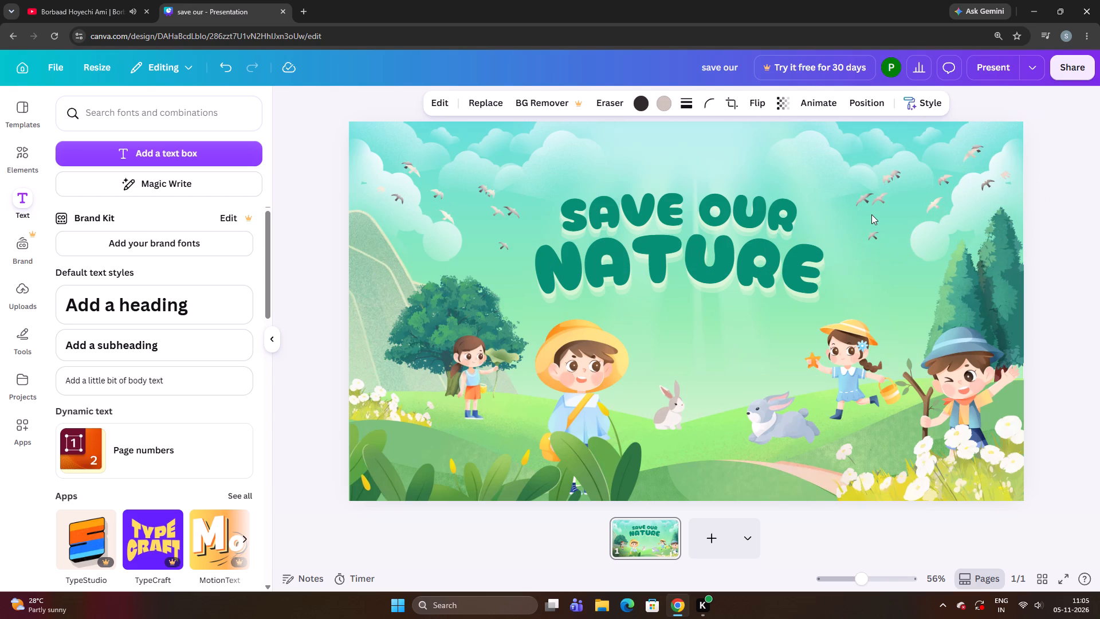
pyautogui.press('Left')
pyautogui.press('Left')
pyautogui.press('Left')
pyautogui.press('Left')
pyautogui.press('Left')
pyautogui.press('Left')
pyautogui.press('Left')
pyautogui.press('Left')
pyautogui.press('Down')
pyautogui.press('Down')
pyautogui.press('Down')
pyautogui.press('Down')
pyautogui.press('Down')
pyautogui.press('Down')
pyautogui.press('Down')
pyautogui.press('Down')
pyautogui.press('Down')
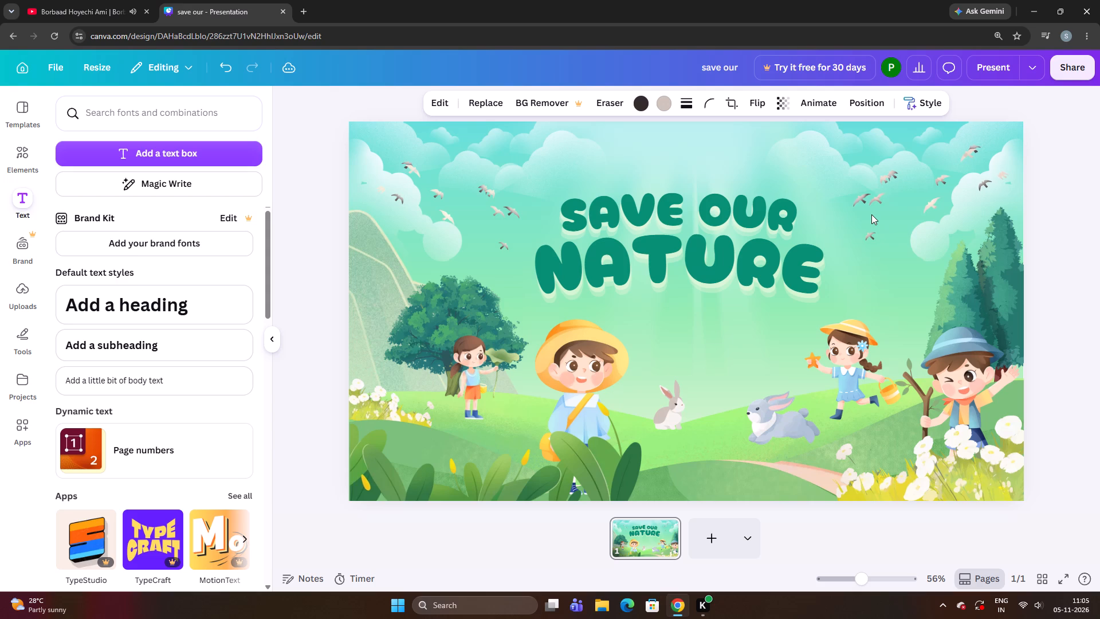
# Nudge the right bird flock back to the right, away from the title, and slightly down.
pyautogui.press('Right')
pyautogui.press('Right')
pyautogui.press('Right')
pyautogui.press('Right')
pyautogui.press('Right')
pyautogui.press('Right')
pyautogui.press('Right')
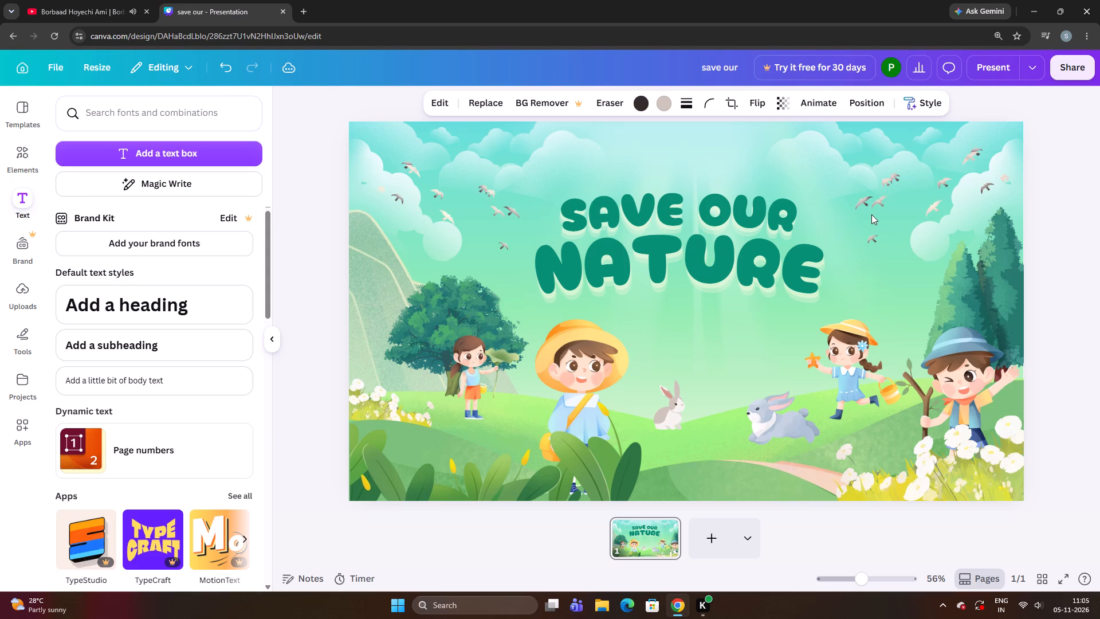
pyautogui.press('Down')
pyautogui.press('Down')
pyautogui.press('Right')
pyautogui.press('Right')
pyautogui.press('Right')
pyautogui.press('Right')
pyautogui.press('Right')
pyautogui.press('Right')
pyautogui.press('Right')
pyautogui.press('Right')
pyautogui.press('Right')
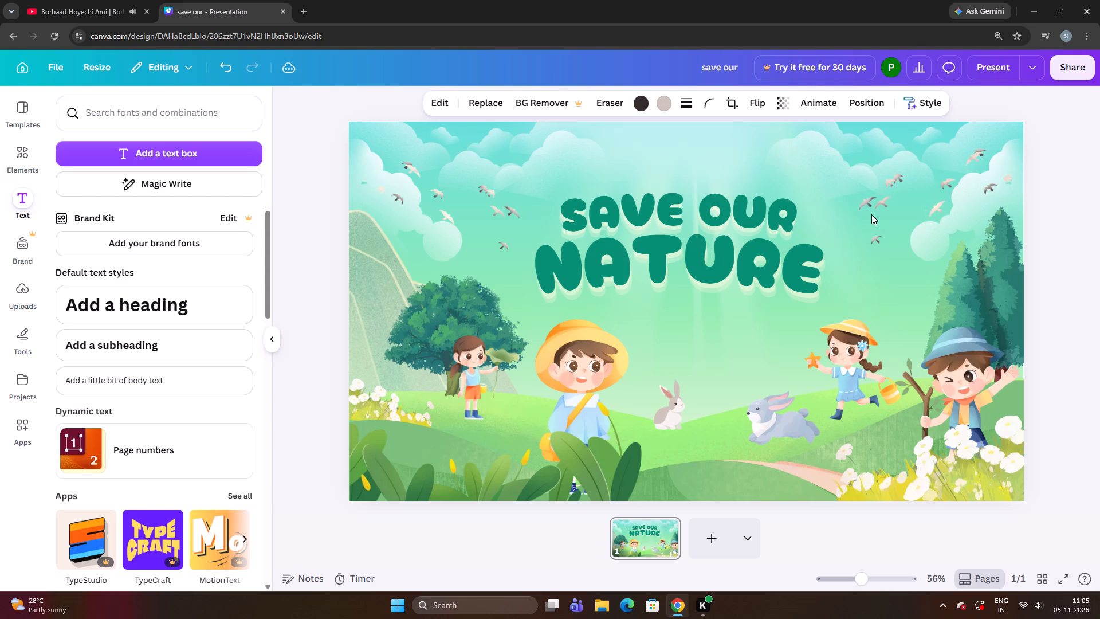
# Nudge the right bird flock up over the clouds and very slightly to the right.
pyautogui.press('Up')
pyautogui.press('Up')
pyautogui.press('Up')
pyautogui.press('Up')
pyautogui.press('Up')
pyautogui.press('Up')
pyautogui.press('Up')
pyautogui.press('Up')
pyautogui.press('Up')
pyautogui.press('Right')
pyautogui.press('Right')
pyautogui.press('Up')
pyautogui.press('Up')
pyautogui.press('Up')
pyautogui.press('Up')
pyautogui.press('Up')
pyautogui.press('Up')
pyautogui.press('Up')
pyautogui.press('Up')
pyautogui.press('Up')
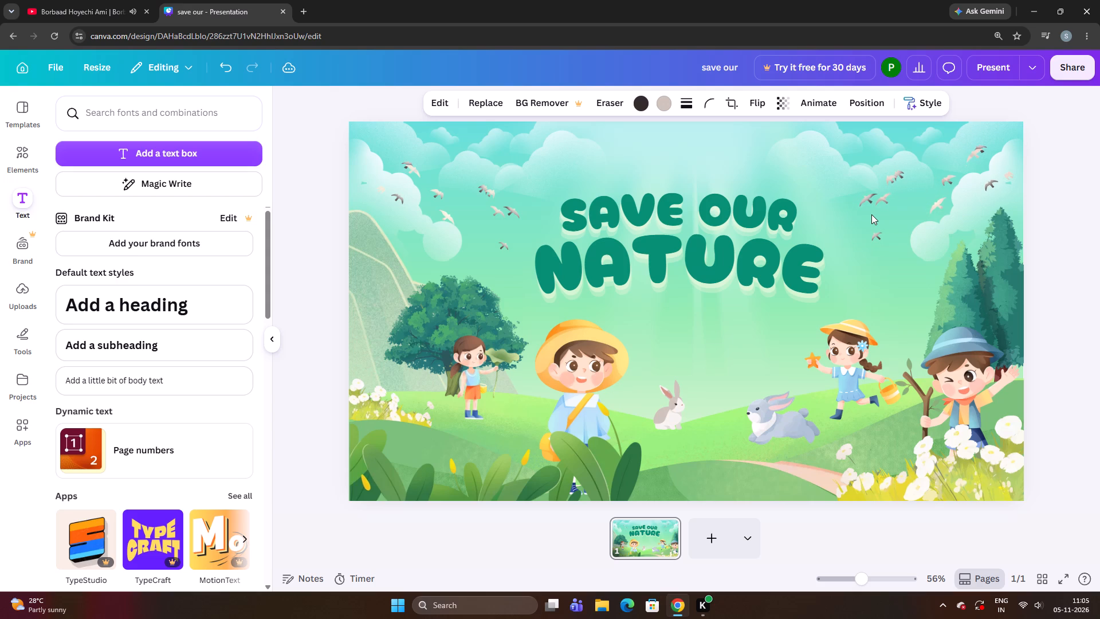
# Nudge the right bird flock gradually right, away from the title, with small up-and-down height adjustments.
pyautogui.press('Right')
pyautogui.press('Right')
pyautogui.press('Right')
pyautogui.press('Right')
pyautogui.press('Right')
pyautogui.press('Right')
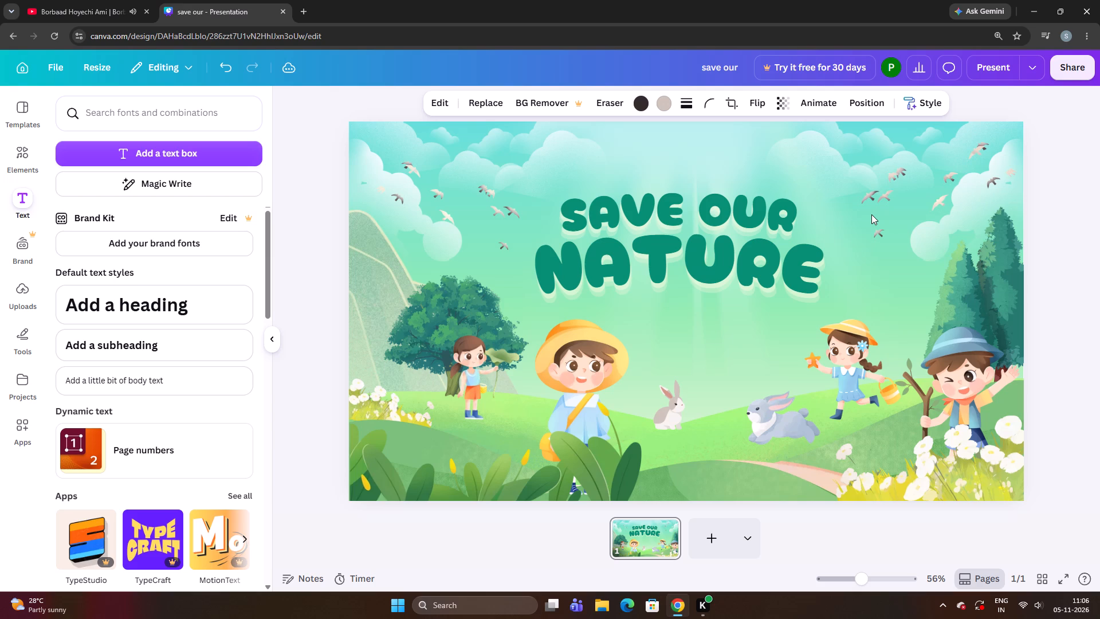
pyautogui.press('Right')
pyautogui.press('Down')
pyautogui.press('Down')
pyautogui.press('Down')
pyautogui.press('Down')
pyautogui.press('Down')
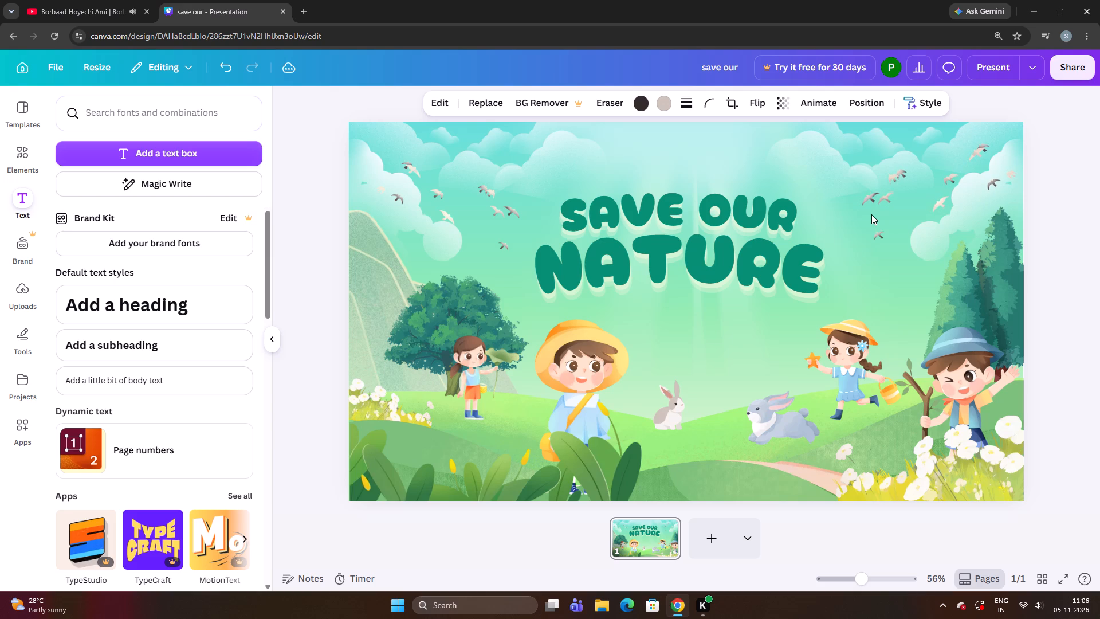
pyautogui.press('Up')
pyautogui.press('Right')
pyautogui.press('Right')
pyautogui.press('Up')
pyautogui.press('Up')
pyautogui.press('Right')
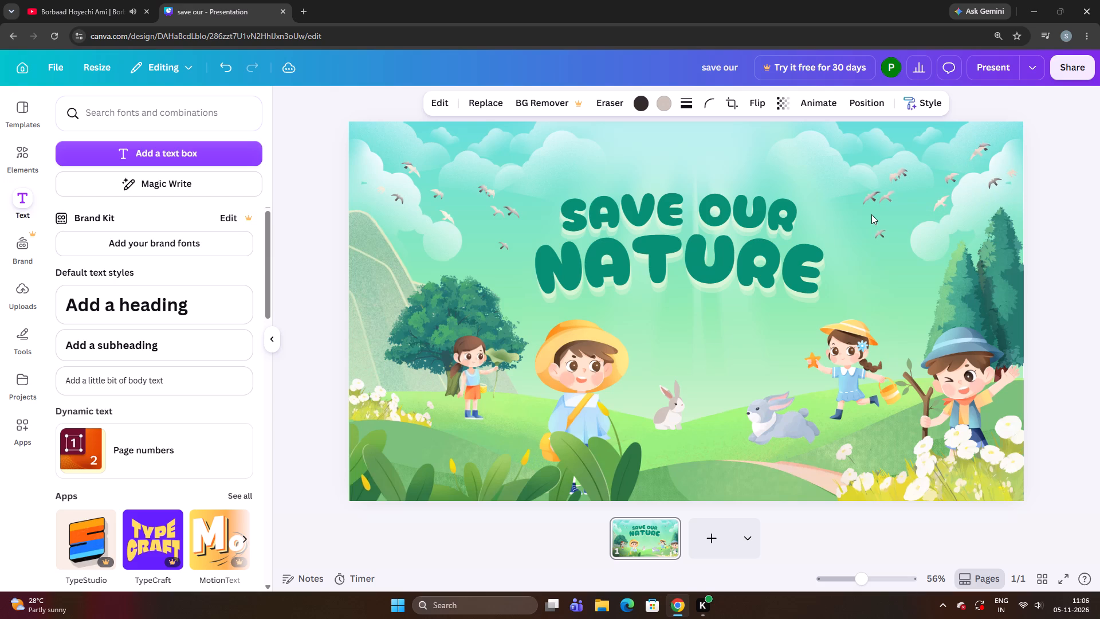
pyautogui.press('Down')
pyautogui.press('Left')
pyautogui.press('Right')
pyautogui.press('Right')
pyautogui.press('Right')
pyautogui.press('Right')
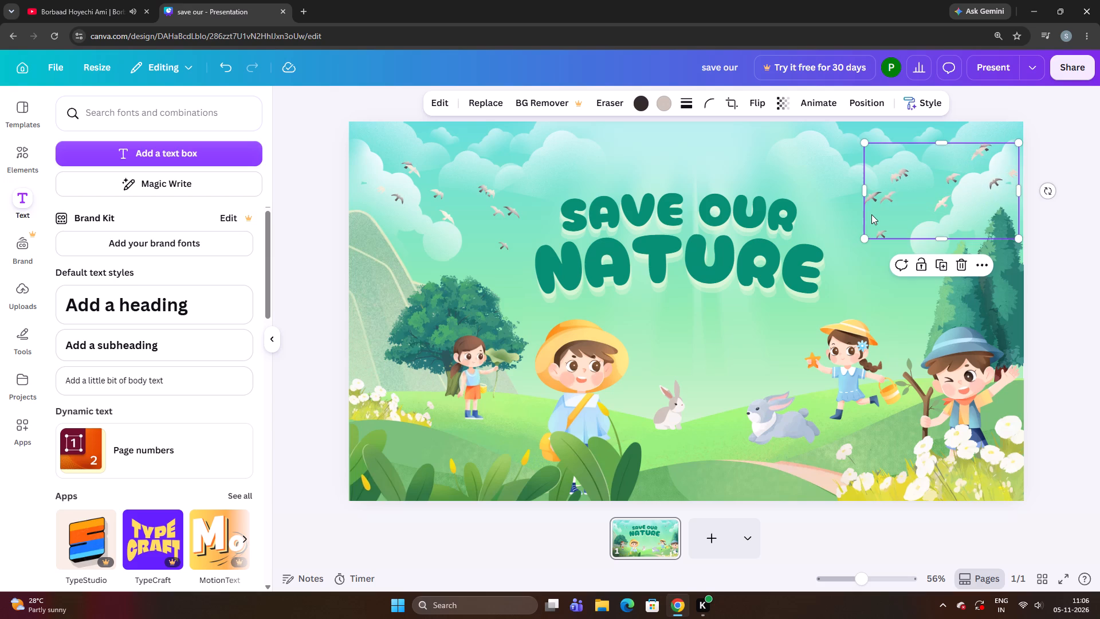
pyautogui.press('Right')
pyautogui.press('Right')
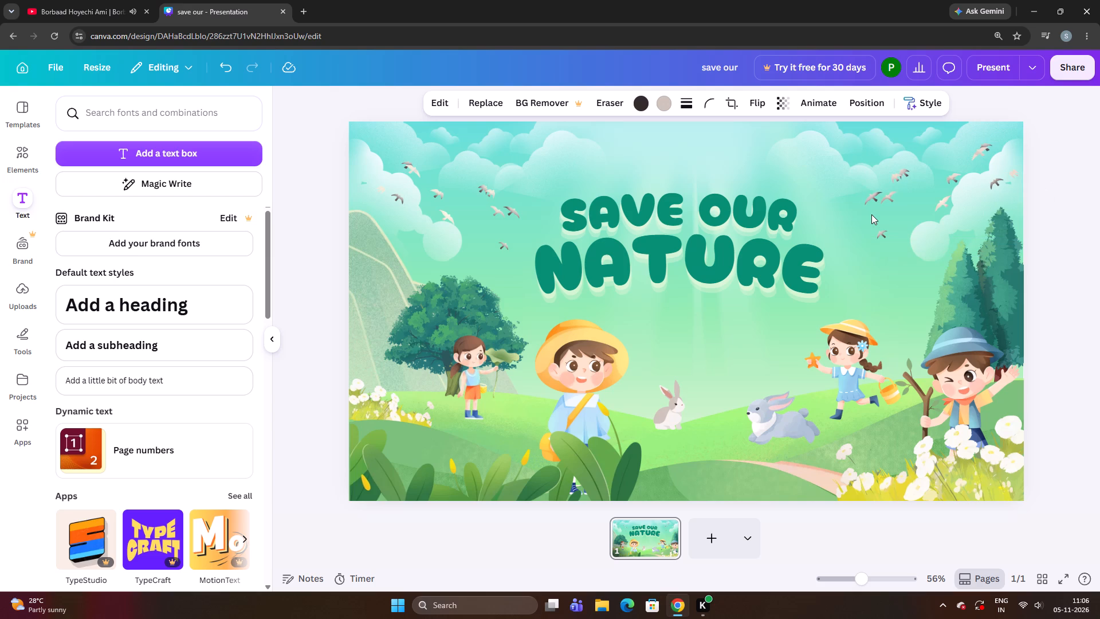
pyautogui.press('Right')
pyautogui.press('Right')
pyautogui.press('Right')
pyautogui.press('Right')
pyautogui.press('Right')
pyautogui.press('Up')
pyautogui.press('Up')
pyautogui.press('Up')
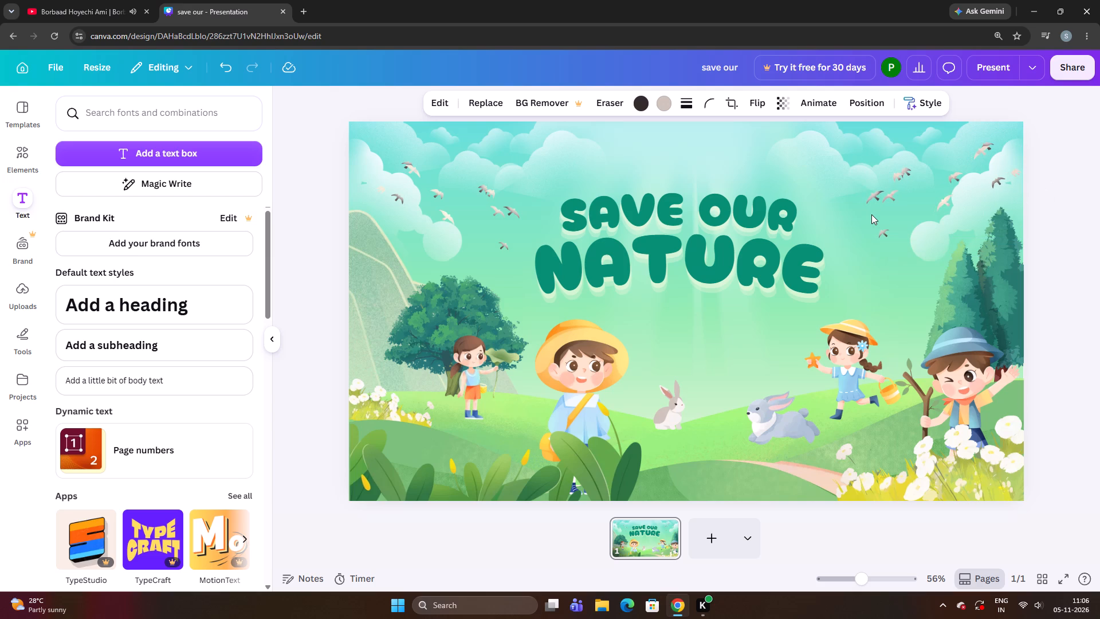
pyautogui.press('Up')
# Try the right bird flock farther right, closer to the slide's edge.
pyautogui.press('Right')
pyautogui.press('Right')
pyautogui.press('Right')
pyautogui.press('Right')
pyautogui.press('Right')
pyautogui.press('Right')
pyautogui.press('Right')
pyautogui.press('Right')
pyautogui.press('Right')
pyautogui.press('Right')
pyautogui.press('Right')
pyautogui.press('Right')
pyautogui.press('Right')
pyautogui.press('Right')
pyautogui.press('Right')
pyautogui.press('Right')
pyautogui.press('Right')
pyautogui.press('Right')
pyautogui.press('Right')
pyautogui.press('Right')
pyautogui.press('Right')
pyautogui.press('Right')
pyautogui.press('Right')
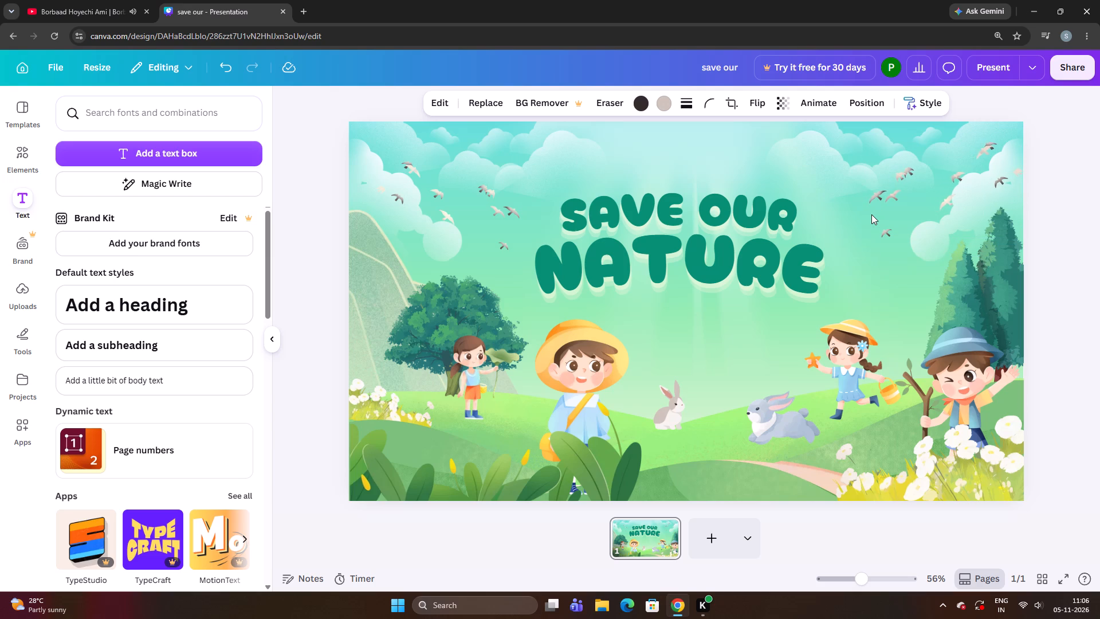
# Nudge the right bird flock slightly down and back left towards the title.
pyautogui.press('Down')
pyautogui.press('Down')
pyautogui.press('Down')
pyautogui.press('Down')
pyautogui.press('Down')
pyautogui.press('Left')
pyautogui.press('Left')
pyautogui.press('Left')
pyautogui.press('Left')
pyautogui.press('Left')
pyautogui.press('Left')
pyautogui.press('Left')
pyautogui.press('Left')
pyautogui.press('Left')
pyautogui.press('Left')
pyautogui.press('Left')
pyautogui.press('Left')
pyautogui.press('Left')
pyautogui.press('Left')
pyautogui.press('Left')
pyautogui.press('Left')
pyautogui.press('Left')
pyautogui.press('Left')
pyautogui.press('Left')
pyautogui.press('Left')
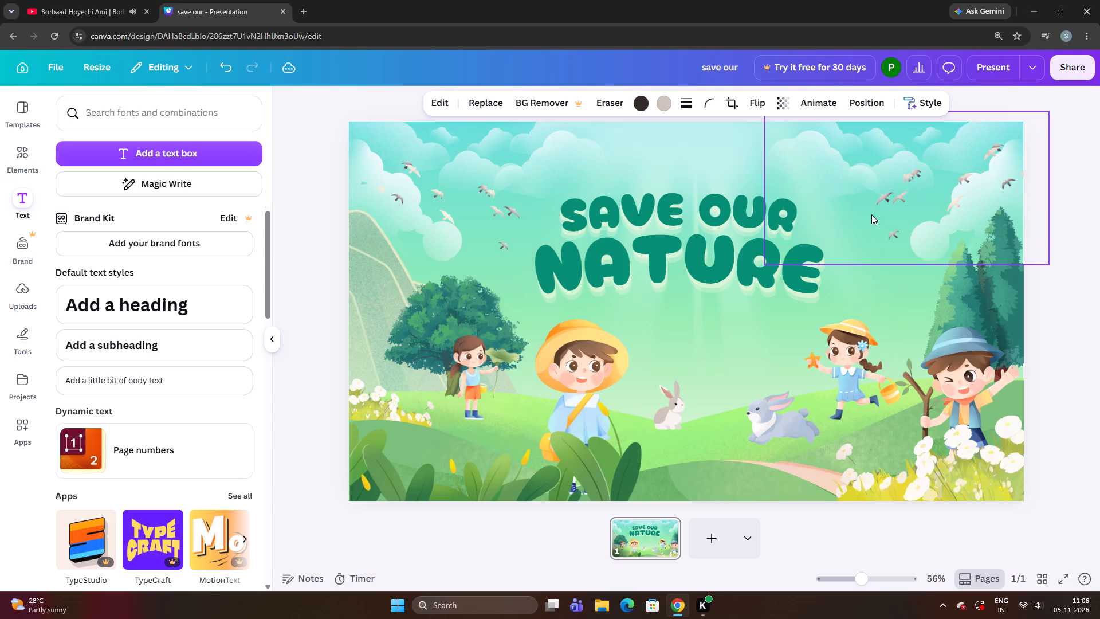
pyautogui.press('Left')
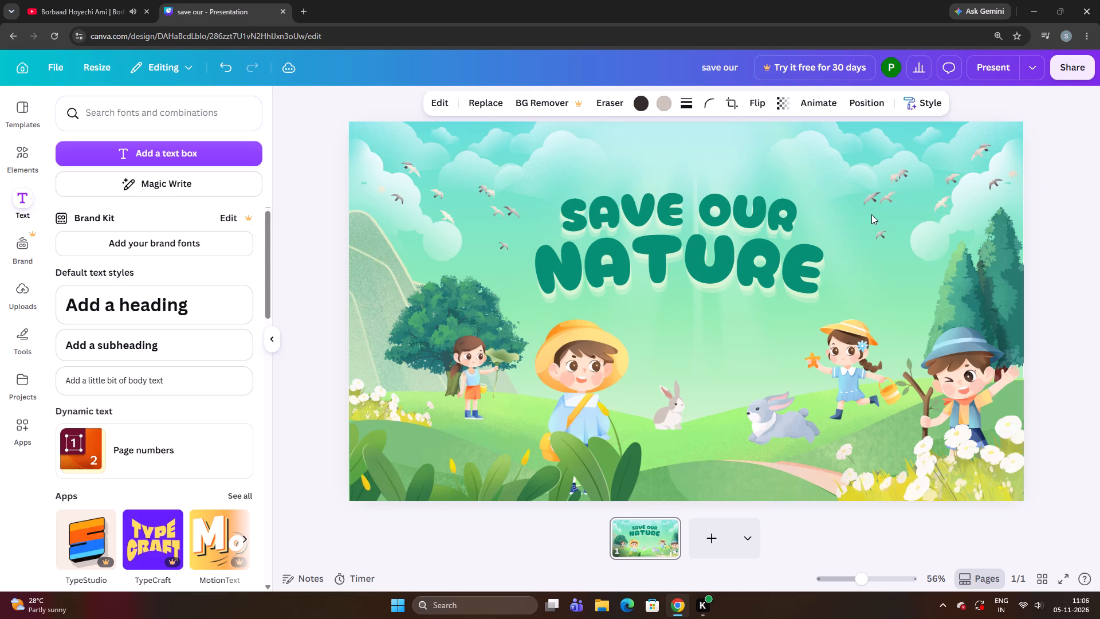
pyautogui.press('Left')
pyautogui.press('Up')
pyautogui.press('Up')
pyautogui.press('Down')
pyautogui.press('Down')
pyautogui.press('Down')
pyautogui.press('Down')
# Nudge the right bird flock a little further left, fine-tuning its height against the clouds.
pyautogui.press('Left')
pyautogui.press('Left')
pyautogui.press('Left')
pyautogui.press('Left')
pyautogui.press('Down')
pyautogui.press('Down')
pyautogui.press('Down')
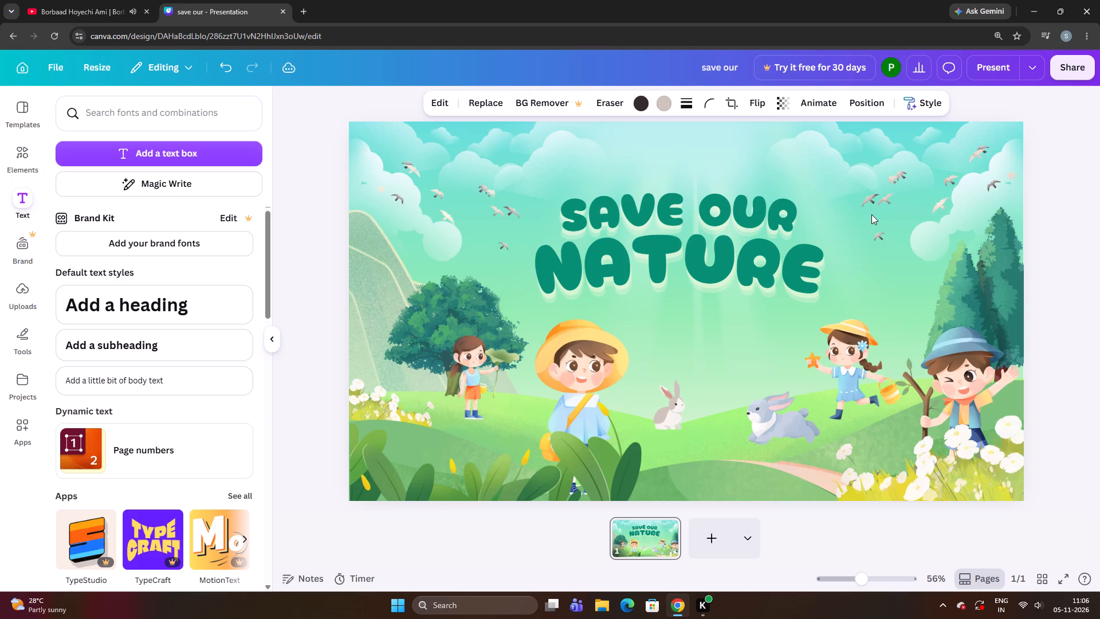
pyautogui.press('Down')
pyautogui.press('Up')
pyautogui.press('Up')
pyautogui.press('Up')
pyautogui.press('Up')
pyautogui.press('Left')
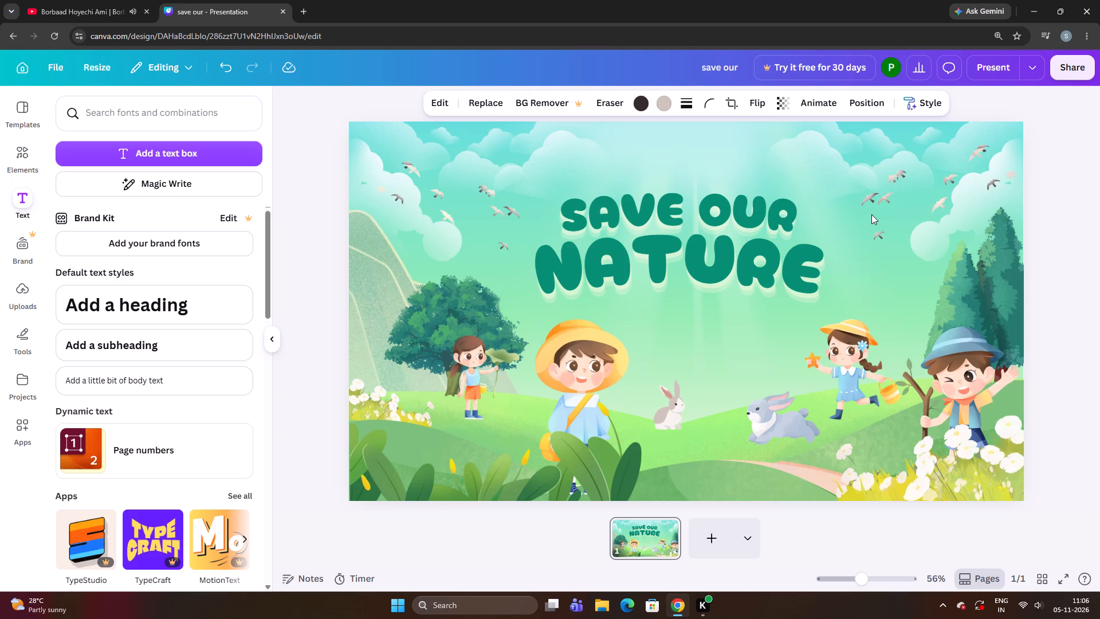
pyautogui.press('Left')
pyautogui.press('Left')
pyautogui.press('Left')
pyautogui.press('Up')
pyautogui.press('Up')
pyautogui.press('Up')
pyautogui.press('Down')
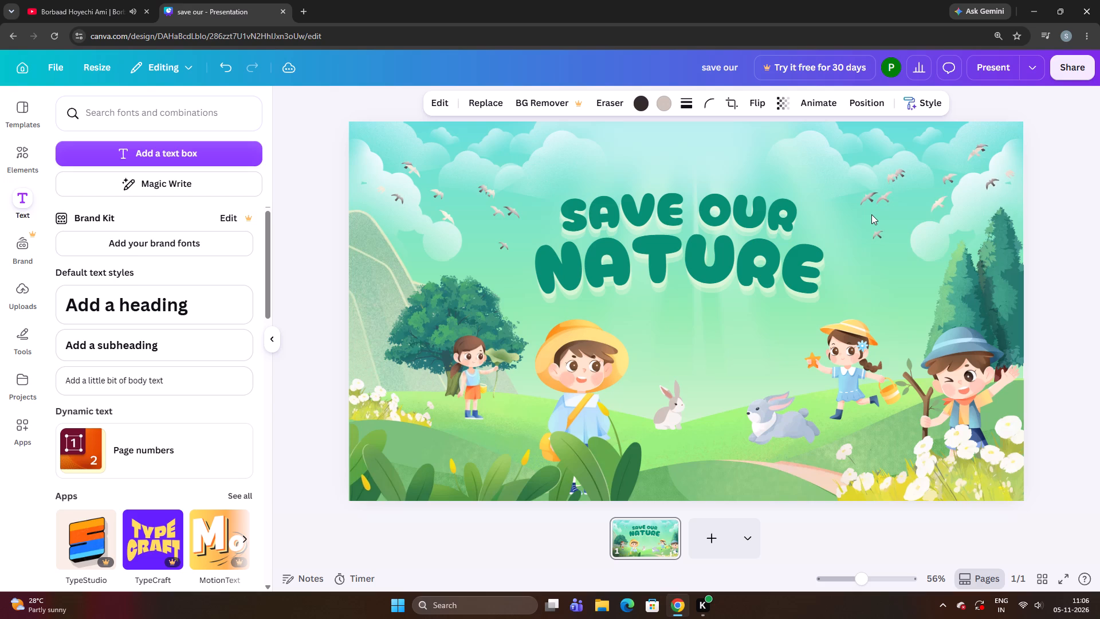
pyautogui.press('Down')
# Nudge the right bird flock slightly right and a little down beside the title.
pyautogui.press('Right')
pyautogui.press('Right')
pyautogui.press('Down')
pyautogui.press('Down')
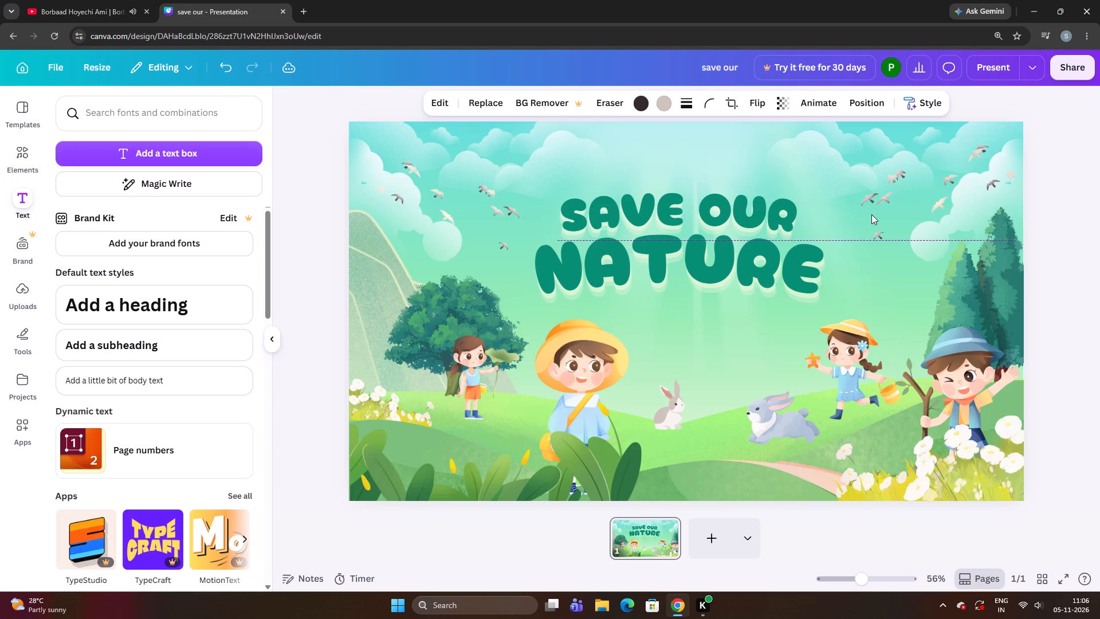
pyautogui.press('Up')
pyautogui.press('Down')
pyautogui.press('Down')
pyautogui.press('Down')
pyautogui.press('Down')
pyautogui.press('Right')
pyautogui.press('Right')
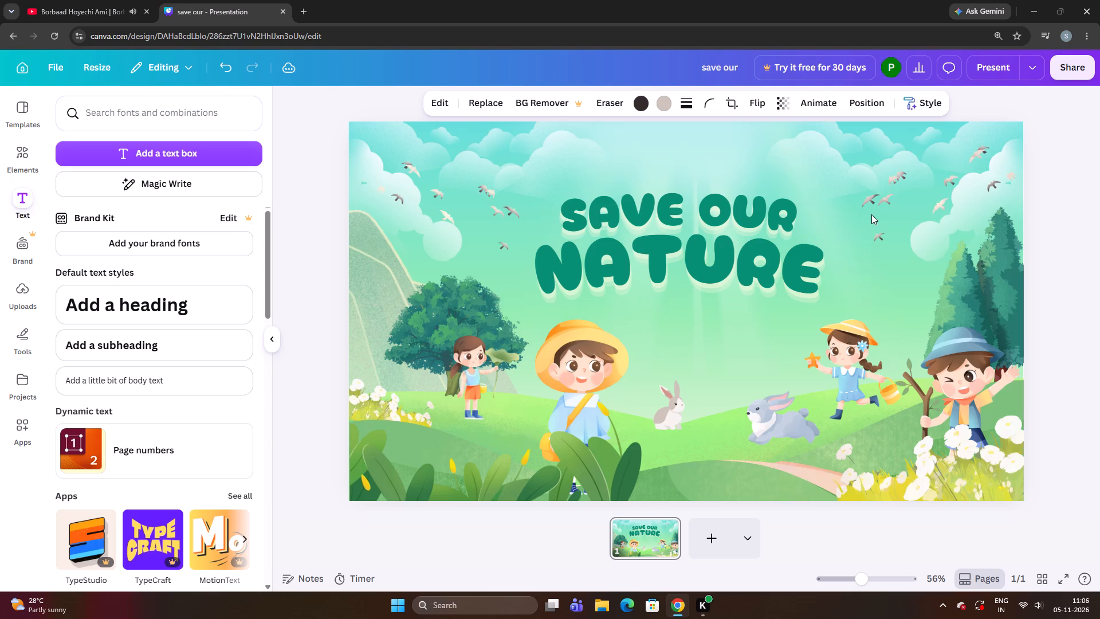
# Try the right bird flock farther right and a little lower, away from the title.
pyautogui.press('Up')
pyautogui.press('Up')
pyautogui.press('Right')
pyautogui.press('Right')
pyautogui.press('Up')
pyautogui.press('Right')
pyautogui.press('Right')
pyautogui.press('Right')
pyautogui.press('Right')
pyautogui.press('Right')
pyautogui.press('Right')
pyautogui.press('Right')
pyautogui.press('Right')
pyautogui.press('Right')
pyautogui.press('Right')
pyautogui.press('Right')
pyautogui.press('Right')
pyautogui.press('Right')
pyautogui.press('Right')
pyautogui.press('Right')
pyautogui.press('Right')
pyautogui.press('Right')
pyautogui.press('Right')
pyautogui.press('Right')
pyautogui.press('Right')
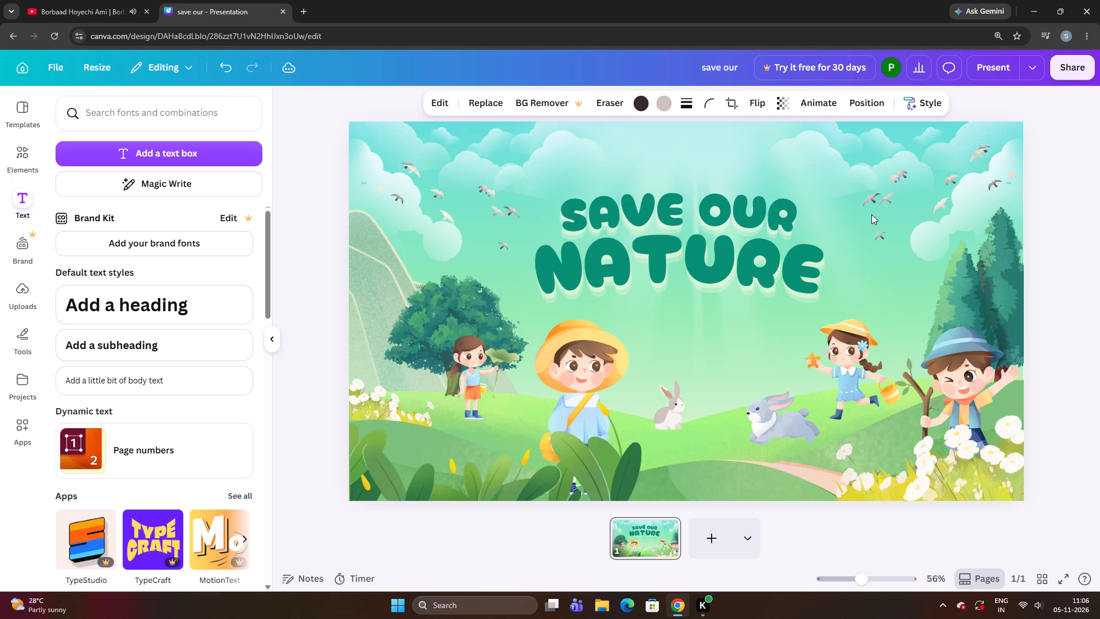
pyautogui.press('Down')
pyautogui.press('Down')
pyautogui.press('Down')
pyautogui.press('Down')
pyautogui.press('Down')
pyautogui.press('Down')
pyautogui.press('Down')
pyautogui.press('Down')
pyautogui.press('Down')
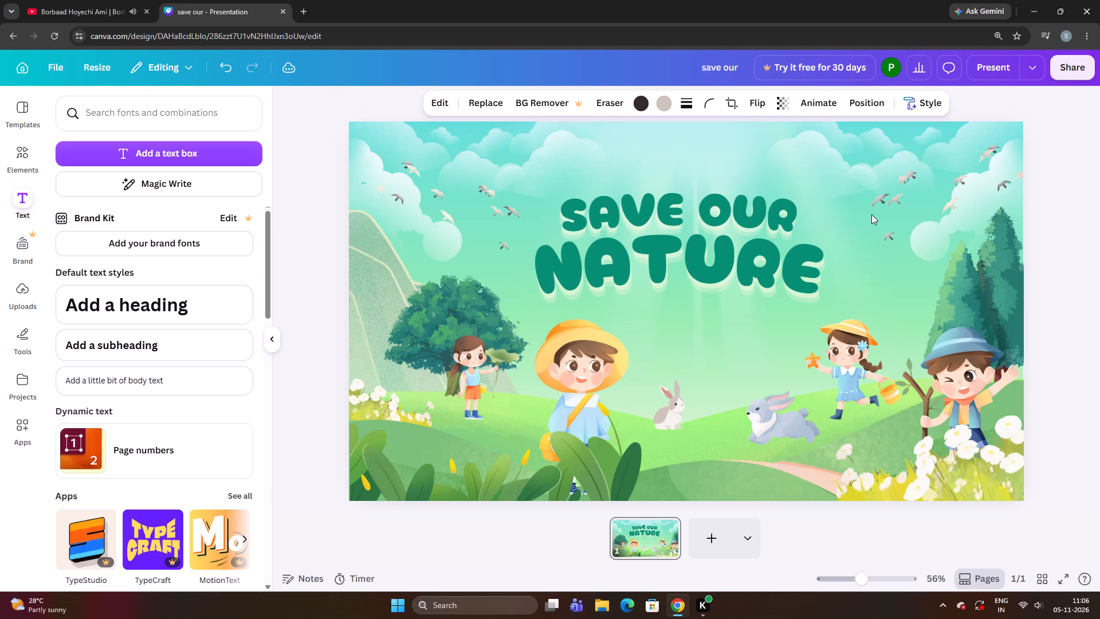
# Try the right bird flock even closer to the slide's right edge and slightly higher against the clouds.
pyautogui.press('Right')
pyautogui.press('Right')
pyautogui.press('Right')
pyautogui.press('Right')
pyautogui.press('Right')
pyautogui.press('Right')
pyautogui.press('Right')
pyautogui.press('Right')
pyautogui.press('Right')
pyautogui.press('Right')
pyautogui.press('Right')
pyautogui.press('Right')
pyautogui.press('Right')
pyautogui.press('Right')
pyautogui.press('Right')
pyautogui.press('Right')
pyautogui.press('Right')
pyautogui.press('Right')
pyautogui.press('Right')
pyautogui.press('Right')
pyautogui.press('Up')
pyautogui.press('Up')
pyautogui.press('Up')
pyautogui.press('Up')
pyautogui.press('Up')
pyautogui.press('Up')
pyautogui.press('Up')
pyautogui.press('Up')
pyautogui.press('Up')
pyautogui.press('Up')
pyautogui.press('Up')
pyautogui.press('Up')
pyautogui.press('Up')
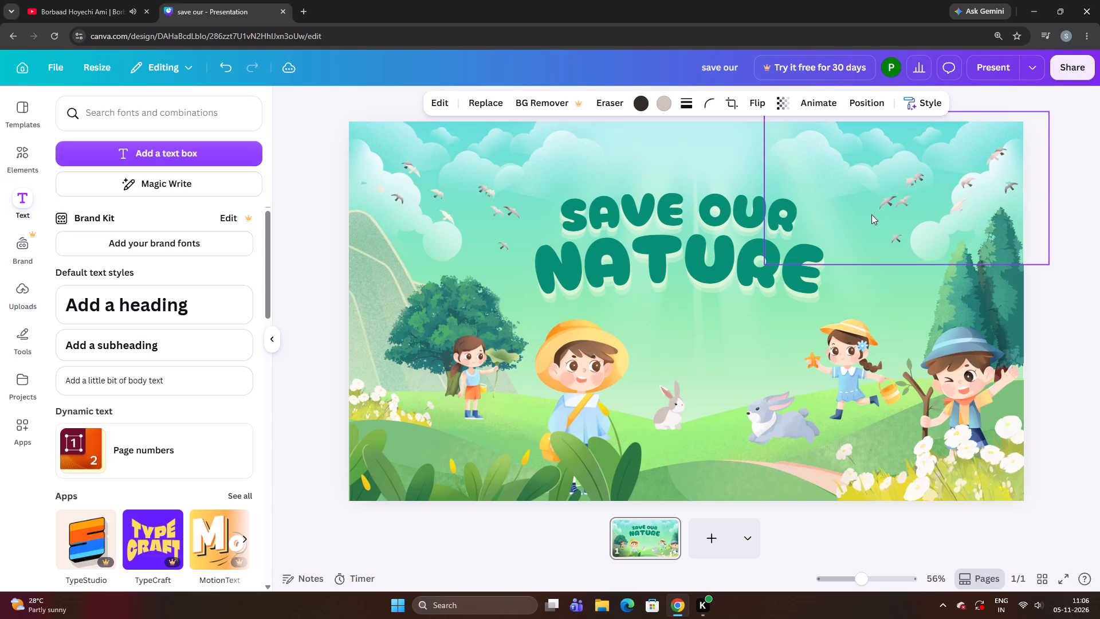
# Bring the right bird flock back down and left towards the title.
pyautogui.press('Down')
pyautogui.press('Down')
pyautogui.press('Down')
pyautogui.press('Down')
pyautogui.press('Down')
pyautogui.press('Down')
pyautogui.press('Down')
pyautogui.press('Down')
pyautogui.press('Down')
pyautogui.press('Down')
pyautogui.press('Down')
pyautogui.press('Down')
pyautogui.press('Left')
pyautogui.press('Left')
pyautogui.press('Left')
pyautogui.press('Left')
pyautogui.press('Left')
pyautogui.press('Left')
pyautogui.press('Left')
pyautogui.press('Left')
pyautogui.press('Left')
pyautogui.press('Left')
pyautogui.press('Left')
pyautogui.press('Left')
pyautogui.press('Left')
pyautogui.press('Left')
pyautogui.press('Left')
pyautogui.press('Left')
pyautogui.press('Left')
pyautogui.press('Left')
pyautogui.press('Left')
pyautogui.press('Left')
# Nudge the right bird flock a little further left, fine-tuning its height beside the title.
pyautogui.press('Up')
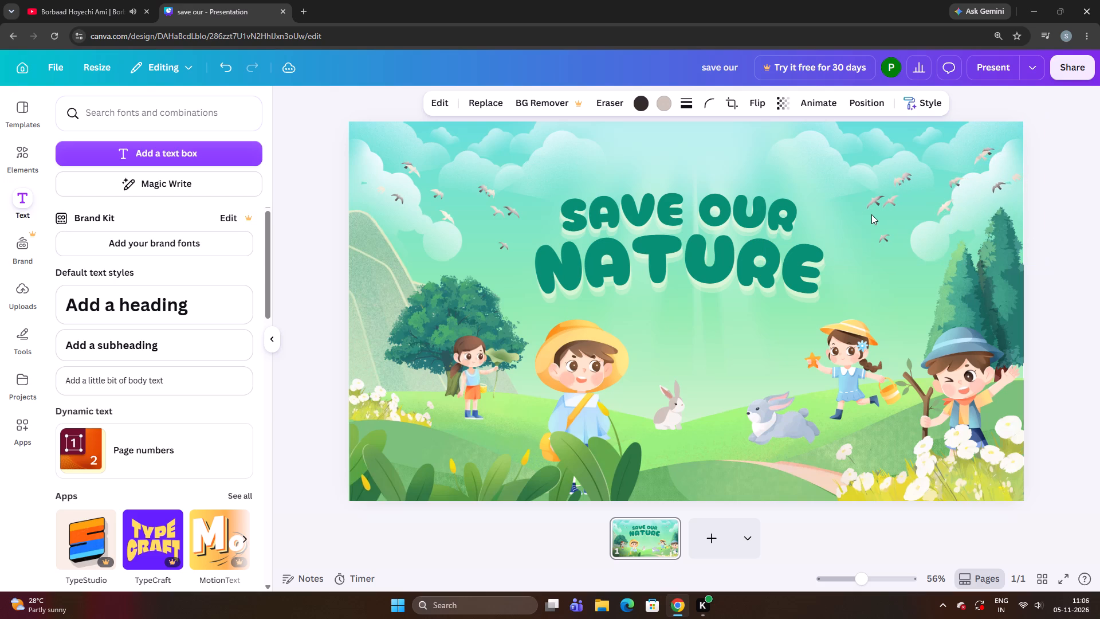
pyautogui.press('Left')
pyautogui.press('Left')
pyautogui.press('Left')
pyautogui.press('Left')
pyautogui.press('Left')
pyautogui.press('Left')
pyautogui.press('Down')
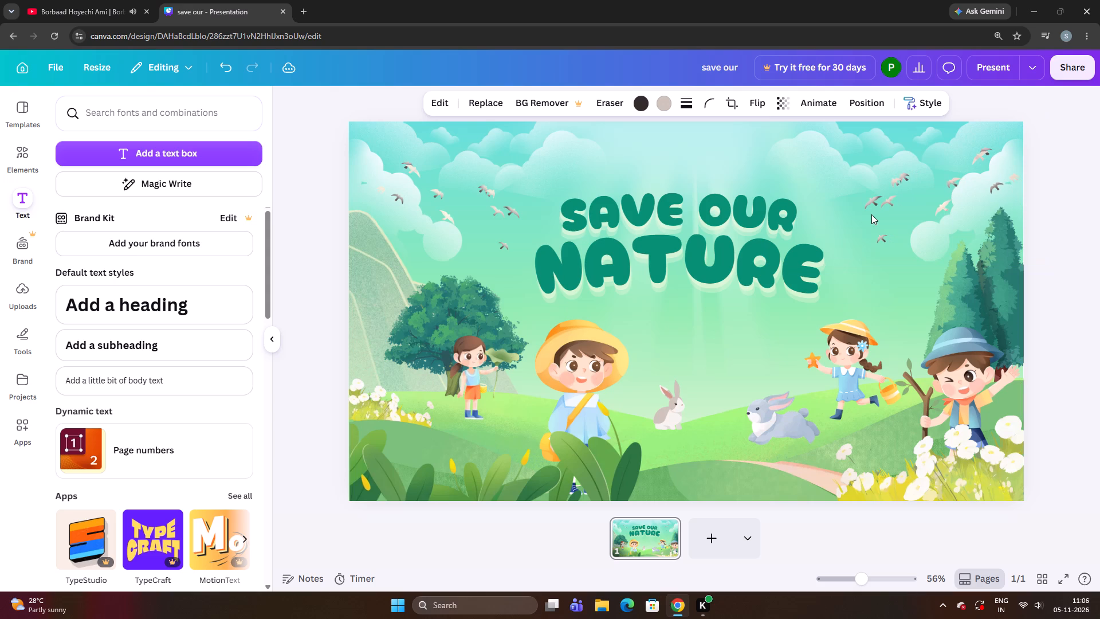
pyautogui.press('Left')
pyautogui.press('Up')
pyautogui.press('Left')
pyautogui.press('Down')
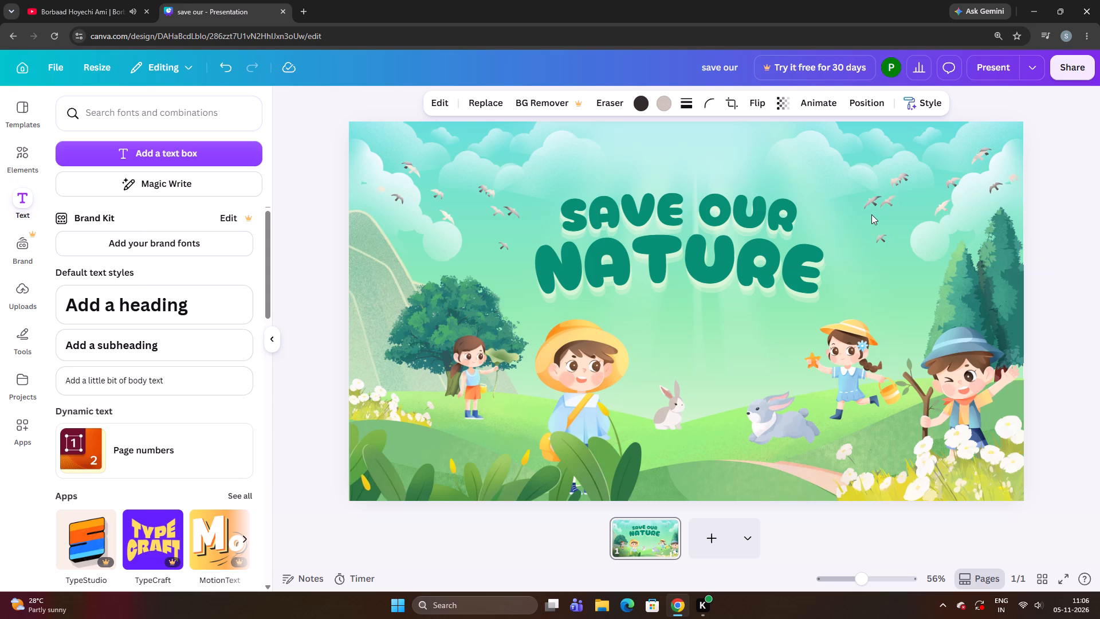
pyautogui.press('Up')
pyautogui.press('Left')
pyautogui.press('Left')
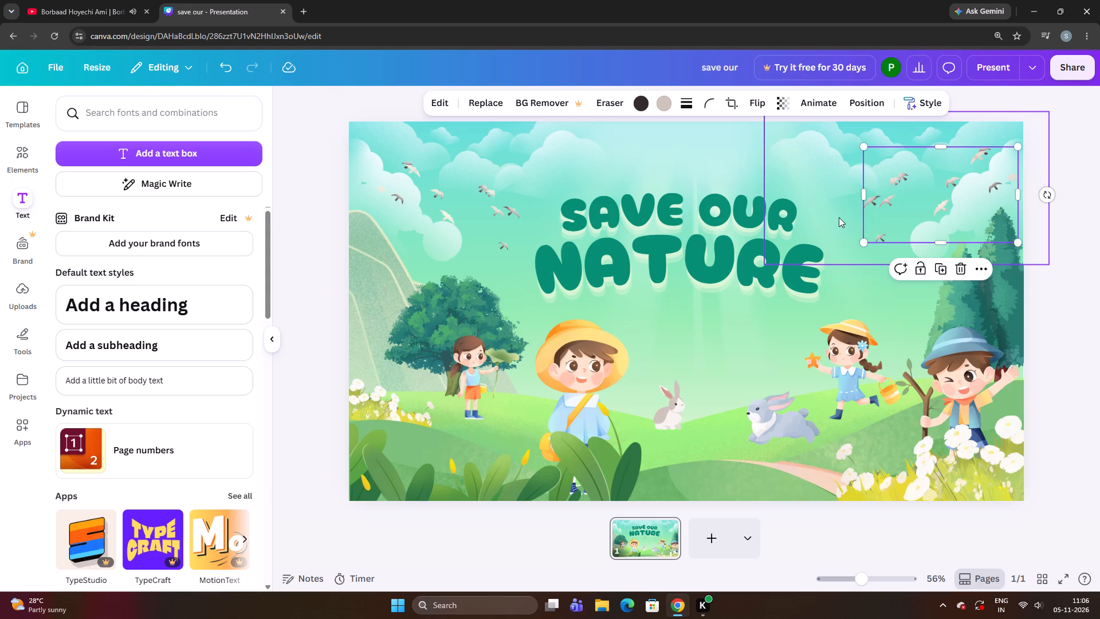
# Move the right bird flock up and right until its frame aligns with the slide's right edge.
pyautogui.click(879, 221)
pyautogui.moveTo(879, 221); pyautogui.dragTo(898, 226)
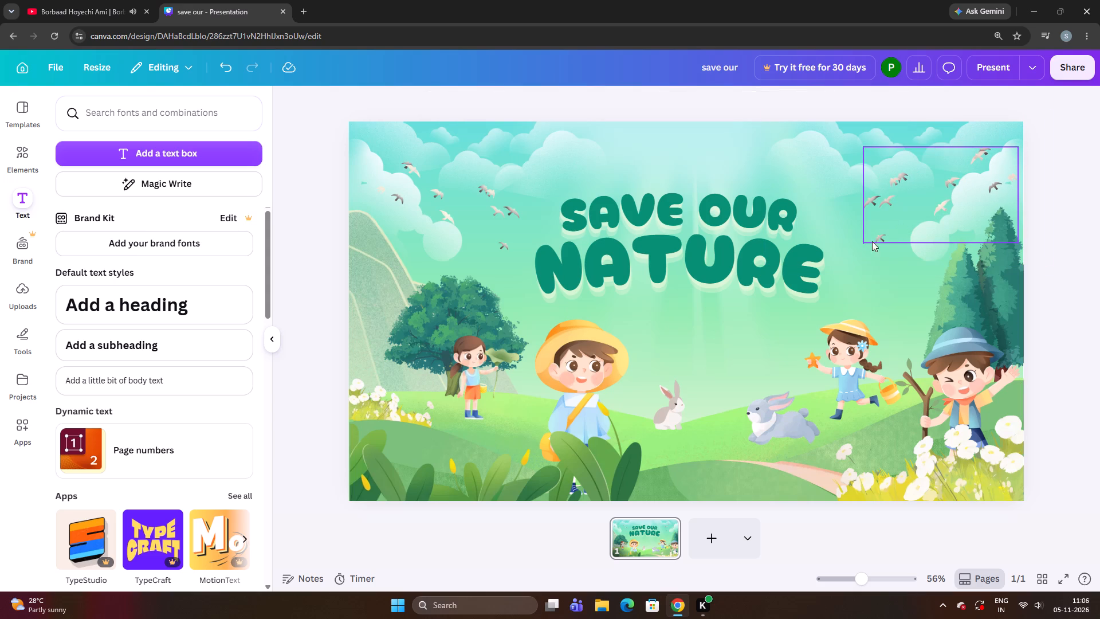
pyautogui.click(1047, 180)
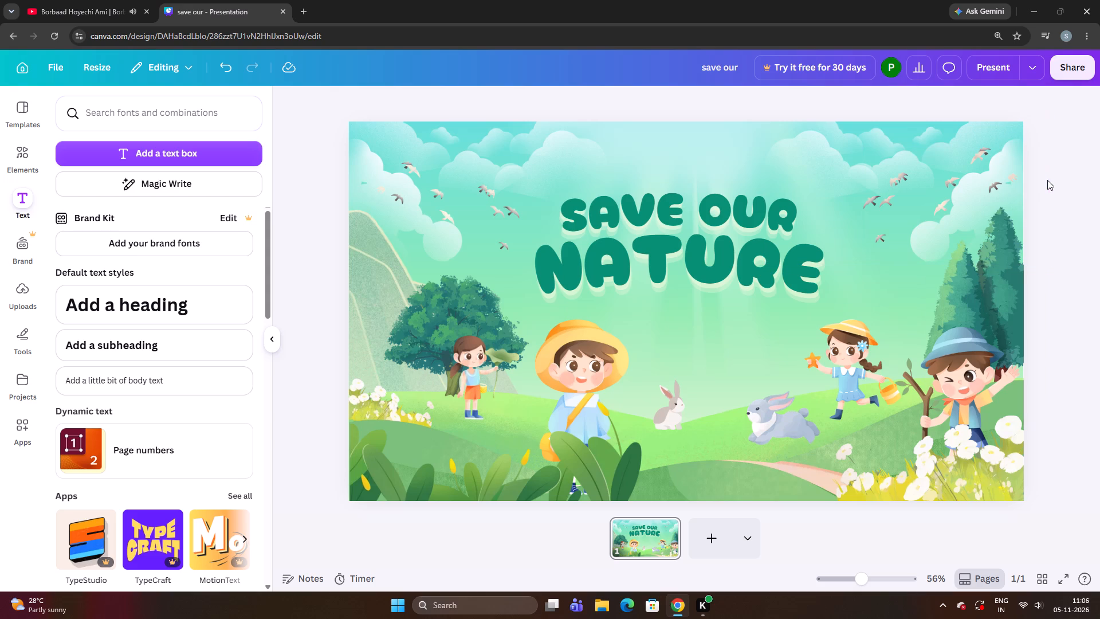
pyautogui.moveTo(942, 194); pyautogui.dragTo(944, 187)
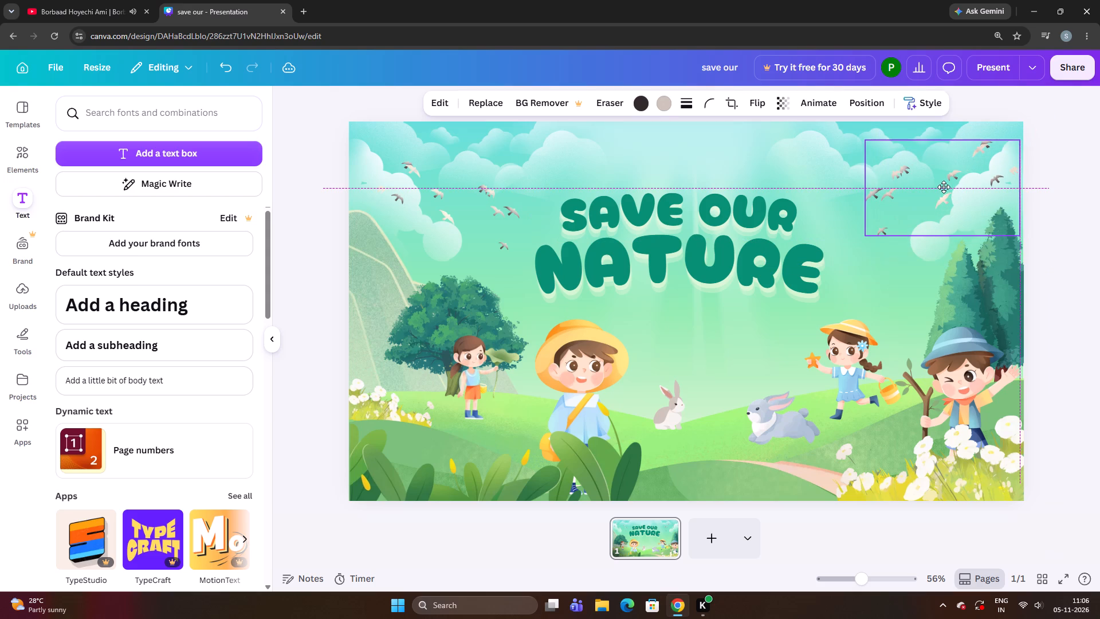
pyautogui.moveTo(944, 187); pyautogui.dragTo(945, 187)
pyautogui.moveTo(945, 187); pyautogui.dragTo(948, 182)
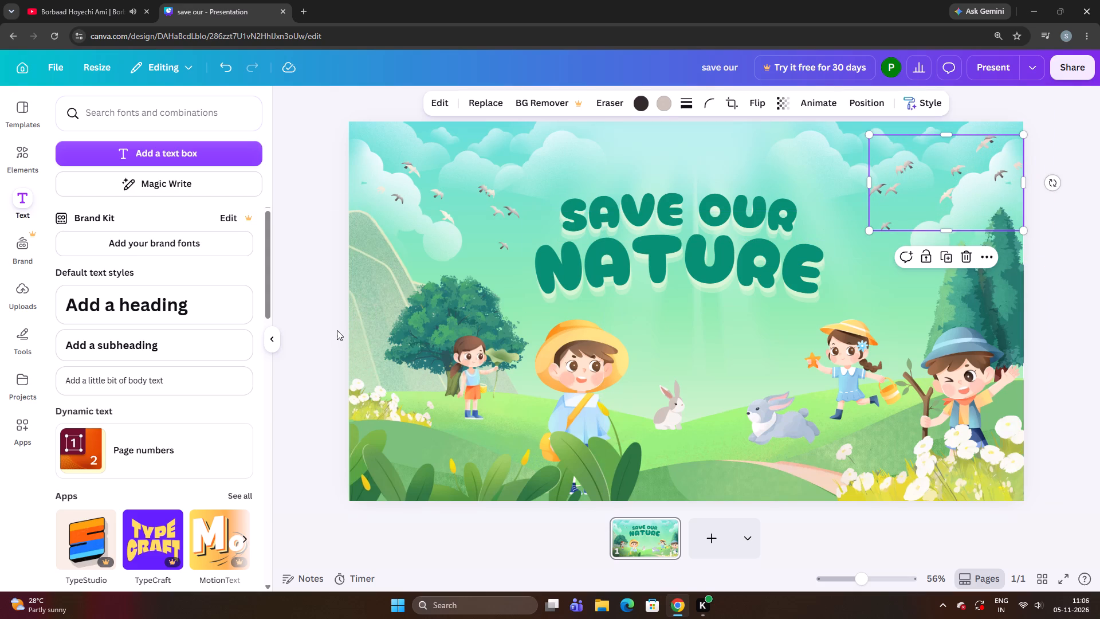
pyautogui.click(337, 330)
# Nudge the right bird flock slightly down and left, away from the slide's right edge.
pyautogui.click(895, 158)
pyautogui.press('Down')
pyautogui.press('Down')
pyautogui.press('Down')
pyautogui.press('Down')
pyautogui.press('Down')
pyautogui.press('Left')
pyautogui.press('Left')
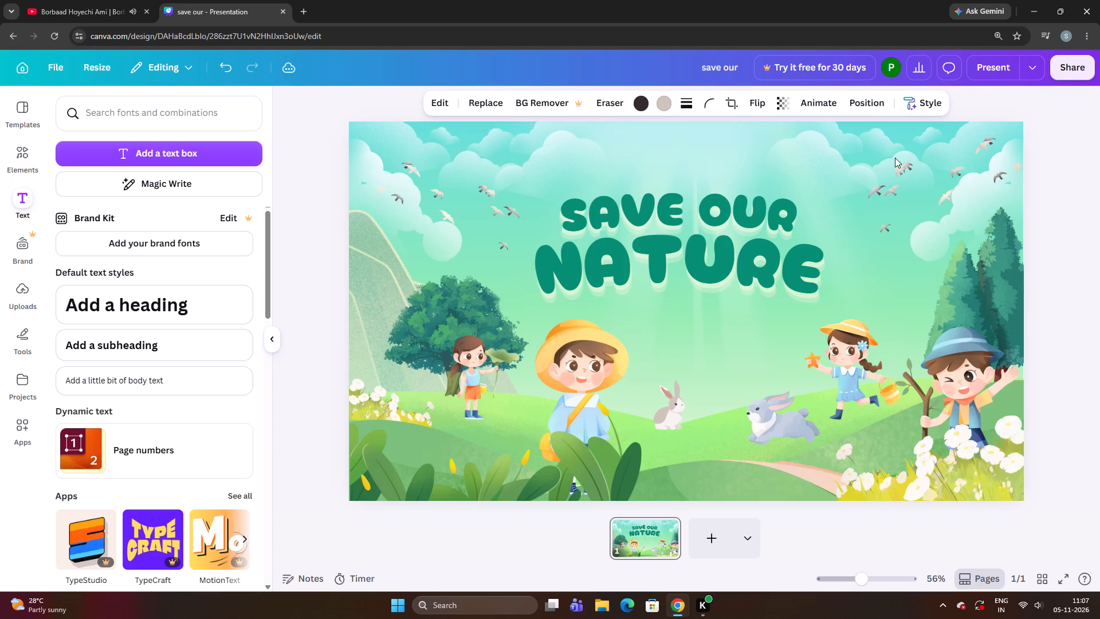
pyautogui.press('Down')
pyautogui.press('Down')
pyautogui.press('Left')
pyautogui.press('Left')
pyautogui.press('Left')
pyautogui.press('Down')
pyautogui.press('Down')
pyautogui.press('Left')
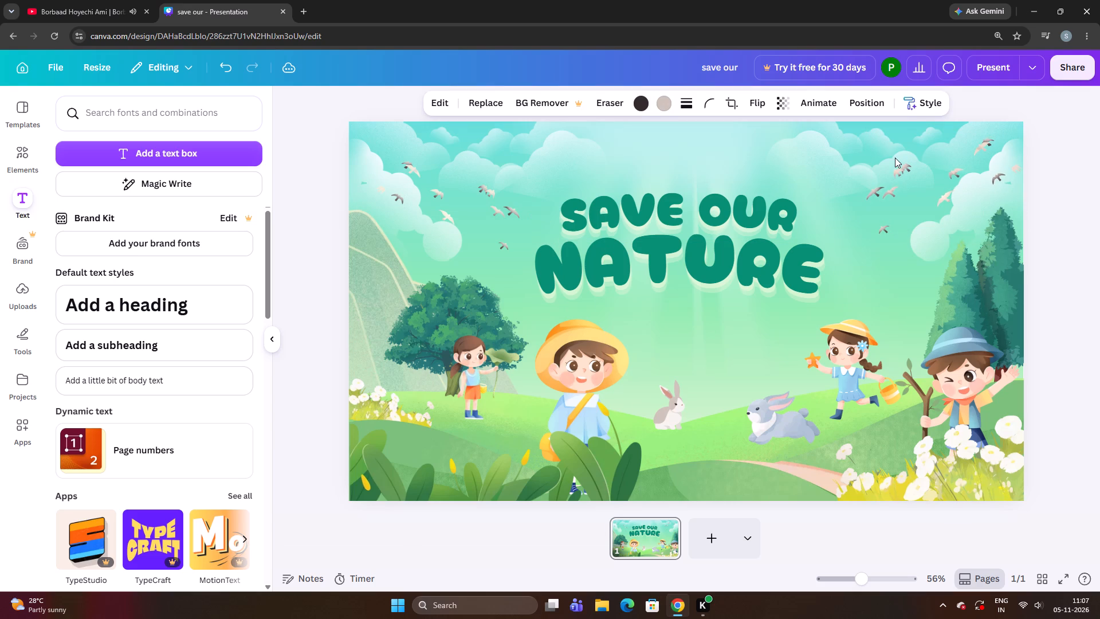
# Lower the right bird flock a little more against the clouds, with a slight shift left.
pyautogui.press('Left')
pyautogui.press('Left')
pyautogui.press('Down')
pyautogui.press('Down')
pyautogui.press('Down')
pyautogui.press('Down')
pyautogui.press('Down')
pyautogui.press('Down')
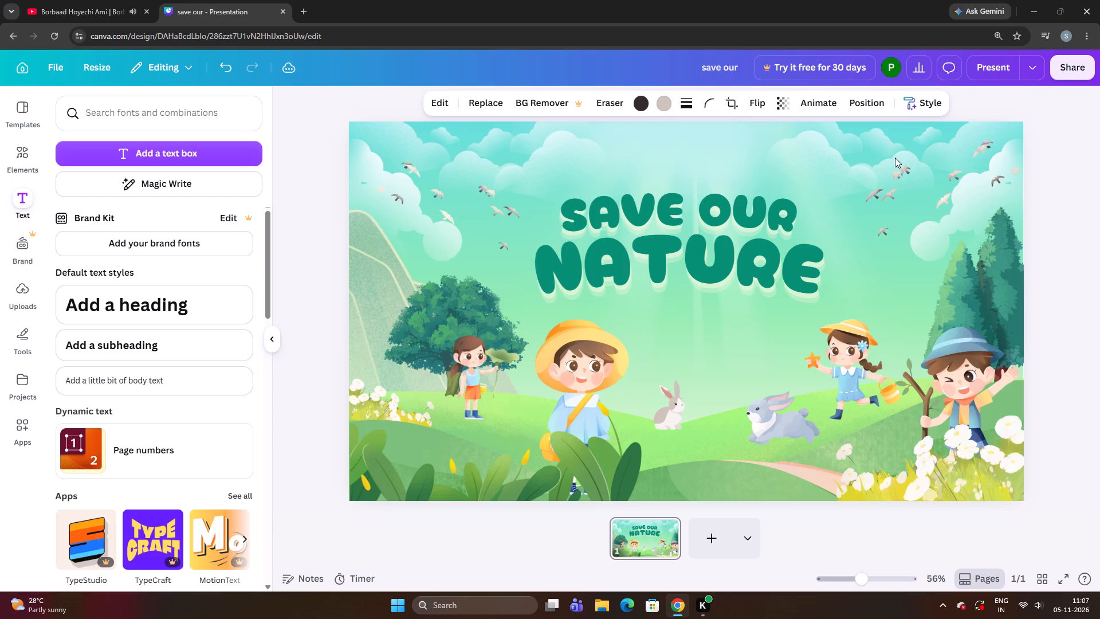
pyautogui.press('Down')
pyautogui.press('Down')
pyautogui.press('Down')
pyautogui.press('Down')
pyautogui.press('Down')
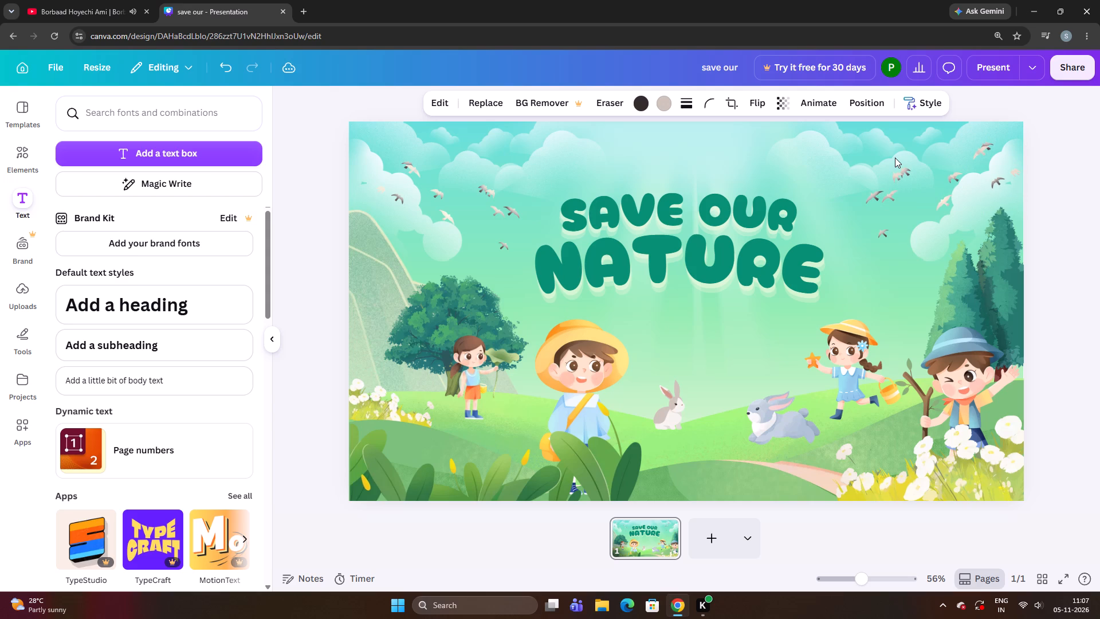
# Fine-tune the right bird flock's position with tiny horizontal and vertical nudges.
pyautogui.press('Right')
pyautogui.press('Right')
pyautogui.press('Right')
pyautogui.press('Down')
pyautogui.press('Up')
pyautogui.press('Left')
pyautogui.press('Left')
pyautogui.press('Down')
pyautogui.press('Up')
pyautogui.press('Up')
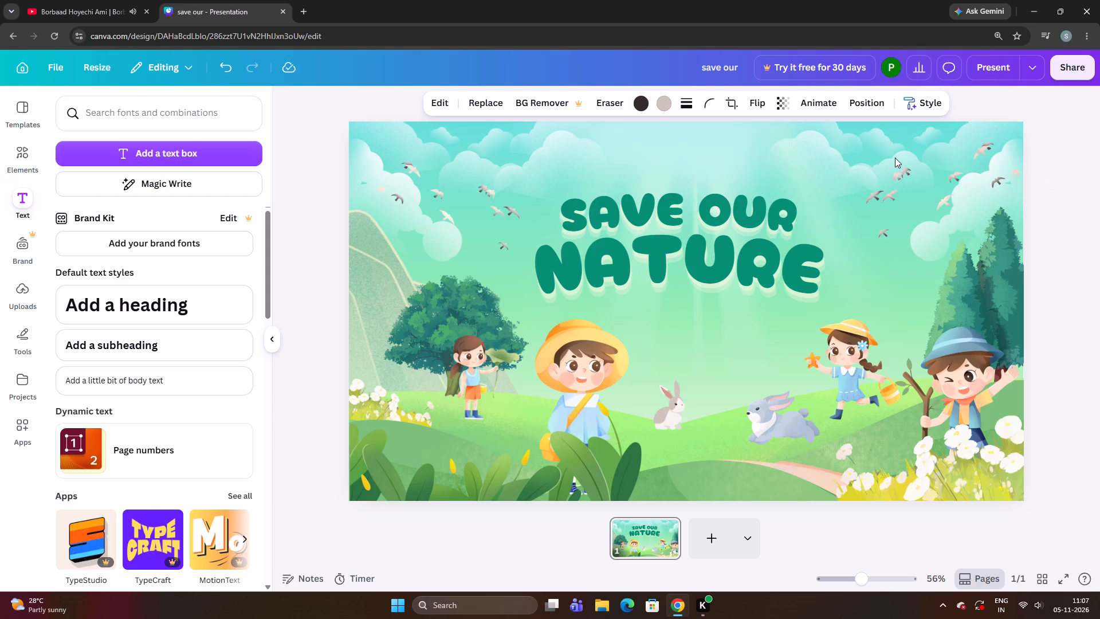
# Nudge the right bird flock very slightly down and left against the clouds to refine its placement.
pyautogui.press('Down')
pyautogui.press('Down')
pyautogui.press('Down')
pyautogui.press('Right')
pyautogui.press('Right')
pyautogui.press('Up')
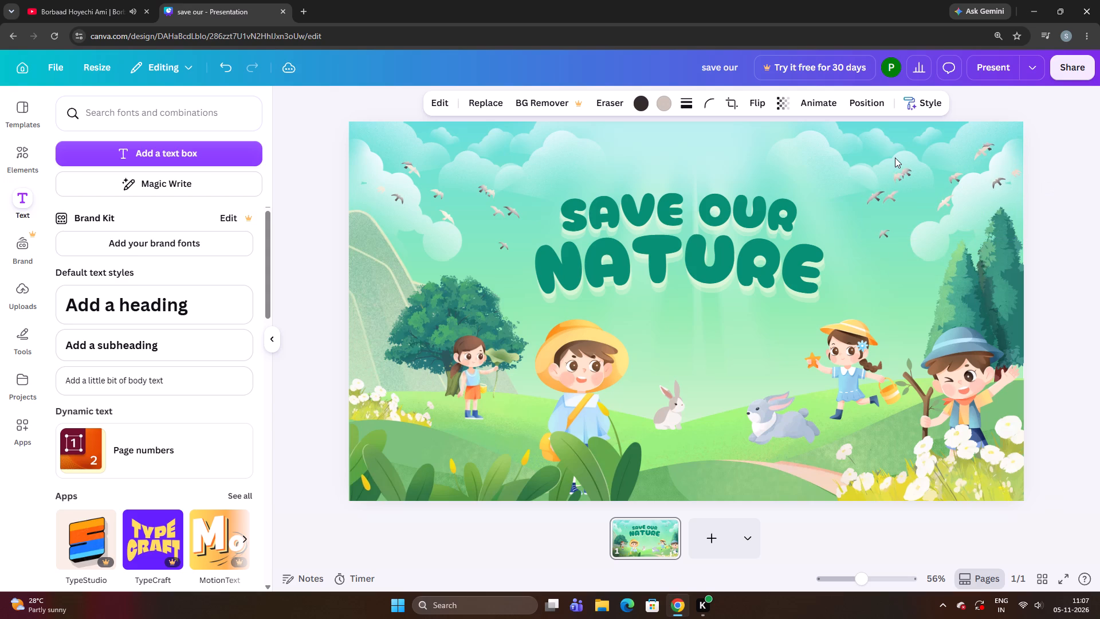
pyautogui.press('Down')
pyautogui.press('Left')
pyautogui.press('Left')
pyautogui.press('Left')
pyautogui.press('Left')
pyautogui.press('Left')
pyautogui.press('Up')
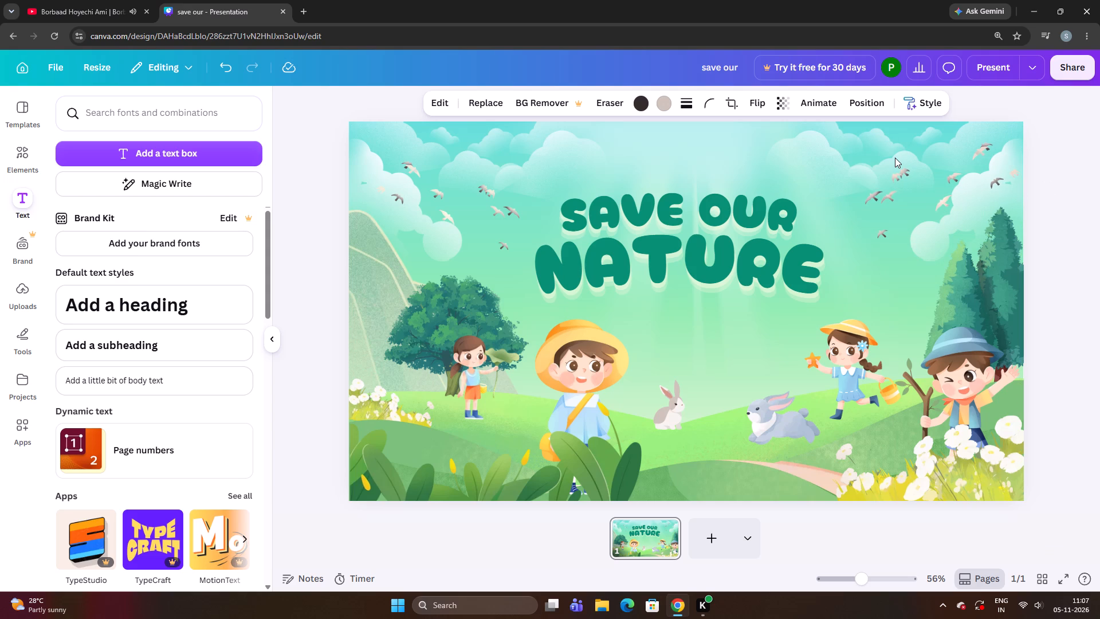
# Nudge the right bird flock a few increments lower against the clouds, with a tiny shift left.
pyautogui.press('Left')
pyautogui.press('Down')
pyautogui.press('Down')
pyautogui.press('Down')
pyautogui.press('Up')
pyautogui.press('Up')
pyautogui.press('Down')
pyautogui.press('Down')
pyautogui.press('Down')
pyautogui.press('Down')
pyautogui.press('Down')
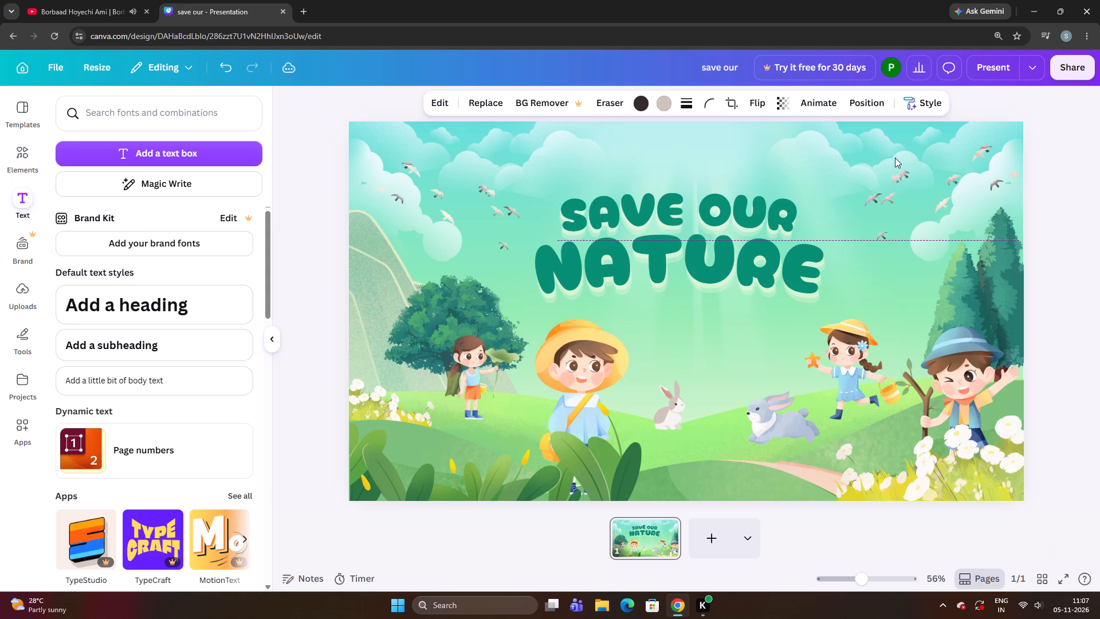
# Shift the right bird flock slightly toward the slide's right edge, fine-tune it marginally left and down, and deselect it.
pyautogui.press('Right')
pyautogui.press('Right')
pyautogui.press('Right')
pyautogui.press('Right')
pyautogui.press('Right')
pyautogui.press('Right')
pyautogui.press('Right')
pyautogui.press('Right')
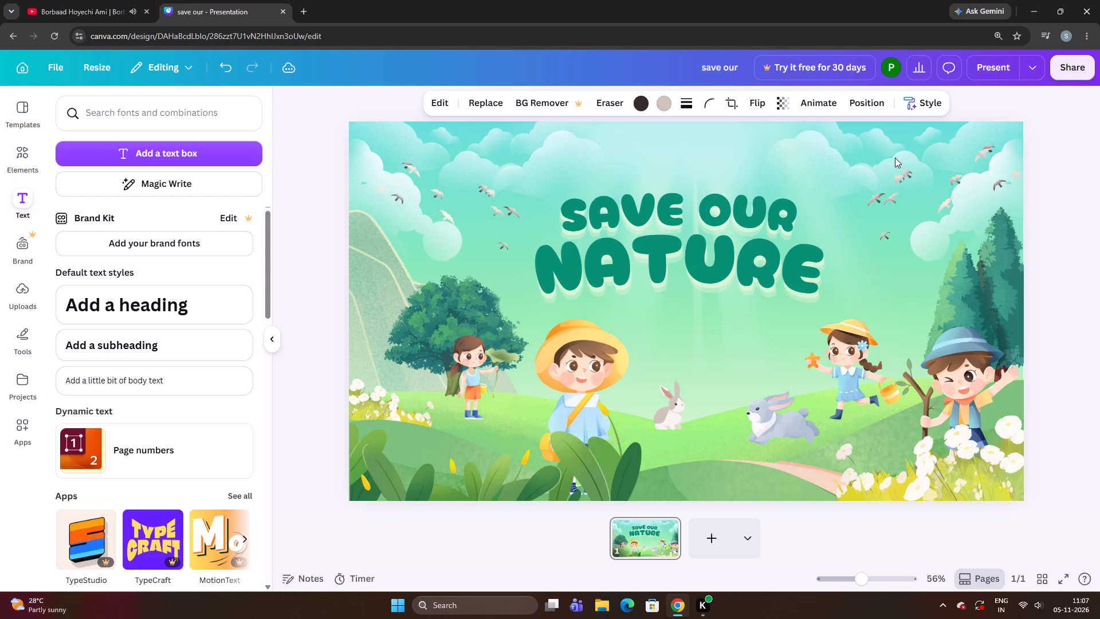
pyautogui.press('Right')
pyautogui.press('Down')
pyautogui.press('Up')
pyautogui.press('Left')
pyautogui.press('Left')
pyautogui.press('Down')
pyautogui.press('Down')
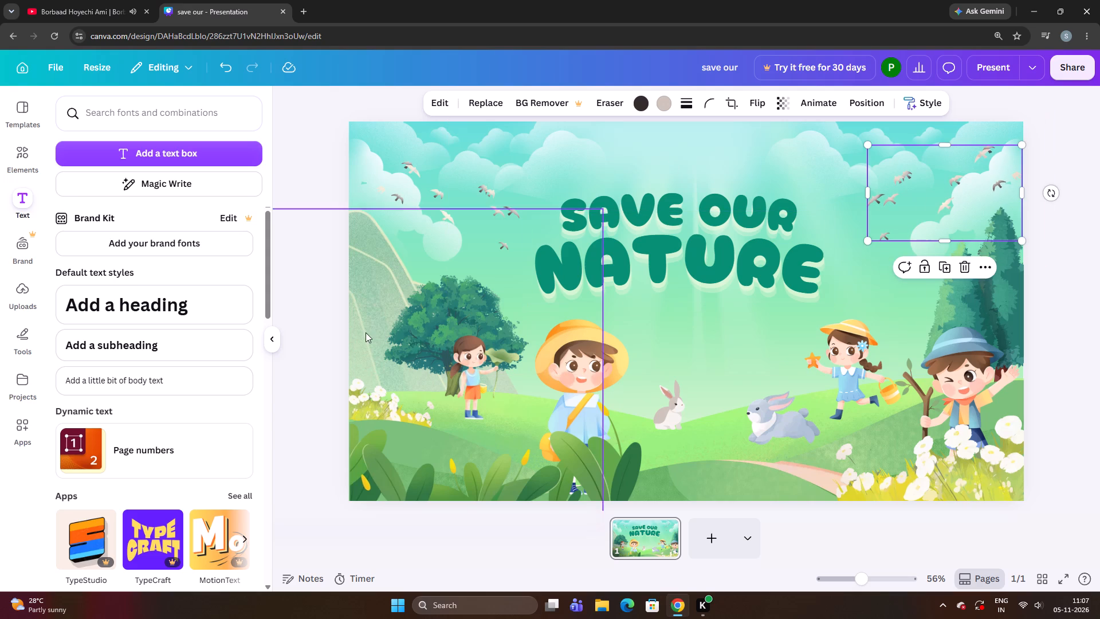
pyautogui.click(331, 366)
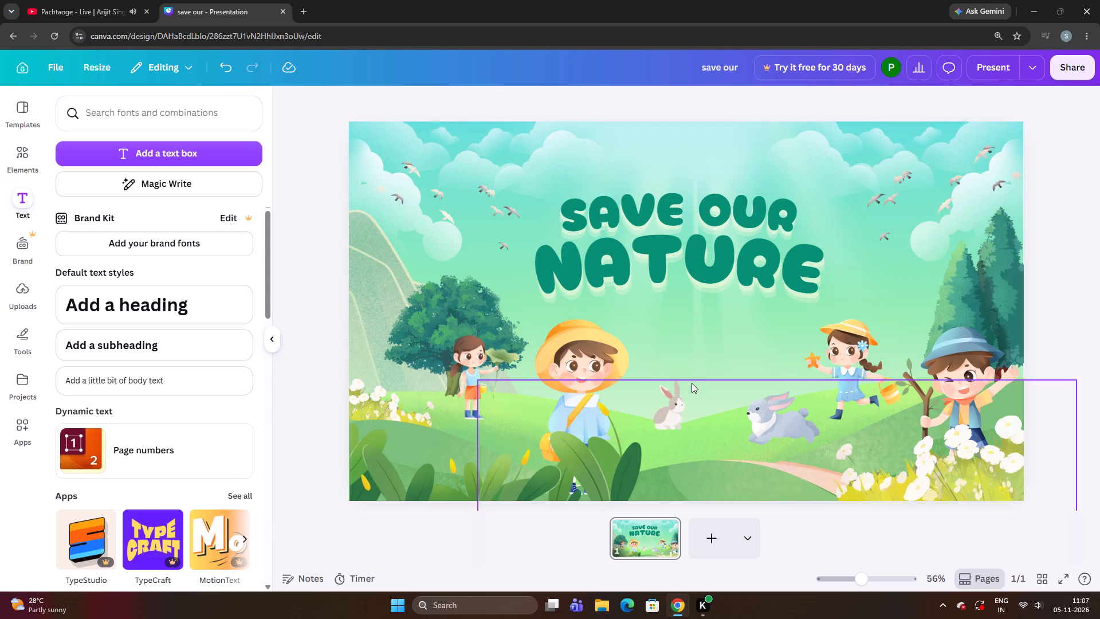
# Nudge the small sitting rabbit in the slide's center very slightly right and down, and deselect it.
pyautogui.click(669, 418)
pyautogui.press('Right')
pyautogui.press('Right')
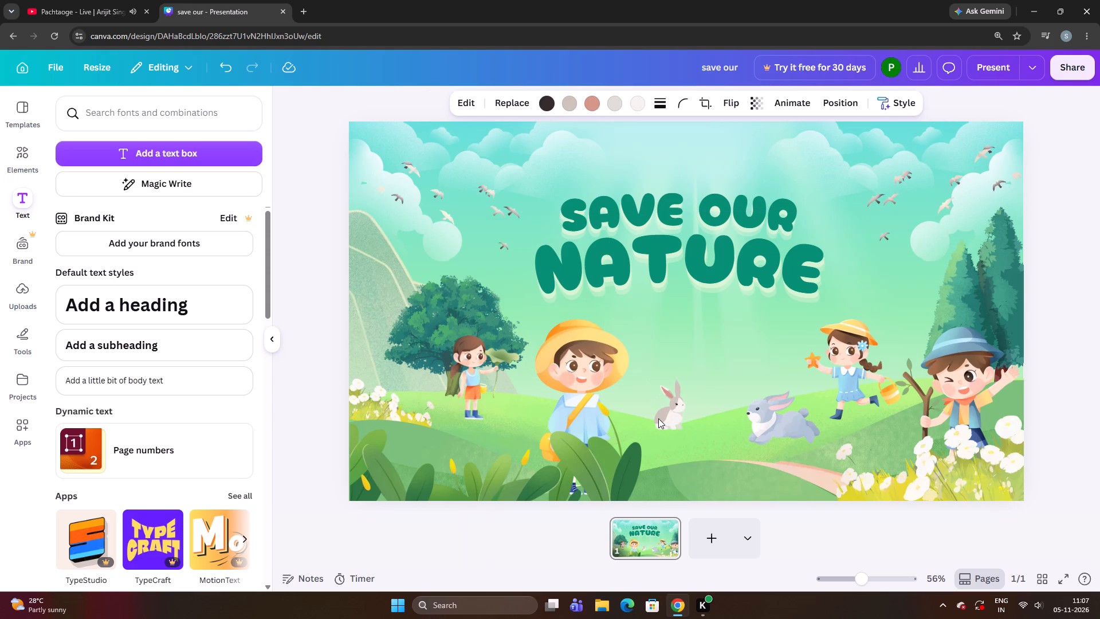
pyautogui.press('Down')
pyautogui.click(324, 502)
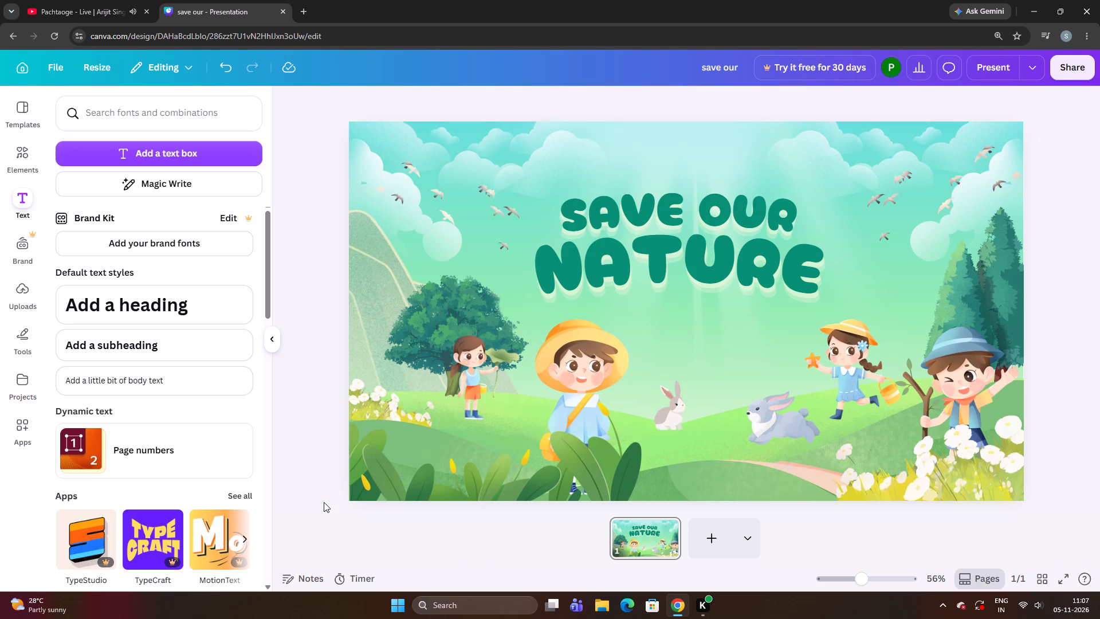
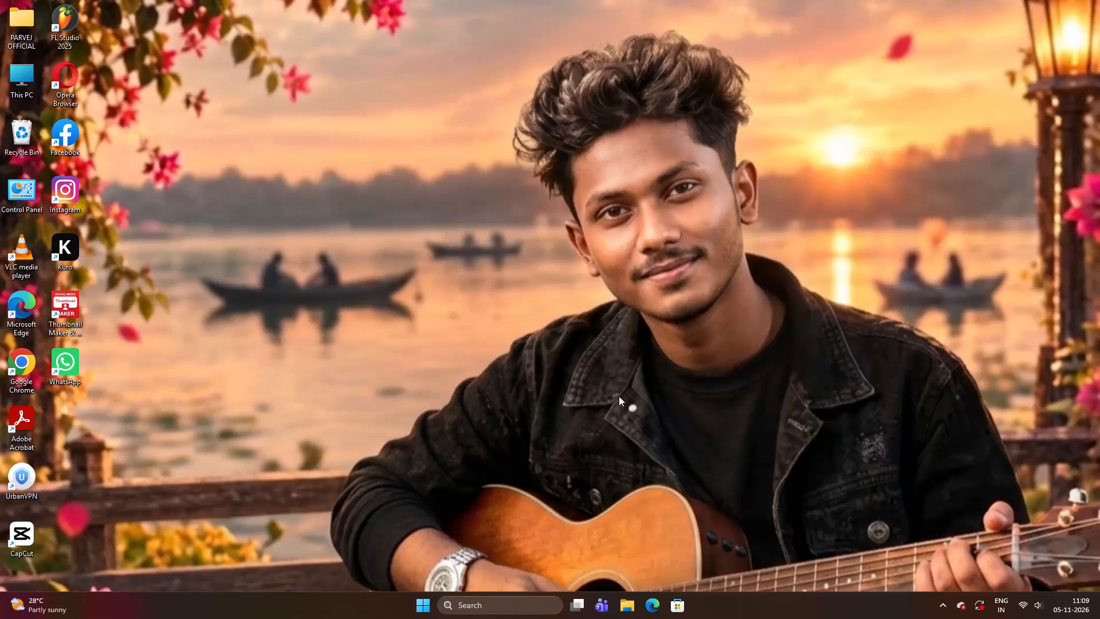
# Switch off the computer's Wi-Fi connection and return to the desktop.
pyautogui.click(1020, 608)
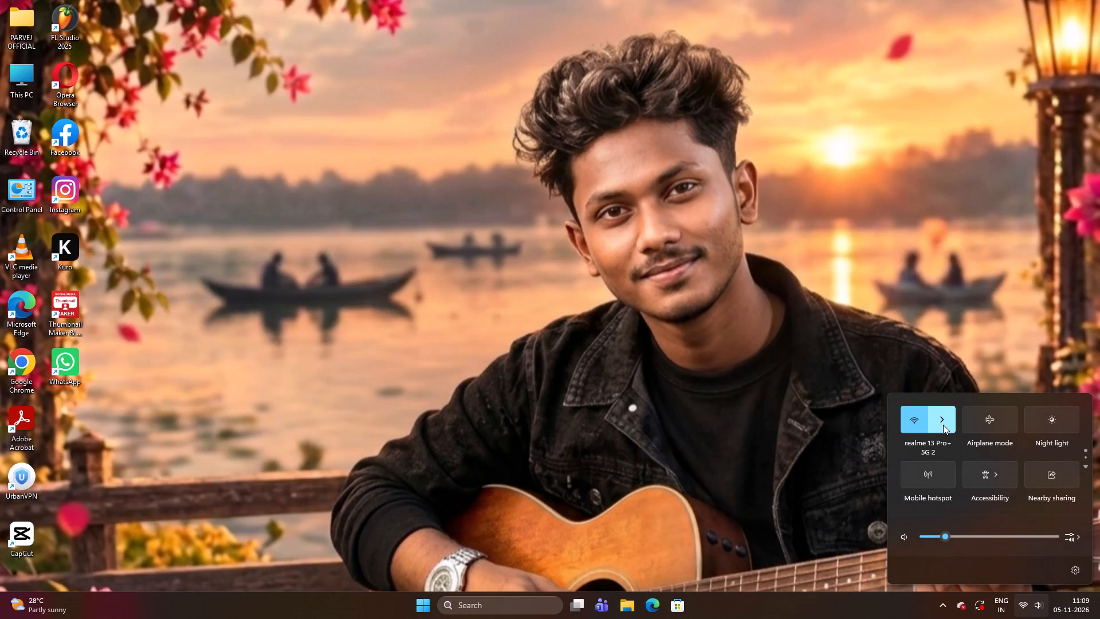
pyautogui.click(943, 425)
pyautogui.click(1064, 371)
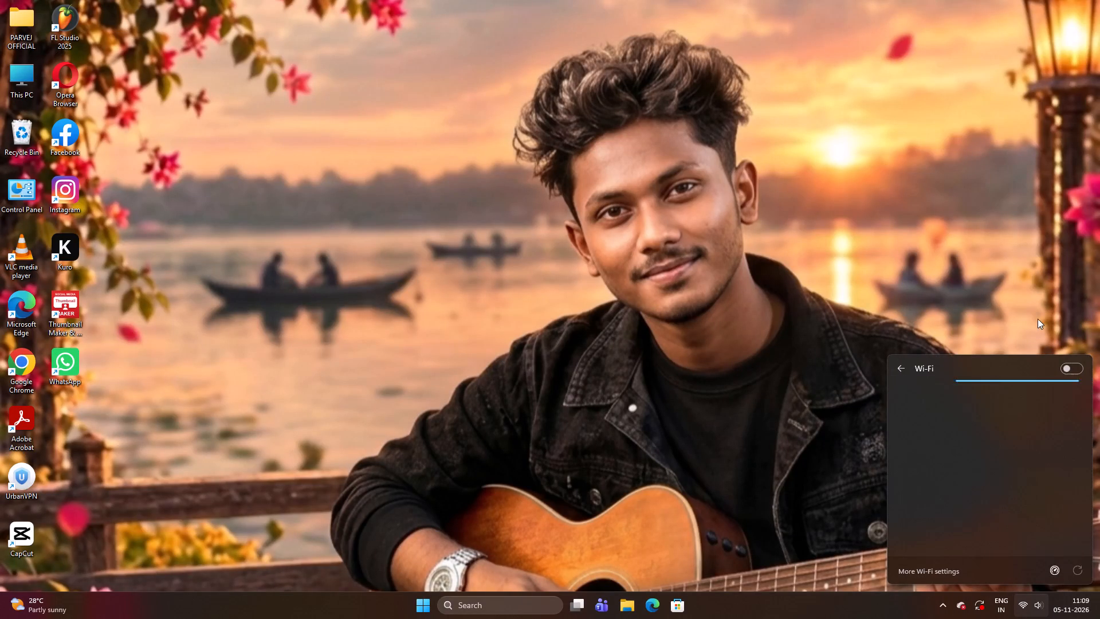
pyautogui.click(1026, 291)
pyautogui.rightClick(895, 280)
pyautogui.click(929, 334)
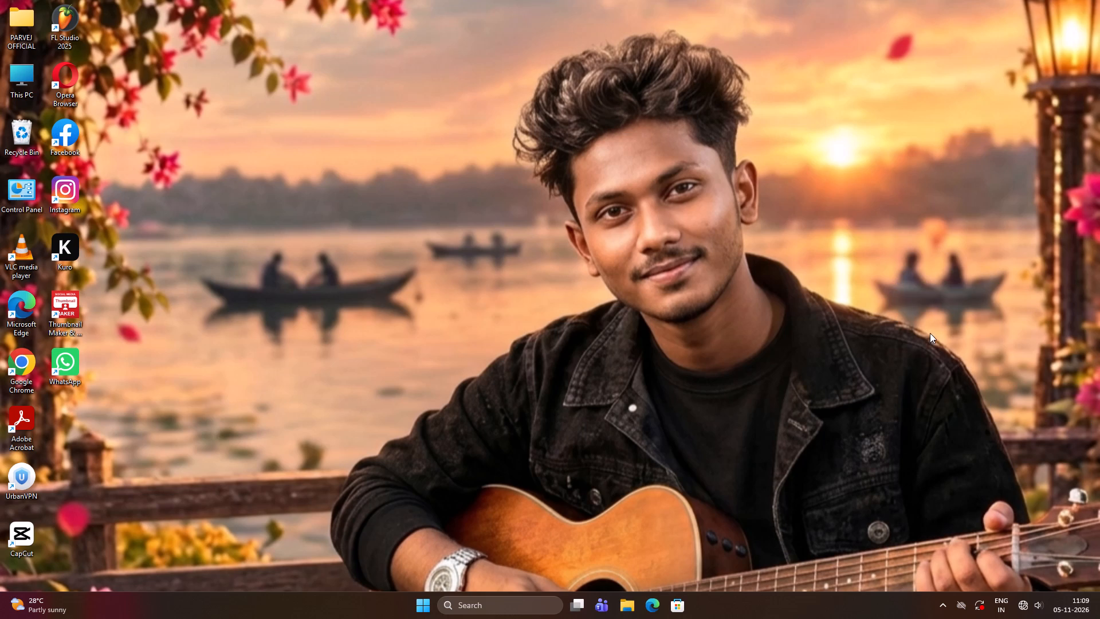
# Bring up the computer's power options for locking, sleeping, shutting down or restarting.
pyautogui.click(422, 617)
pyautogui.click(743, 566)
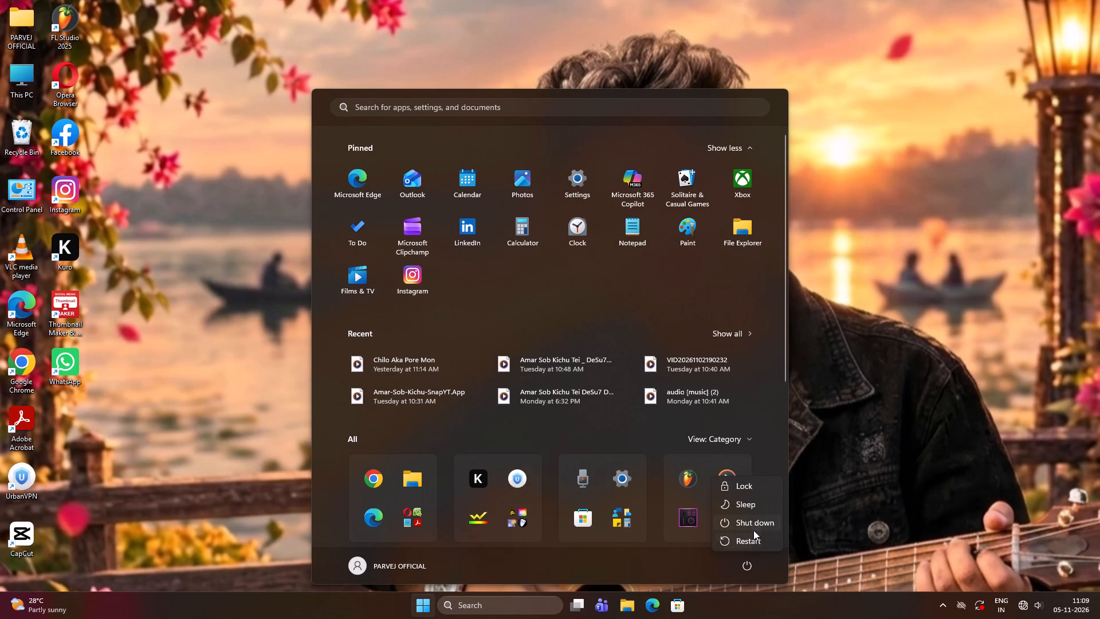